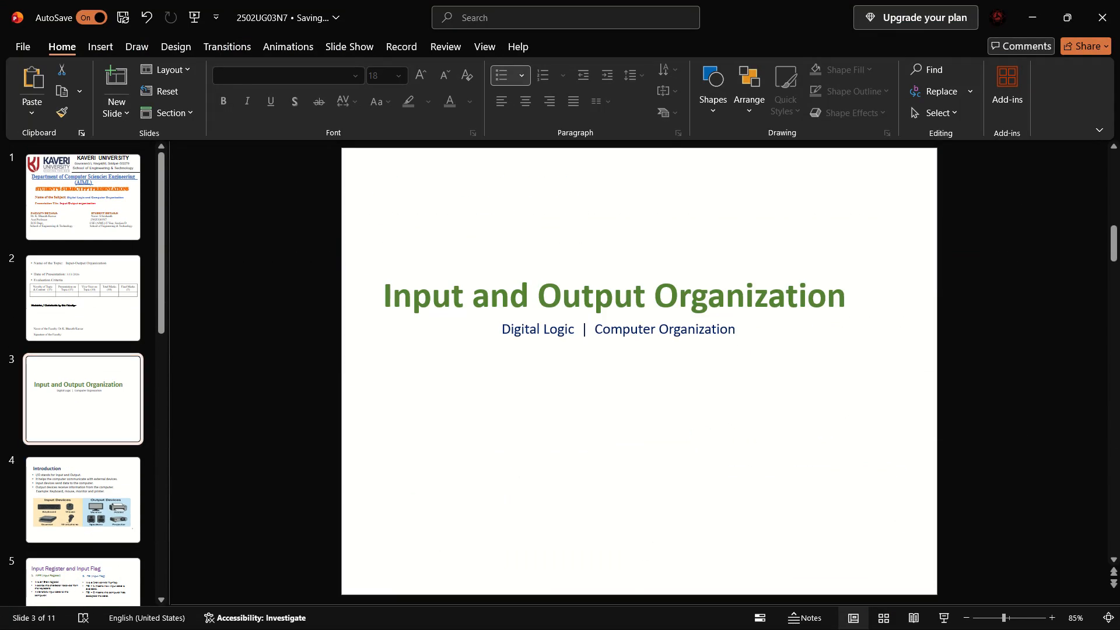
Switch to the 2502UG03N7 presentation in PowerPoint and select slide 3, the Input and Output Organization title slide.
click(568, 154)
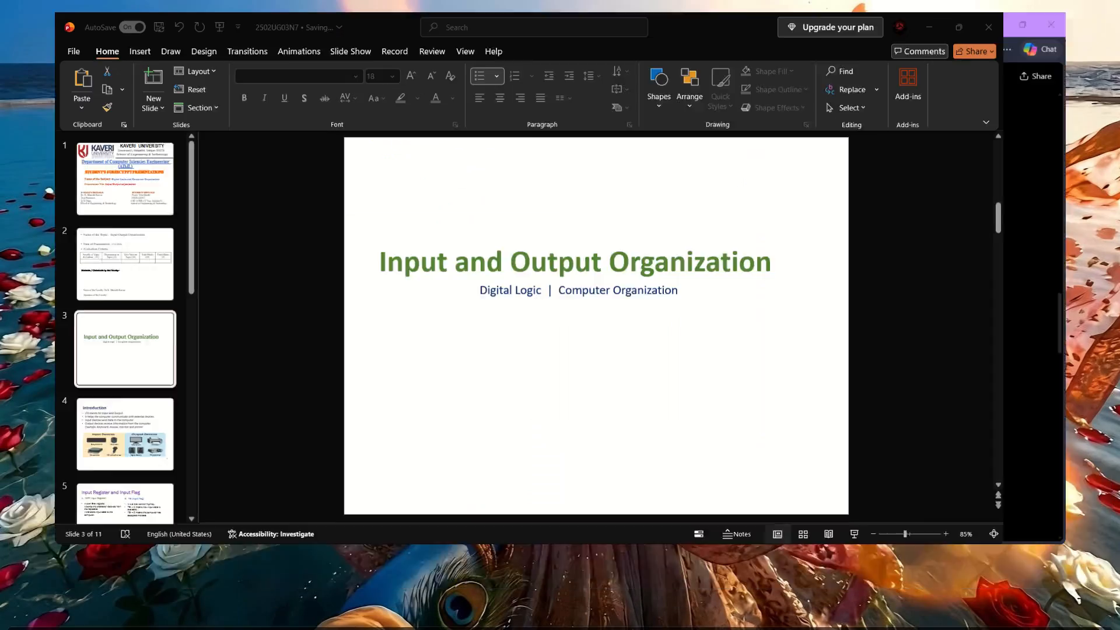
click(56, 383)
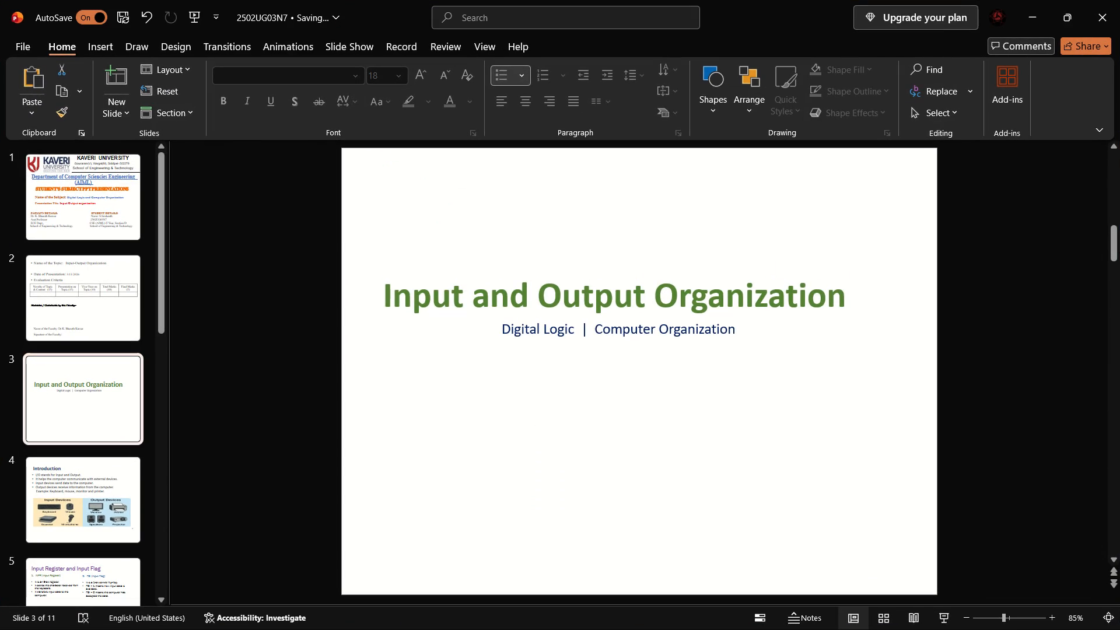
Look through the slides from Introduction onward and settle on slide 8, Program Interrupt.
click(61, 481)
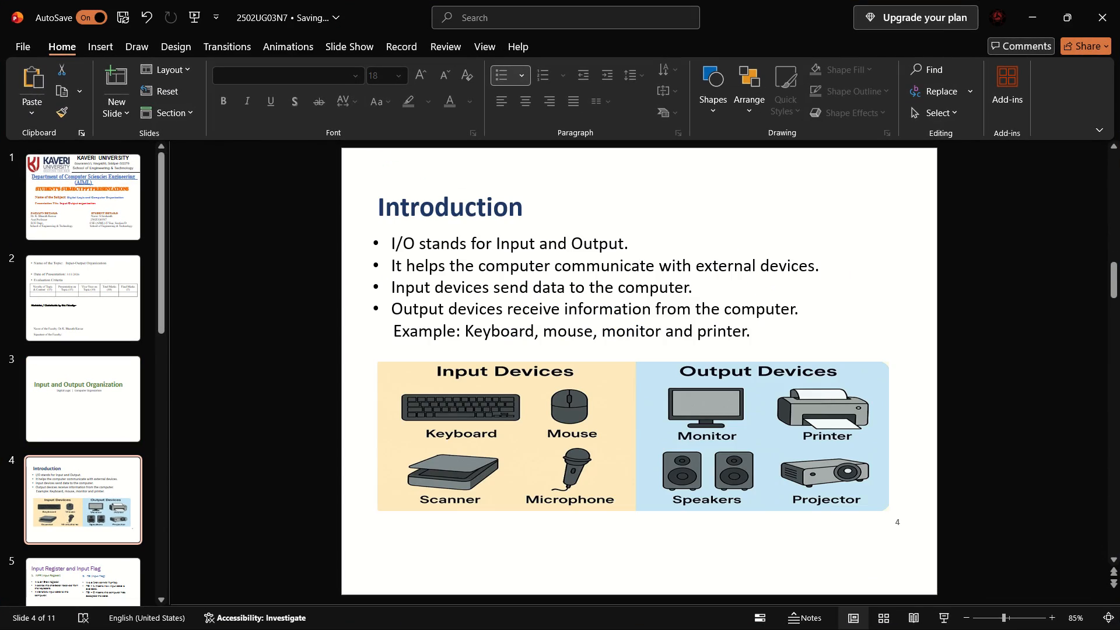
click(118, 555)
key(Down)
key(Down)
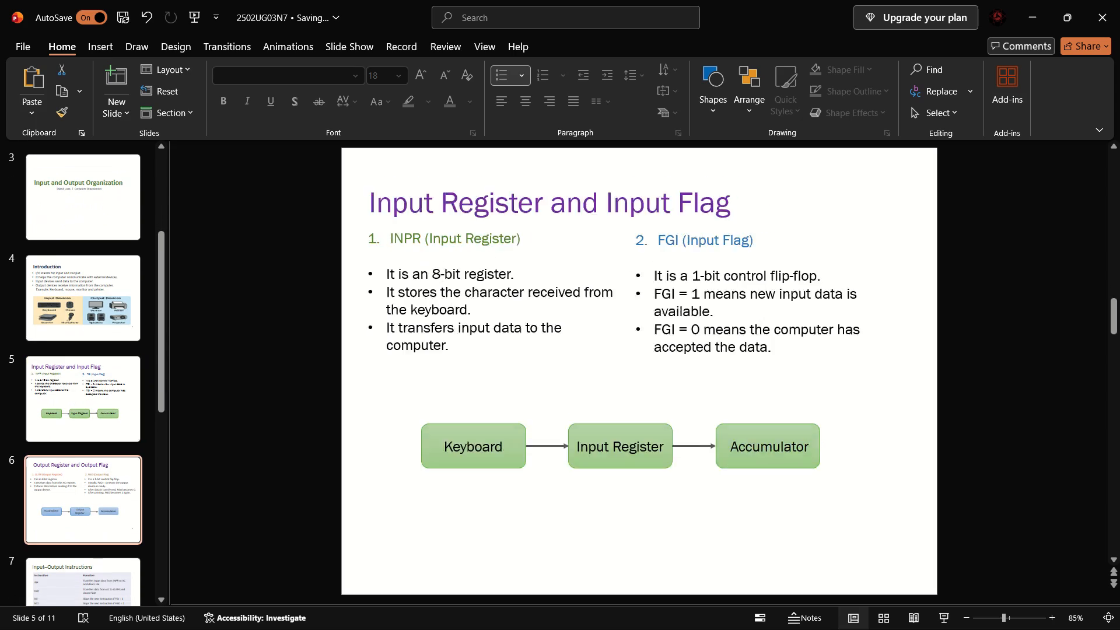
key(Down)
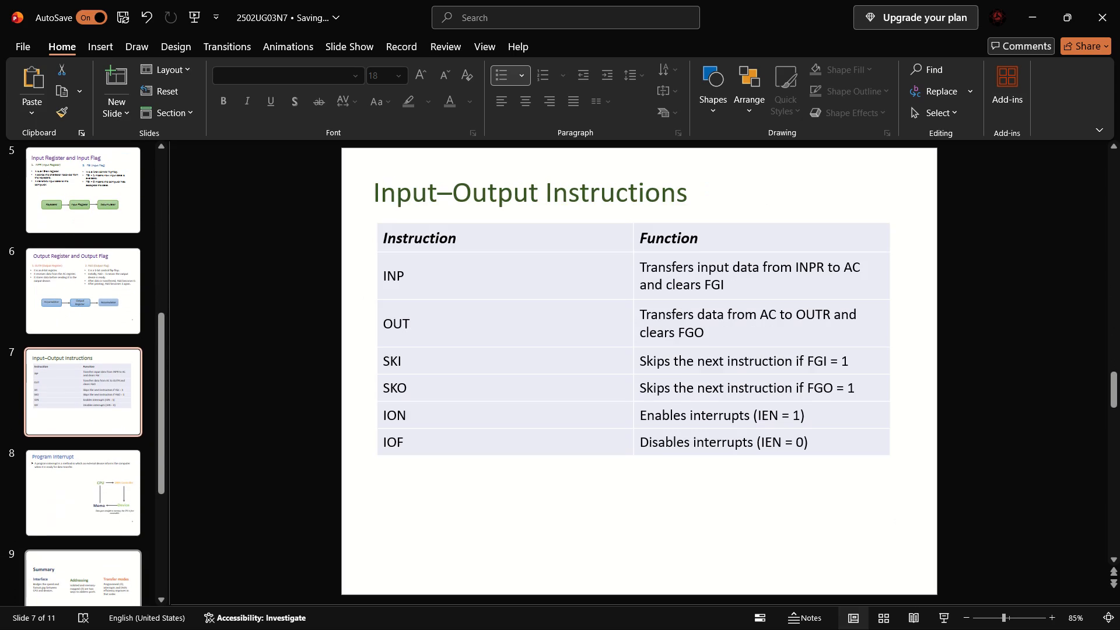
click(110, 559)
key(Down)
key(Up)
key(Up)
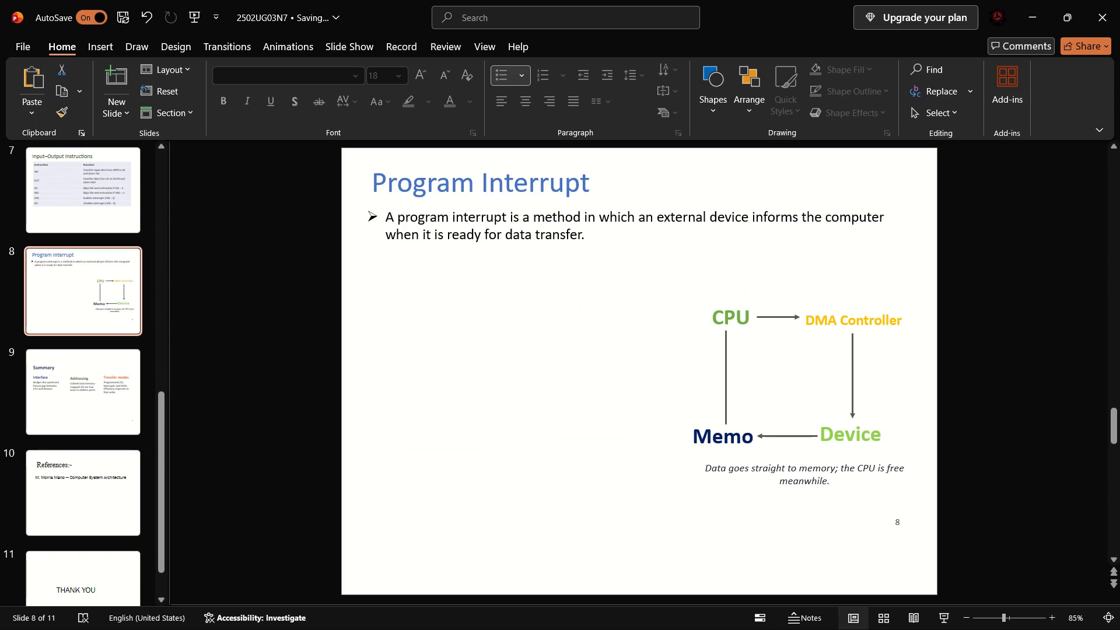
key(Down)
key(Up)
Cut the CPU label from the diagram on the Program Interrupt slide.
click(489, 276)
click(755, 308)
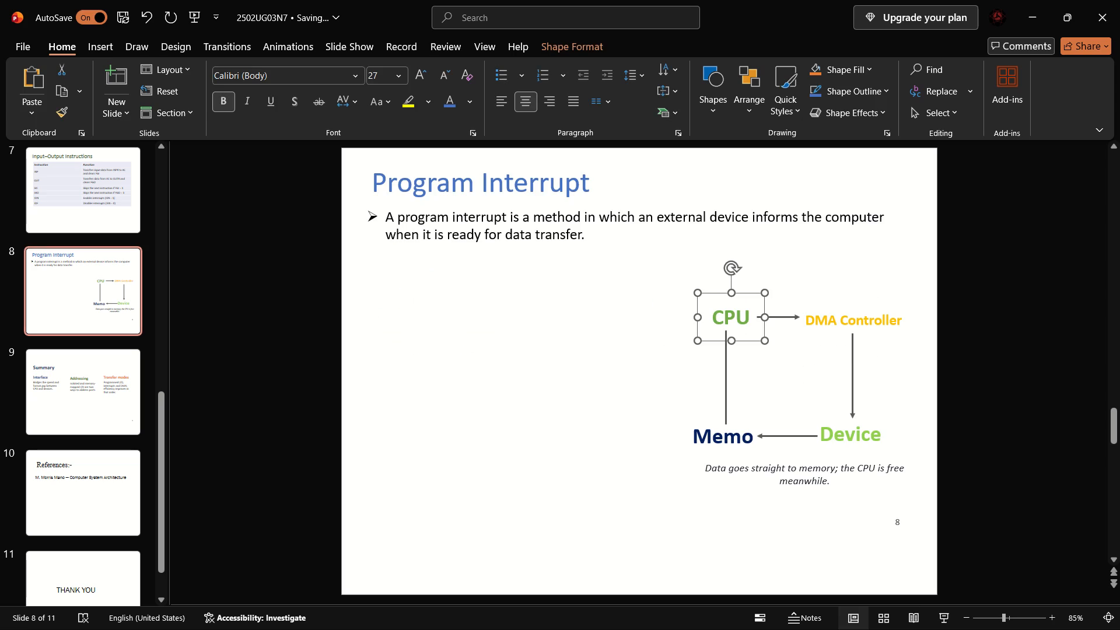
key(ctrl+x)
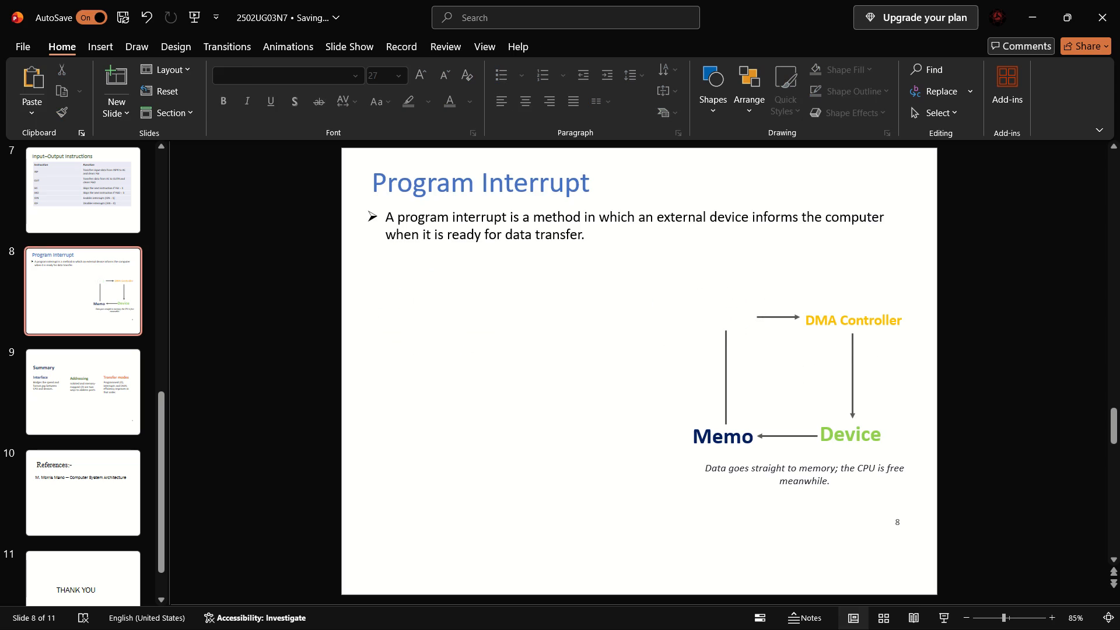
Cut the DMA Controller label from the diagram.
ctrl+click(827, 314)
key(ctrl+x)
ctrl+click(829, 291)
key(ctrl+x)
key(ctrl+x)
ctrl+drag(830, 304, 831, 310)
key(ctrl+x)
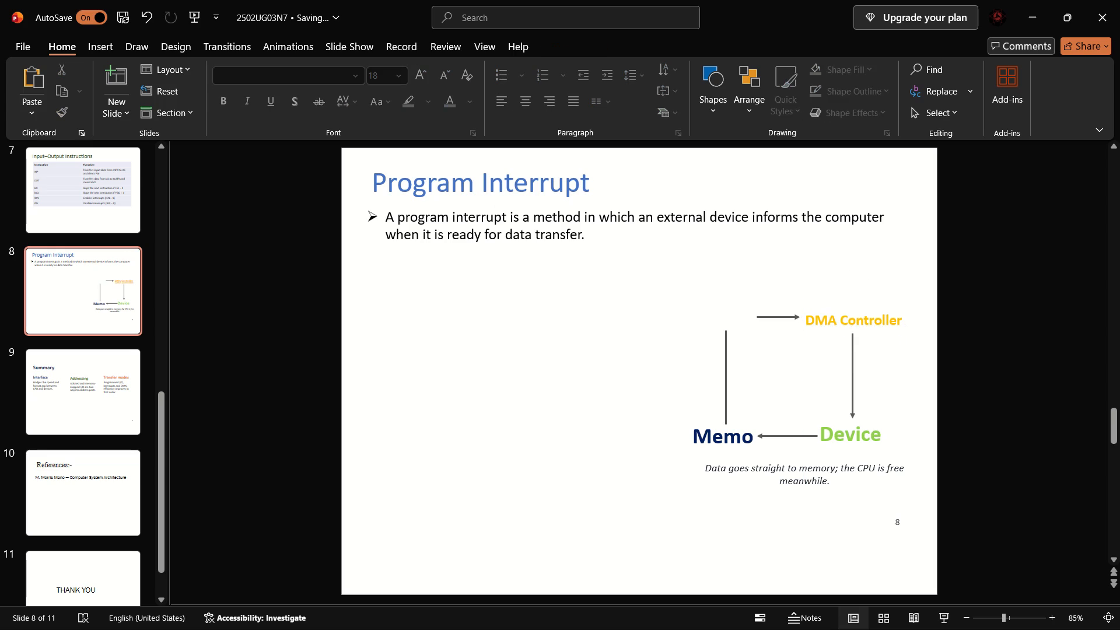
ctrl+click(832, 311)
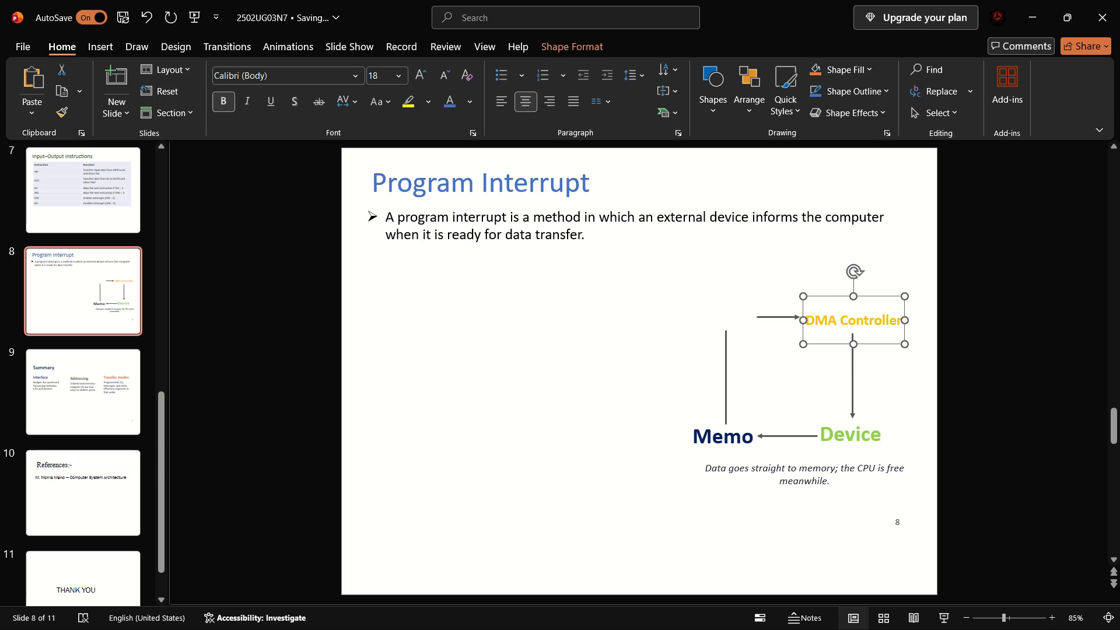
ctrl+click(832, 295)
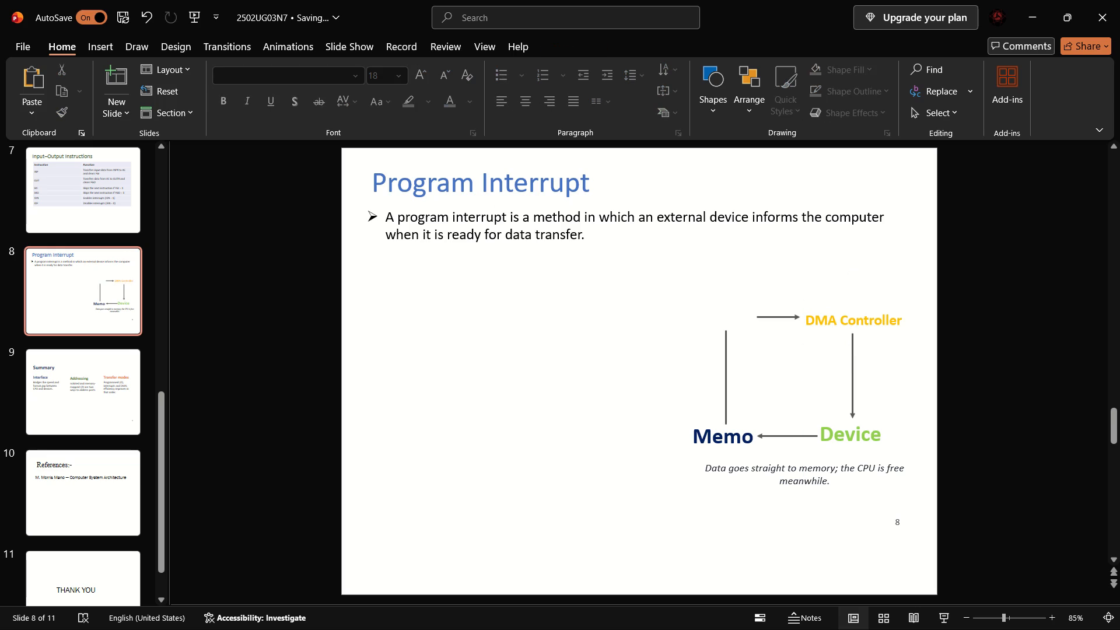
key(ctrl+x)
ctrl+click(830, 310)
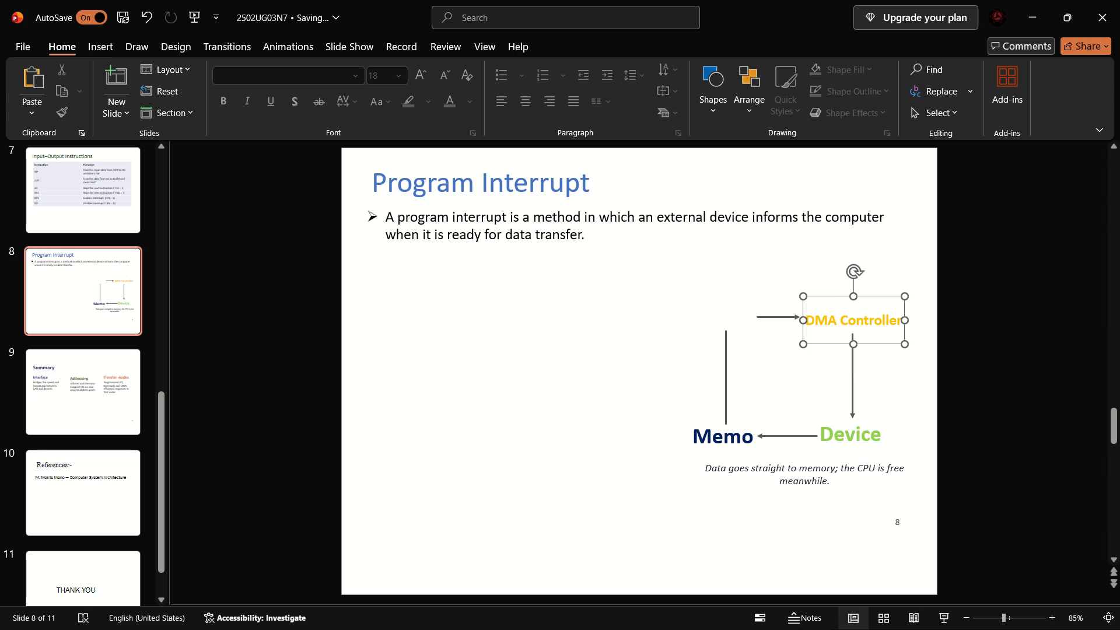
click(830, 296)
key(ctrl+x)
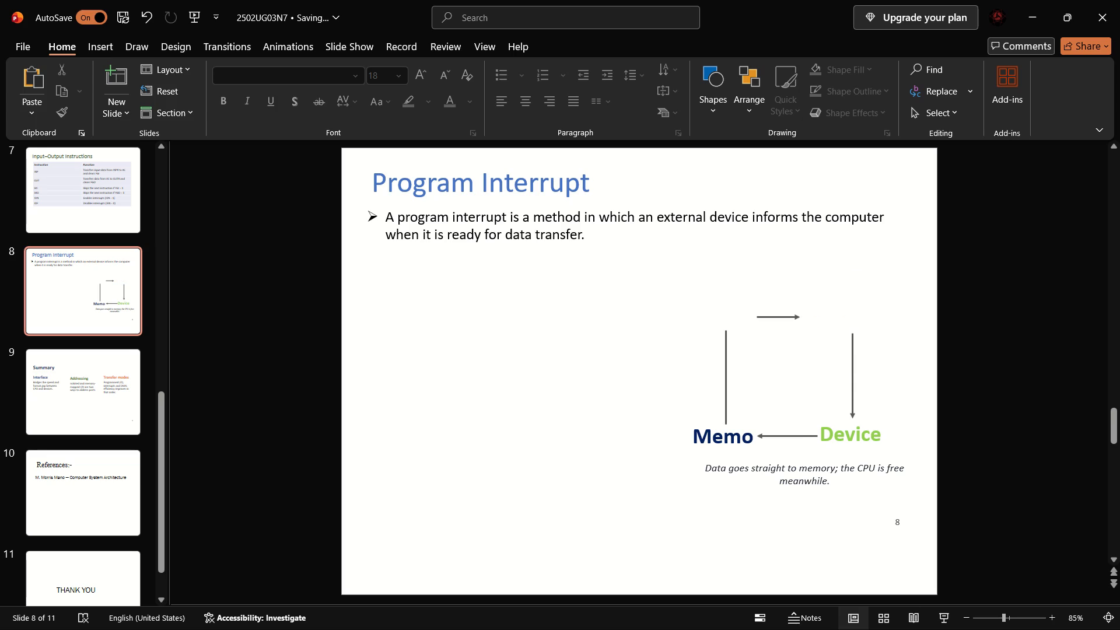
Cut the Device label from the diagram.
click(834, 442)
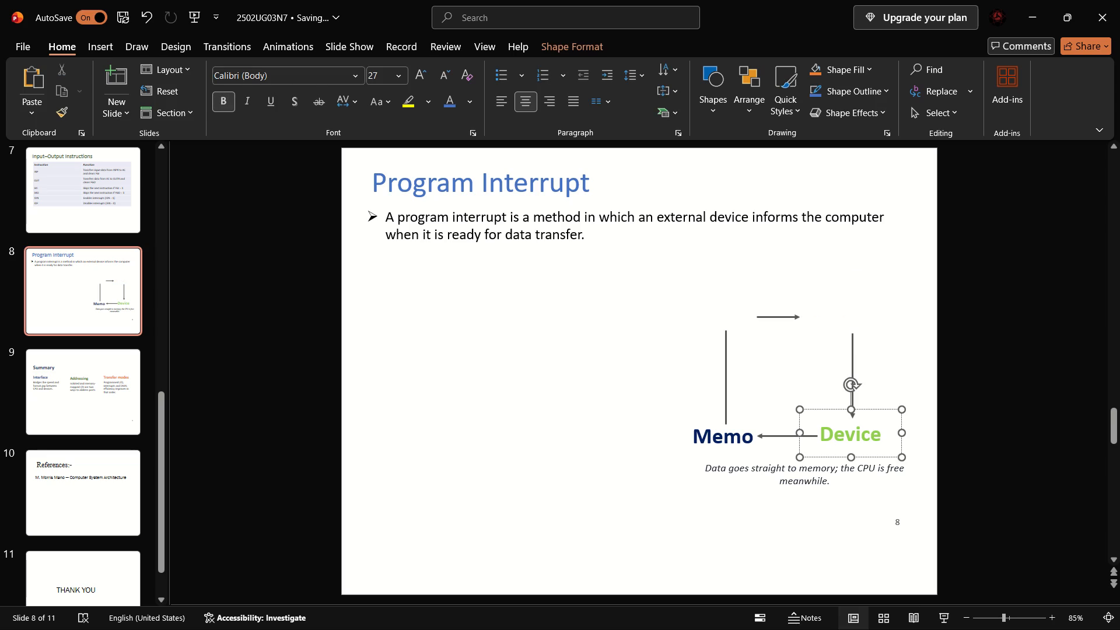
ctrl+click(830, 407)
key(ctrl+x)
ctrl+click(829, 423)
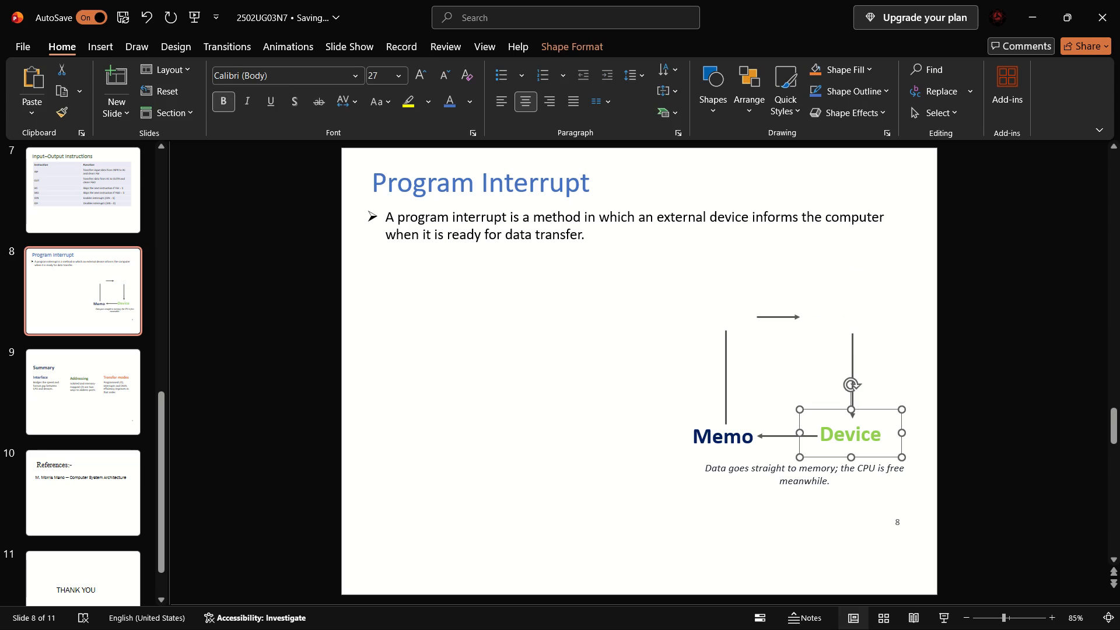
ctrl+click(827, 407)
key(ctrl+x)
click(831, 424)
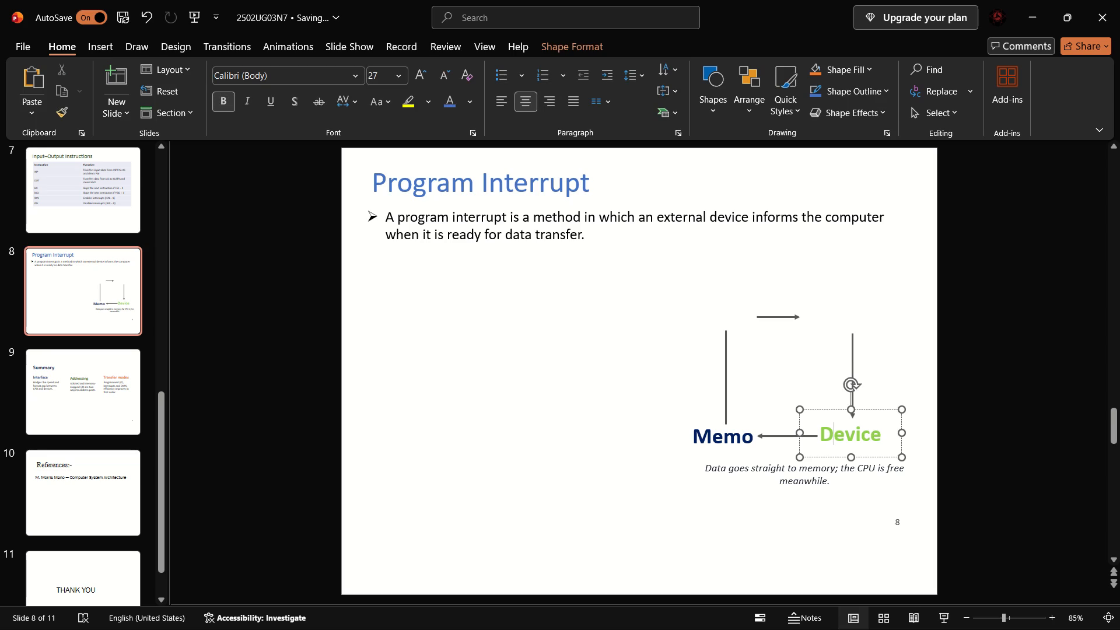
click(835, 409)
key(ctrl+x)
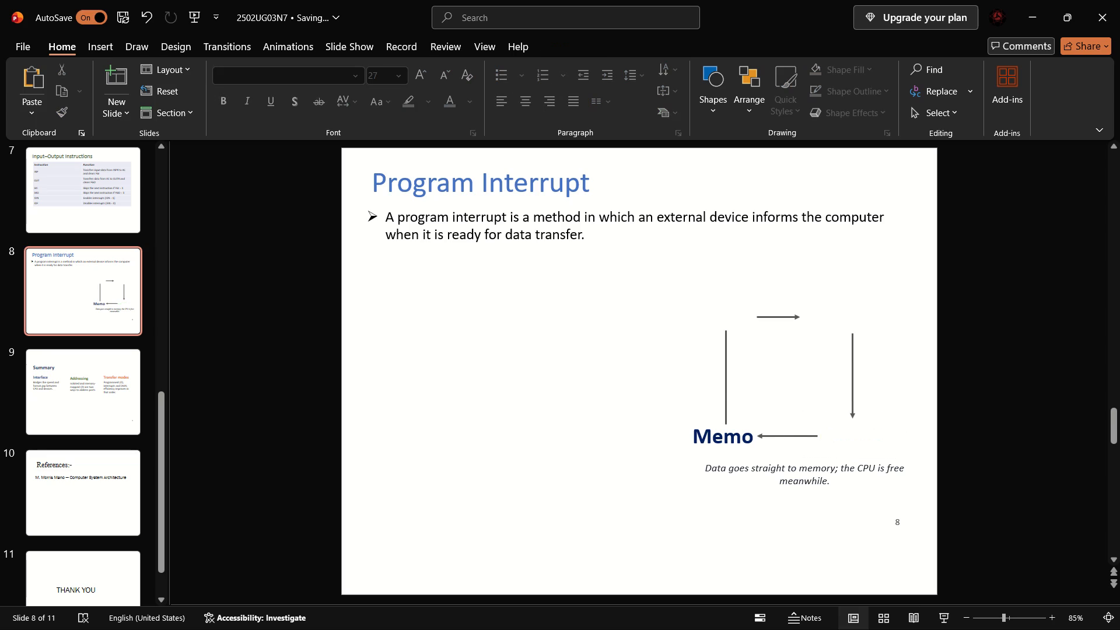
Cut the Memo label from the diagram.
ctrl+click(738, 434)
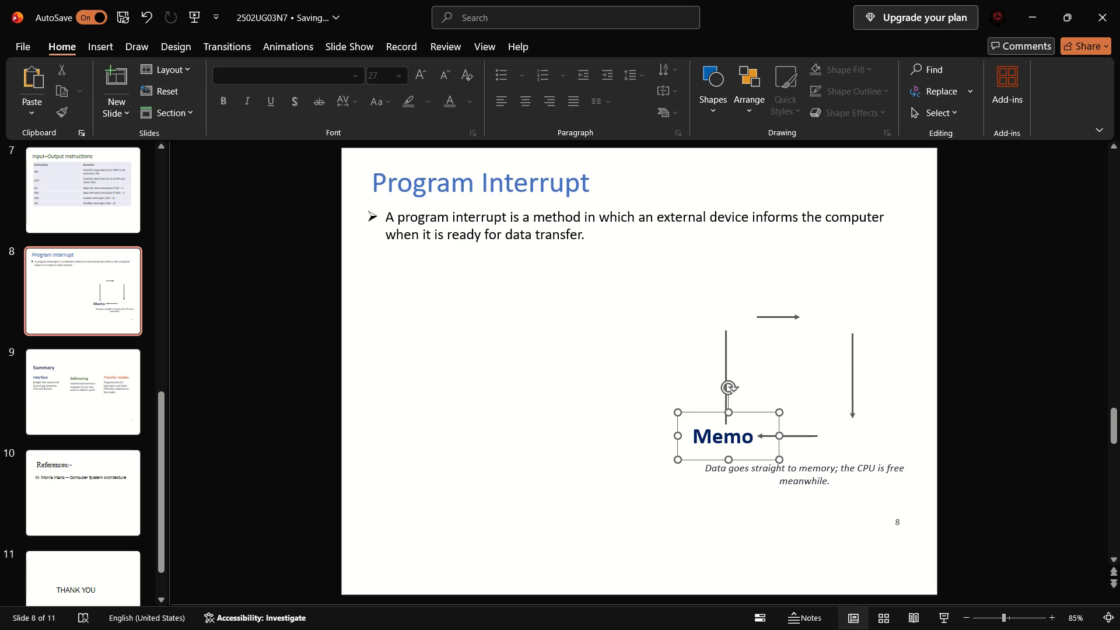
click(742, 408)
key(ctrl+x)
Cut the italic caption below the diagram about data going straight to memory.
click(759, 478)
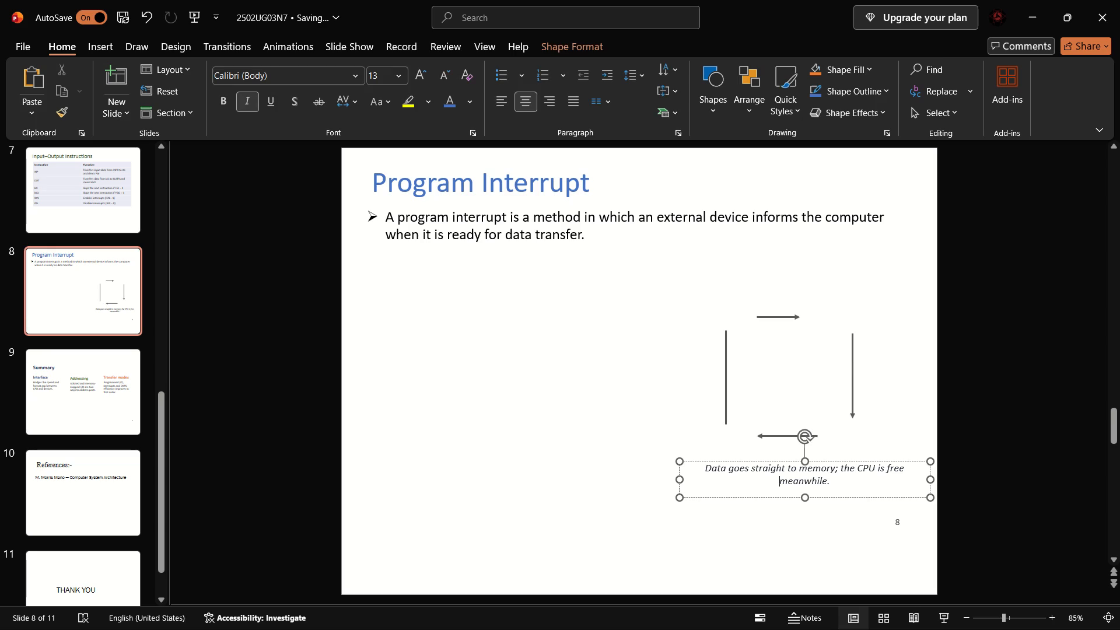
ctrl+click(761, 457)
key(ctrl+x)
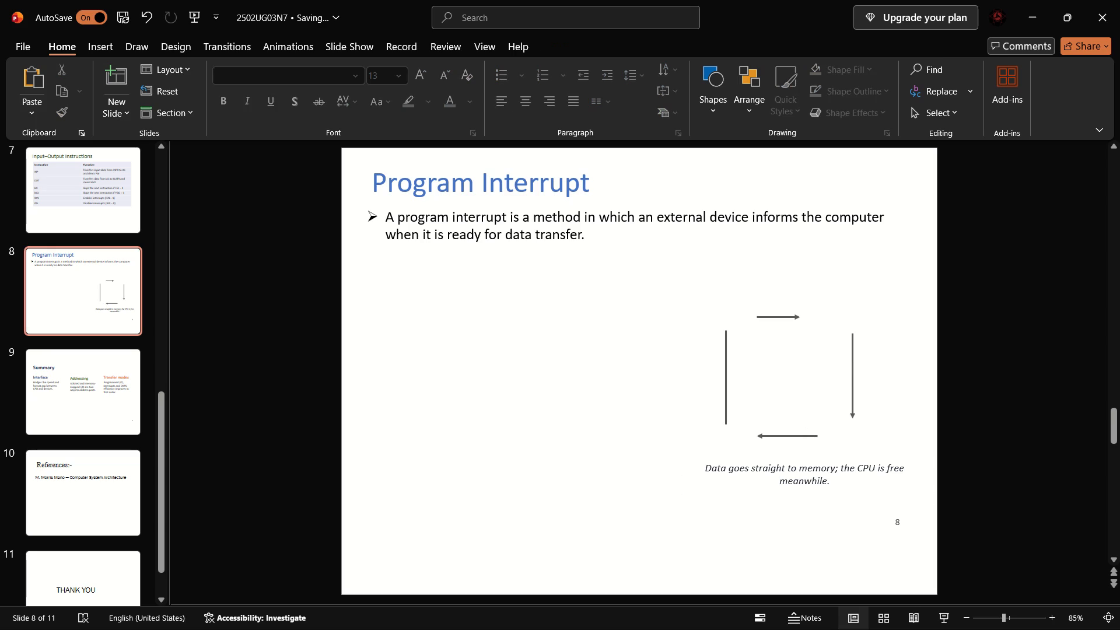
click(761, 460)
click(759, 460)
key(ctrl+x)
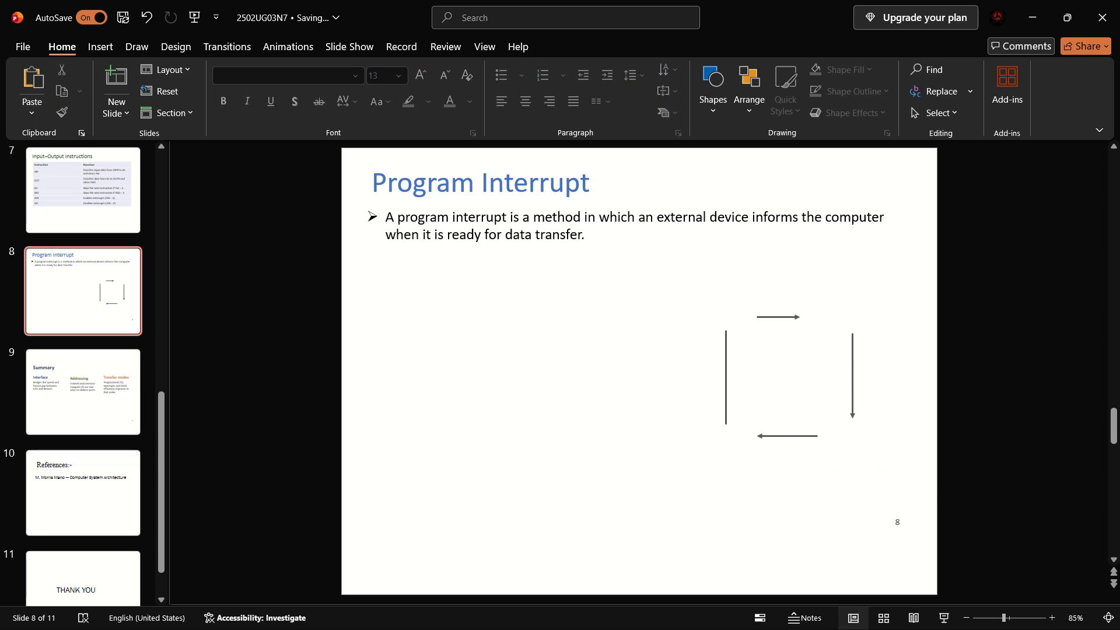
Set the diagram's right-pointing arrow and its plain vertical line aside next to the slide title, leaving the line slanted.
drag(791, 316, 801, 181)
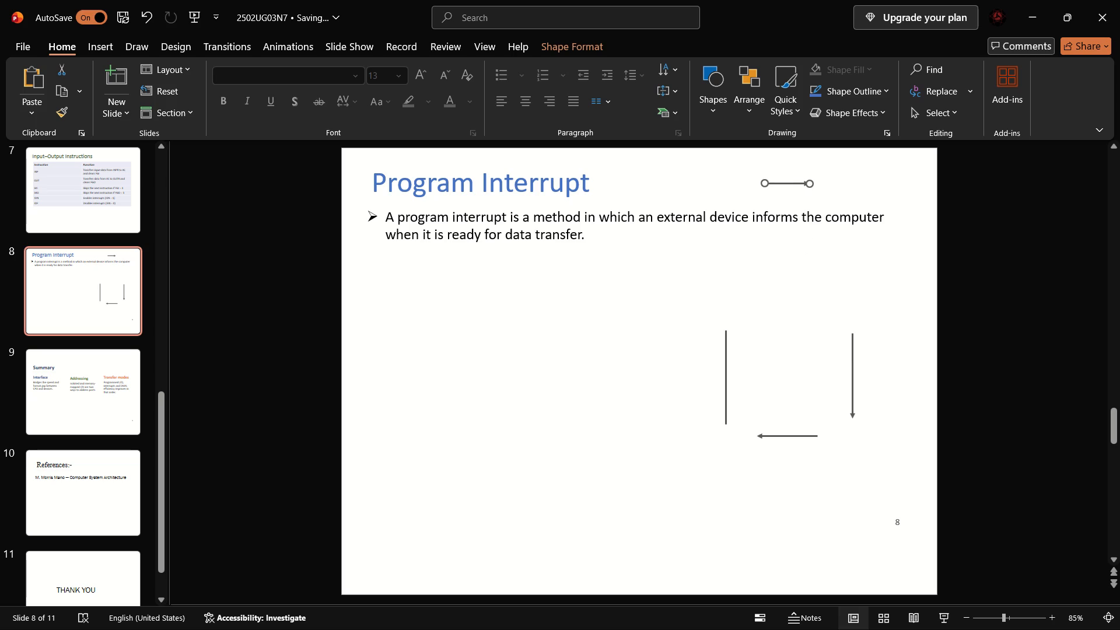
click(729, 327)
click(729, 330)
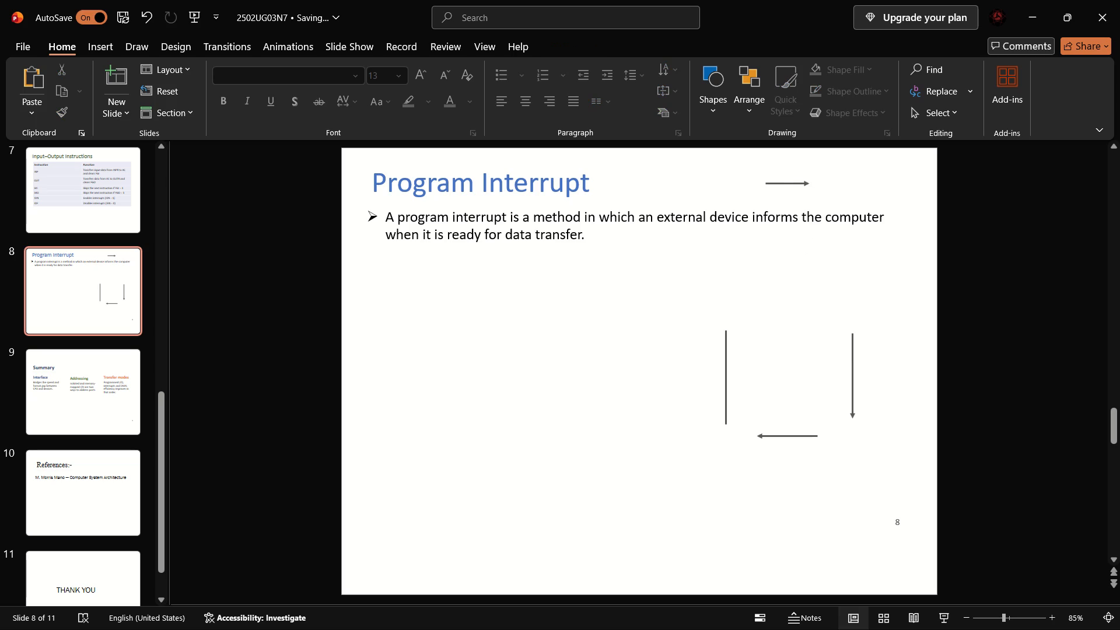
click(725, 334)
drag(725, 330, 803, 385)
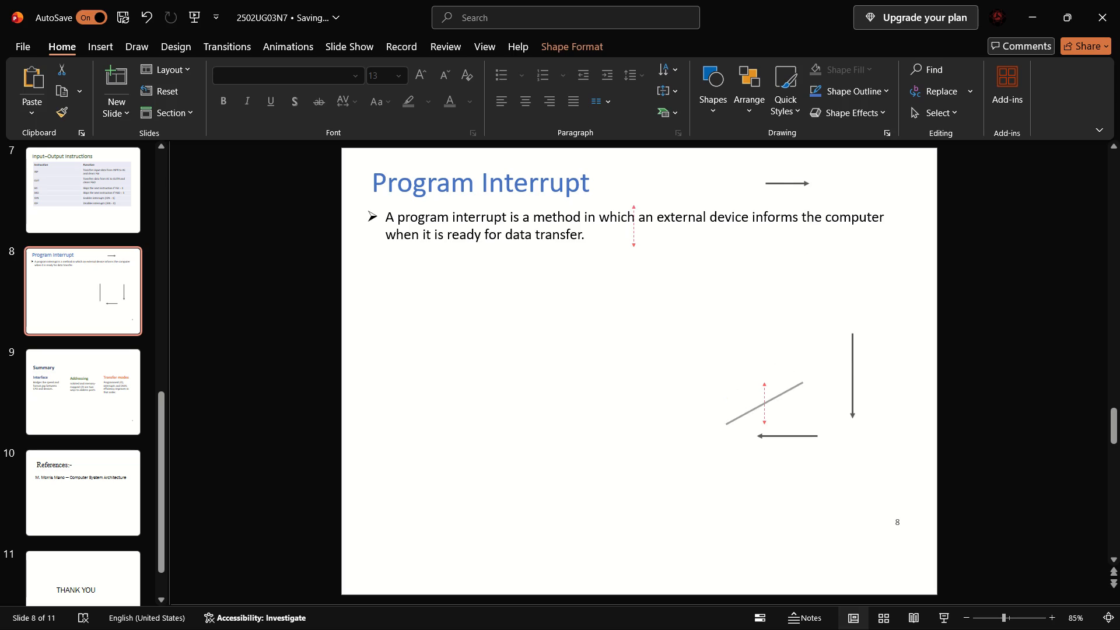
drag(803, 385, 804, 388)
drag(790, 393, 750, 186)
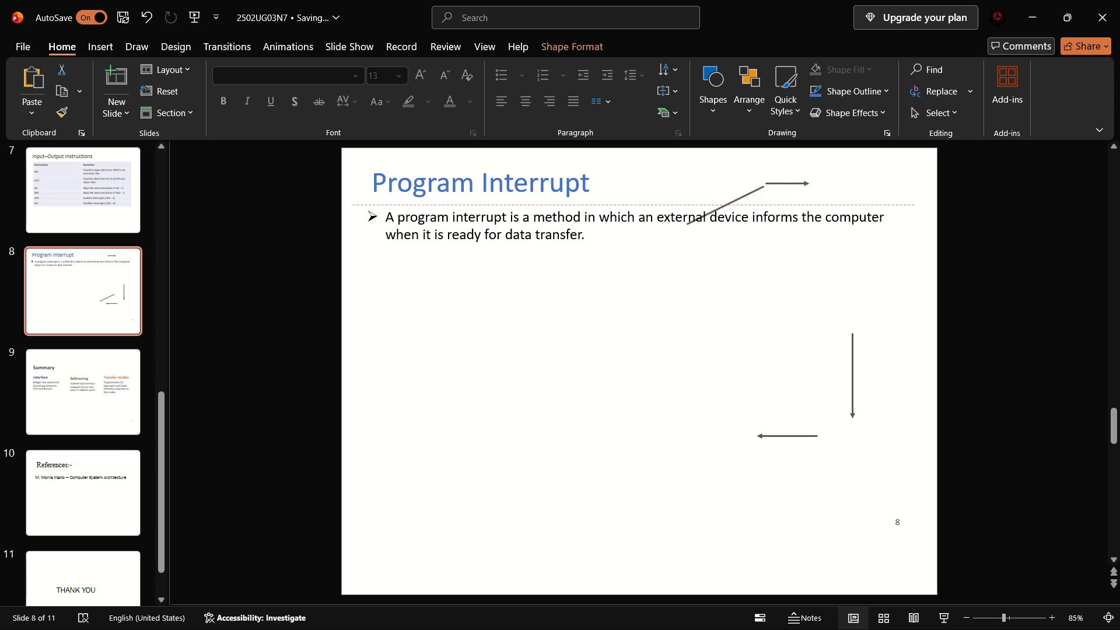
drag(750, 186, 750, 165)
click(853, 366)
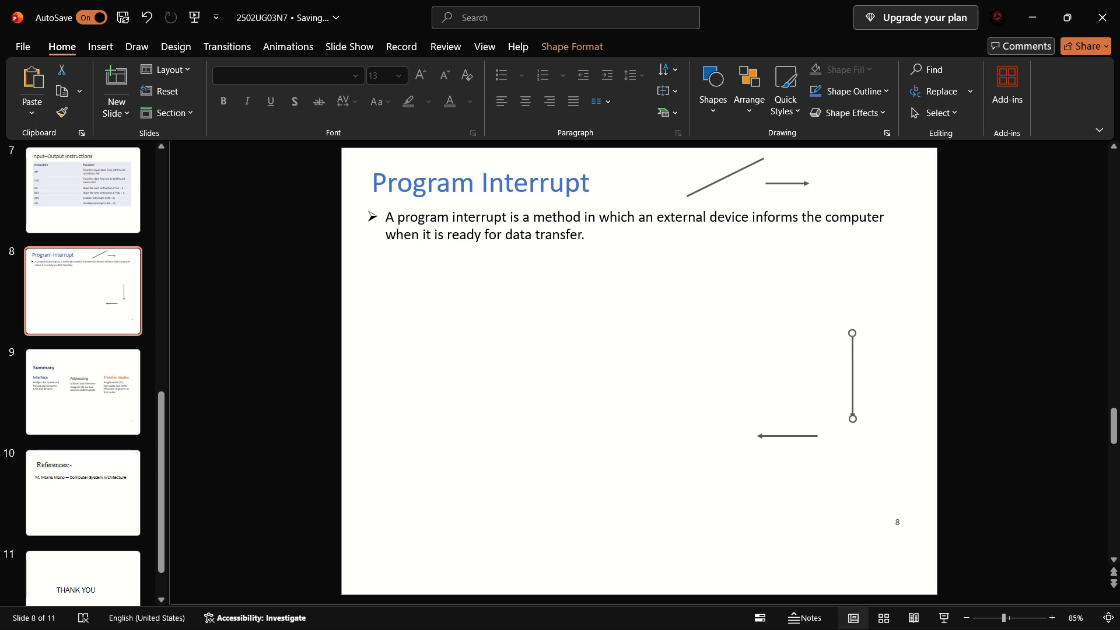
key(ctrl+x)
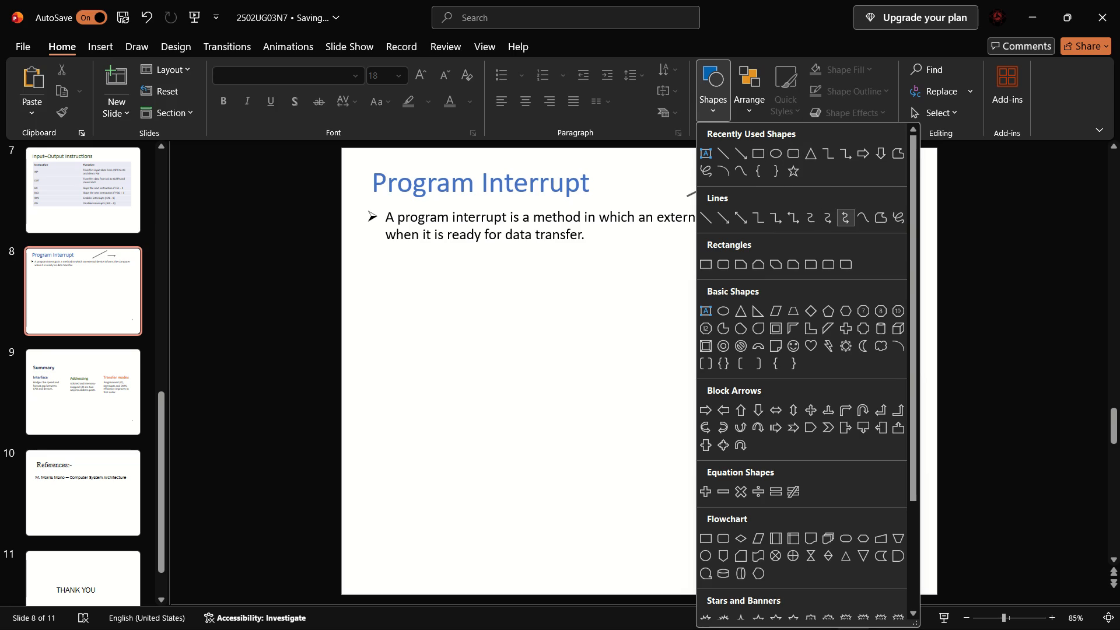
click(792, 152)
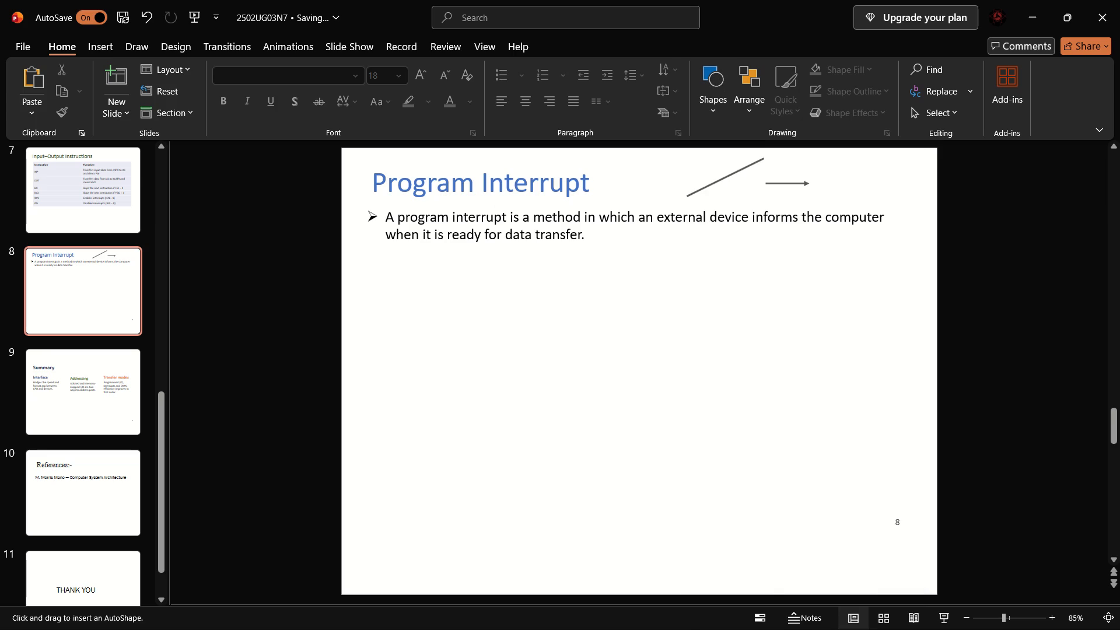
drag(605, 265, 718, 348)
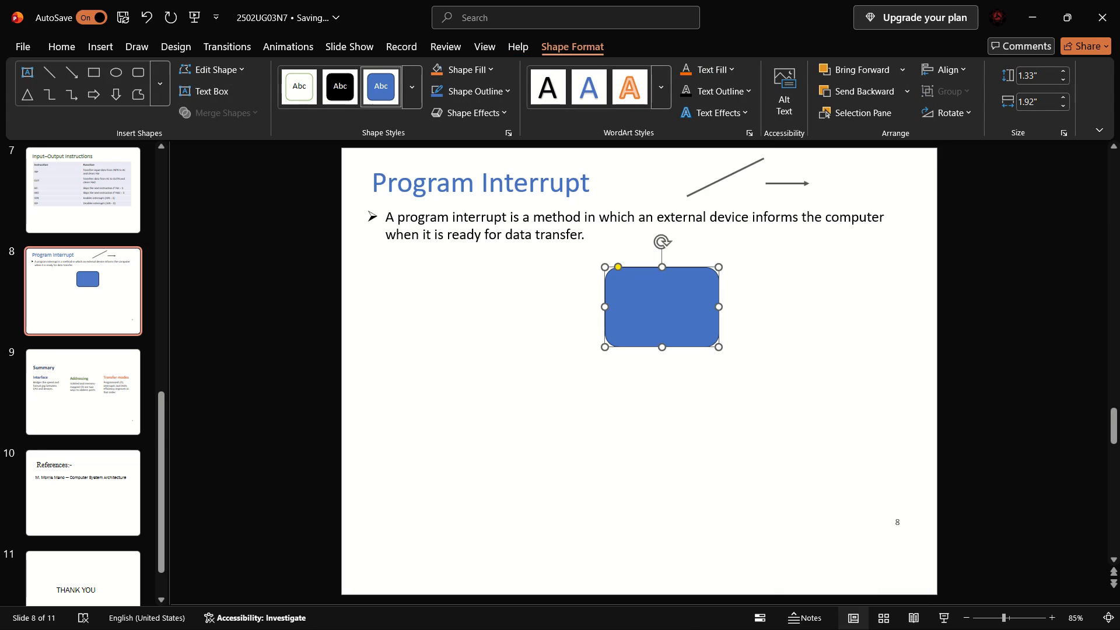
drag(719, 309, 765, 297)
drag(700, 267, 694, 237)
drag(678, 316, 677, 305)
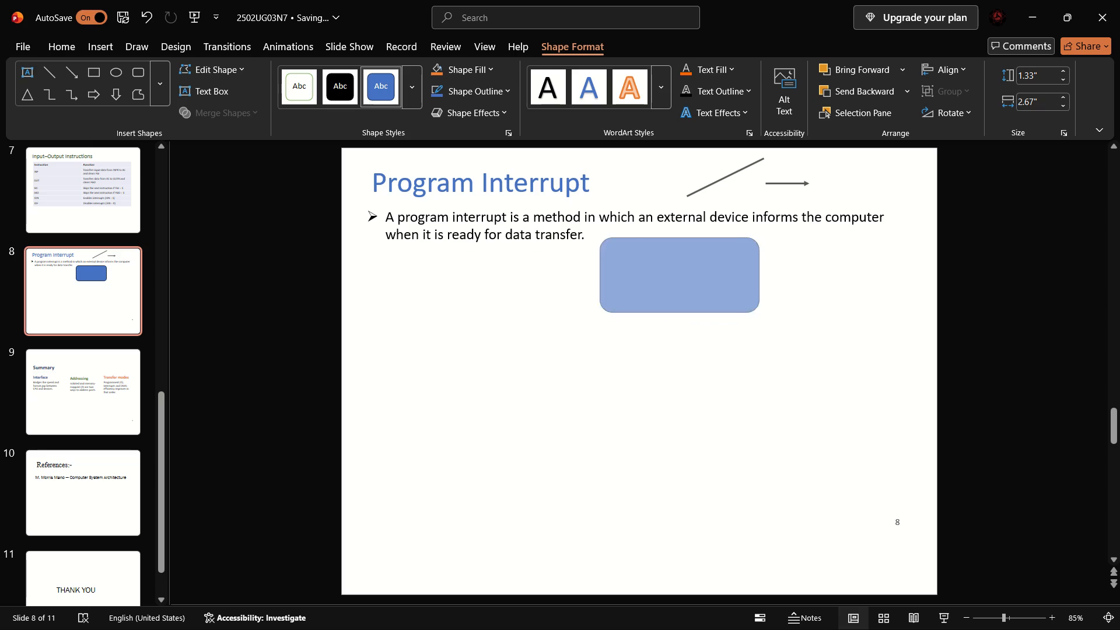
drag(677, 305, 671, 272)
drag(758, 253, 723, 253)
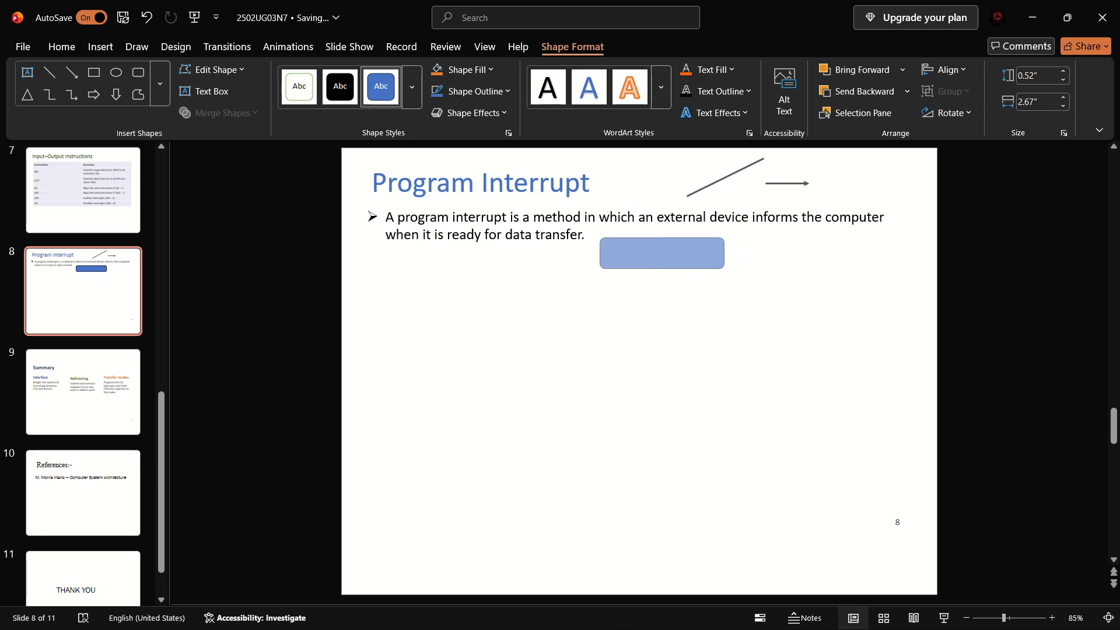
drag(723, 253, 717, 255)
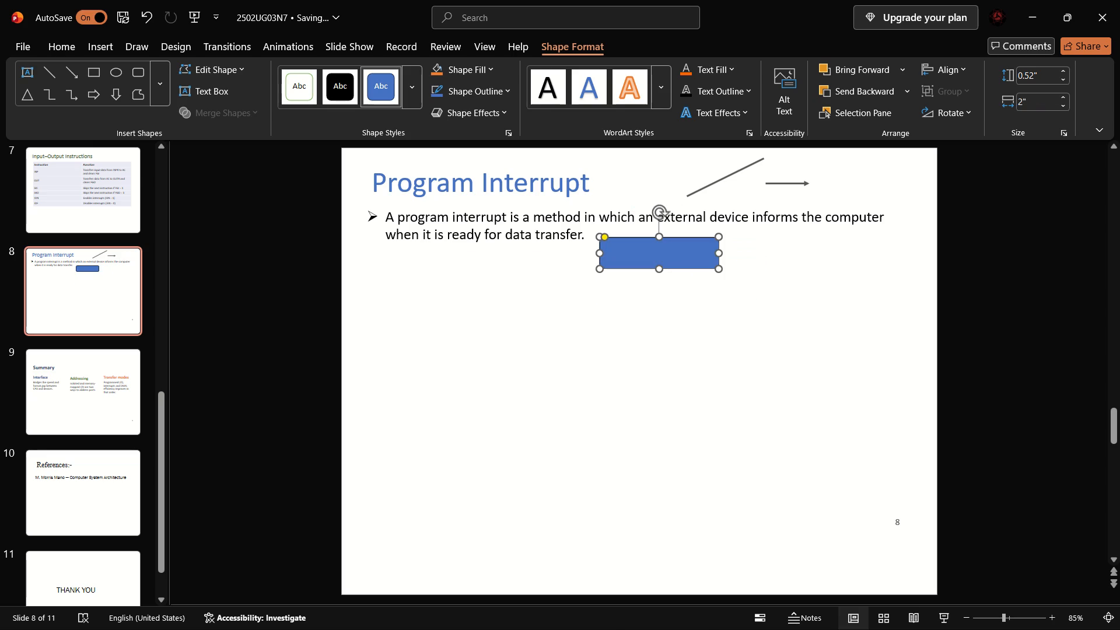
drag(661, 268, 658, 281)
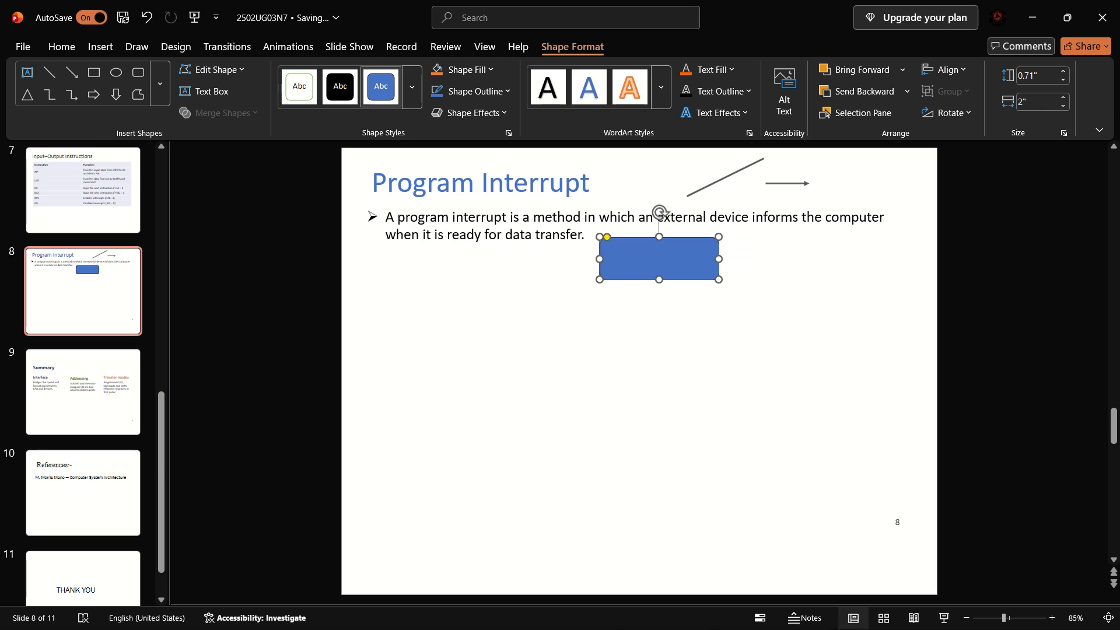
click(794, 287)
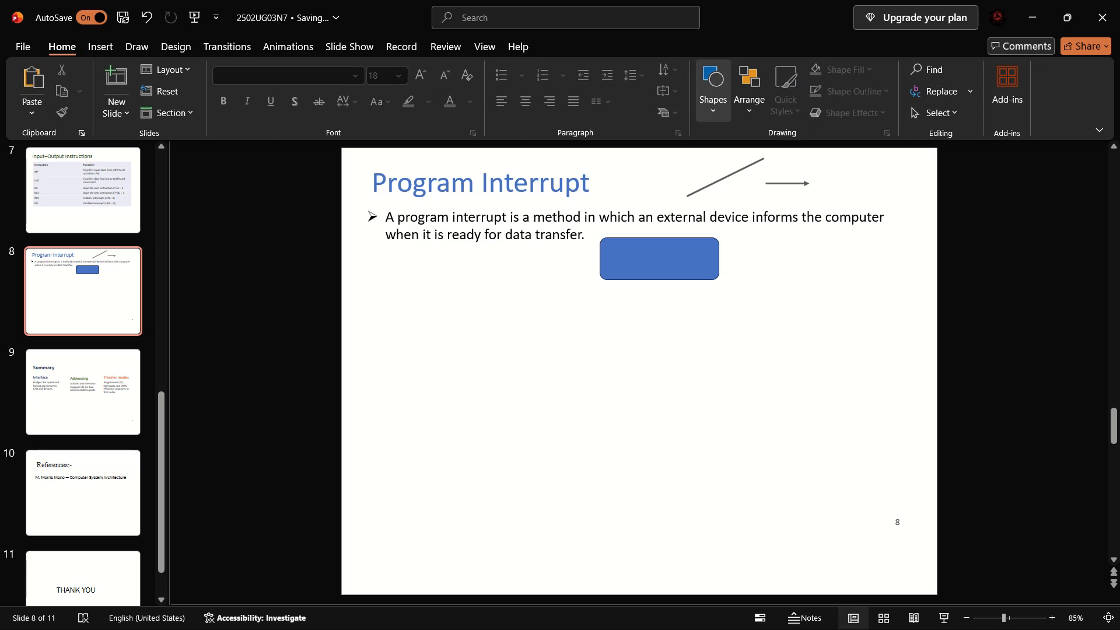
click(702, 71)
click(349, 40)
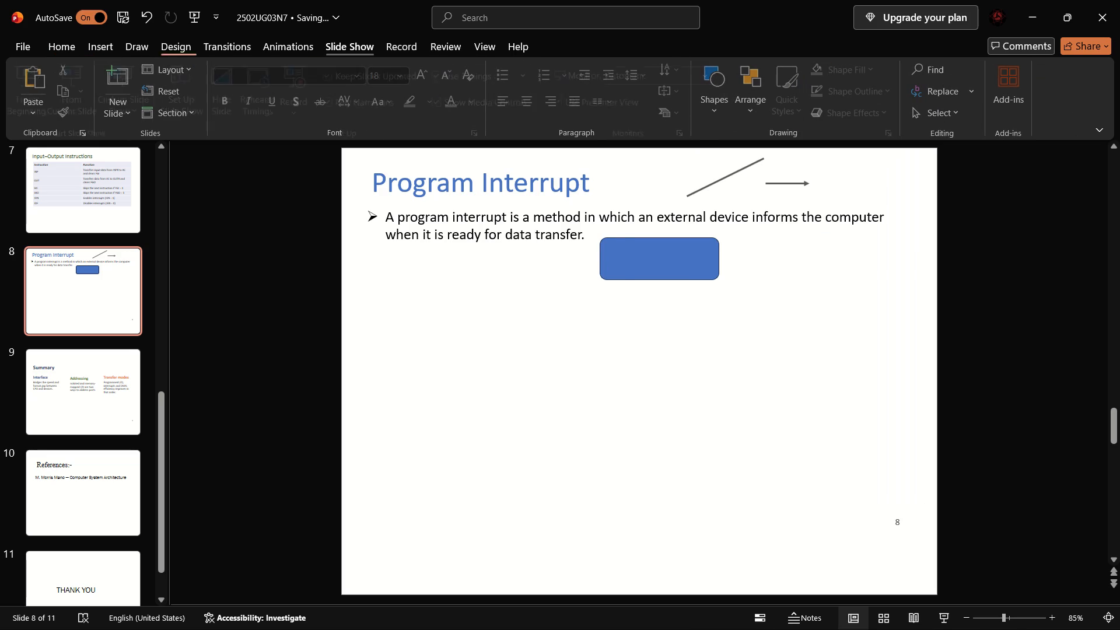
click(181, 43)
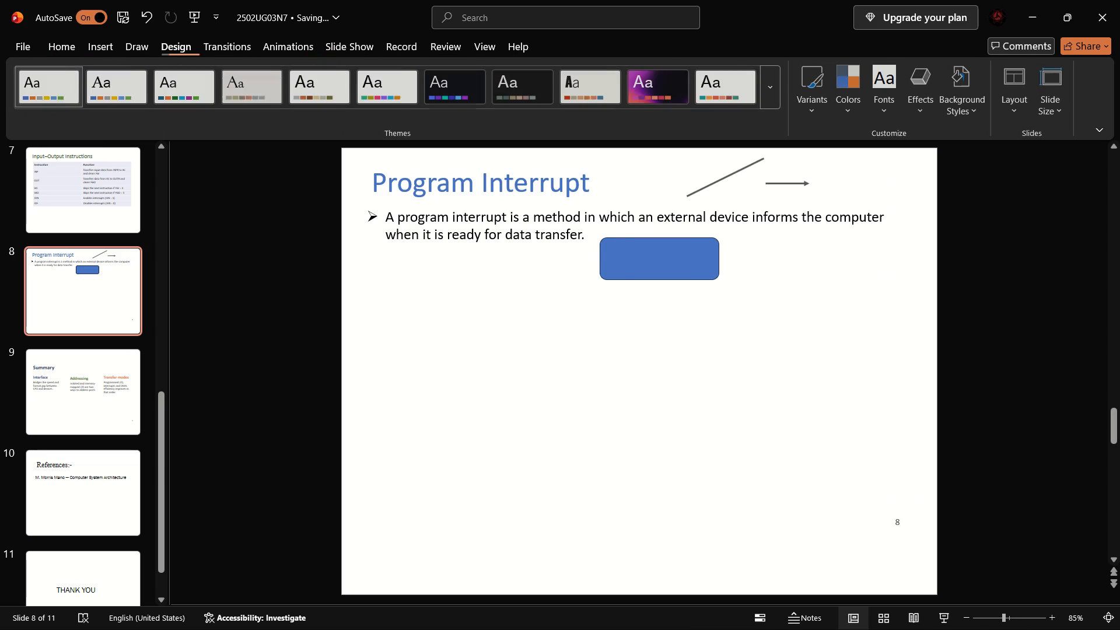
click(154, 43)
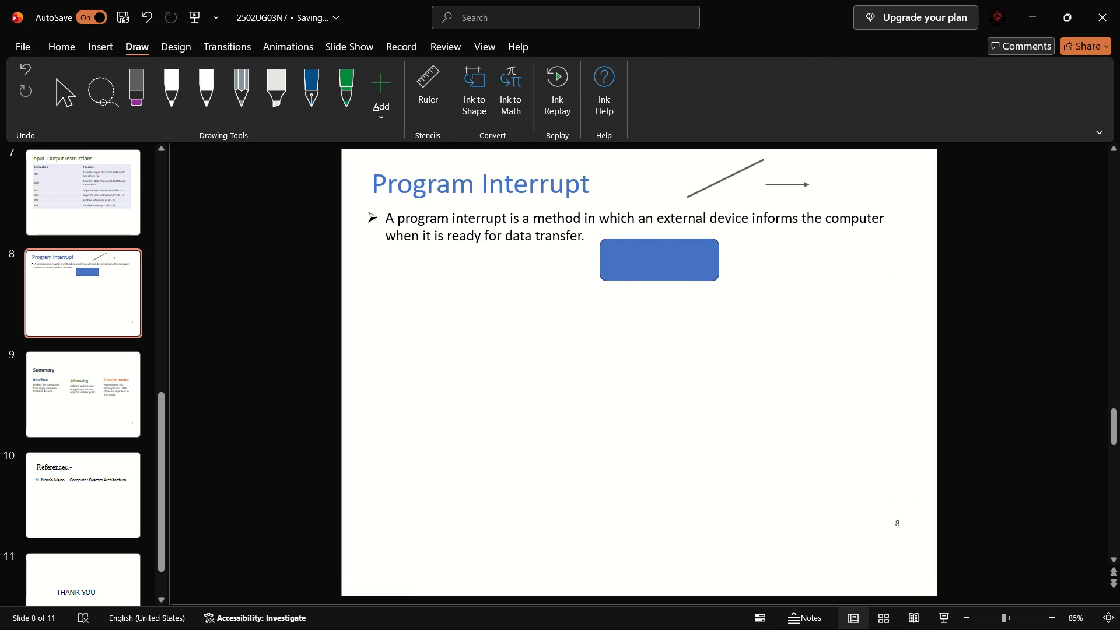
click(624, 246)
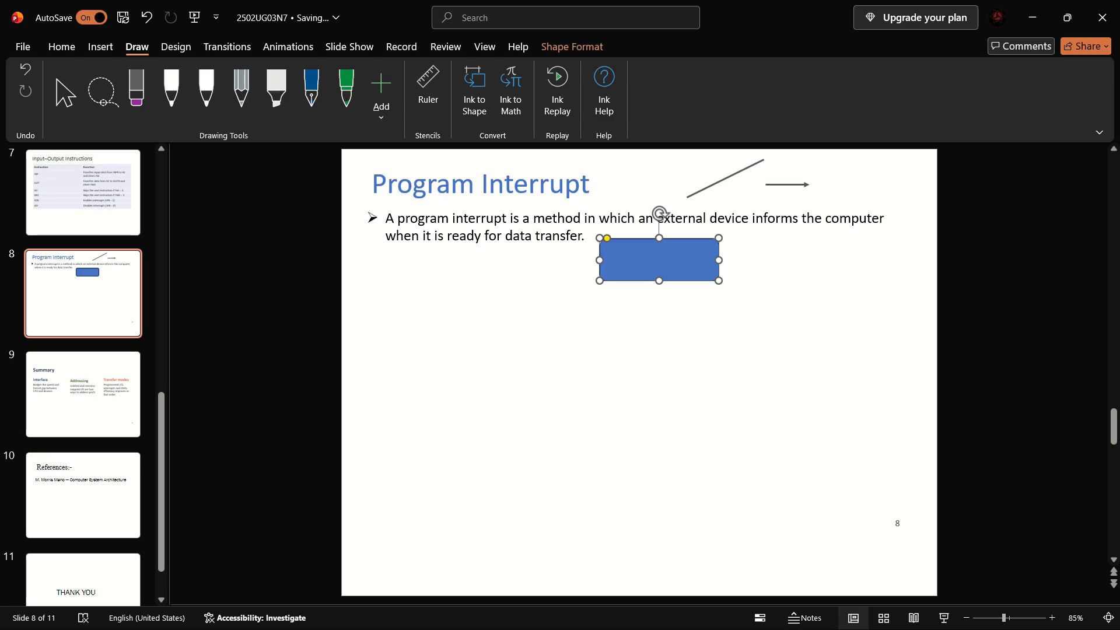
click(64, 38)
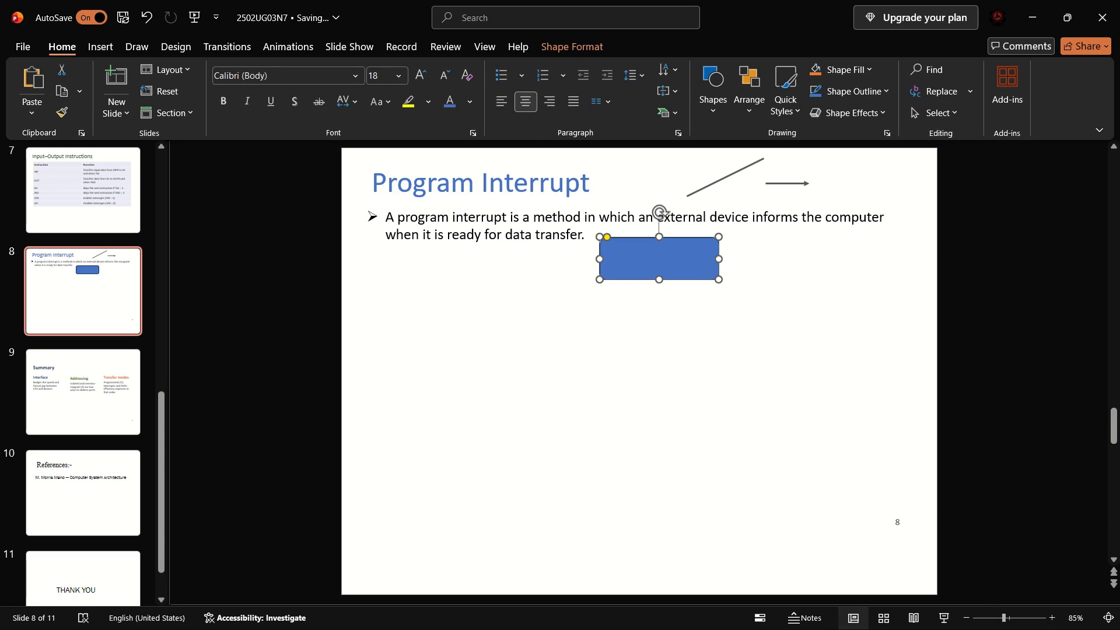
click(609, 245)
Insert a second rounded rectangle, 1" by 1", below and left of the wide one.
click(713, 109)
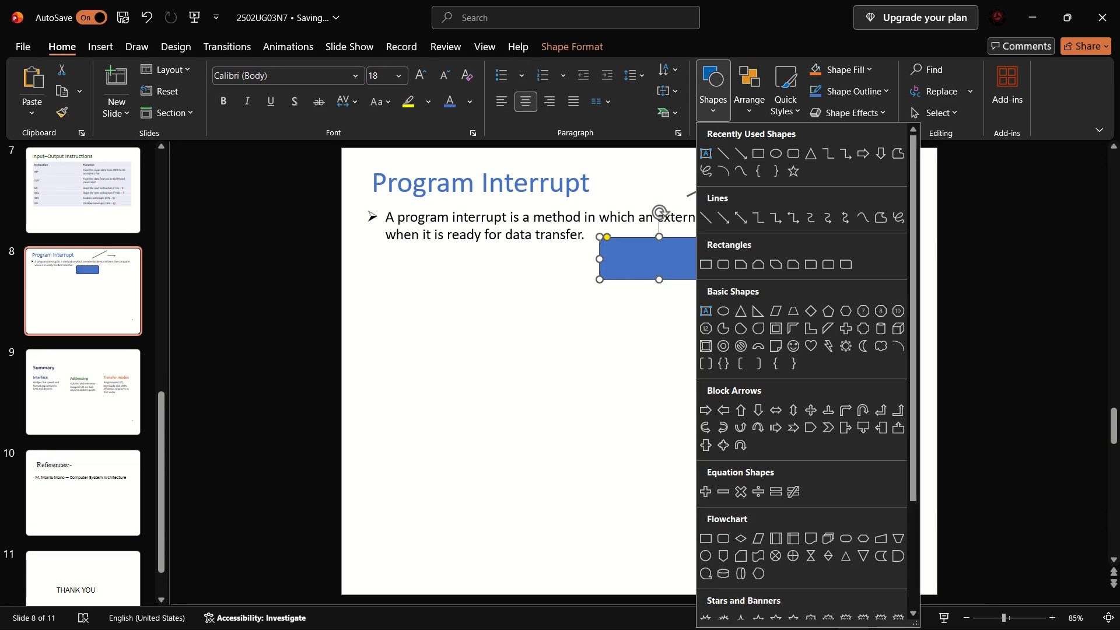
click(793, 152)
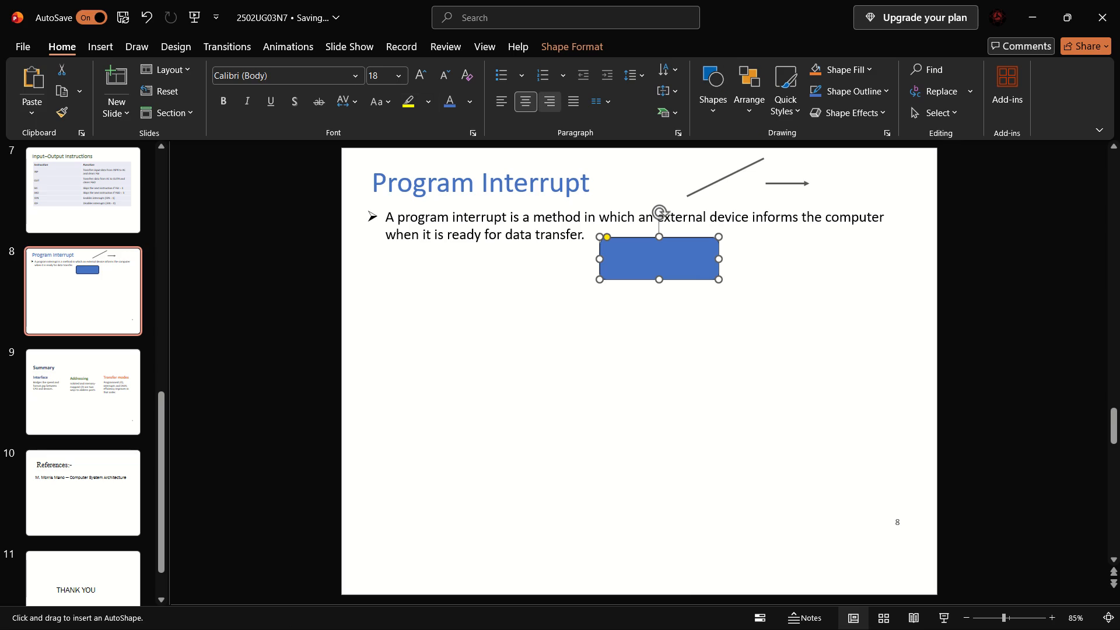
click(505, 332)
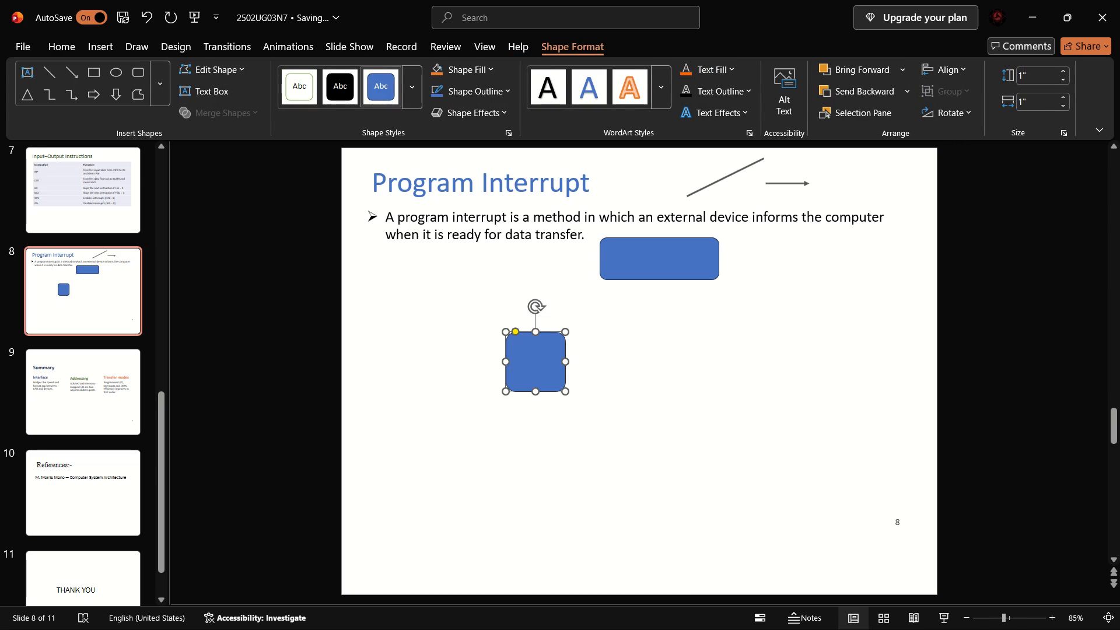
Apply the blue theme style with gradient shading and shadow to the wide rounded rectangle.
click(407, 79)
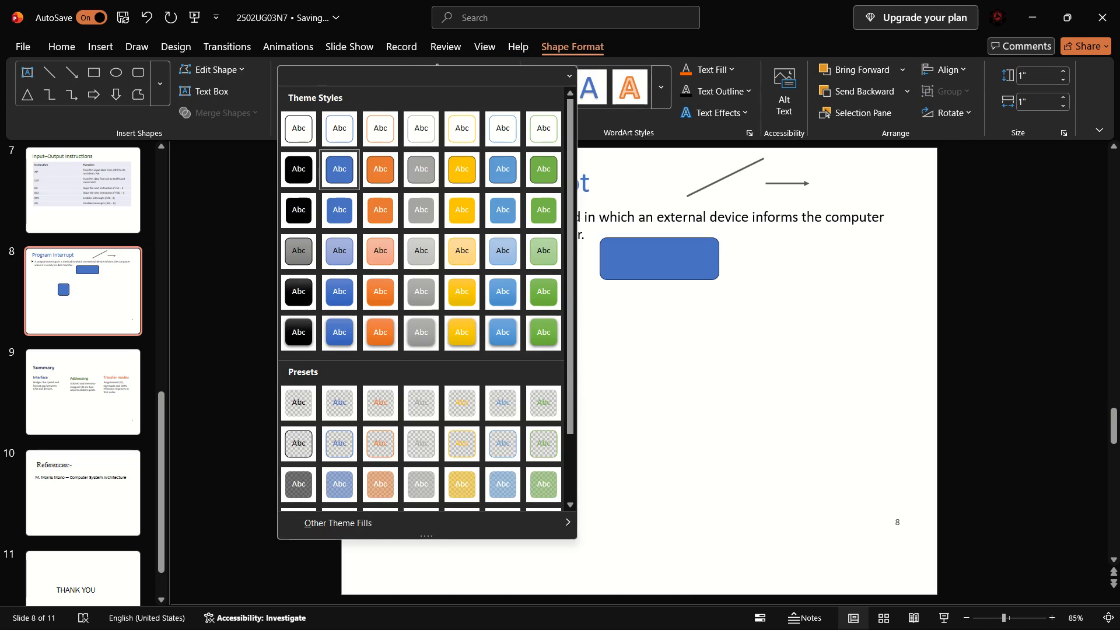
click(640, 256)
click(640, 255)
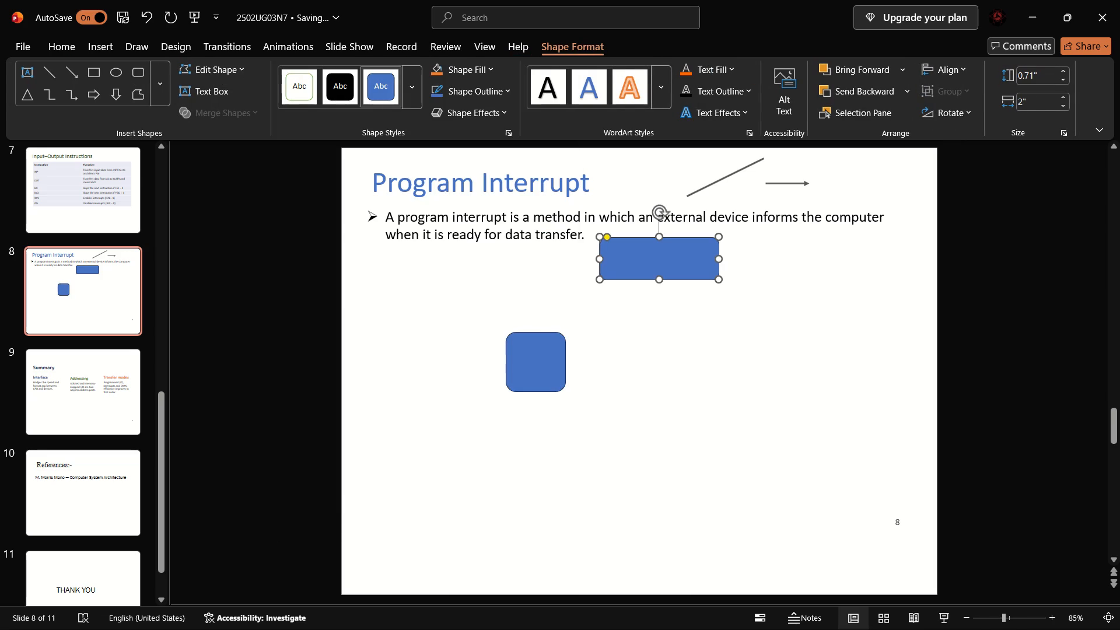
click(407, 81)
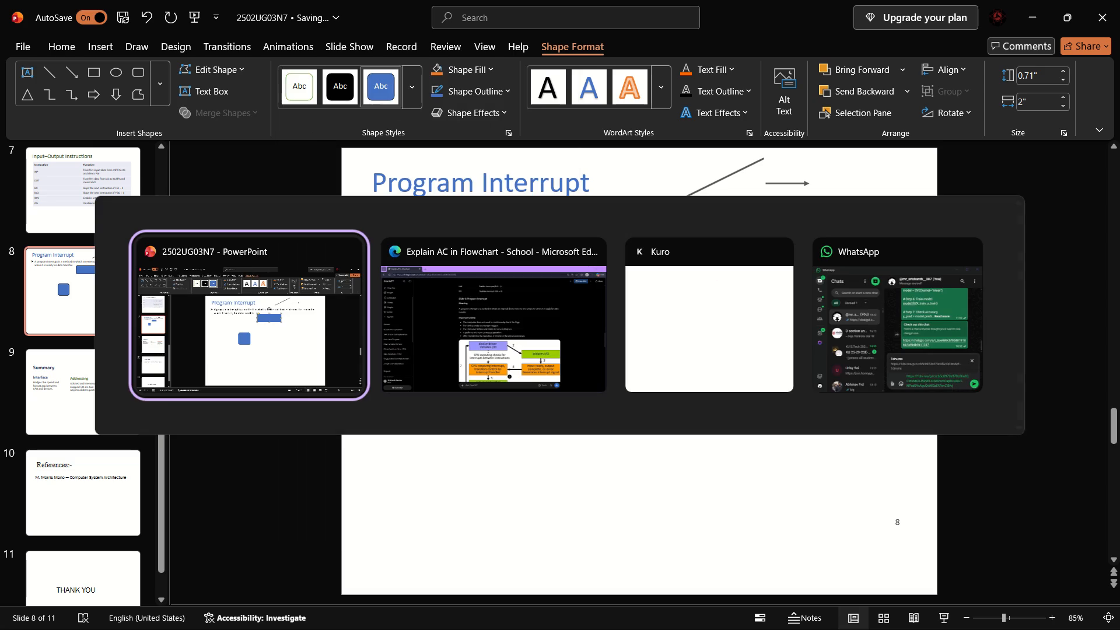
click(406, 82)
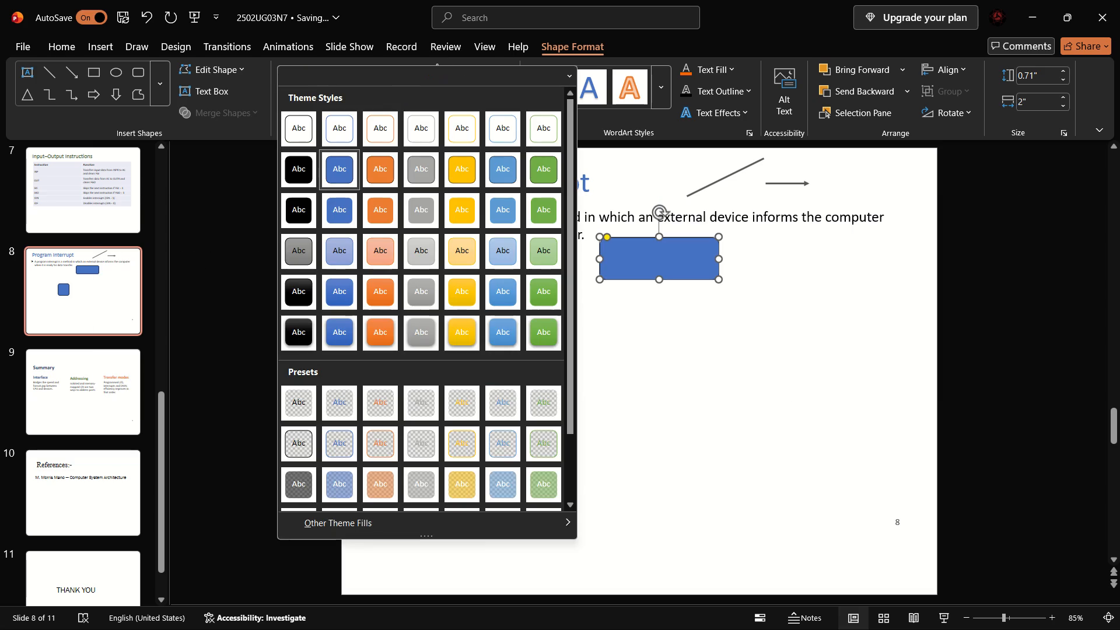
click(325, 330)
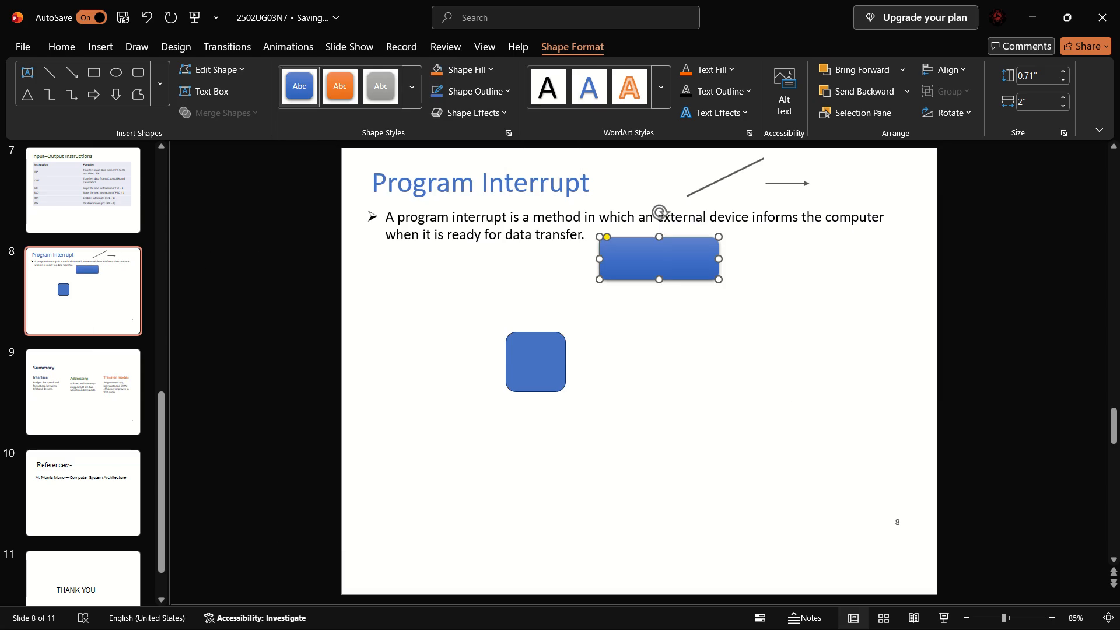
Try to copy the "device driver initiates I/O" label from the ChatGPT flowchart in Edge into the wide rectangle in PowerPoint.
click(547, 381)
click(670, 257)
double_click(670, 257)
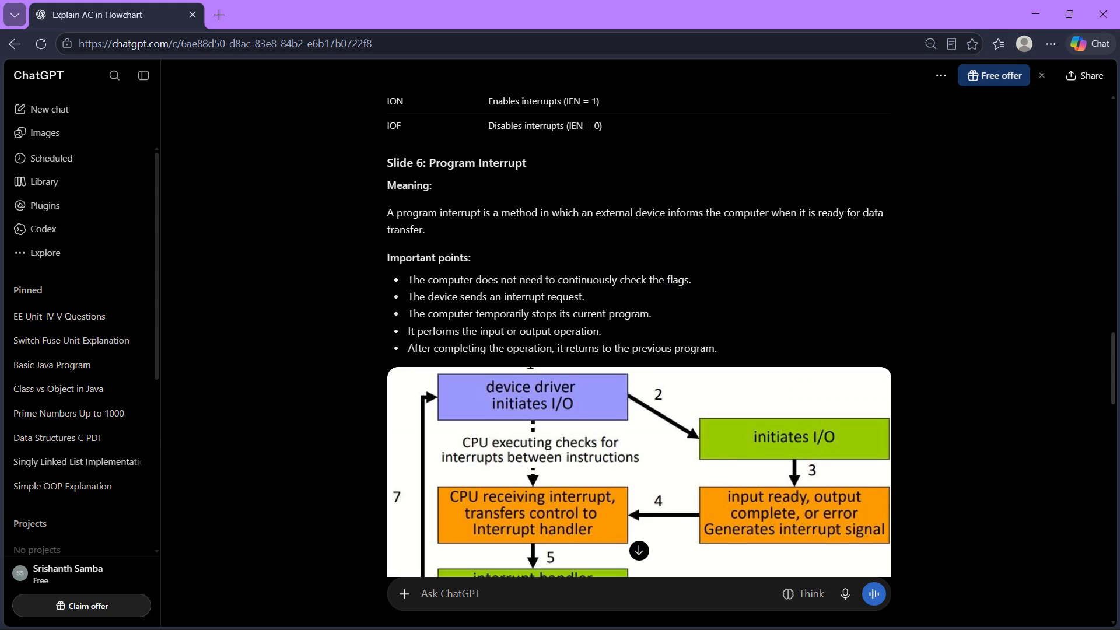
double_click(602, 262)
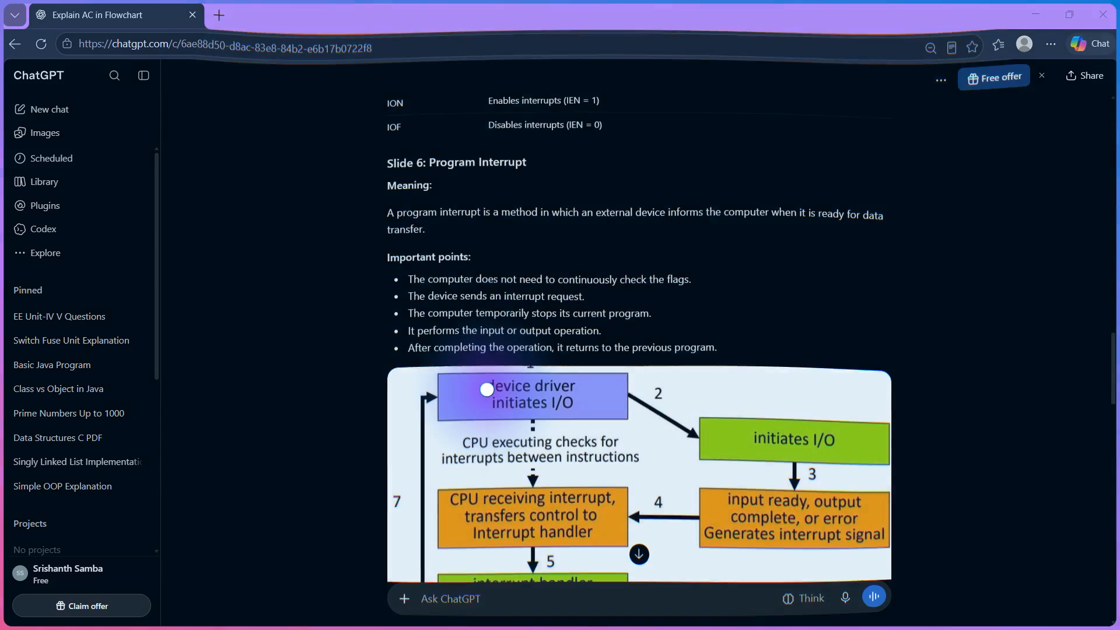
click(491, 387)
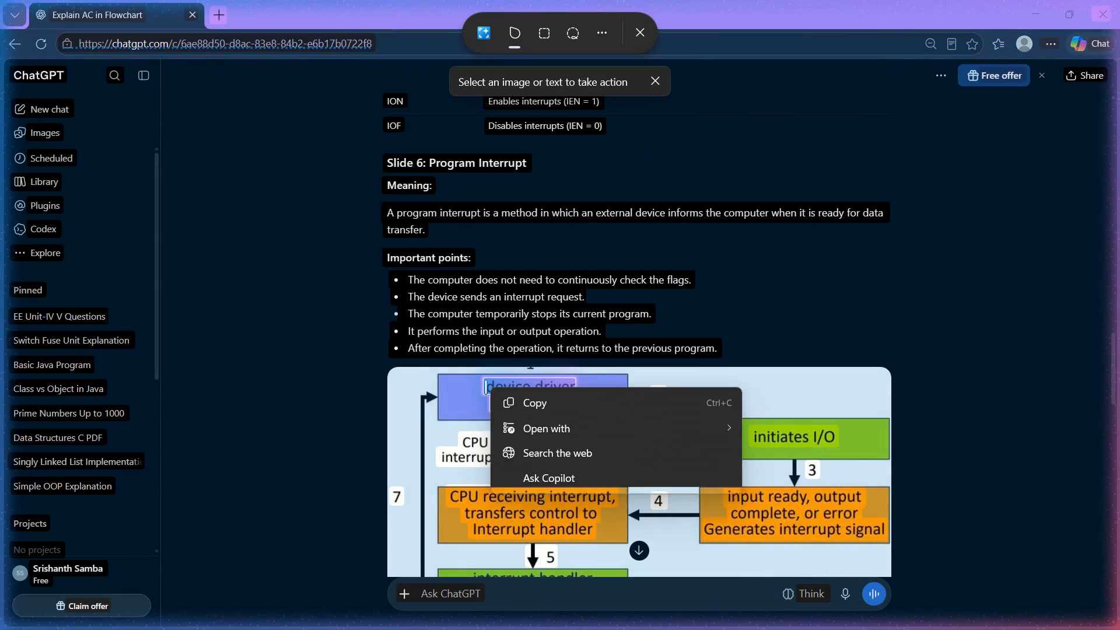
drag(486, 387, 572, 407)
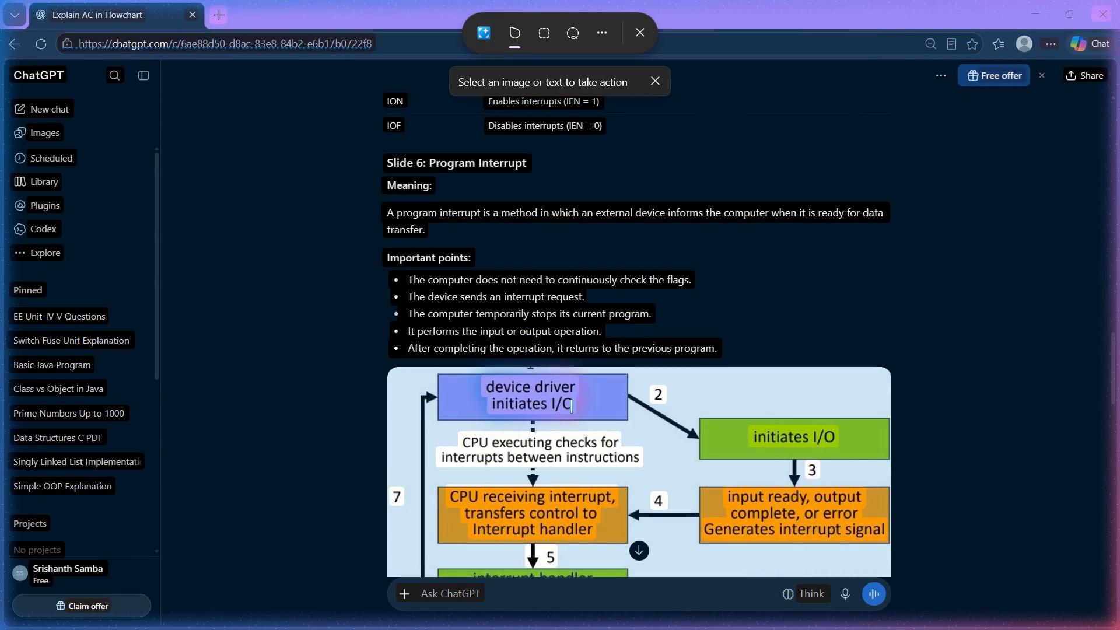
drag(572, 407, 485, 379)
key(ctrl+c)
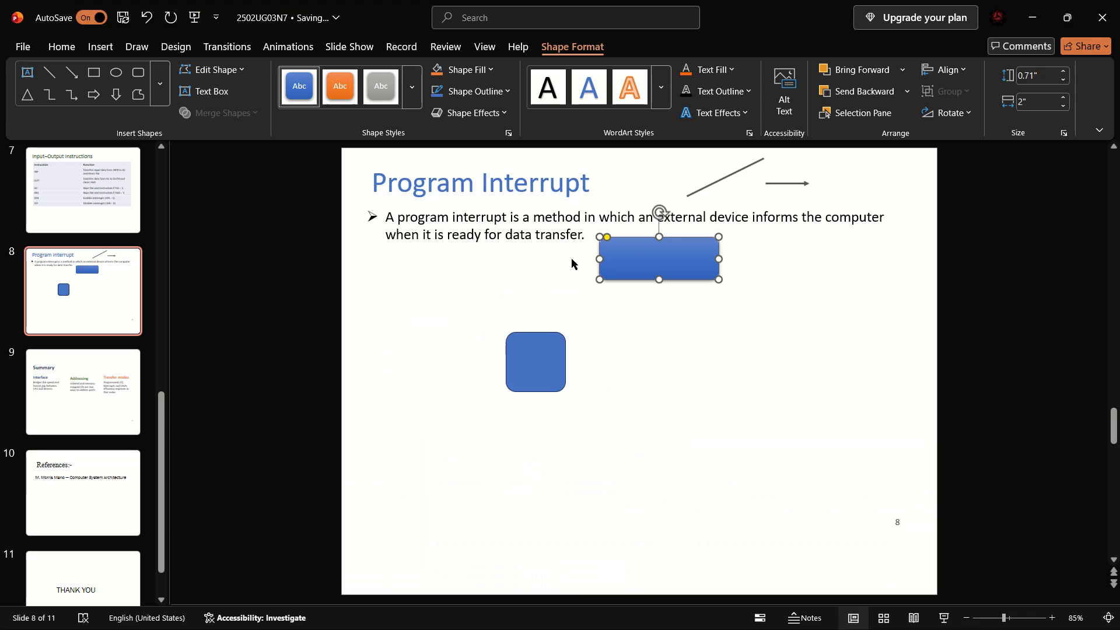
click(635, 255)
double_click(635, 255)
key(ctrl+v)
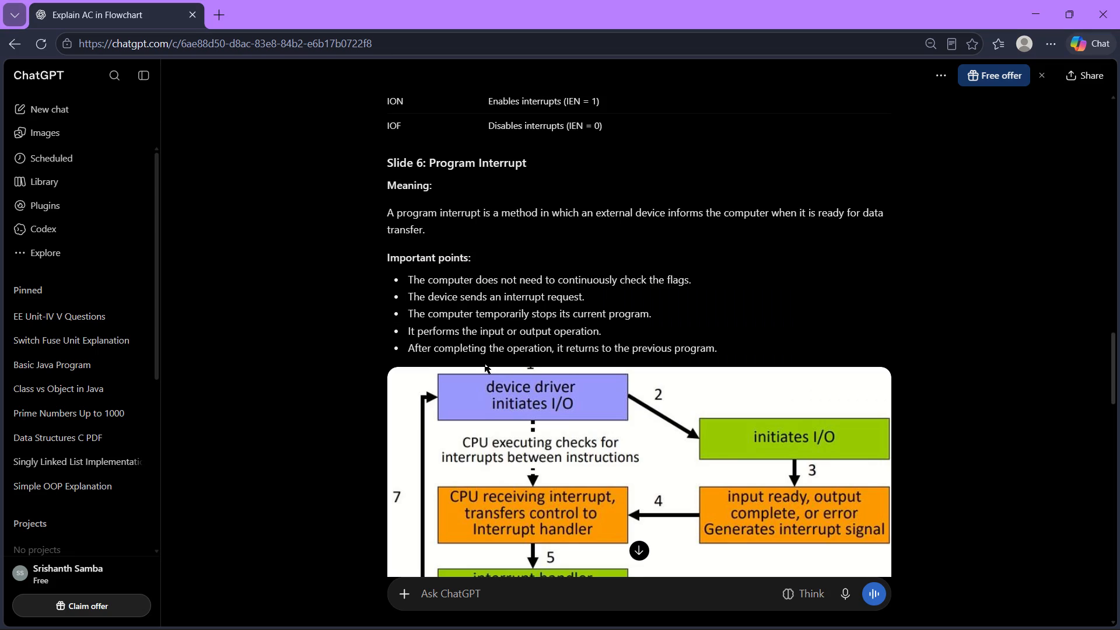
Copy "device driver initiates I/O" from the ChatGPT flowchart image in Edge and paste it as the wide rectangle's text in PowerPoint.
double_click(485, 392)
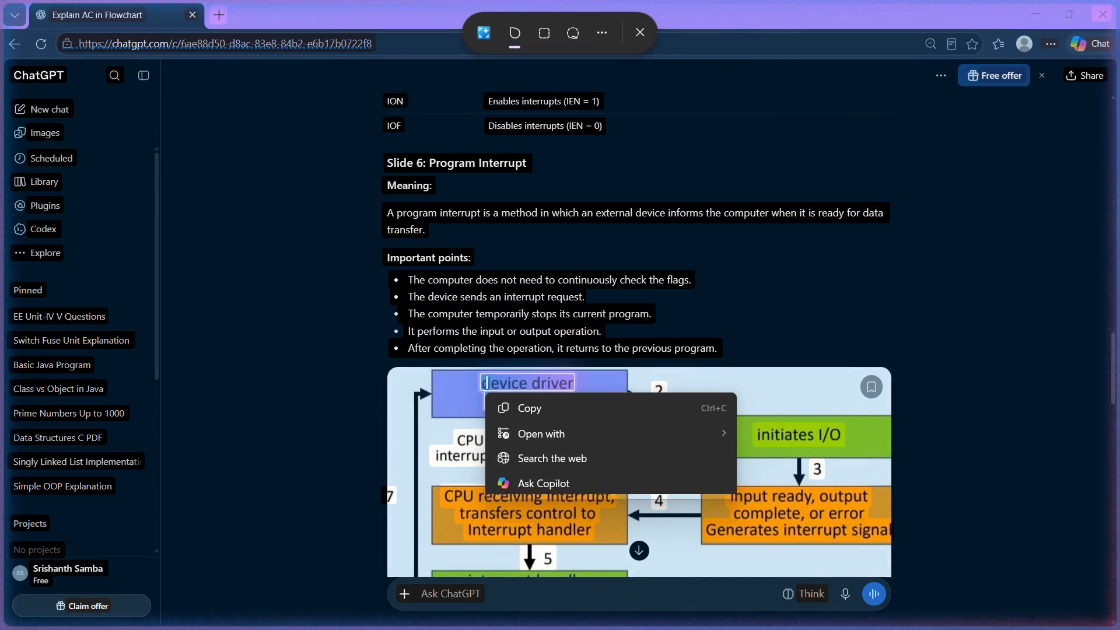
click(516, 405)
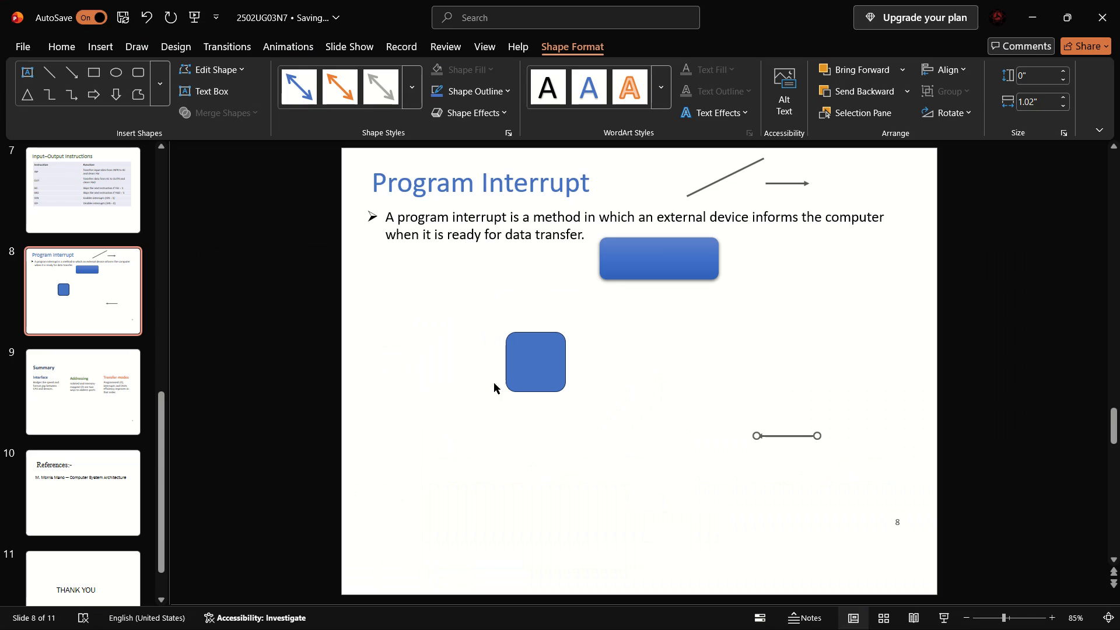
click(661, 254)
ctrl+double_click(661, 254)
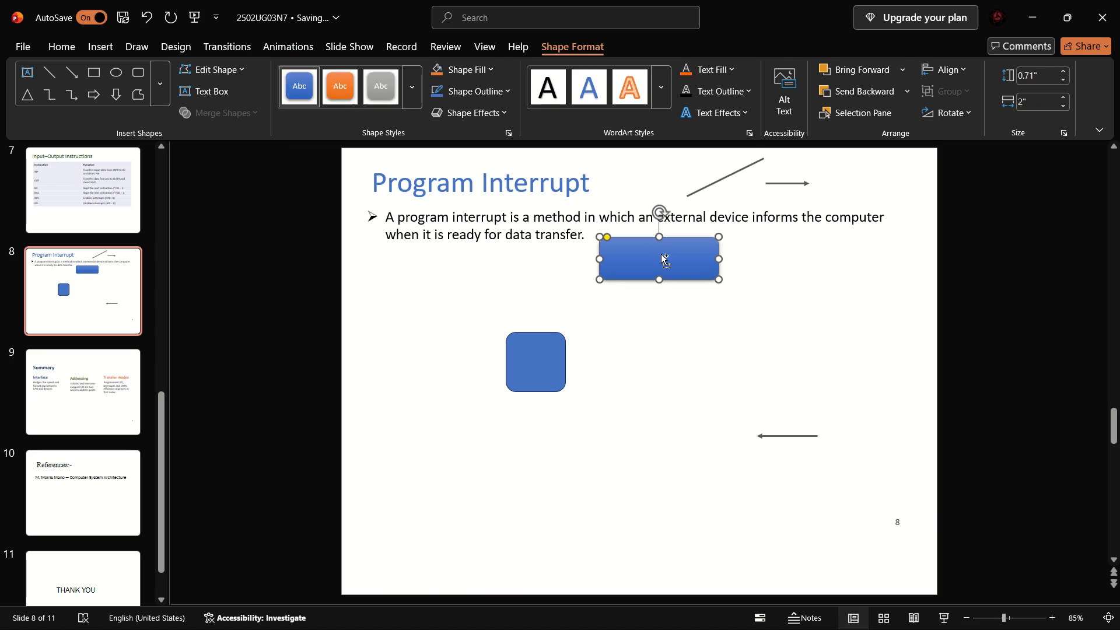
double_click(661, 254)
key(ctrl+v)
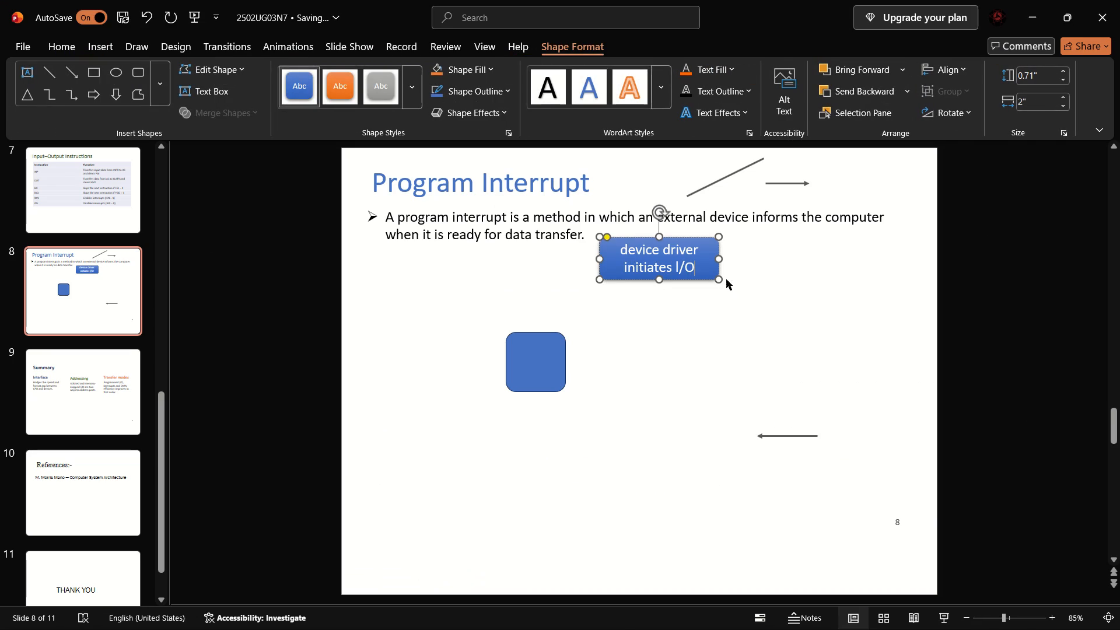
click(684, 330)
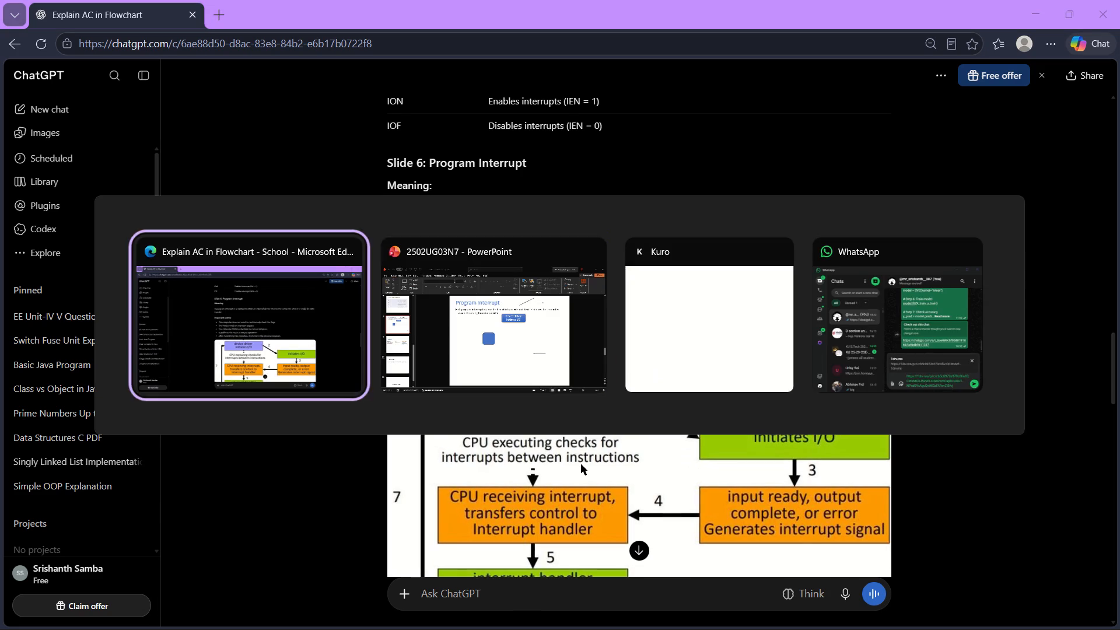
Apply the light green theme style with subtle gradient to the small rounded rectangle.
click(548, 376)
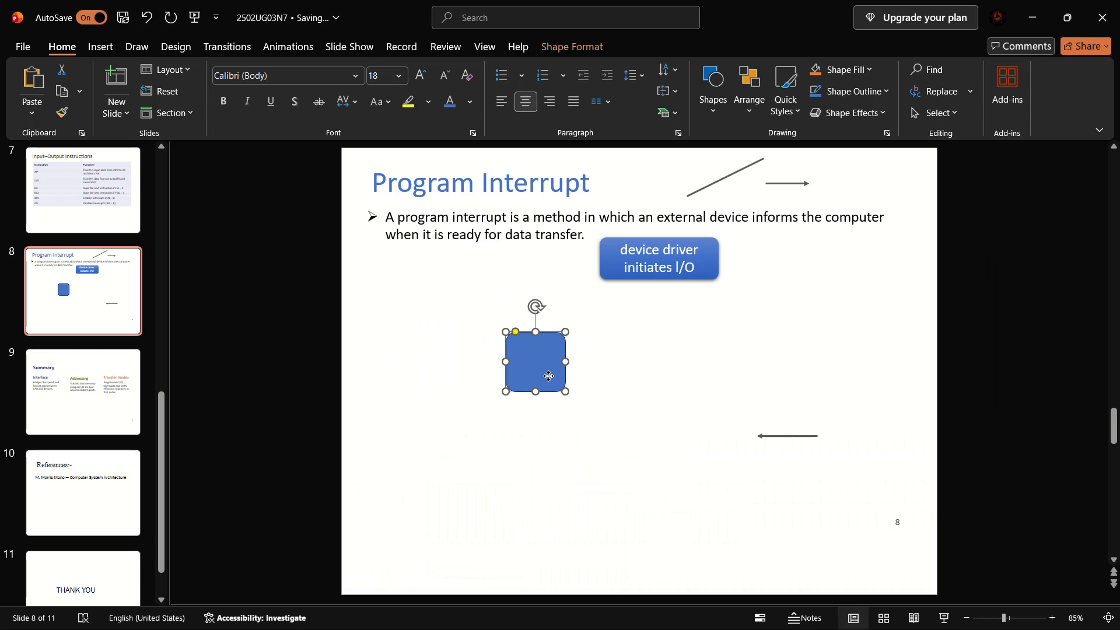
click(549, 52)
click(401, 70)
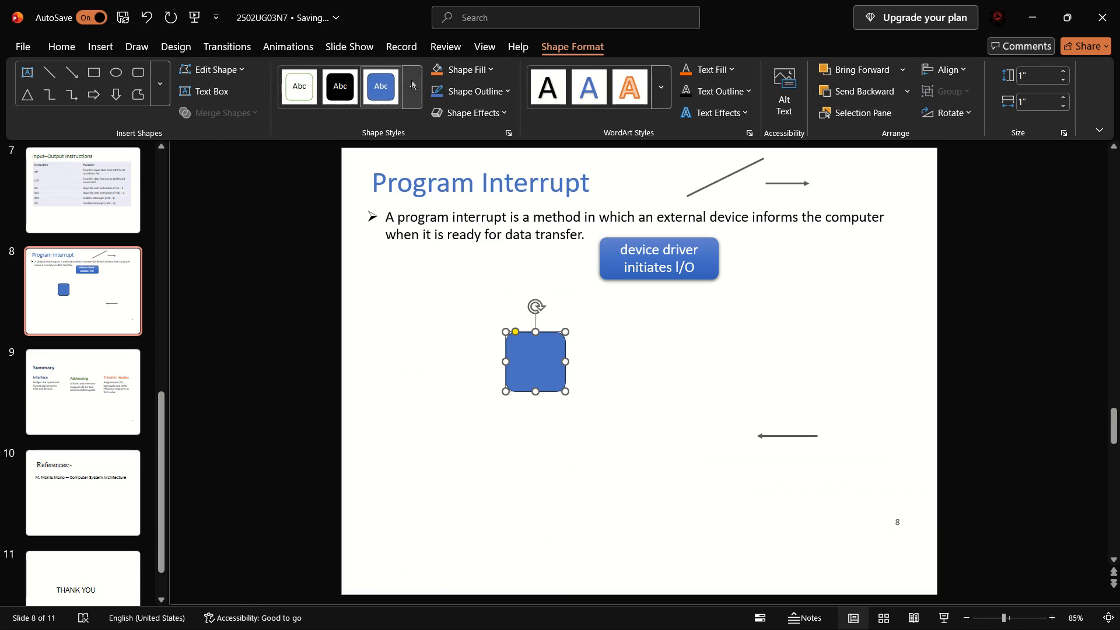
click(411, 80)
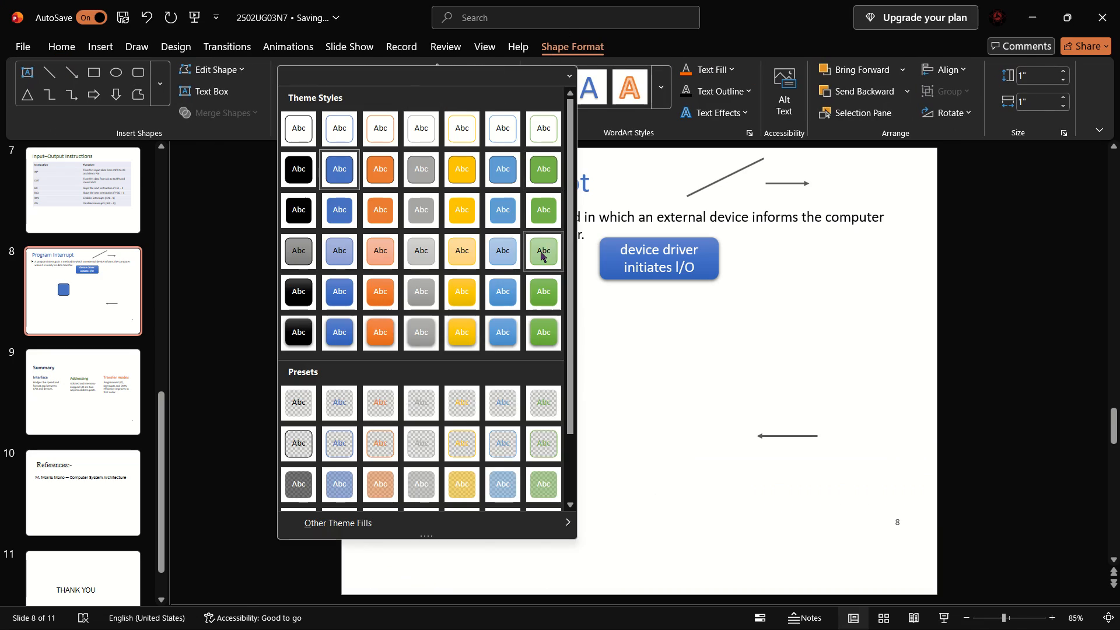
click(541, 253)
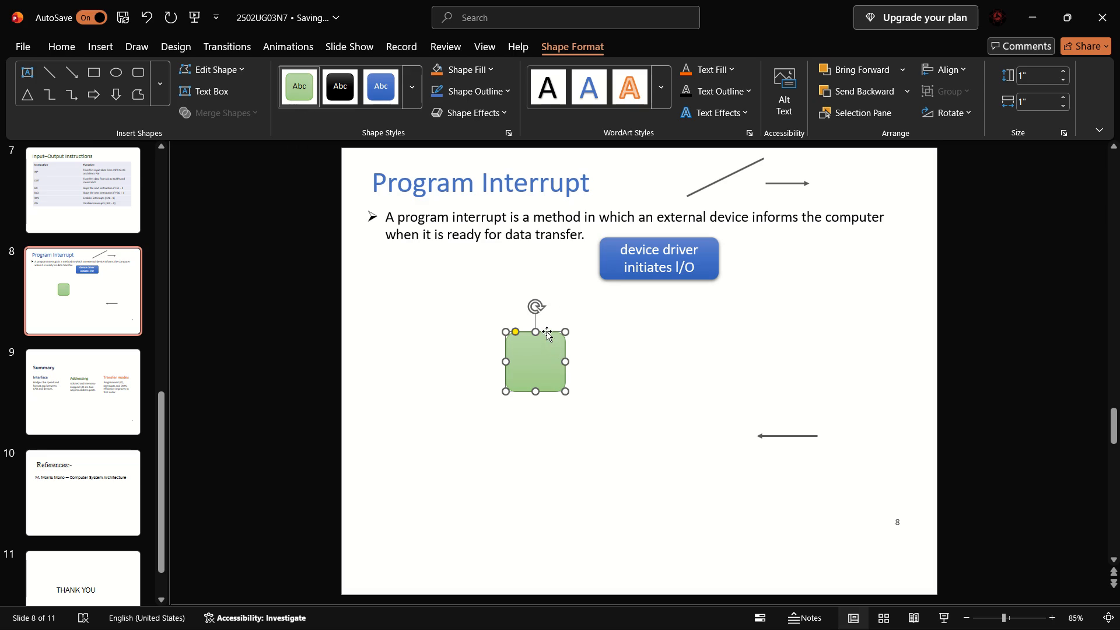
Move the green rectangle to the slide's right side and resize it to about 0.71" high by 1.87" wide.
drag(546, 331, 894, 293)
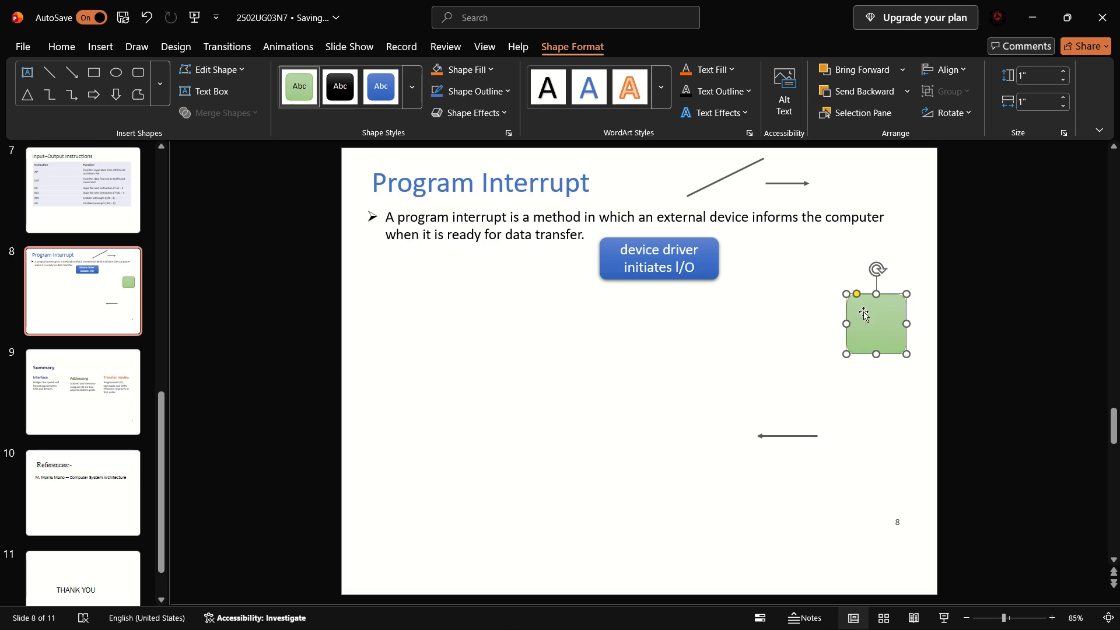
drag(846, 321, 759, 327)
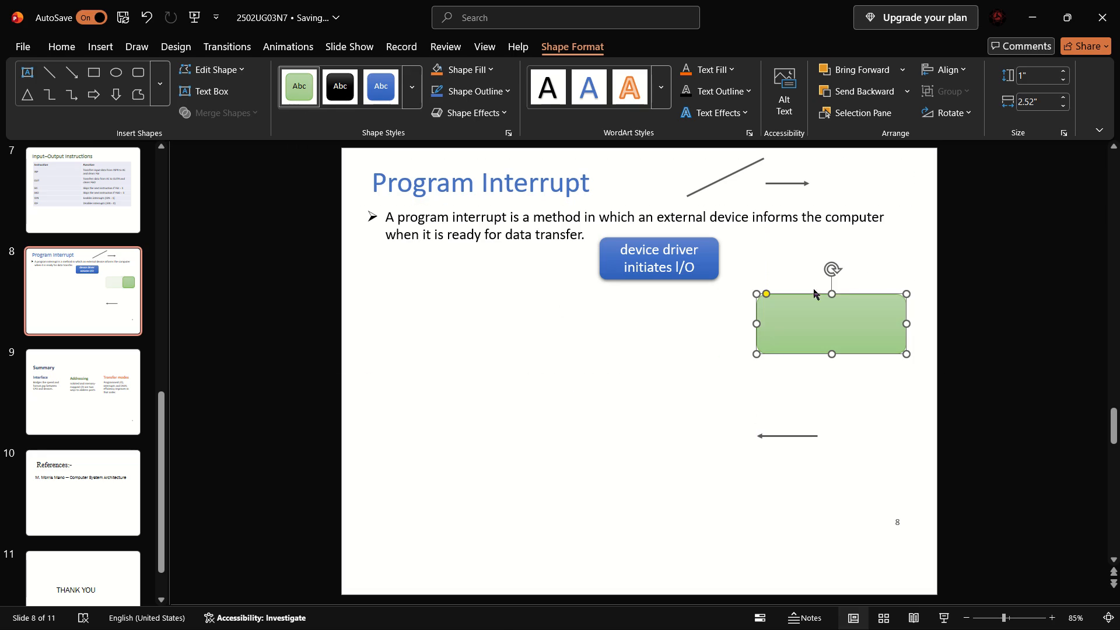
drag(835, 293, 817, 279)
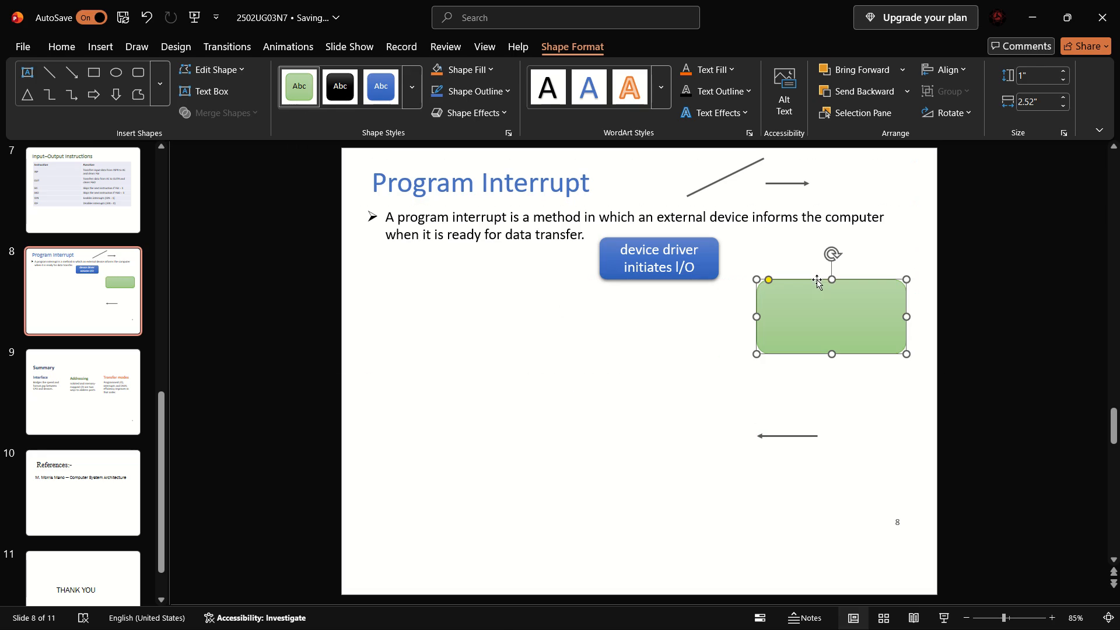
drag(905, 314, 869, 316)
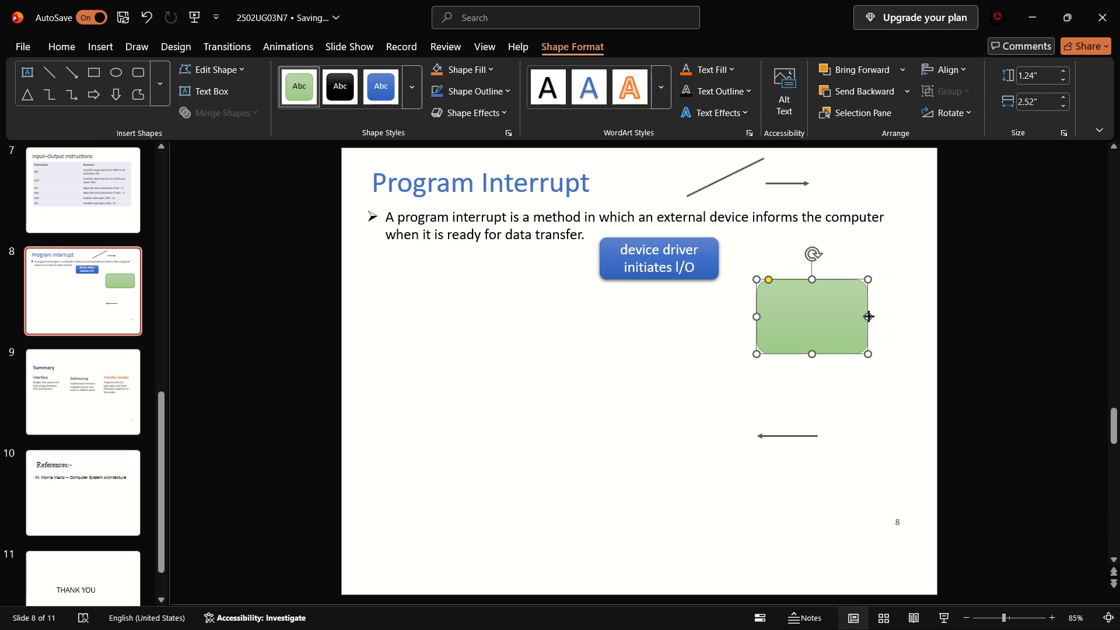
drag(813, 352, 813, 328)
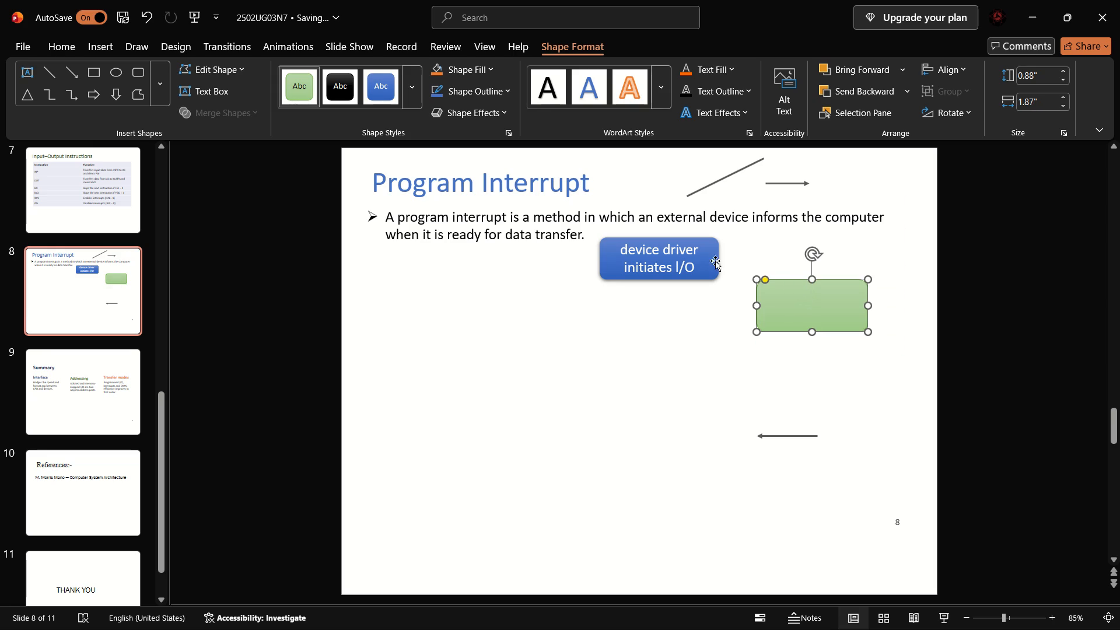
drag(814, 333, 813, 323)
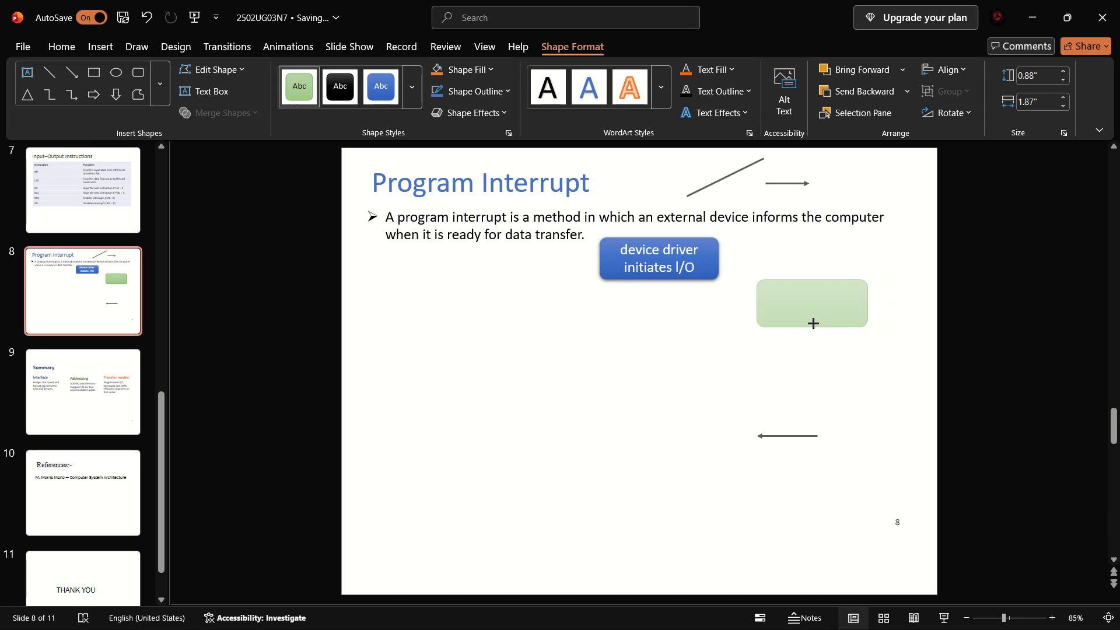
drag(813, 323, 813, 322)
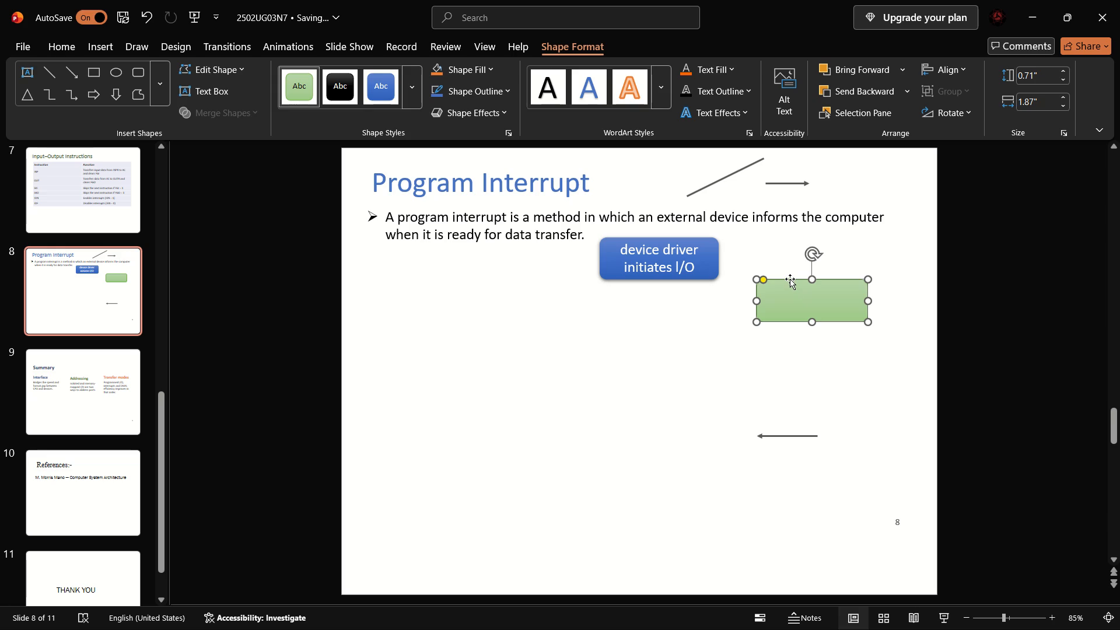
Compare the green rectangle with the blue box, widen it to 2", and place it below and to the right of that box.
drag(790, 279, 640, 239)
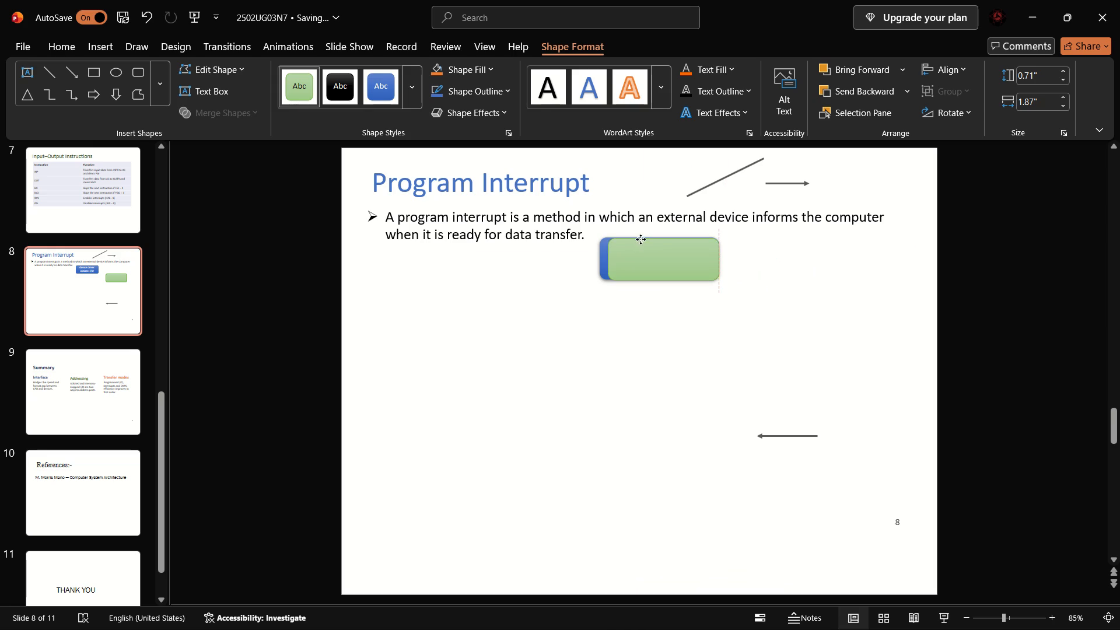
drag(640, 239, 643, 237)
drag(643, 237, 755, 295)
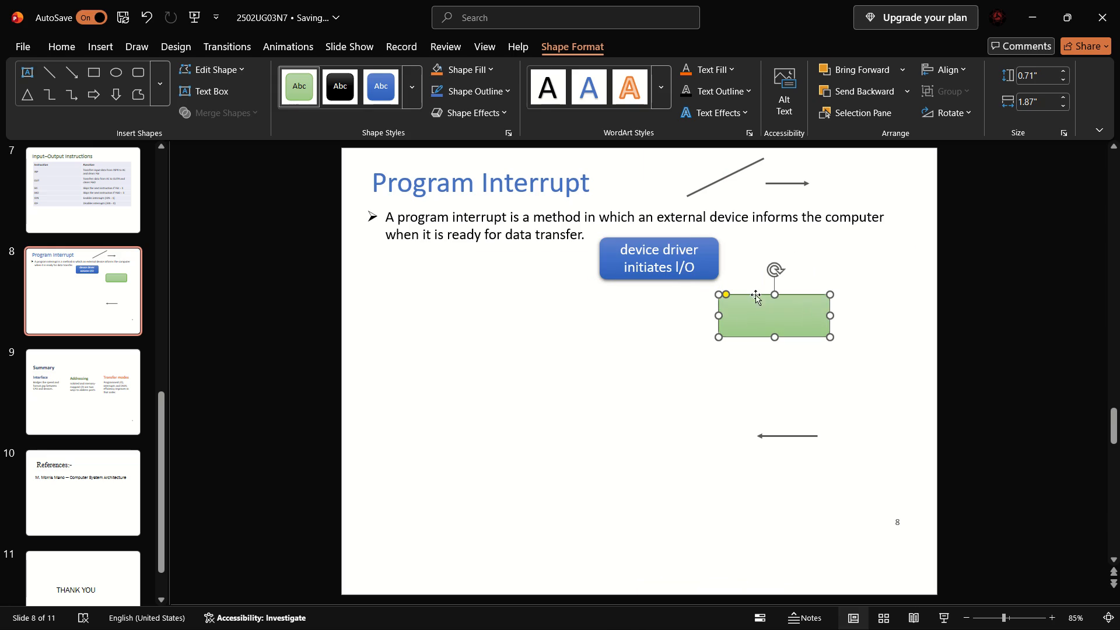
drag(718, 316, 711, 316)
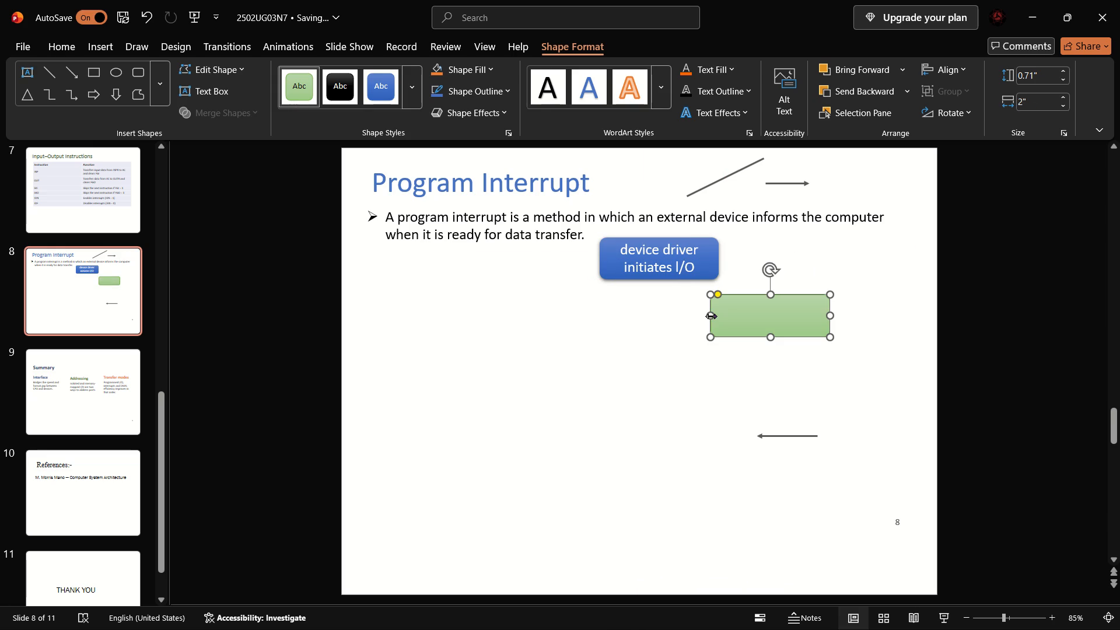
drag(738, 294, 633, 240)
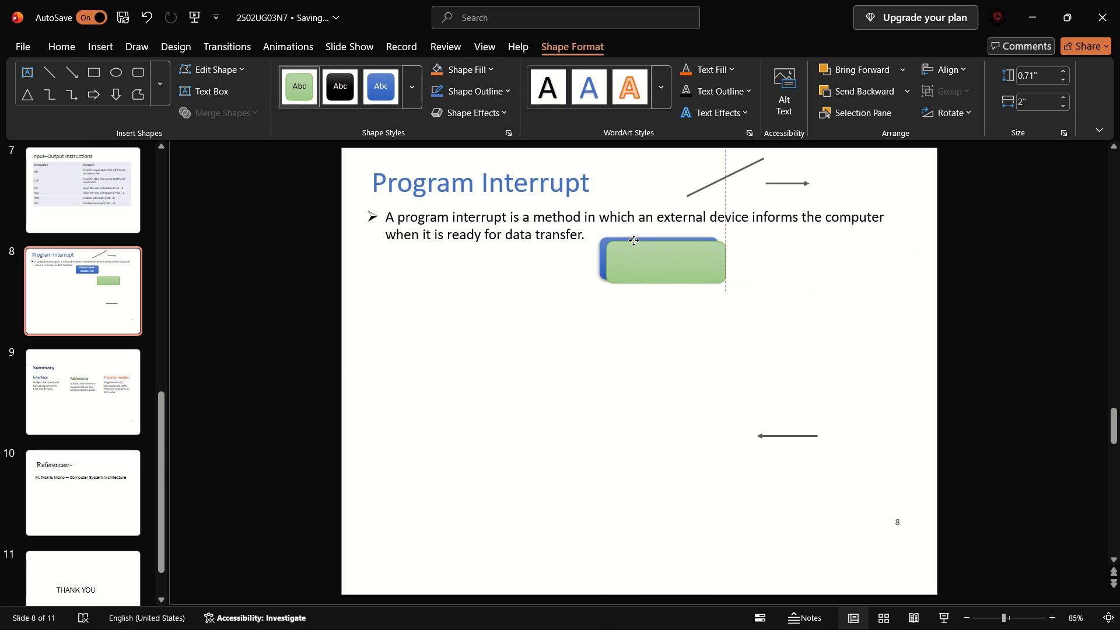
drag(633, 240, 762, 303)
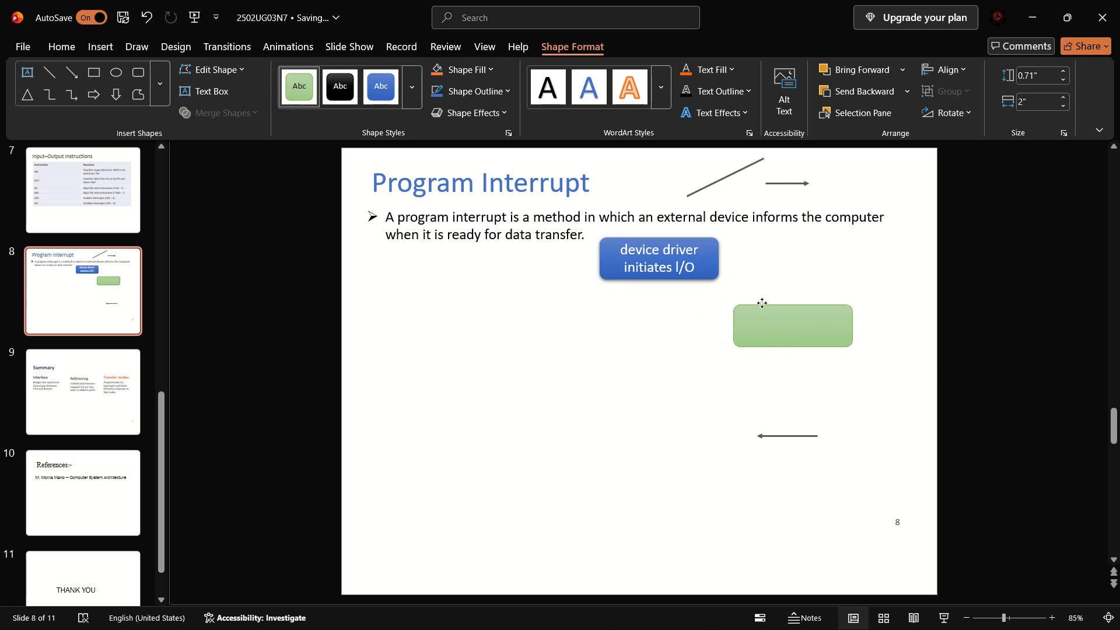
drag(762, 303, 765, 303)
click(770, 303)
drag(770, 303, 787, 305)
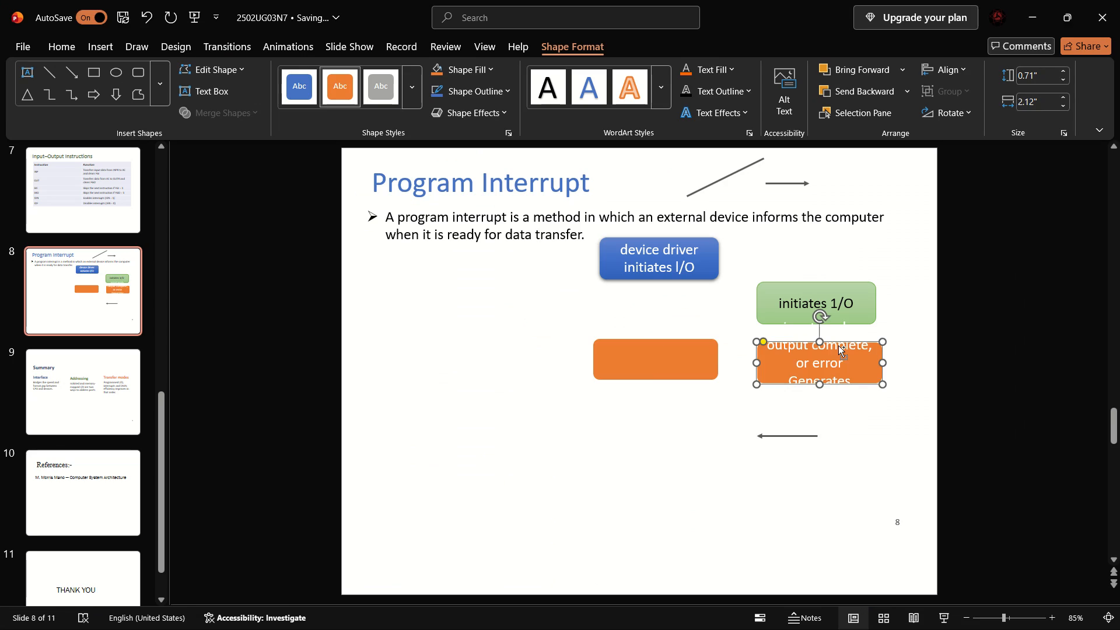
Reduce the text in the right orange box to 12 pt so it fits inside the shape.
drag(839, 370, 815, 367)
key(ctrl+a)
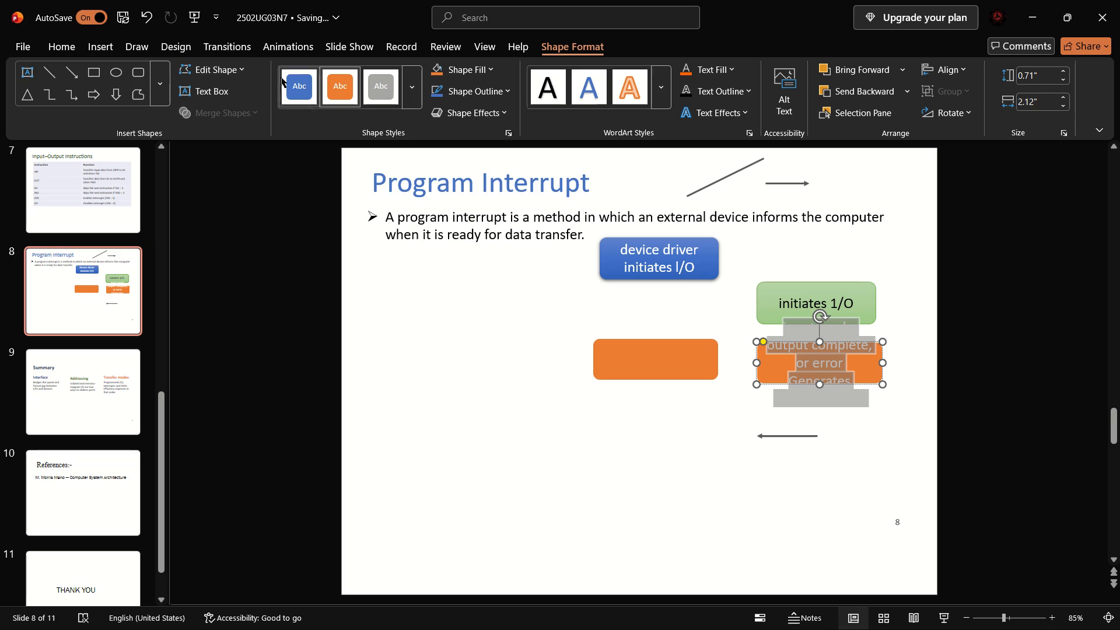
click(64, 40)
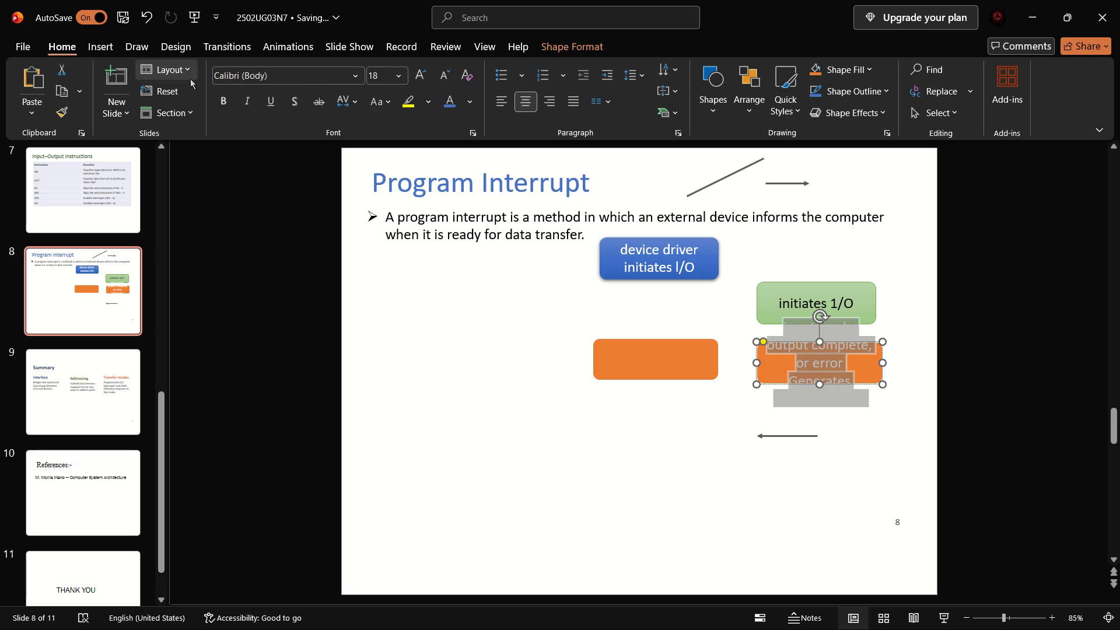
click(386, 78)
text(16)
key(Return)
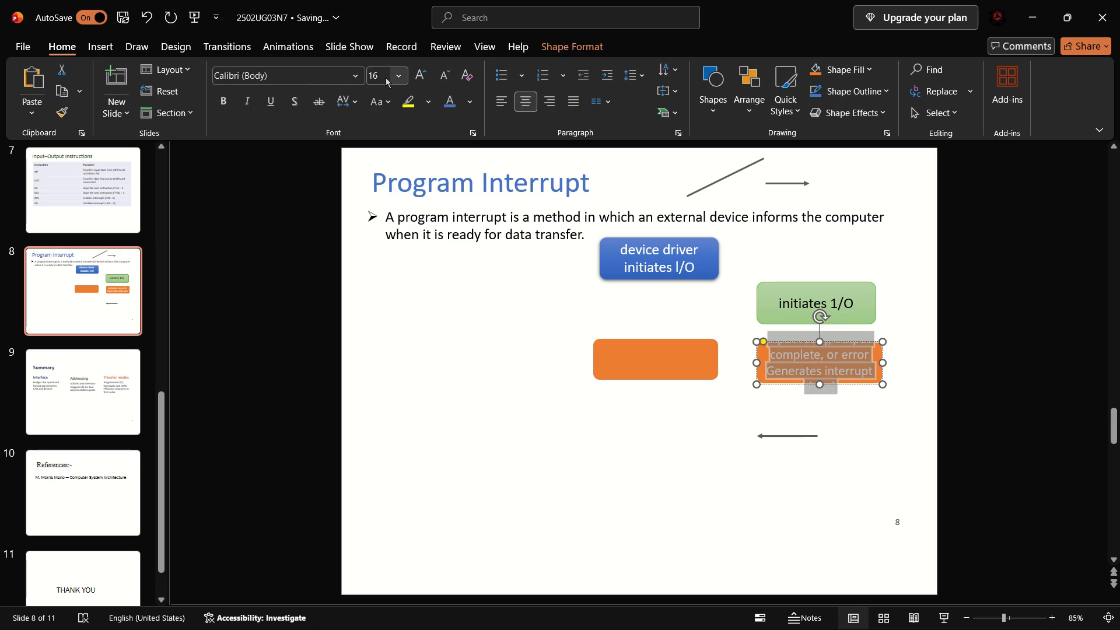
click(382, 78)
text(12)
key(Return)
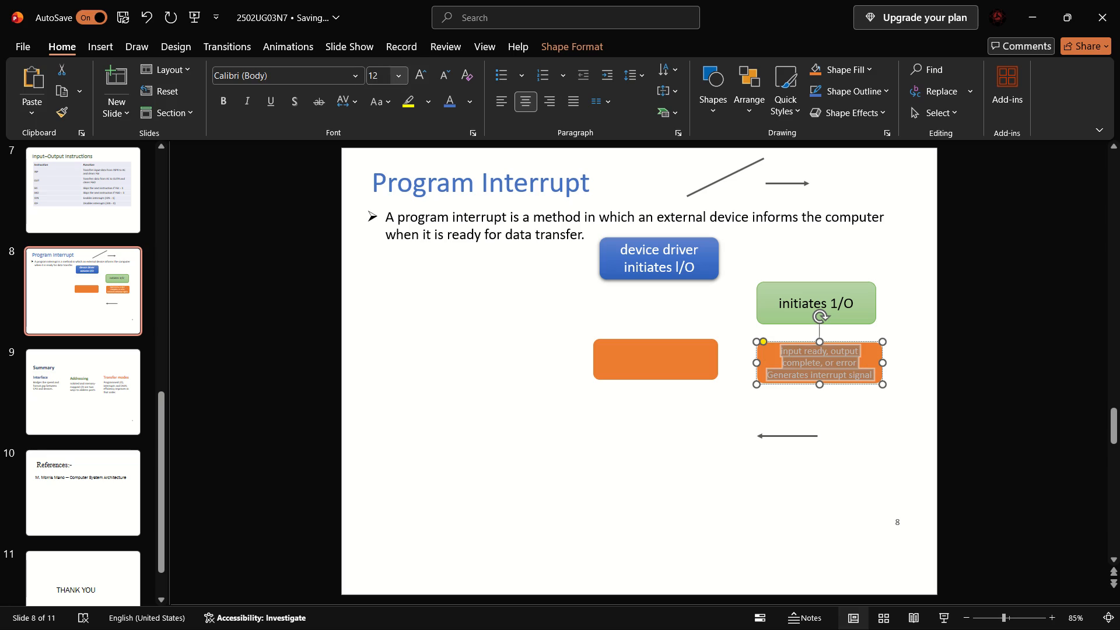
click(656, 456)
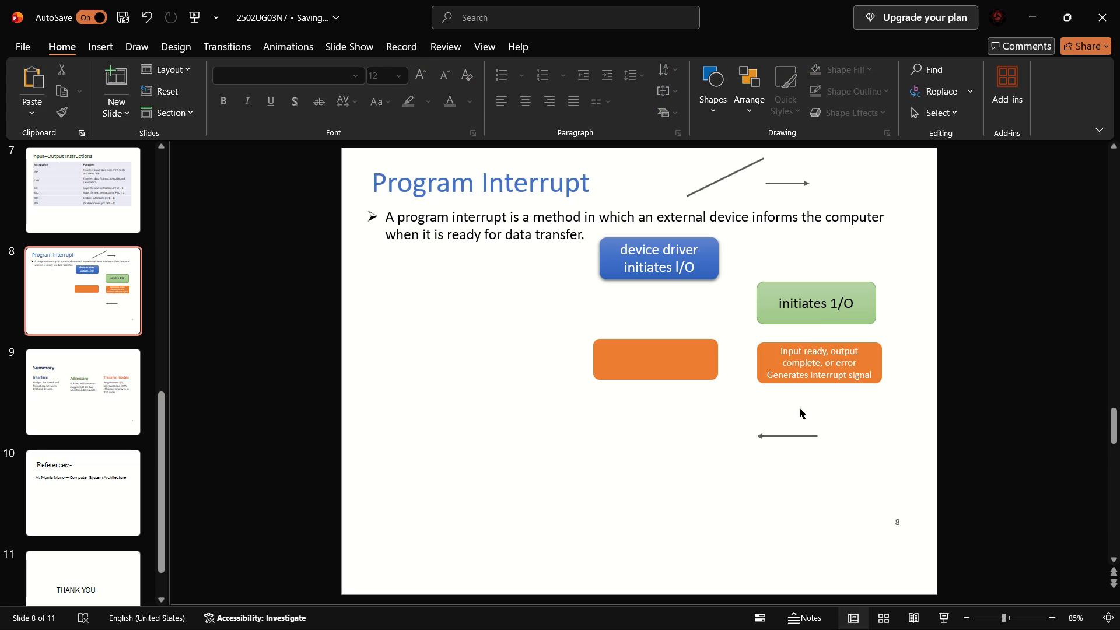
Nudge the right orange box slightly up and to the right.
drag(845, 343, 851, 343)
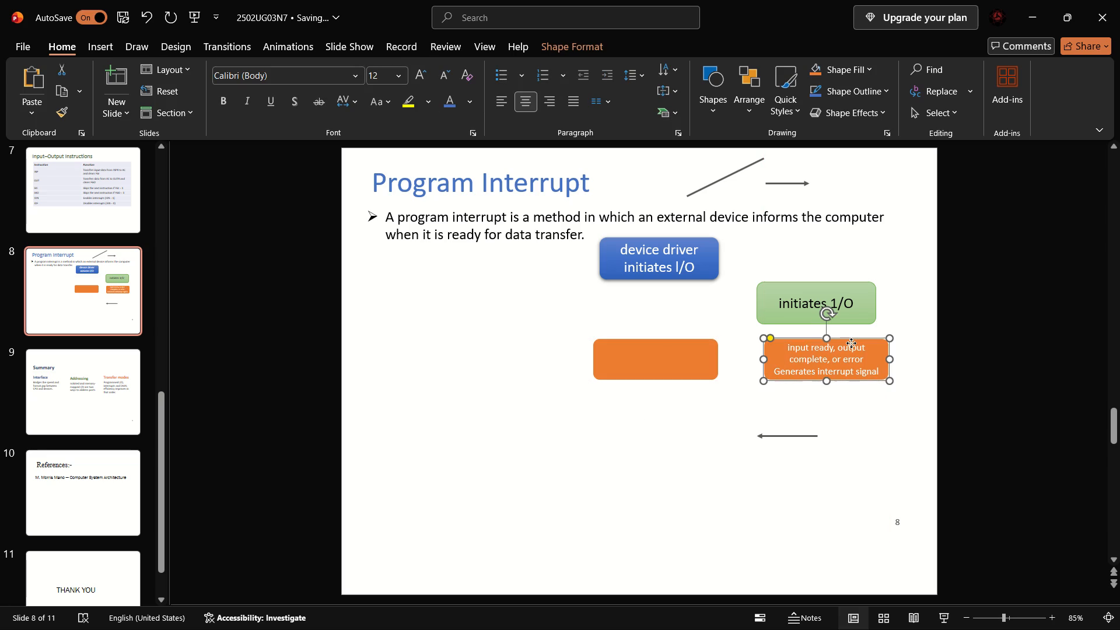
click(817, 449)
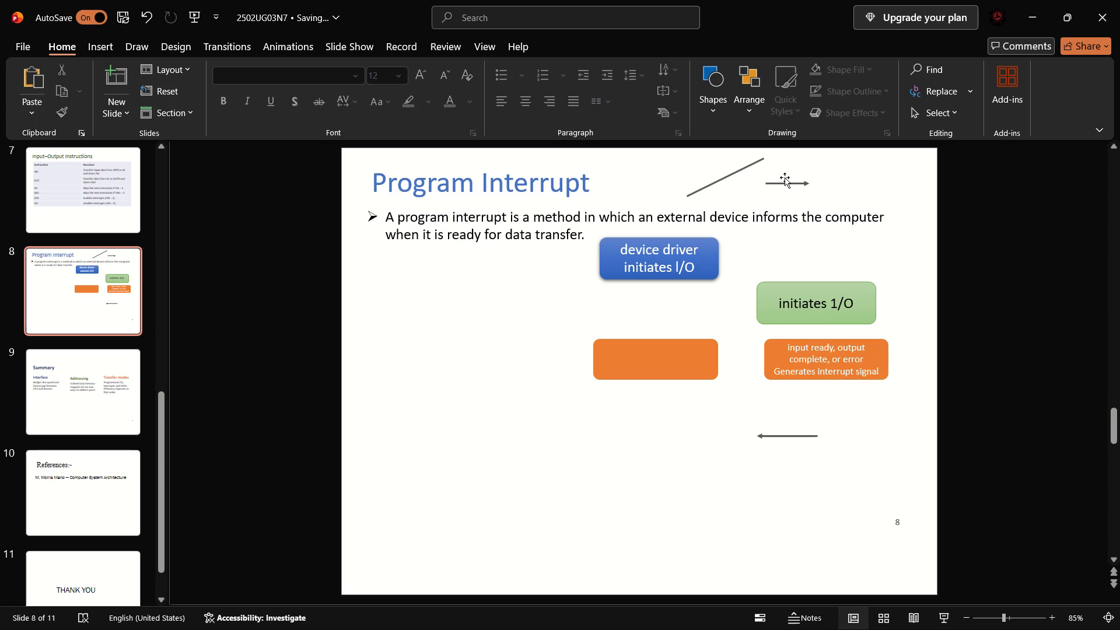
Turn the loose right-pointing arrow into a short downward arrow and place it between the green "initiates" box and the orange box below.
drag(784, 181, 820, 332)
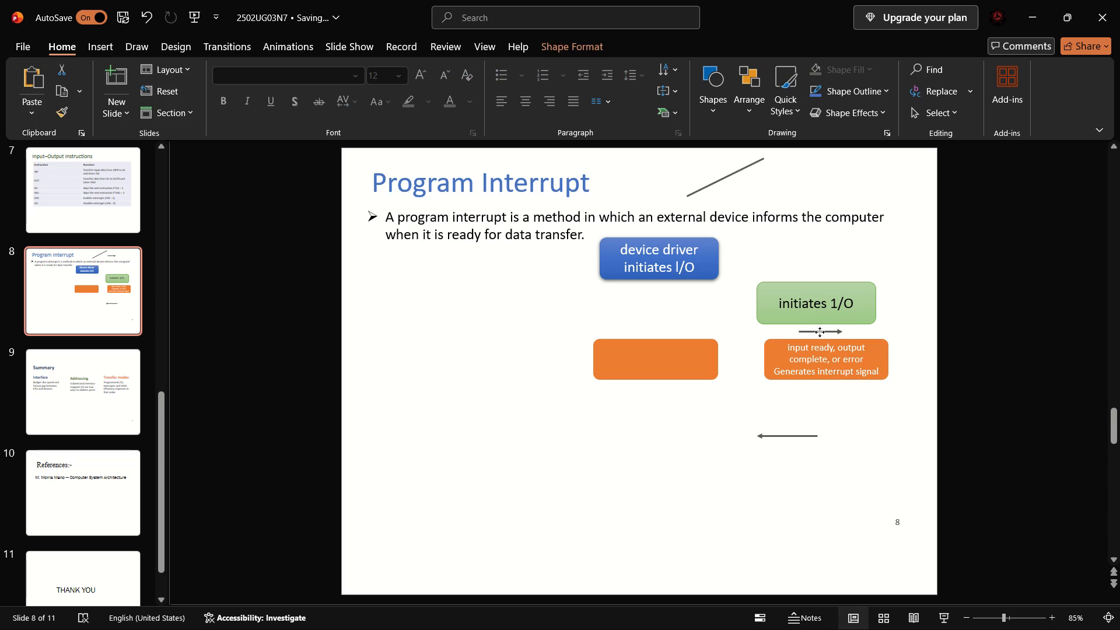
drag(820, 332, 838, 247)
drag(859, 249, 821, 265)
drag(821, 265, 820, 265)
drag(818, 256, 817, 300)
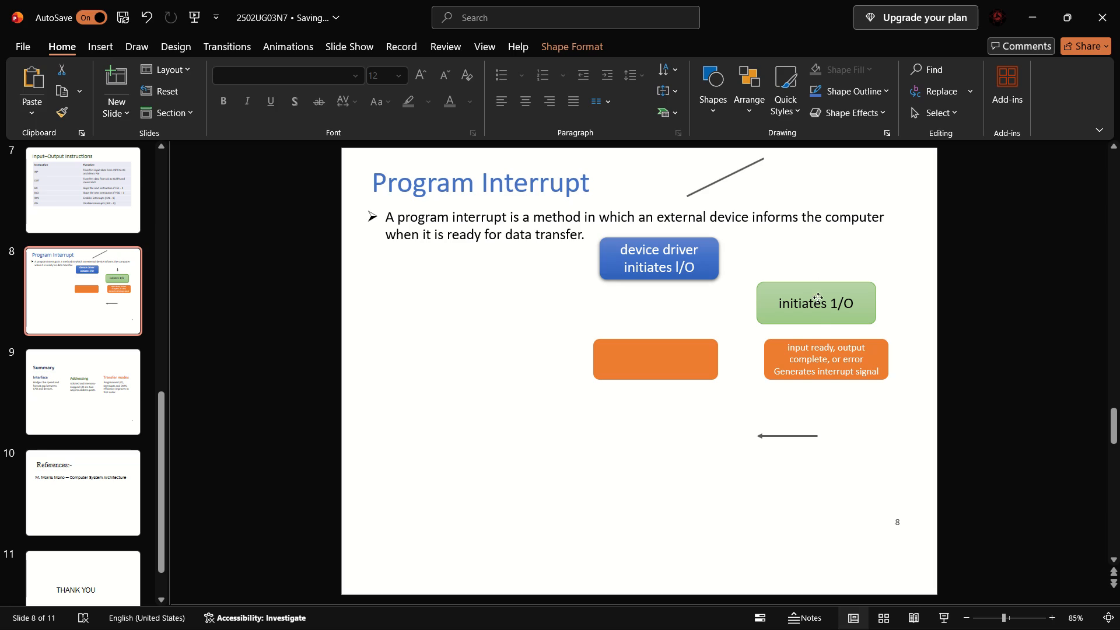
drag(817, 300, 815, 330)
click(730, 311)
Lower the right orange box and lengthen the downward arrow to link the green "initiates" box to it.
drag(800, 339, 794, 355)
click(816, 346)
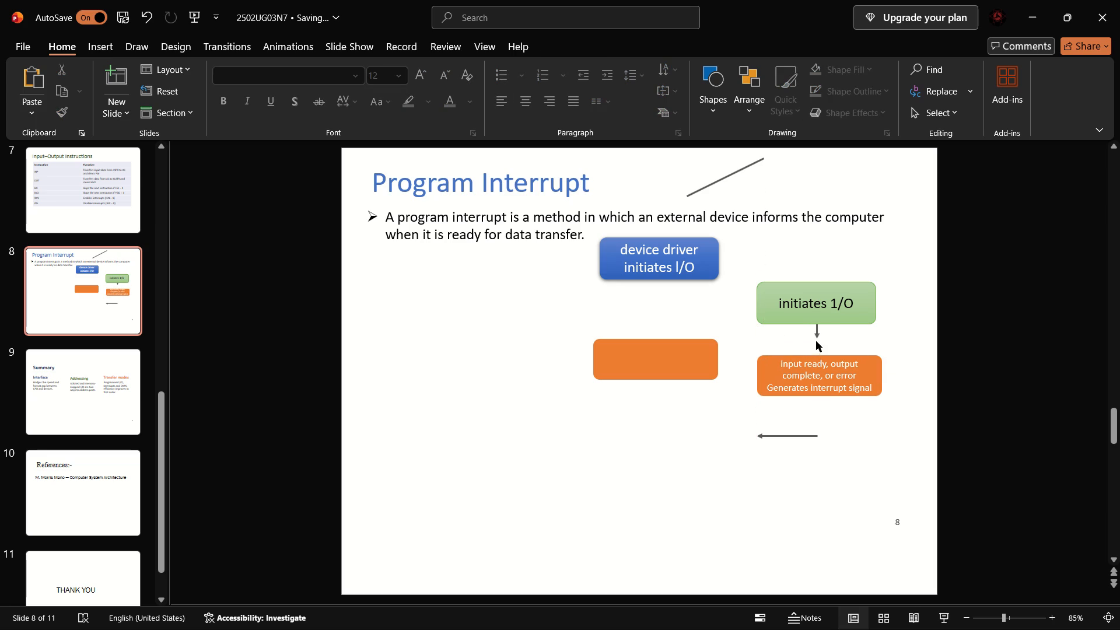
drag(816, 334, 817, 348)
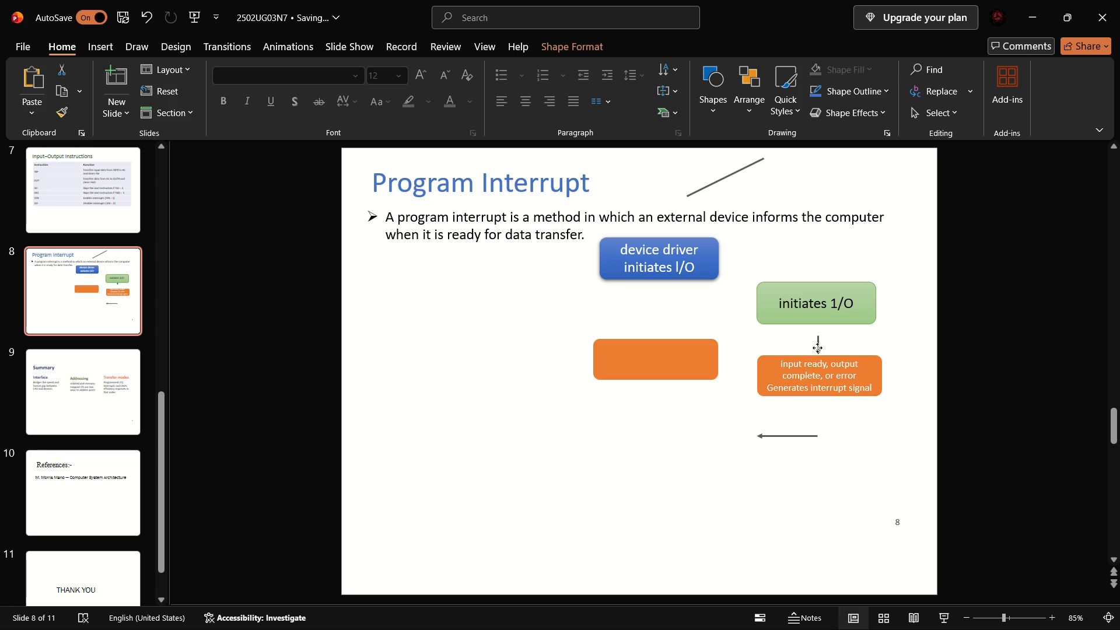
drag(817, 348, 817, 346)
drag(818, 351, 818, 354)
drag(818, 354, 820, 359)
click(819, 330)
click(815, 452)
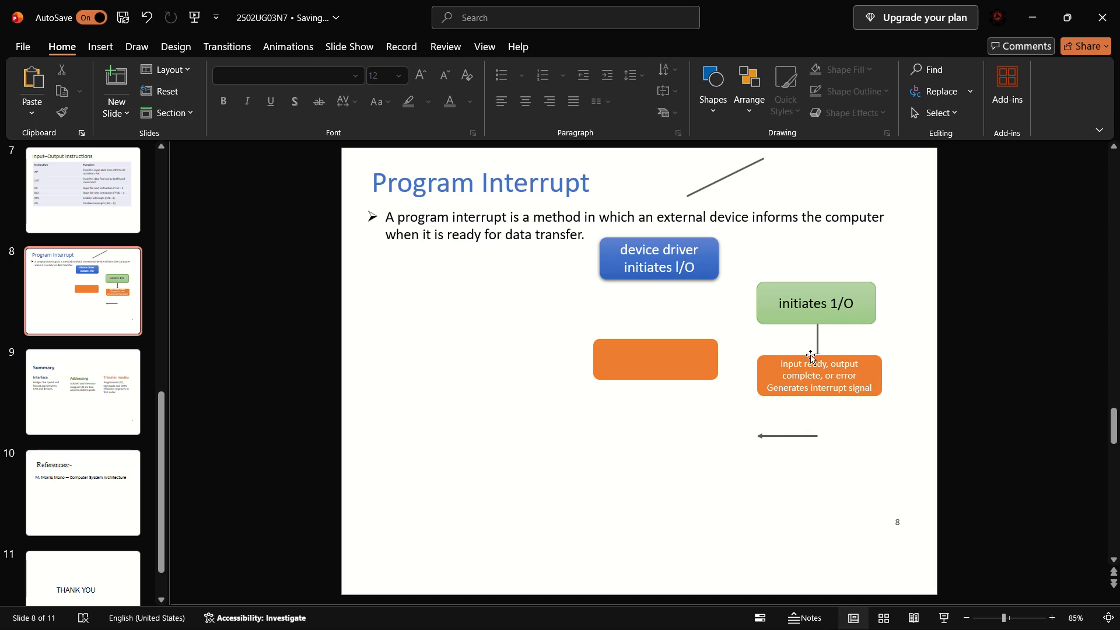
drag(810, 355, 810, 361)
click(773, 325)
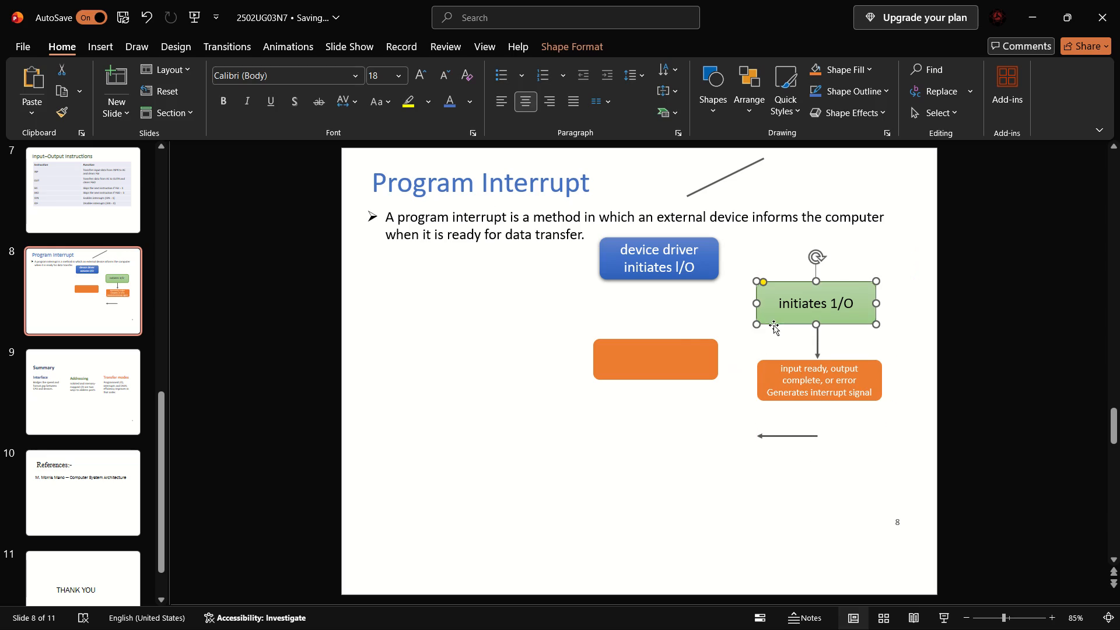
Move the empty left orange rectangle down, level with the right orange box.
drag(678, 342, 680, 372)
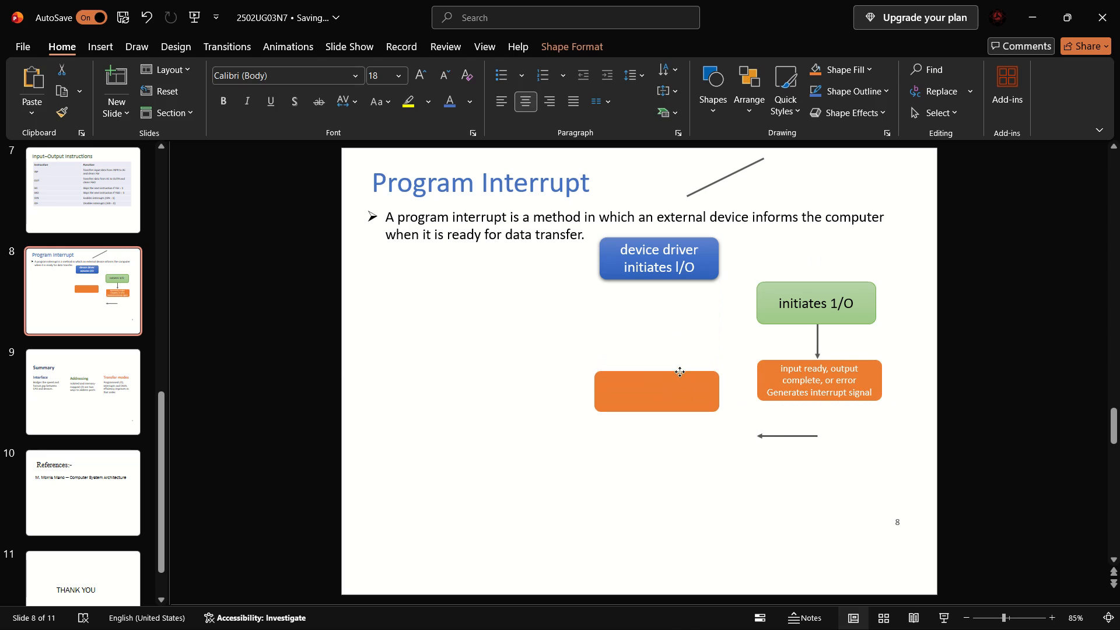
drag(680, 372, 680, 363)
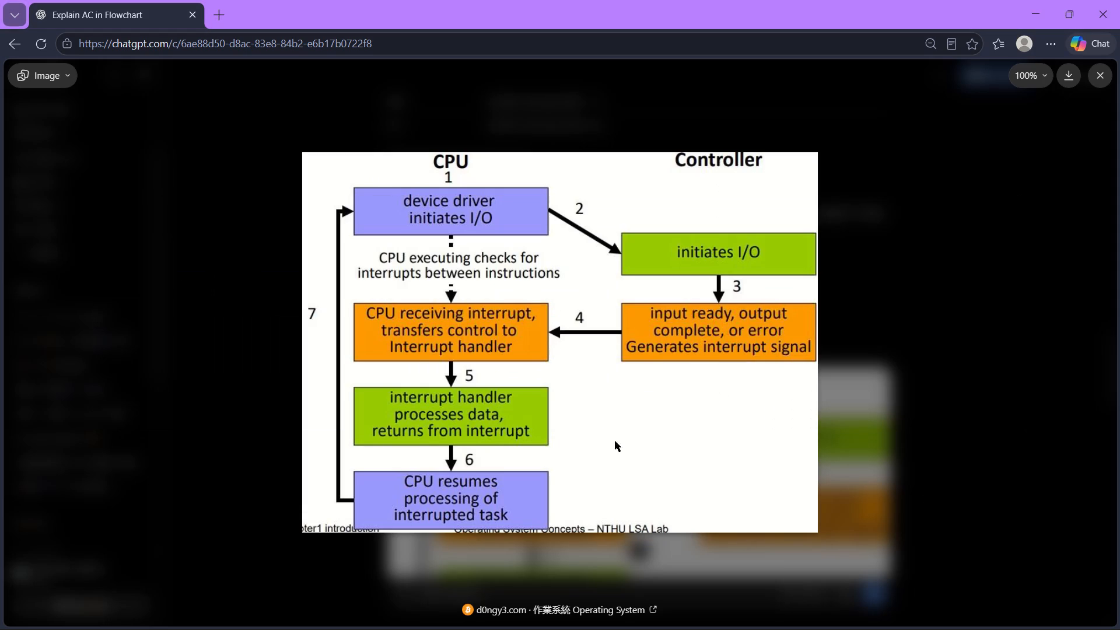
Copy "CPU receiving interrupt, transfers control to Interrupt handler" from the ChatGPT flowchart in Edge into PowerPoint's left orange rectangle.
click(486, 342)
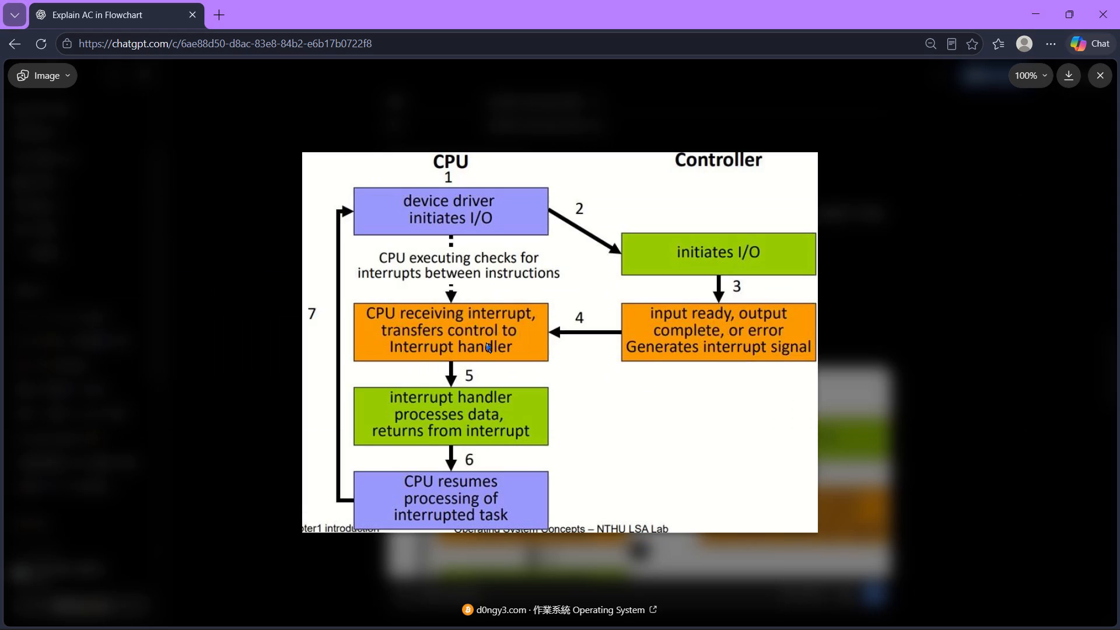
double_click(486, 342)
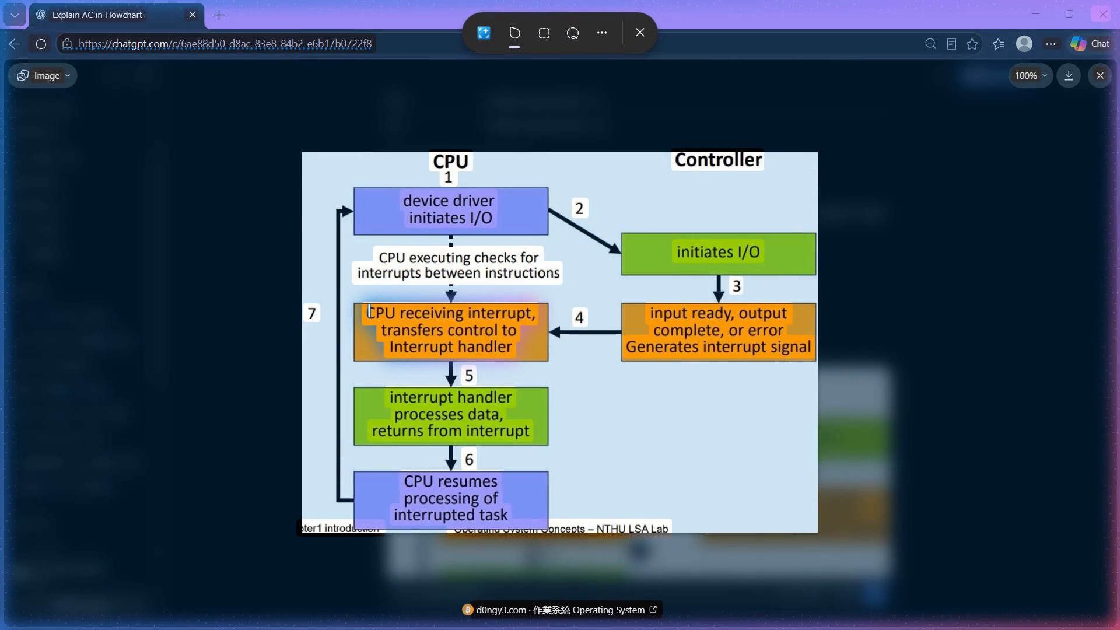
click(369, 311)
click(405, 319)
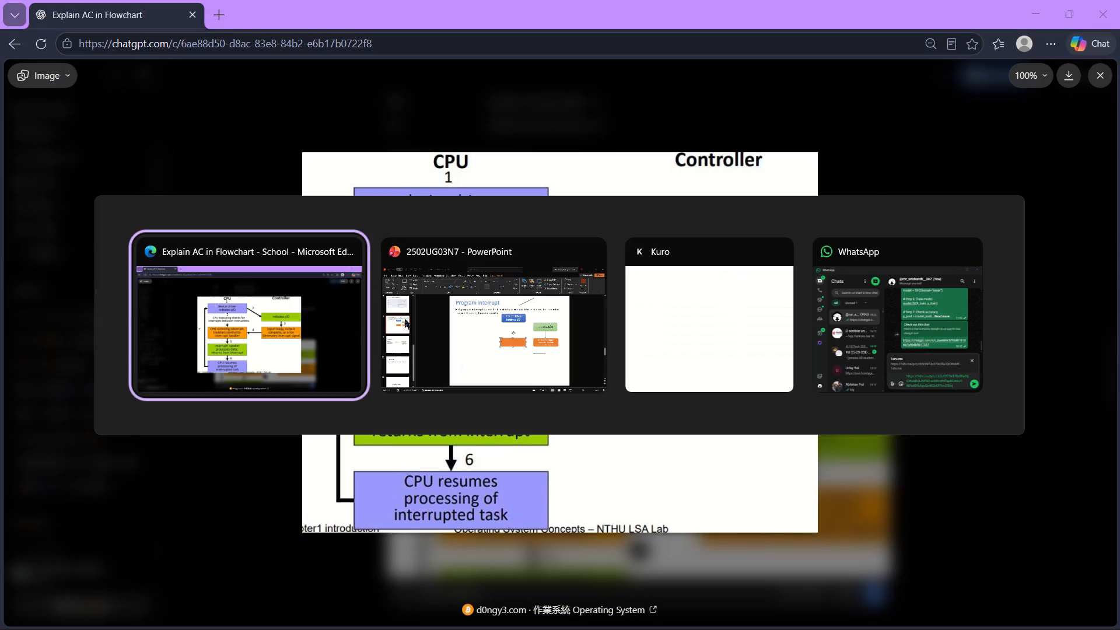
click(613, 367)
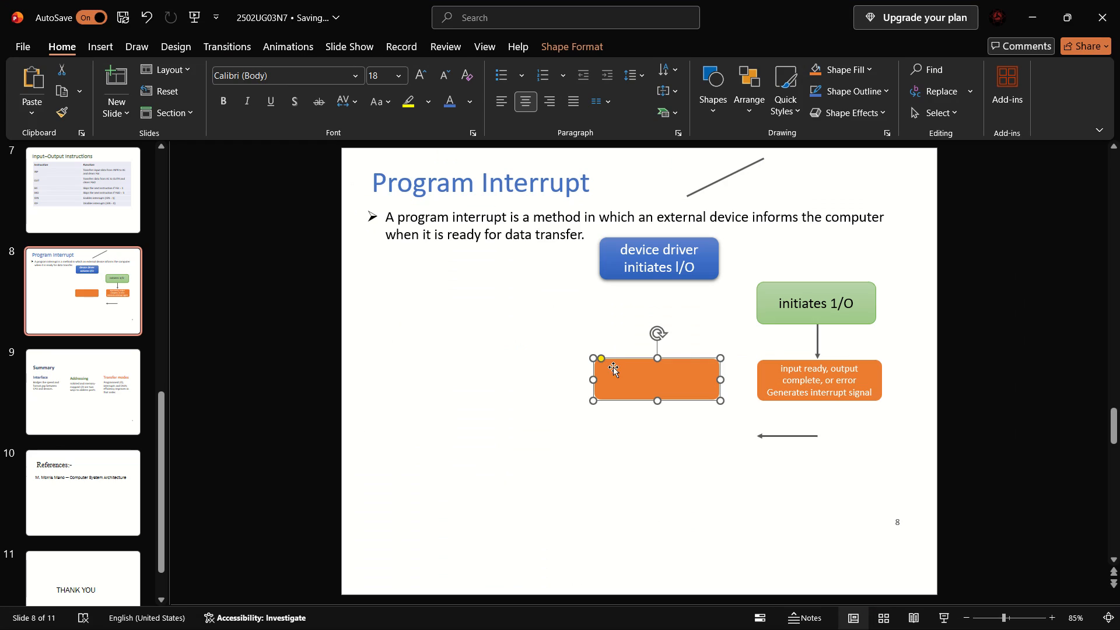
double_click(613, 367)
key(ctrl+v)
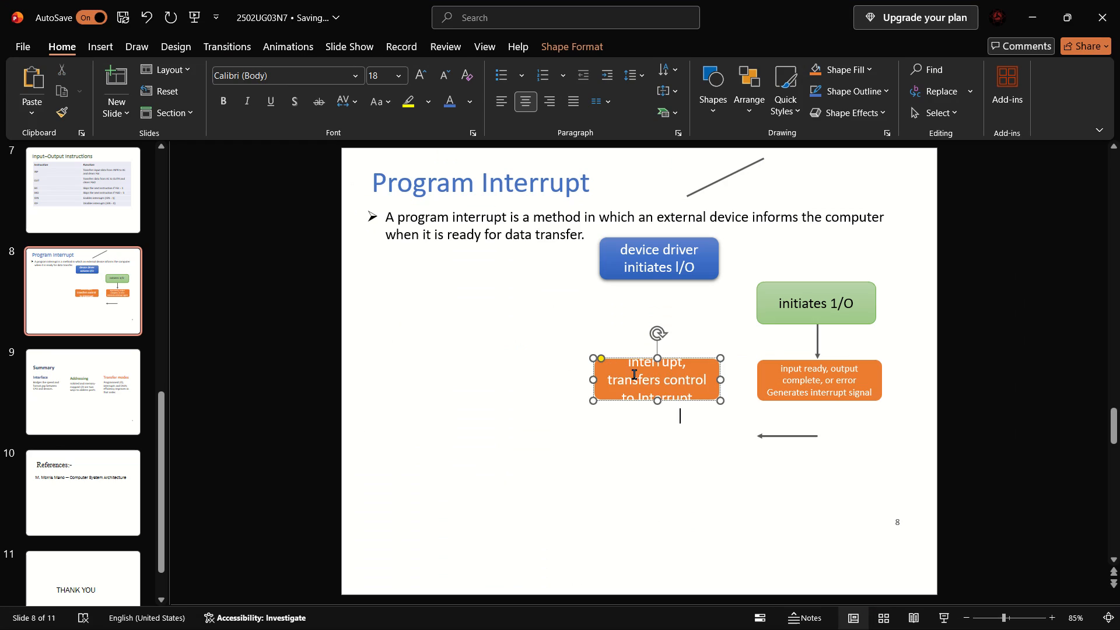
Set the text in the left orange box to 12 pt.
click(675, 384)
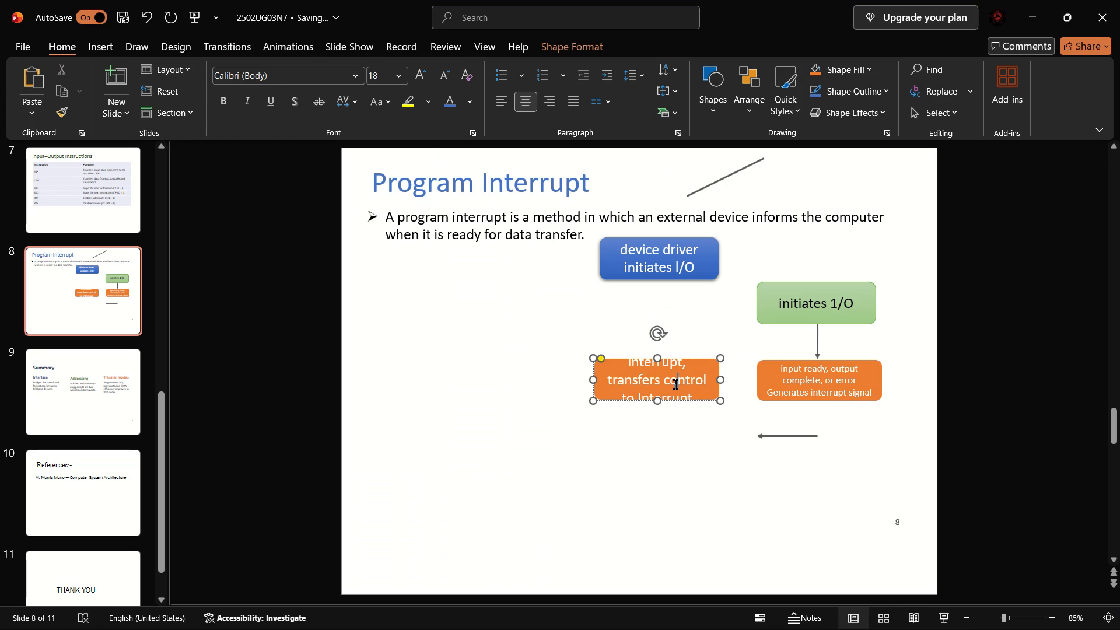
key(ctrl+a)
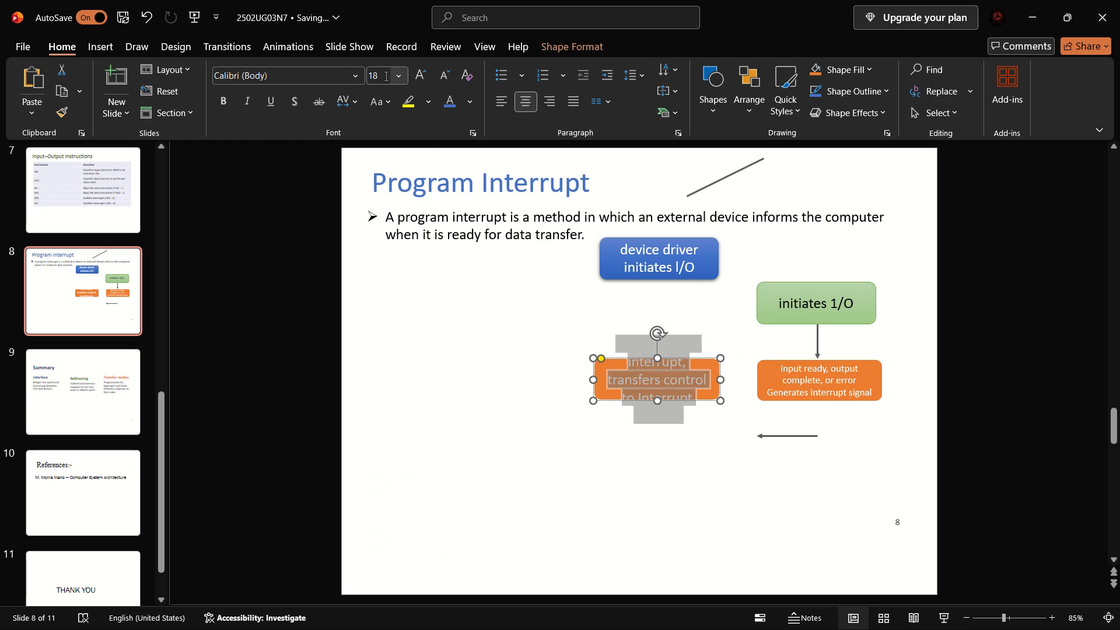
click(386, 77)
text(12)
key(Return)
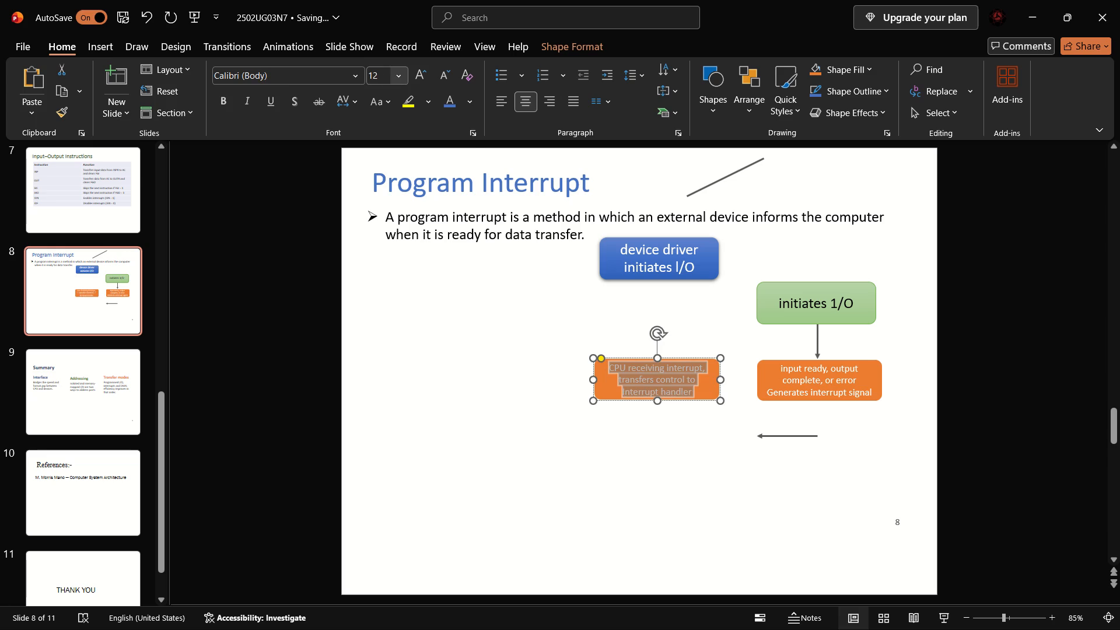
click(449, 395)
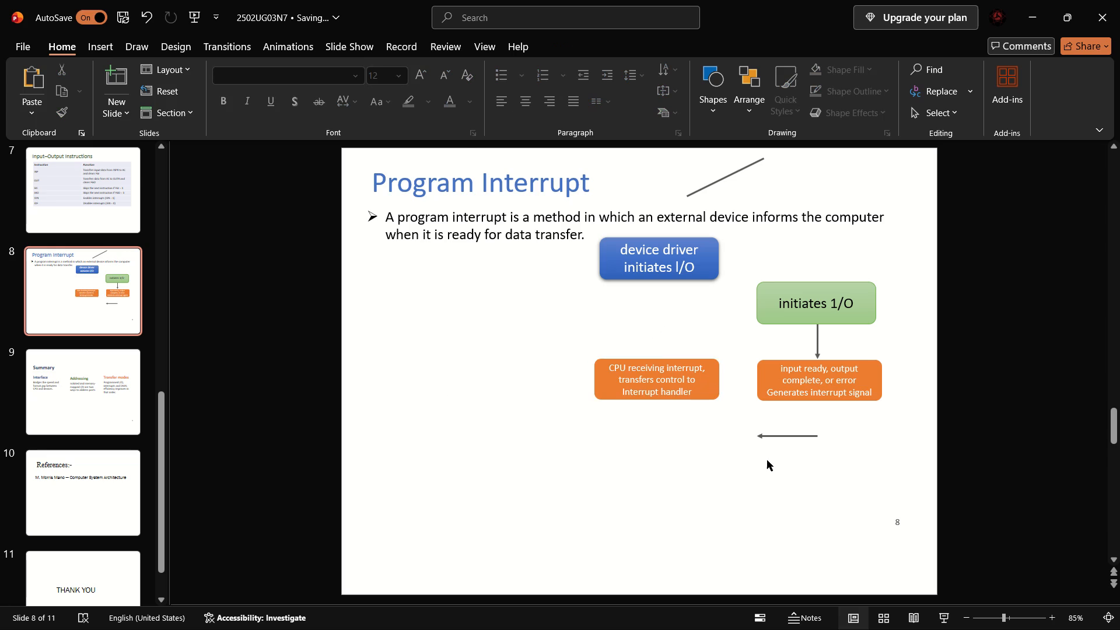
Move the loose left-pointing arrow between the two orange boxes and level it so it links the right box to the left one.
click(769, 438)
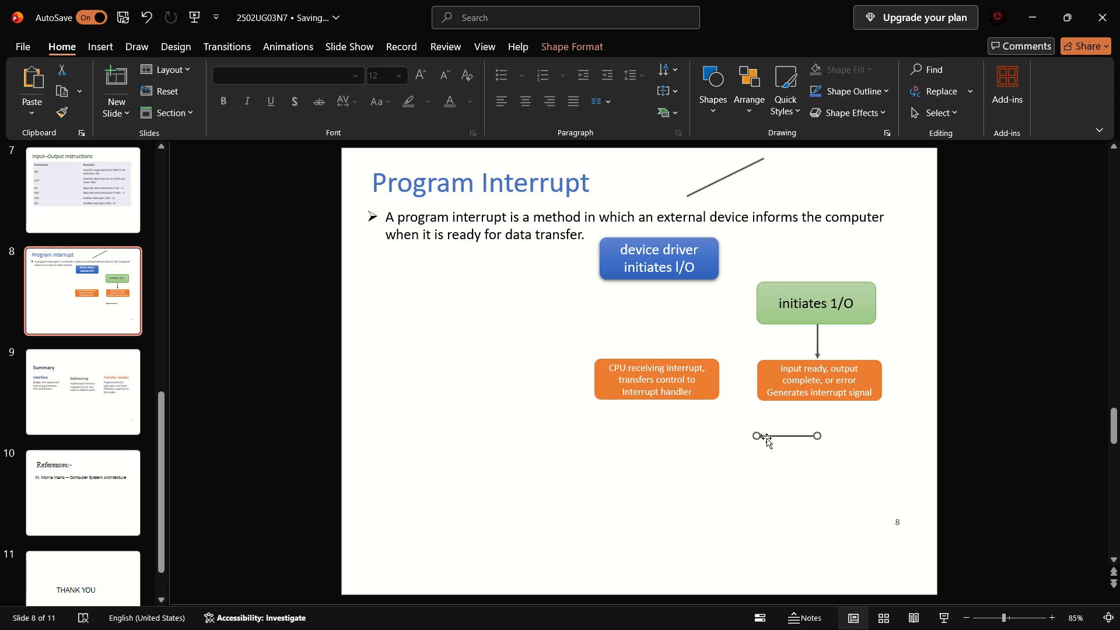
drag(766, 438, 731, 381)
drag(782, 381, 755, 374)
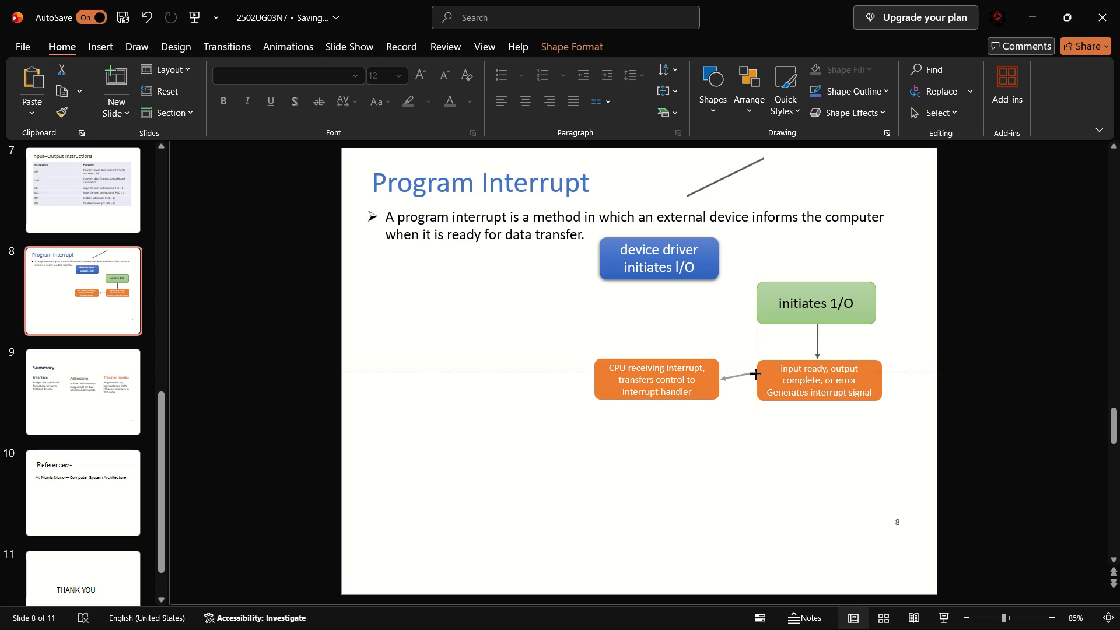
drag(755, 374, 755, 380)
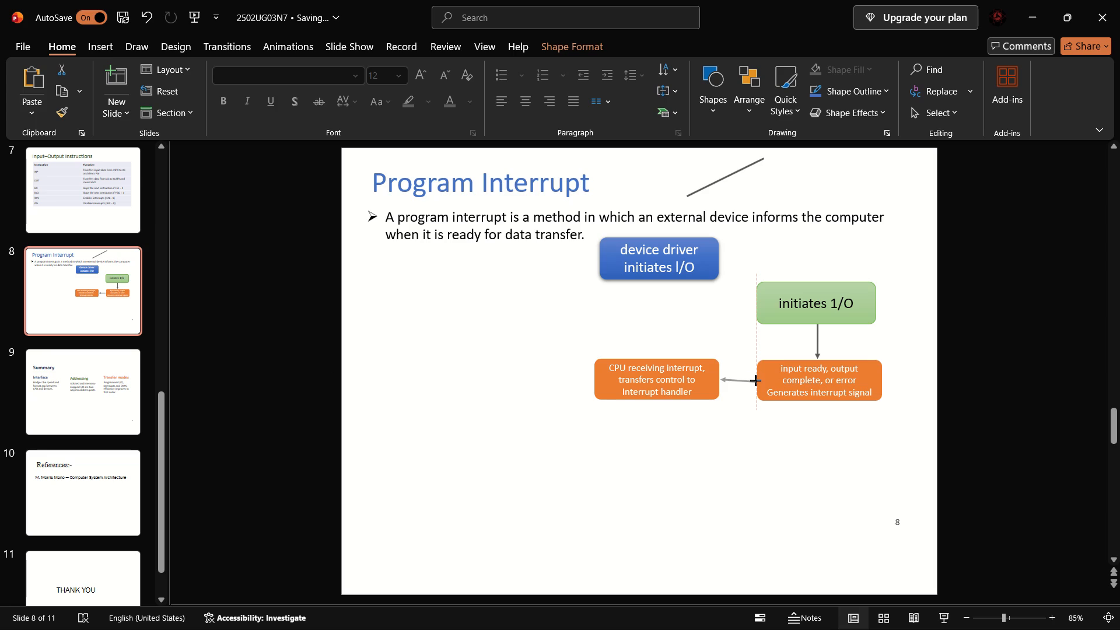
drag(755, 380, 755, 379)
drag(755, 379, 755, 378)
click(723, 379)
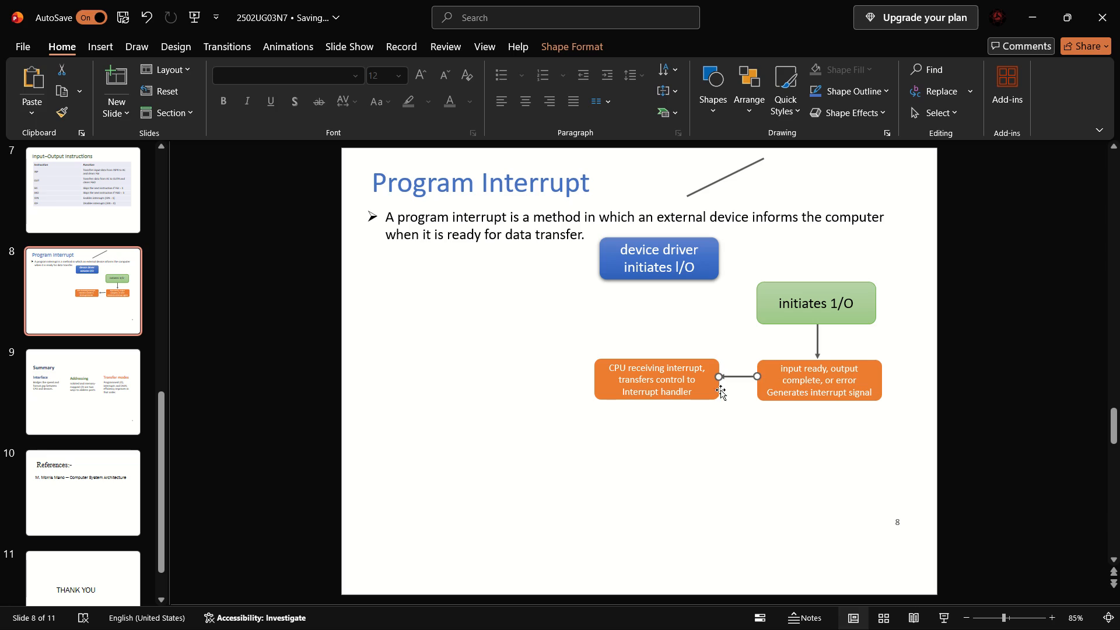
click(734, 435)
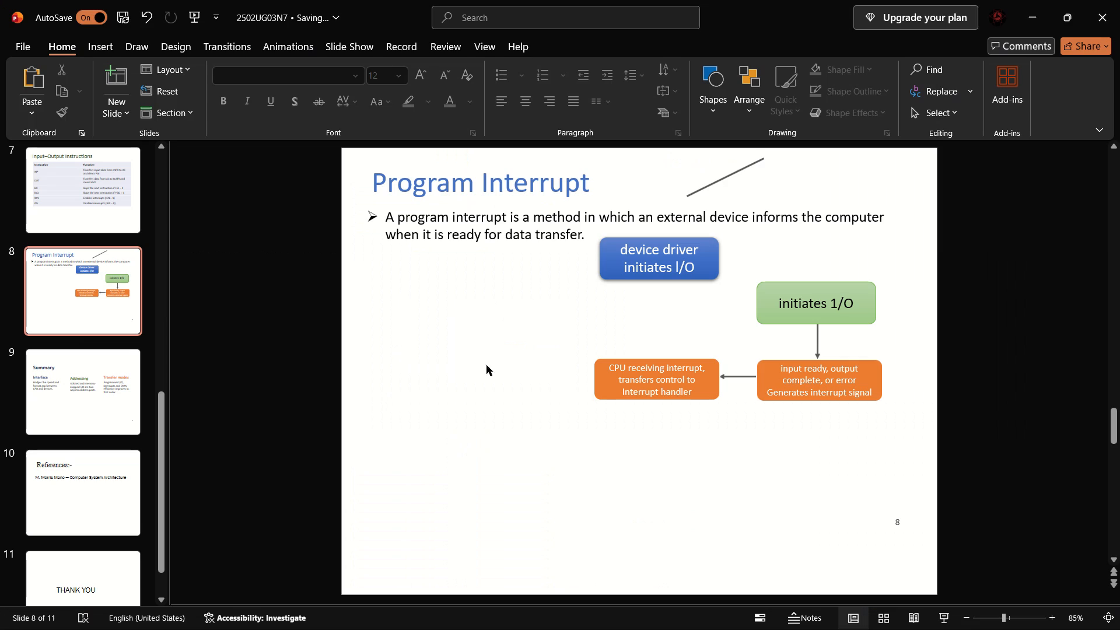
Duplicate the green "initiates" box and place the copy below the left orange box, keeping the green style.
click(766, 299)
key(ctrl+c)
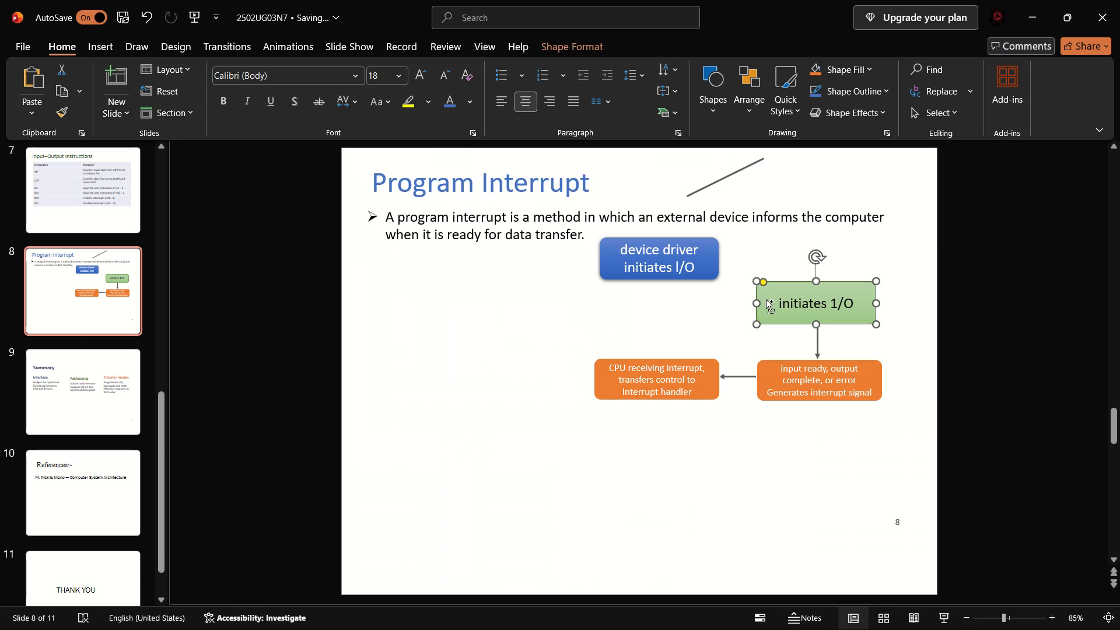
click(632, 494)
key(ctrl+v)
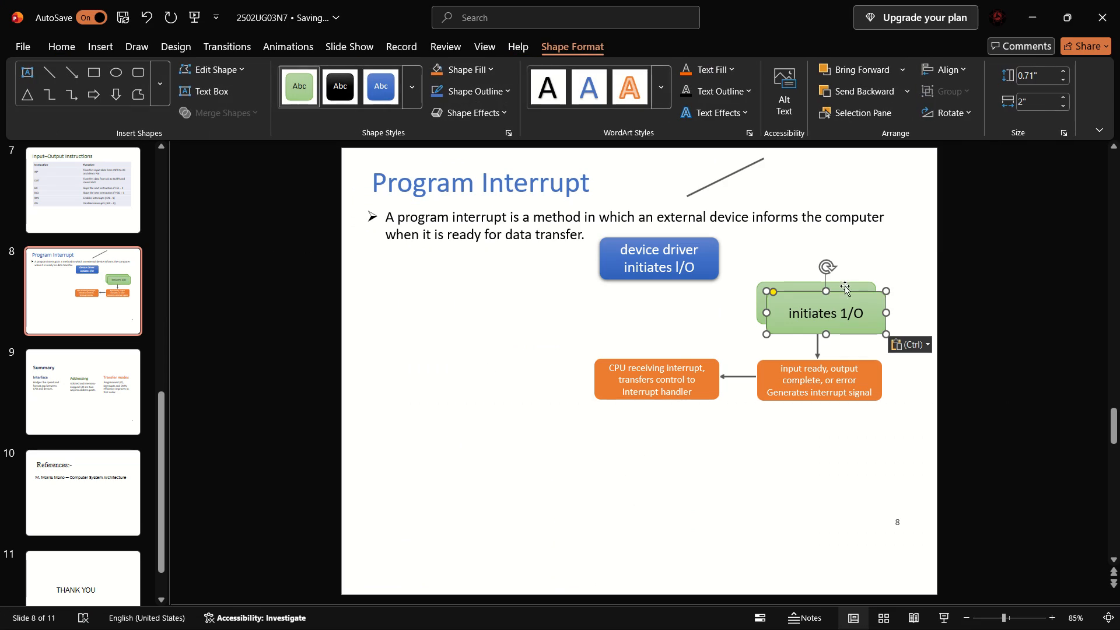
drag(847, 292, 667, 453)
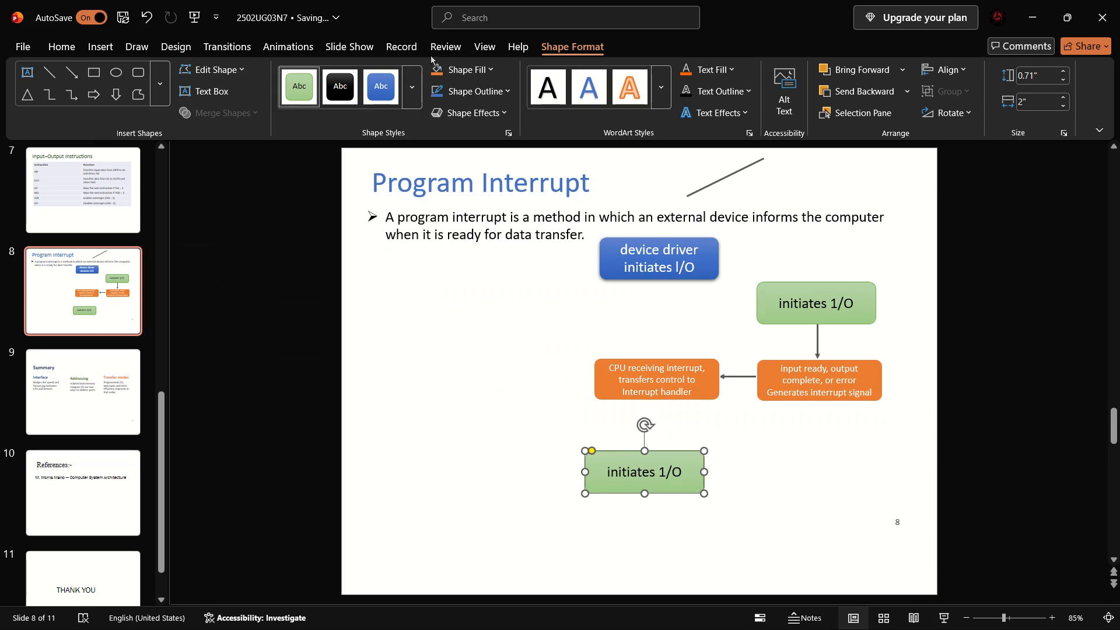
click(299, 83)
Clear all the text from the duplicated green box below the left orange box.
click(680, 467)
key(BackSpace)
key(BackSpace)
key(BackSpace)
key(BackSpace)
key(BackSpace)
key(BackSpace)
key(BackSpace)
key(BackSpace)
key(BackSpace)
key(BackSpace)
key(BackSpace)
key(BackSpace)
key(BackSpace)
key(BackSpace)
key(BackSpace)
key(BackSpace)
key(BackSpace)
key(BackSpace)
key(BackSpace)
key(BackSpace)
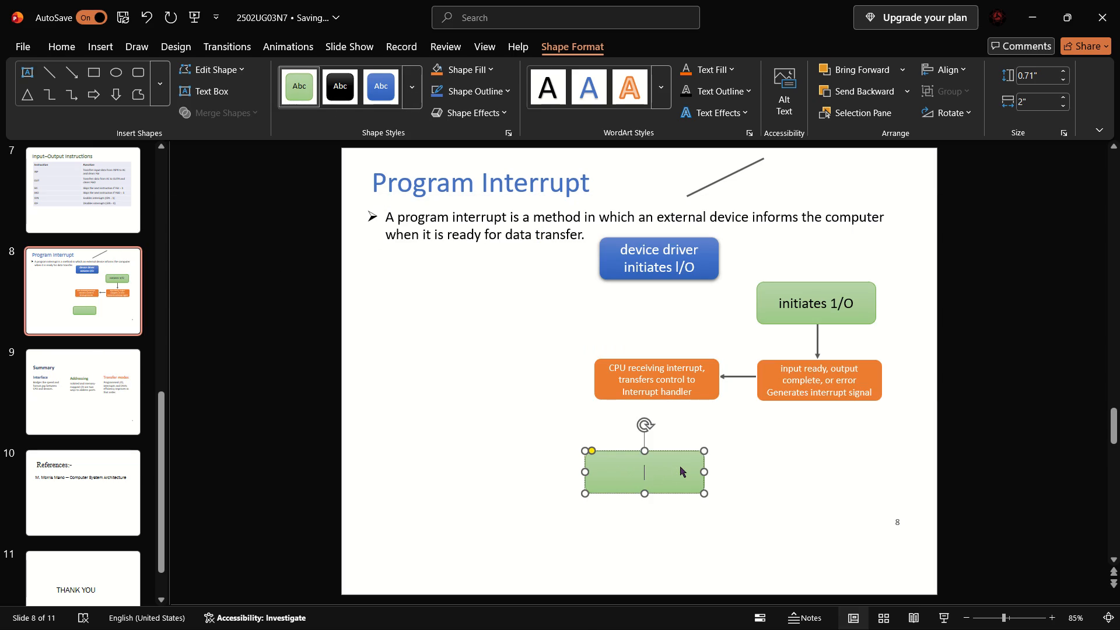
Copy "5 interrupt handler processes data, returns from interrupt" from the ChatGPT flowchart in Edge into PowerPoint's empty green box.
click(680, 467)
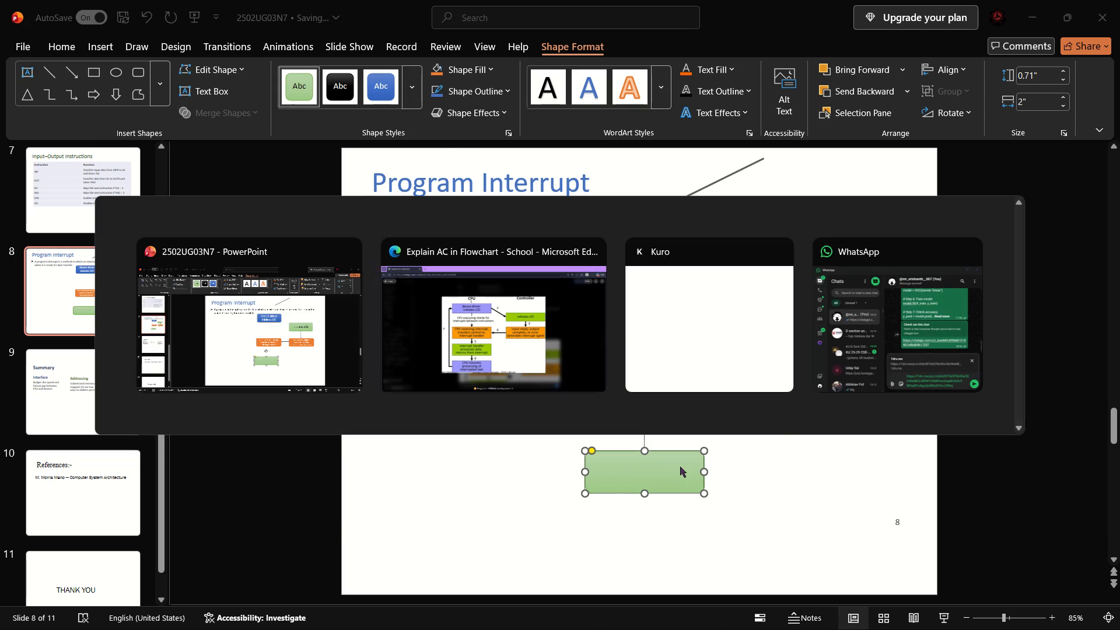
double_click(604, 465)
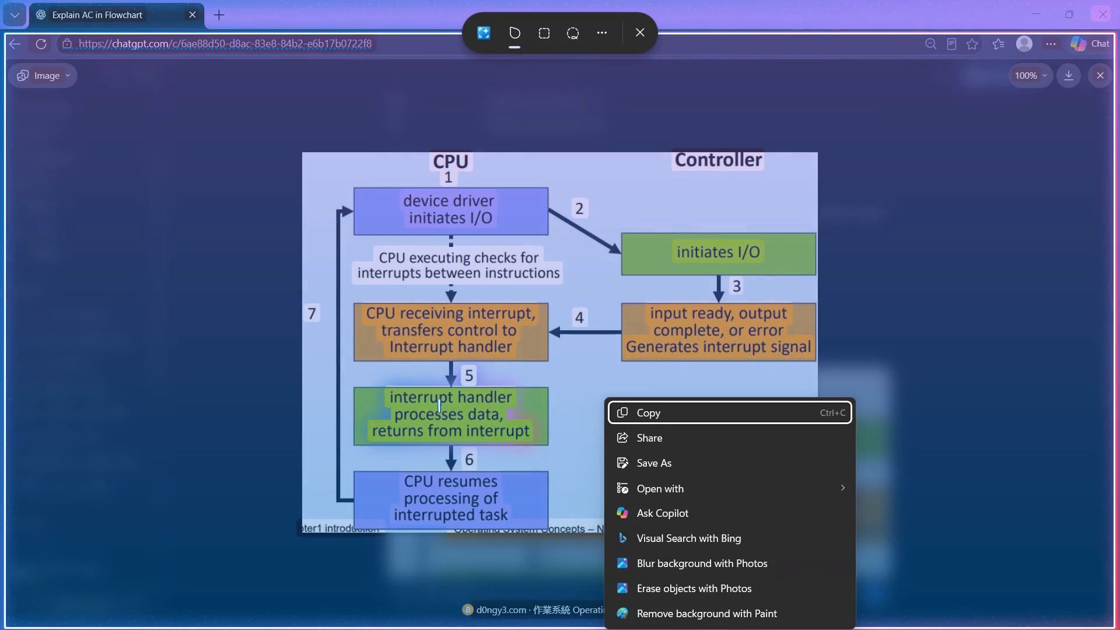
click(439, 406)
click(482, 420)
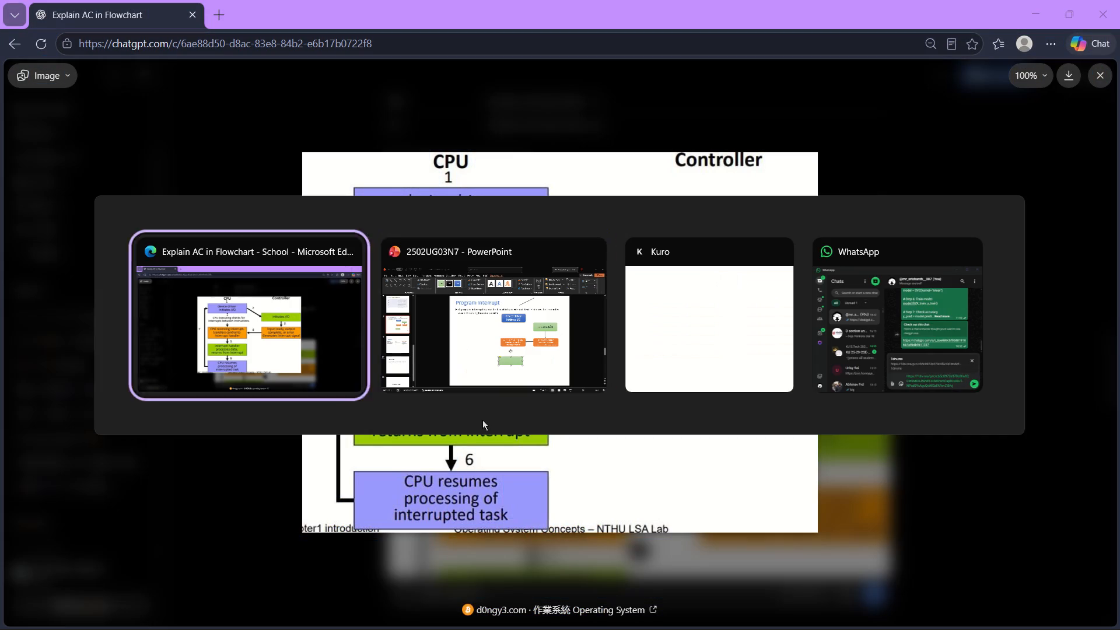
click(601, 488)
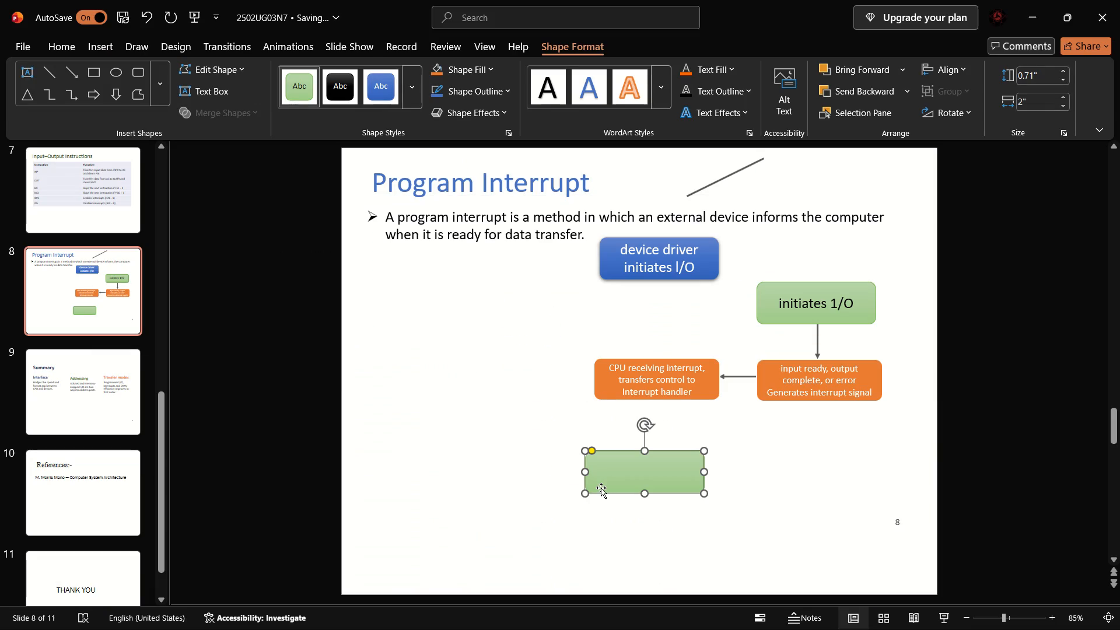
double_click(608, 477)
key(ctrl+v)
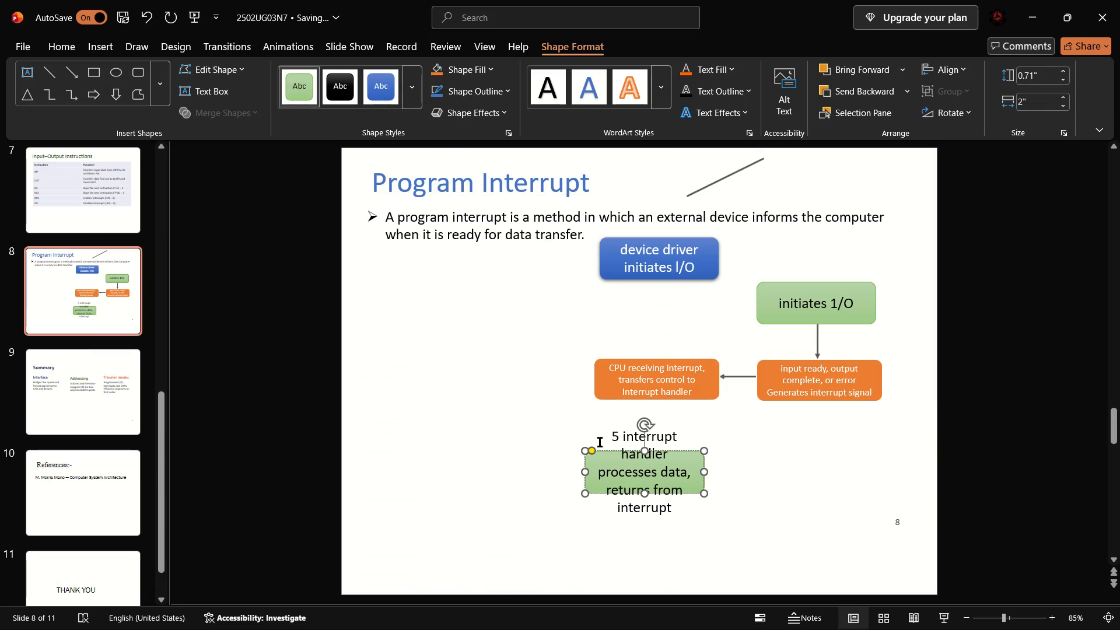
Set all the text in the lower green interrupt handler box to 12 pt.
click(104, 52)
click(53, 41)
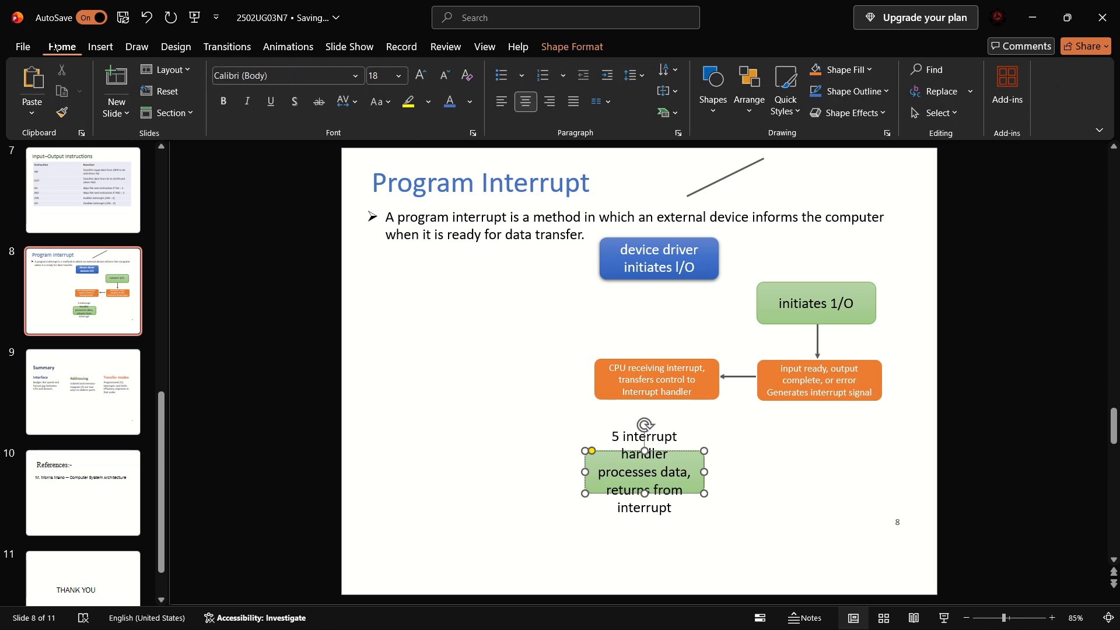
click(384, 74)
text(12)
key(Return)
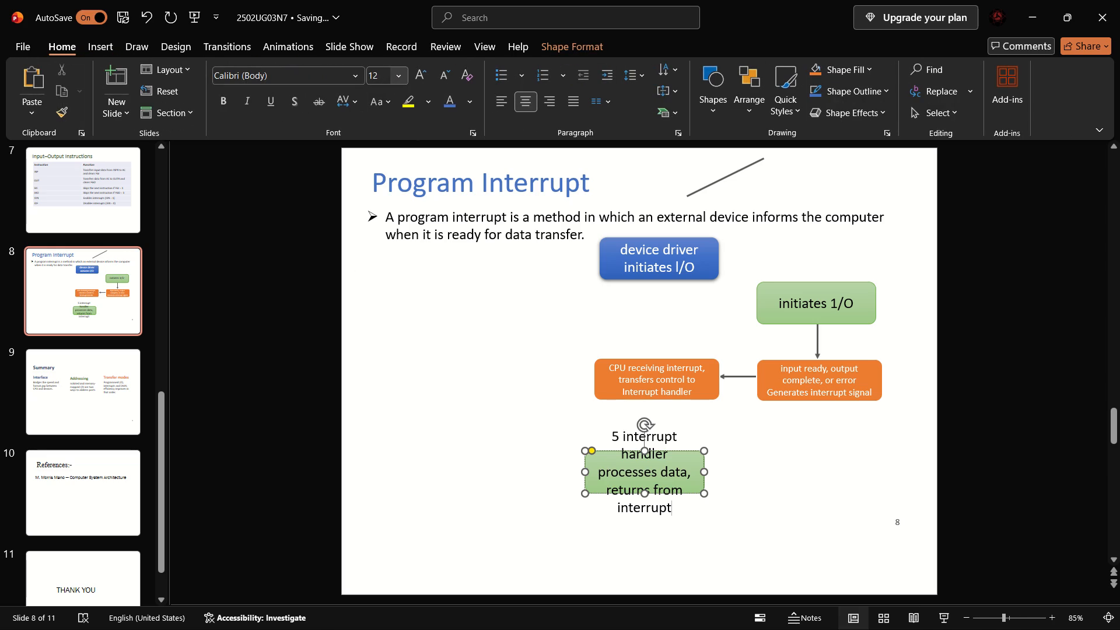
key(Return)
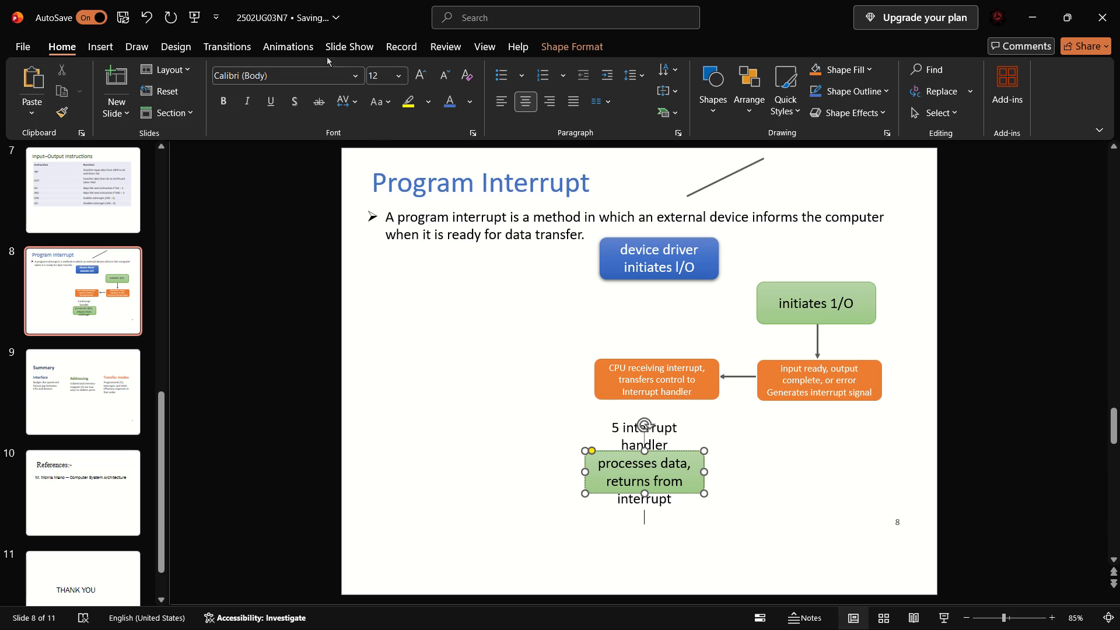
click(631, 467)
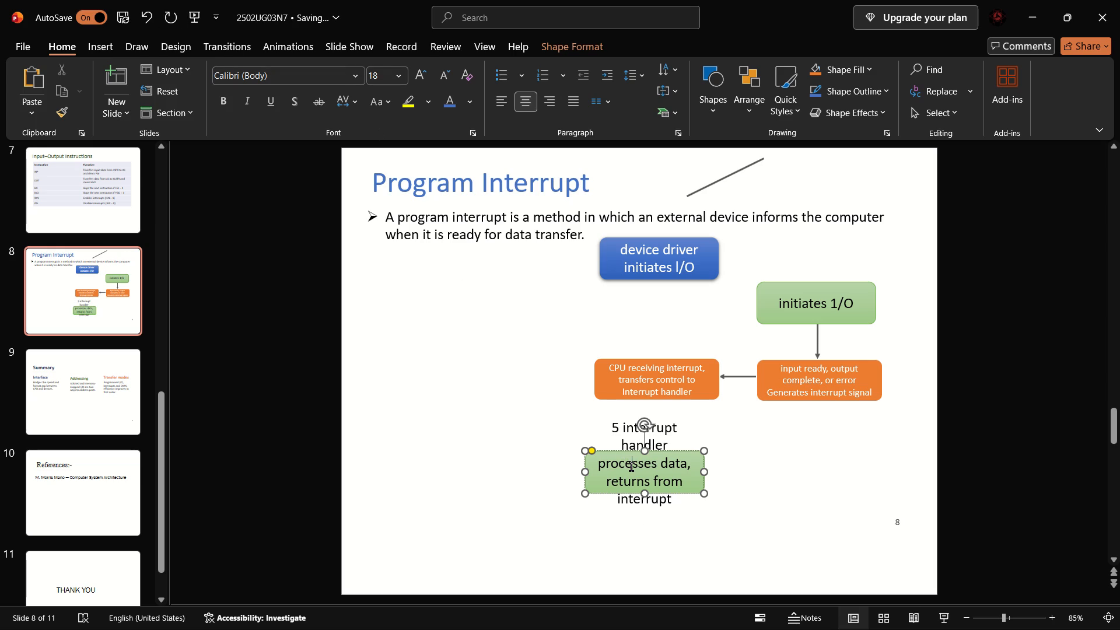
key(ctrl+a)
click(631, 467)
click(381, 72)
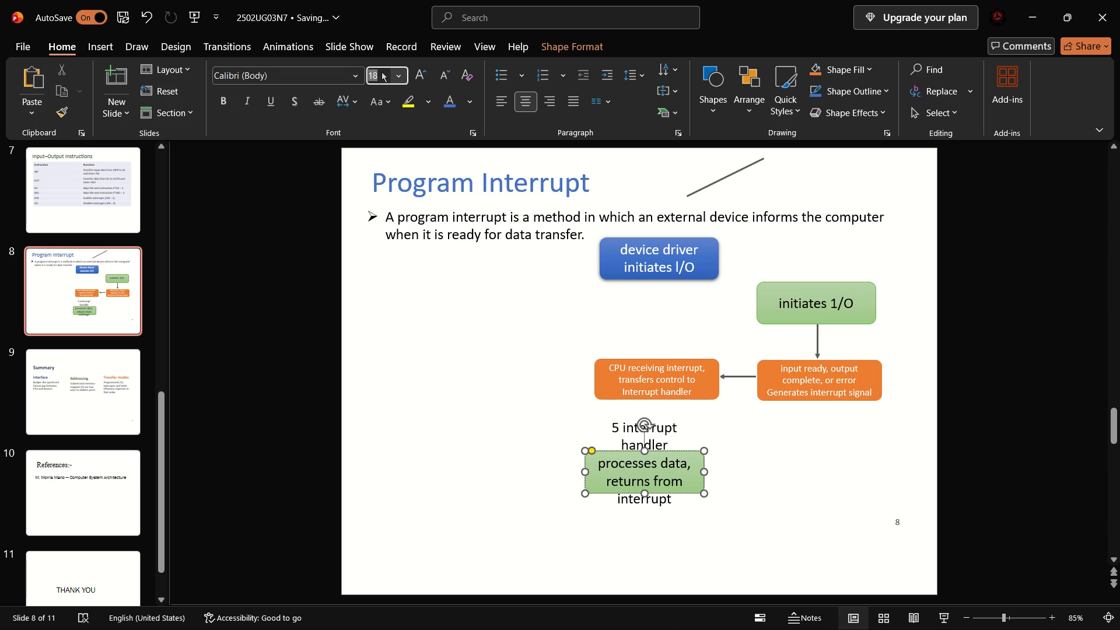
text(12)
key(Return)
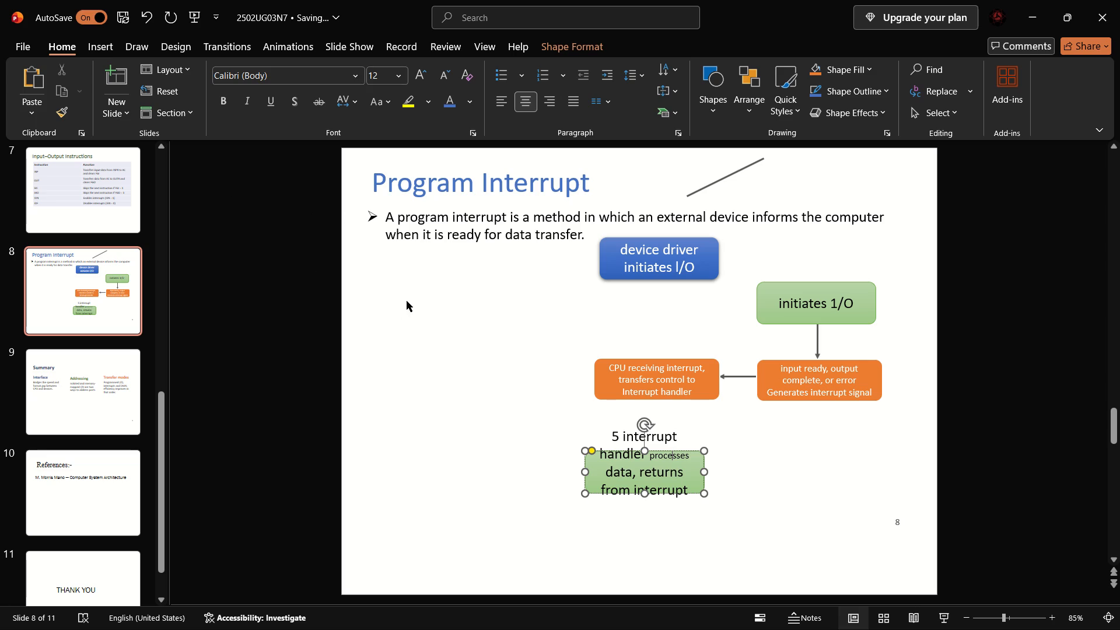
click(617, 484)
click(617, 484)
key(ctrl+a)
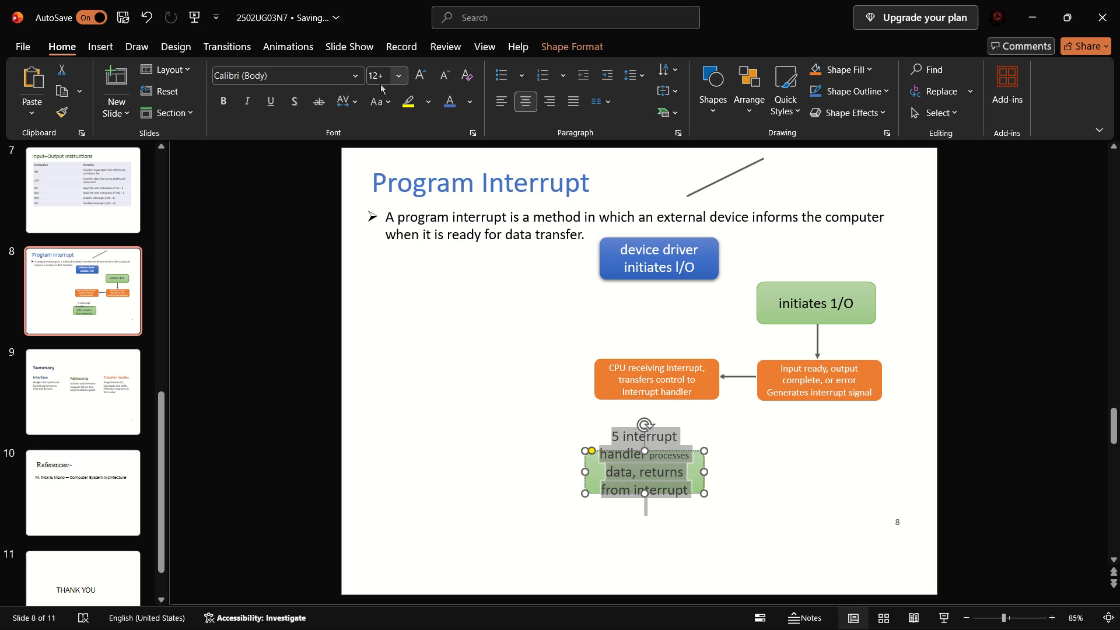
click(379, 71)
text(12)
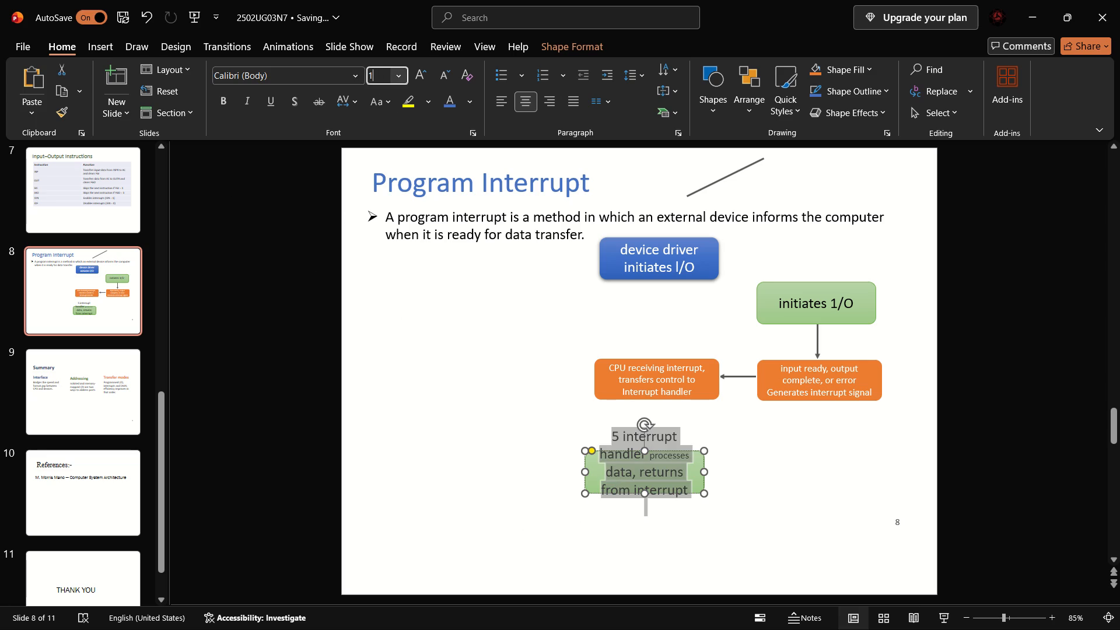
key(Return)
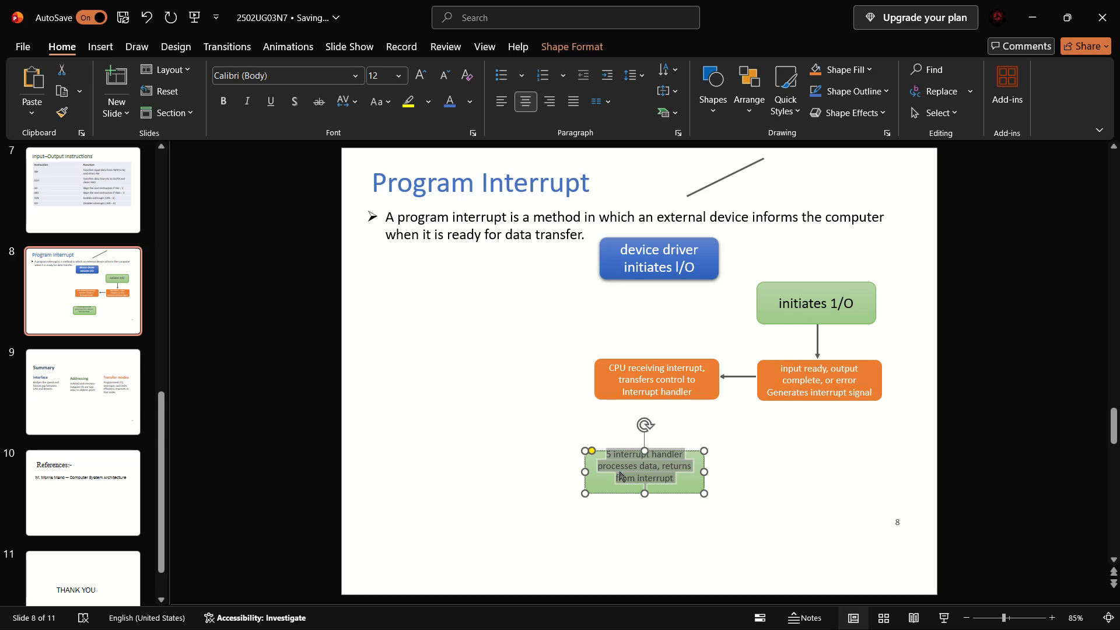
Insert a blank line above the text in the lower green box to shift it down inside the shape.
click(620, 472)
right_click(608, 458)
click(608, 458)
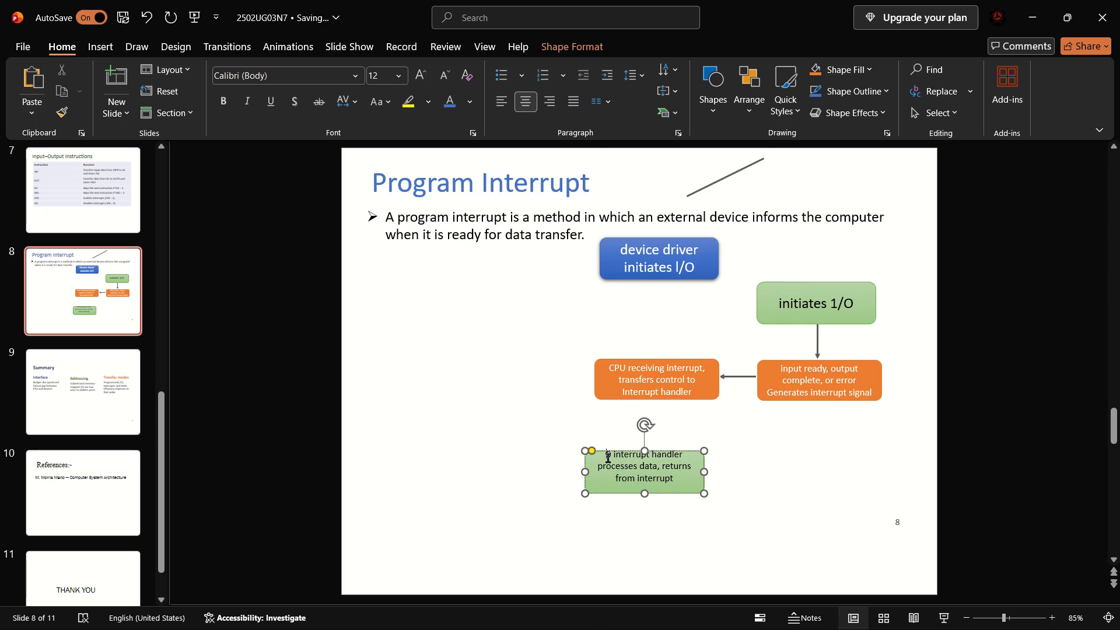
key(Return)
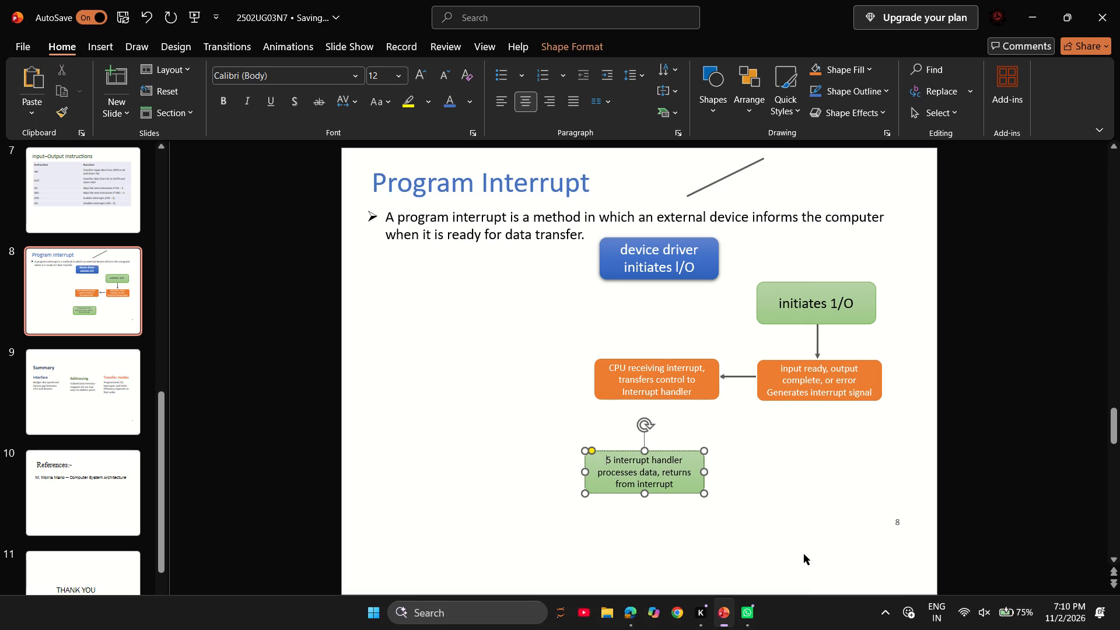
click(809, 548)
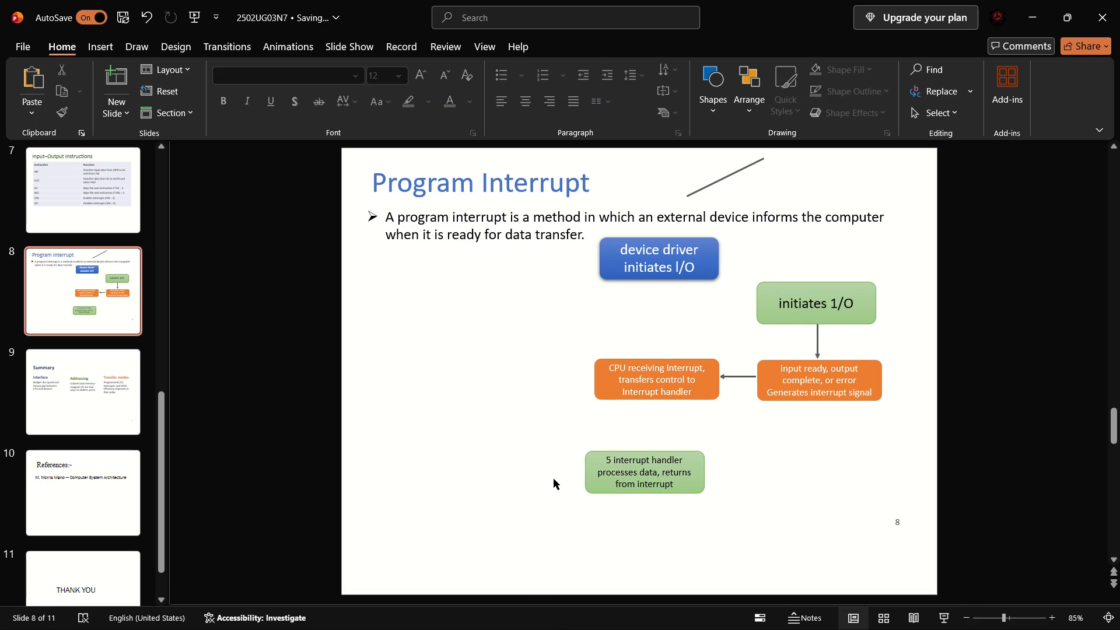
Move the lower green interrupt handler box up so it sits aligned beneath the orange "CPU receiving interrupt" box.
click(668, 449)
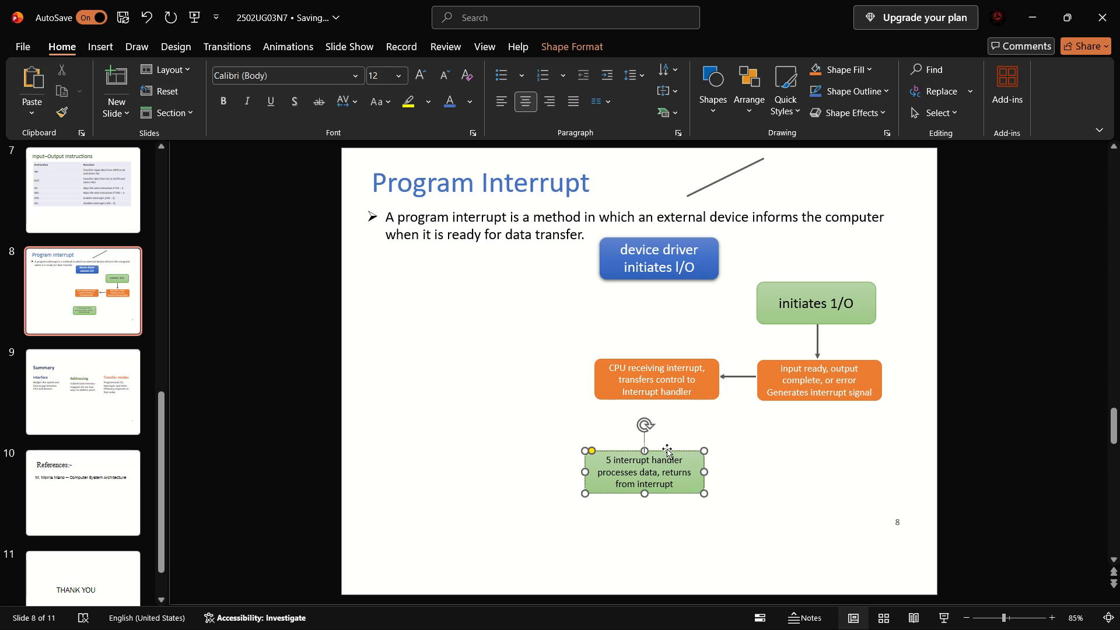
drag(667, 449, 680, 423)
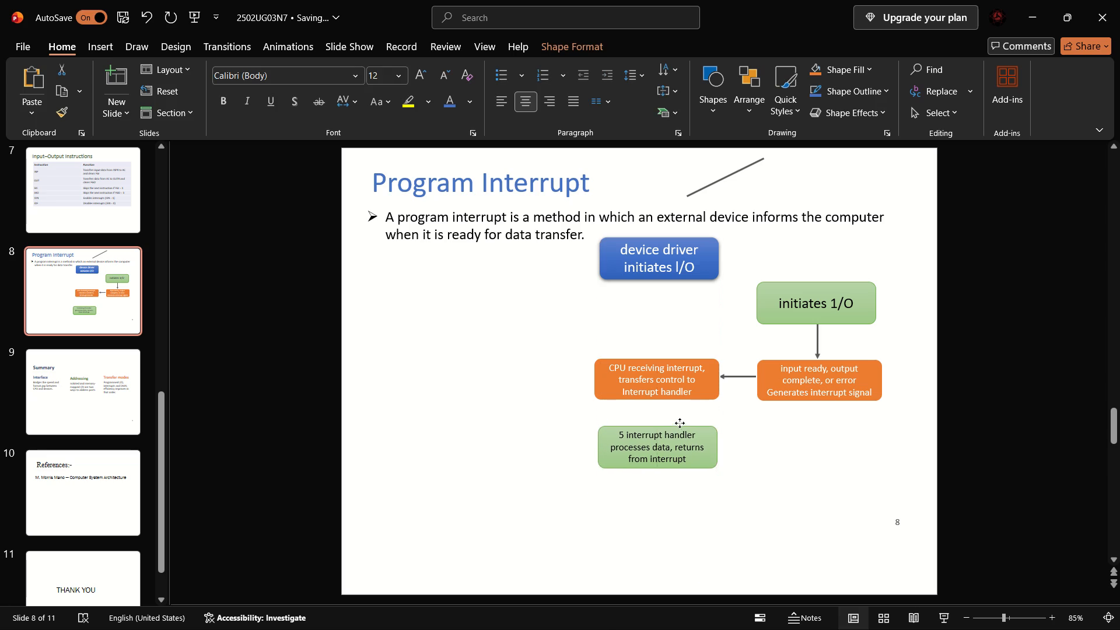
drag(680, 423, 682, 430)
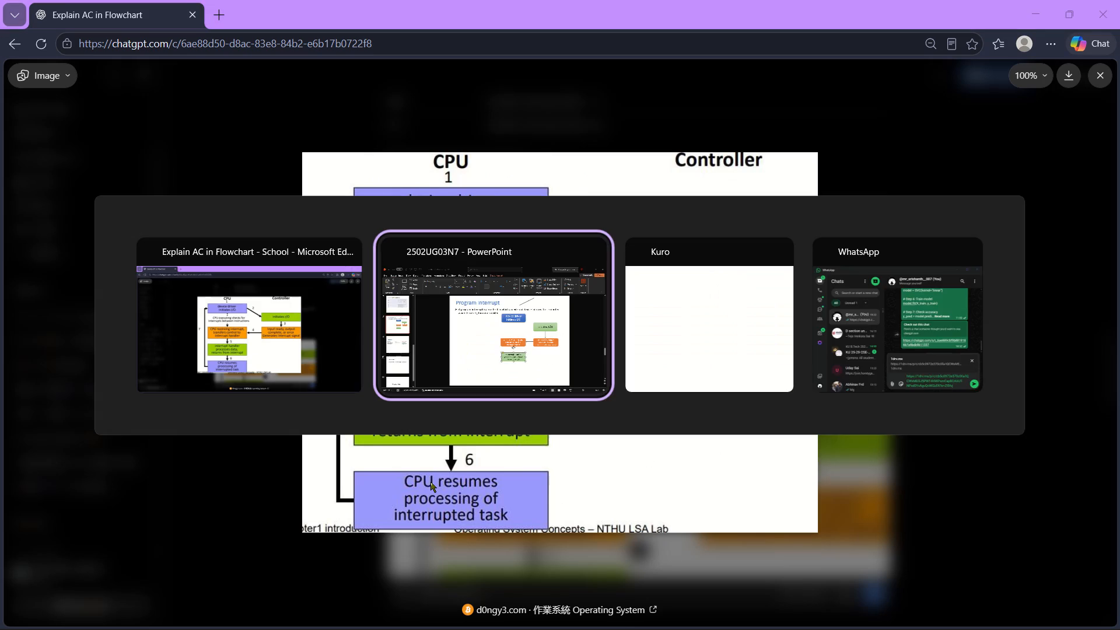
click(676, 509)
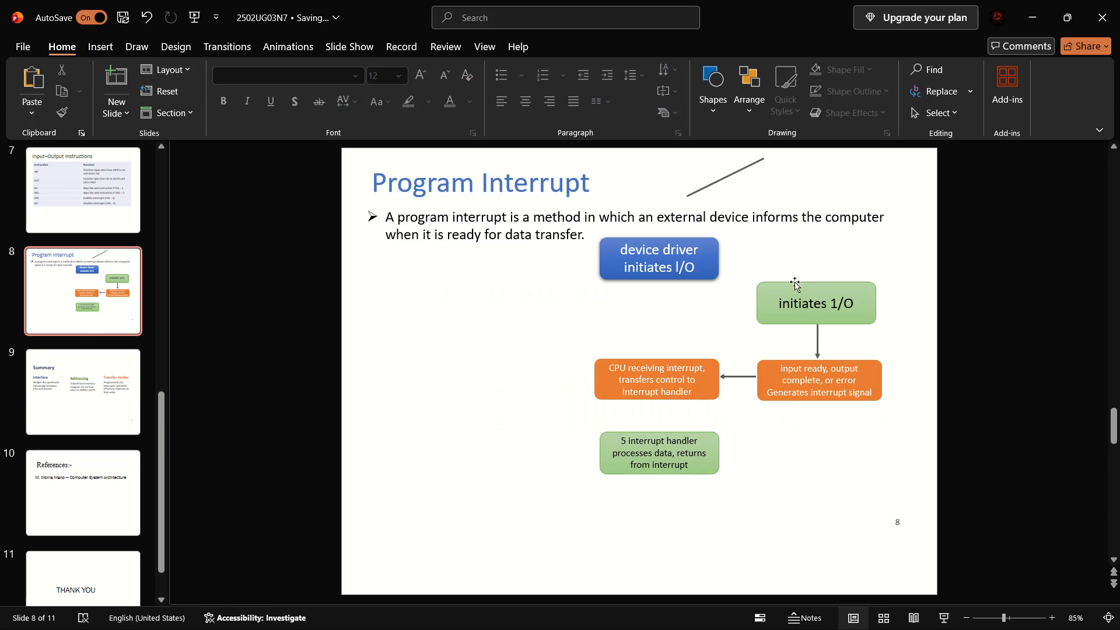
Duplicate the blue "device driver initiates I/O" box and place the copy below the green interrupt handler box.
click(702, 266)
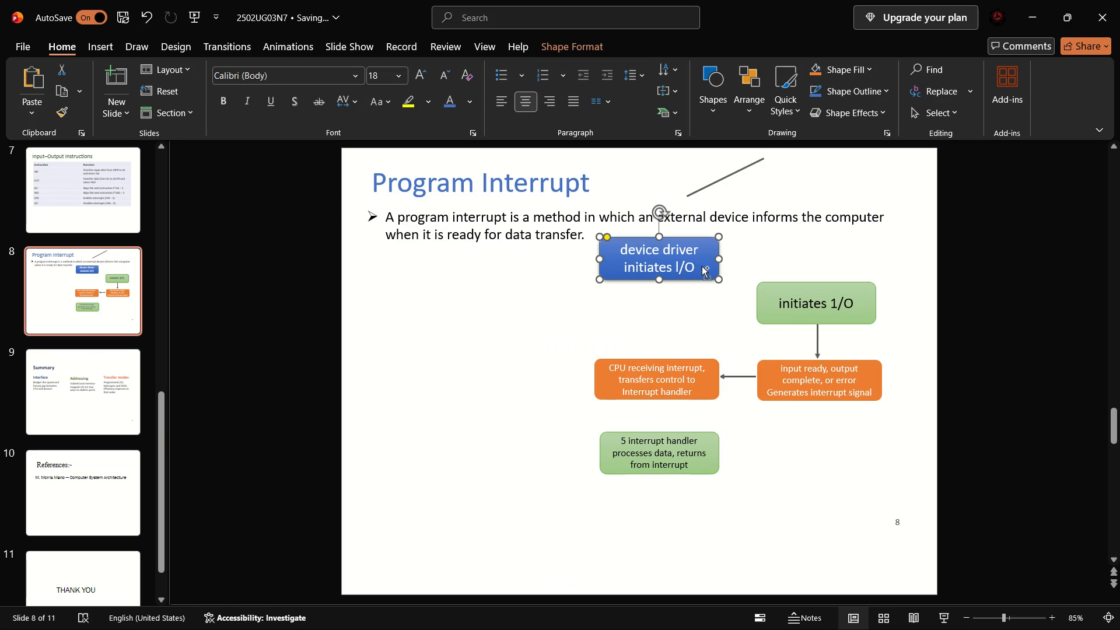
key(ctrl+c)
click(657, 540)
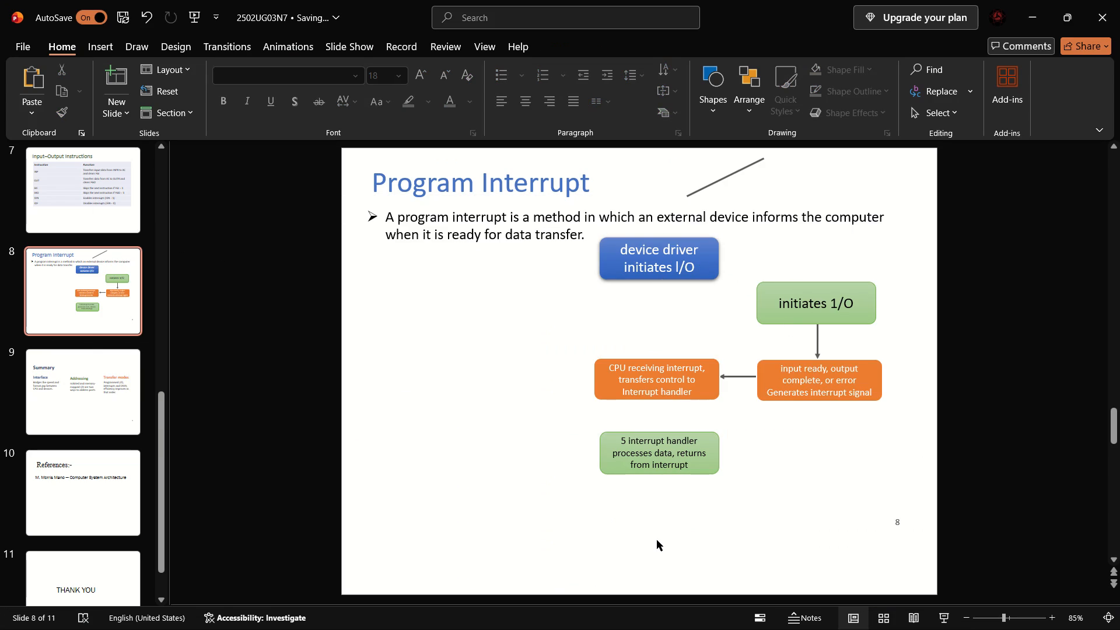
key(ctrl+v)
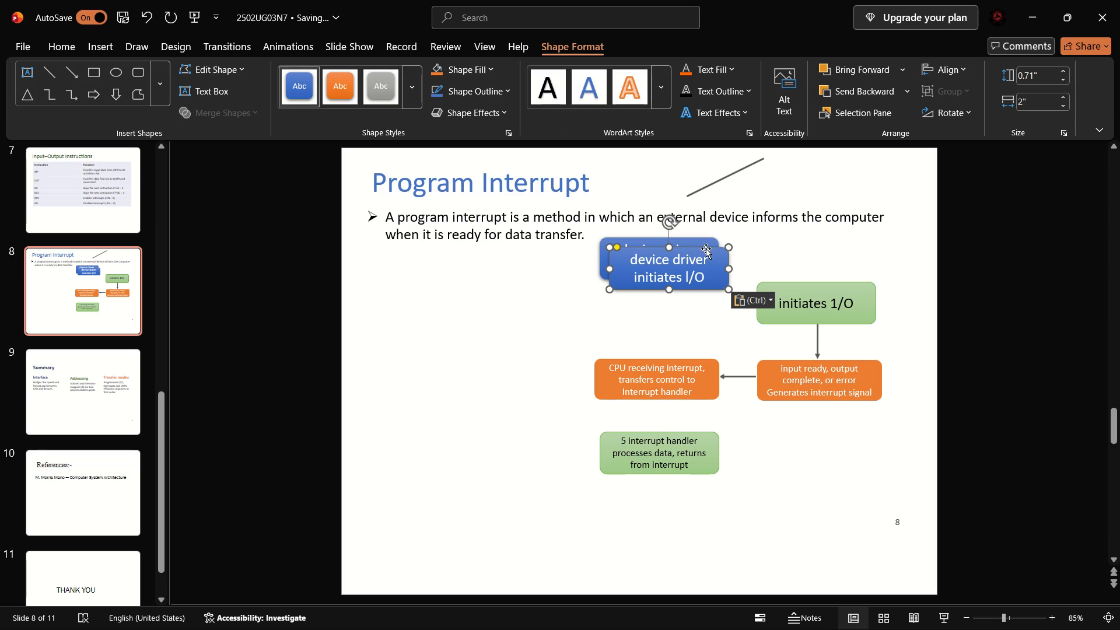
drag(706, 249, 697, 524)
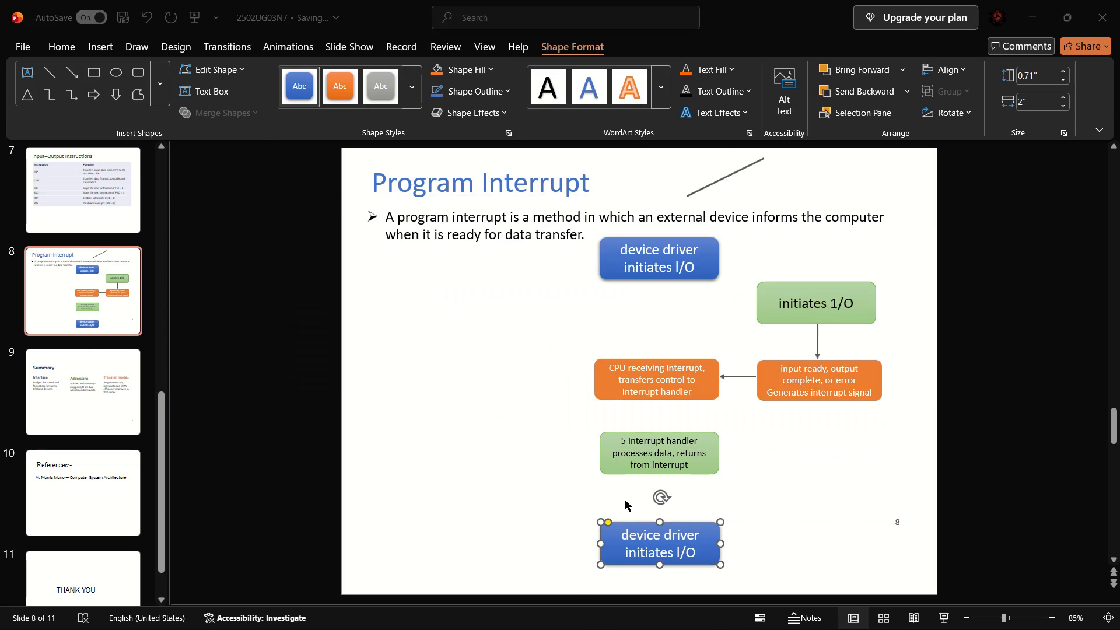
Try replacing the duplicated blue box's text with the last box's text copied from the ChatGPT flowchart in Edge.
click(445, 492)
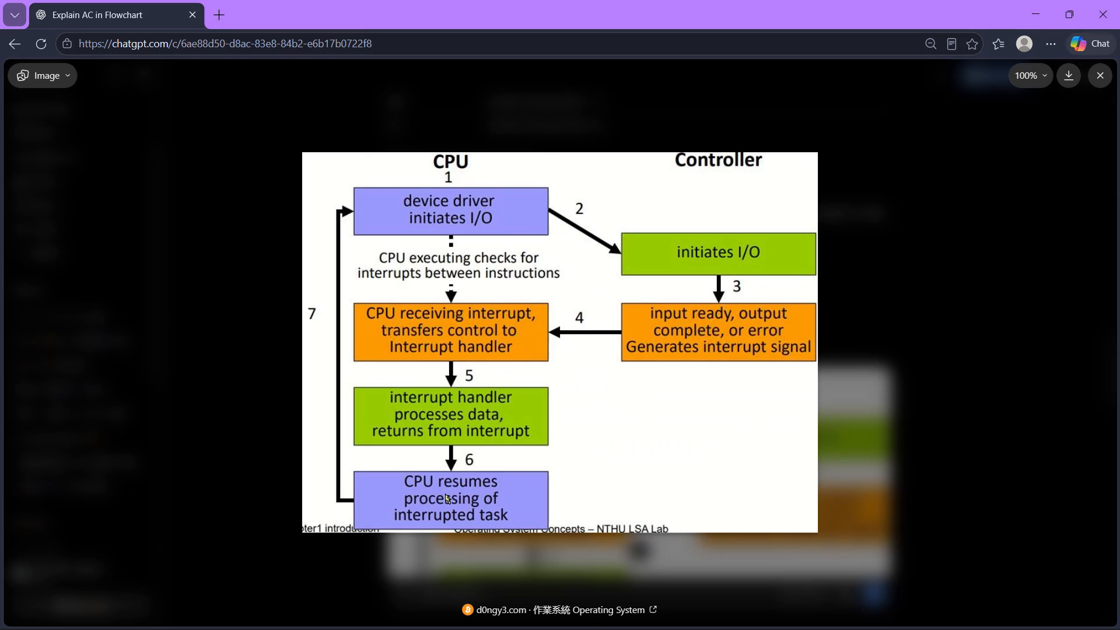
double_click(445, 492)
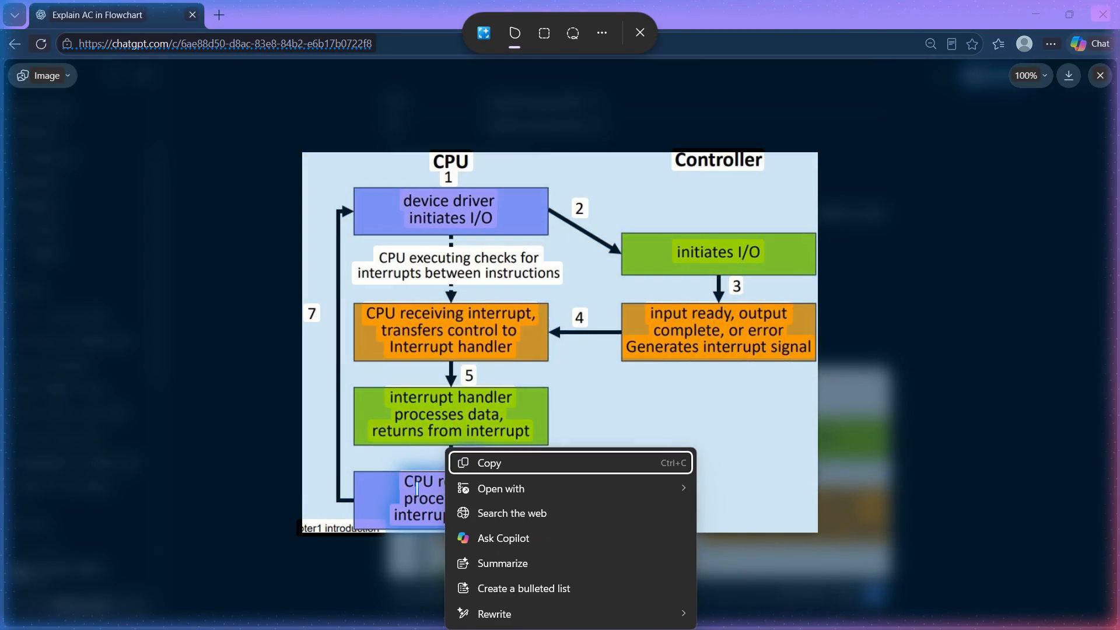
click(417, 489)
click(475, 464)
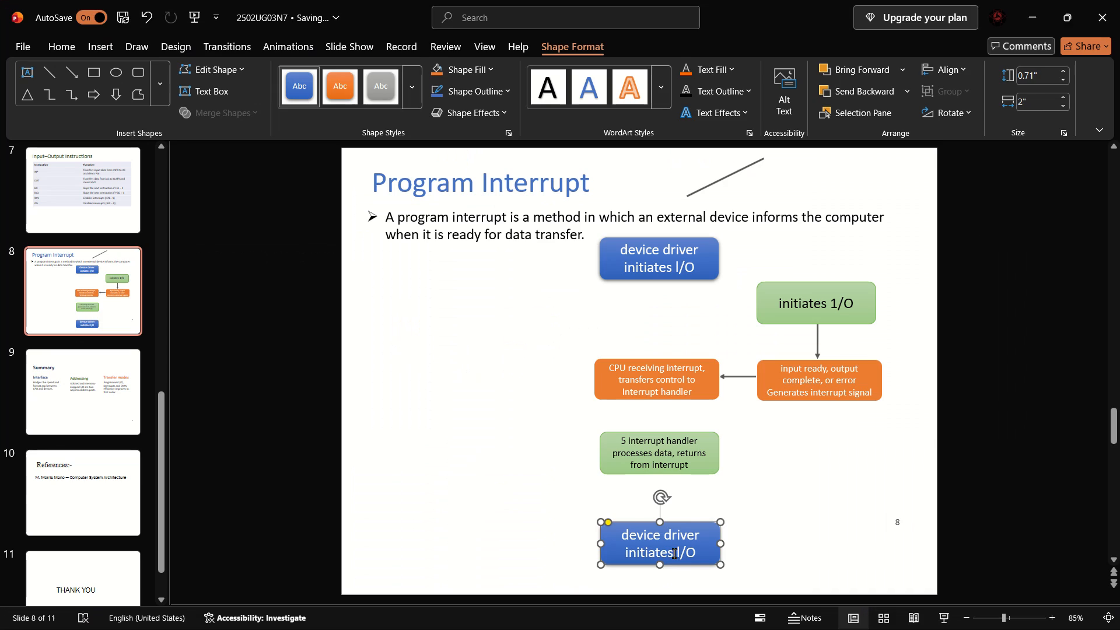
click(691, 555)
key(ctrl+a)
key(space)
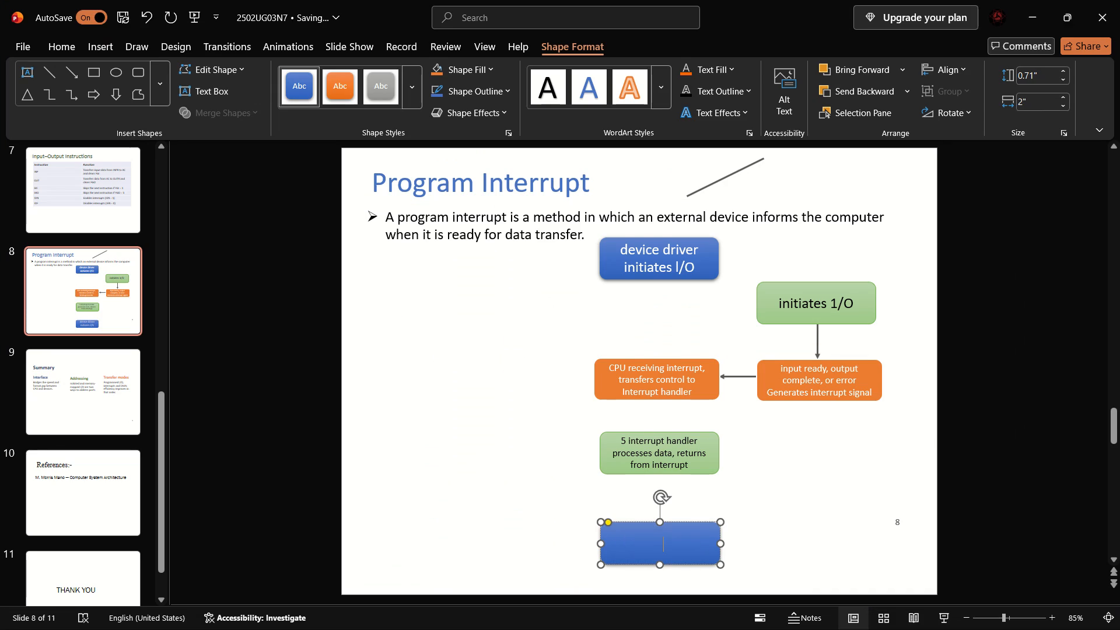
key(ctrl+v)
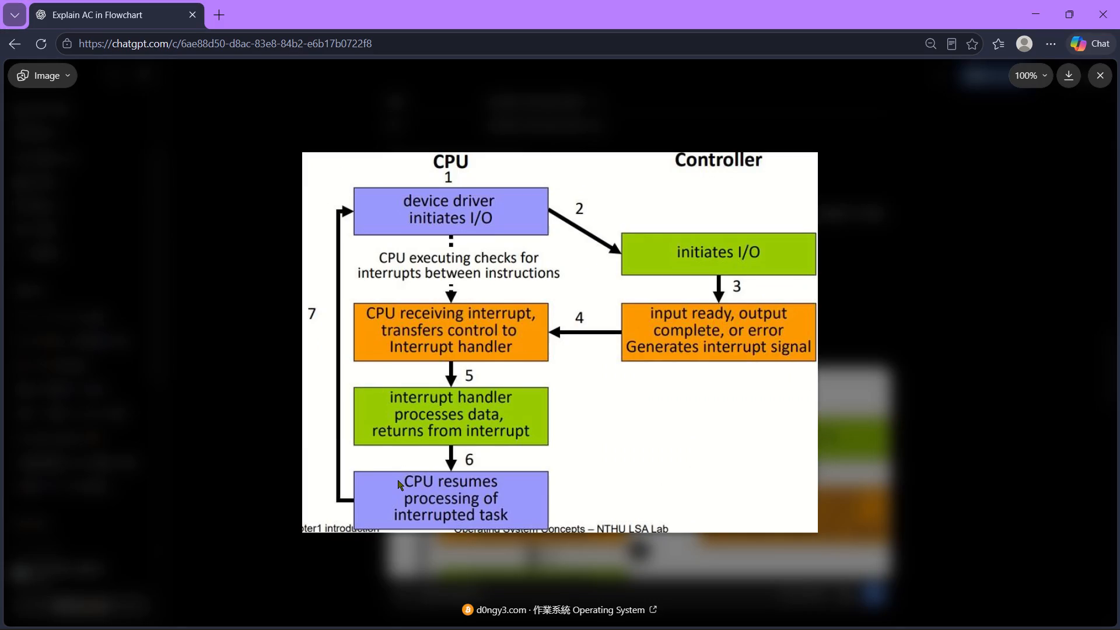
Copy only "CPU resumes processing of interrupted task" from the ChatGPT flowchart in Edge and replace all the text in PowerPoint's lower blue box with it.
drag(398, 481, 431, 490)
double_click(431, 490)
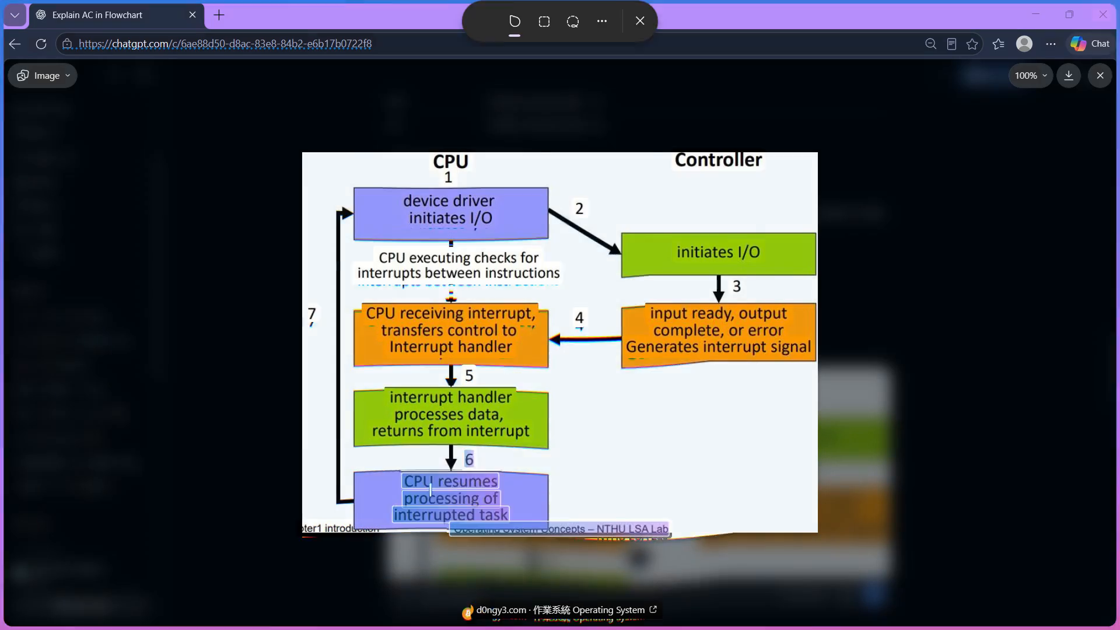
click(400, 485)
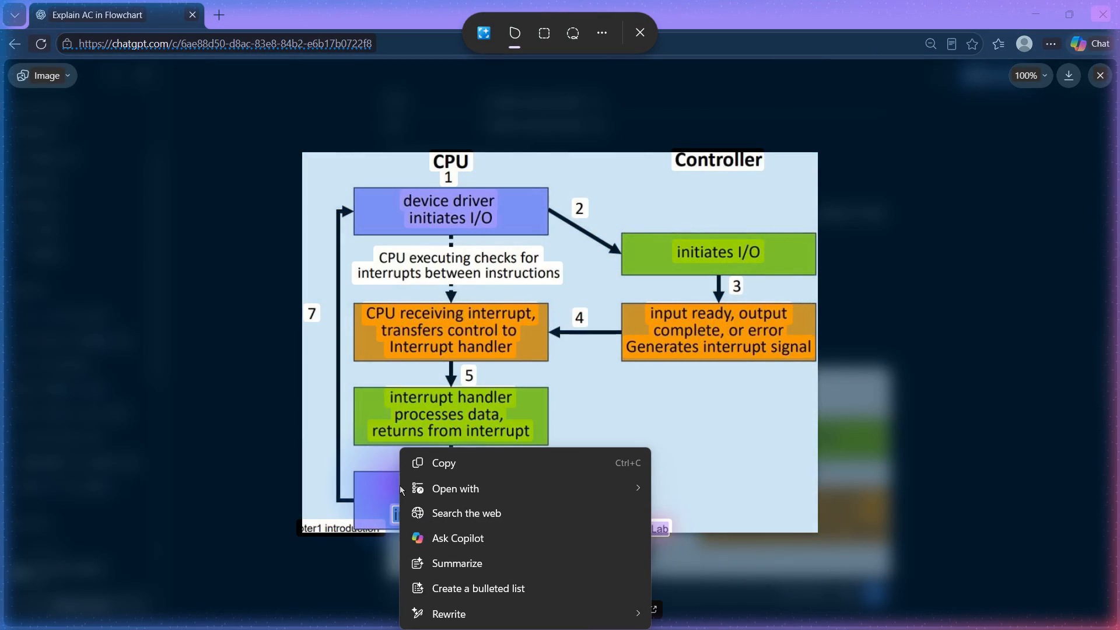
drag(398, 488, 415, 487)
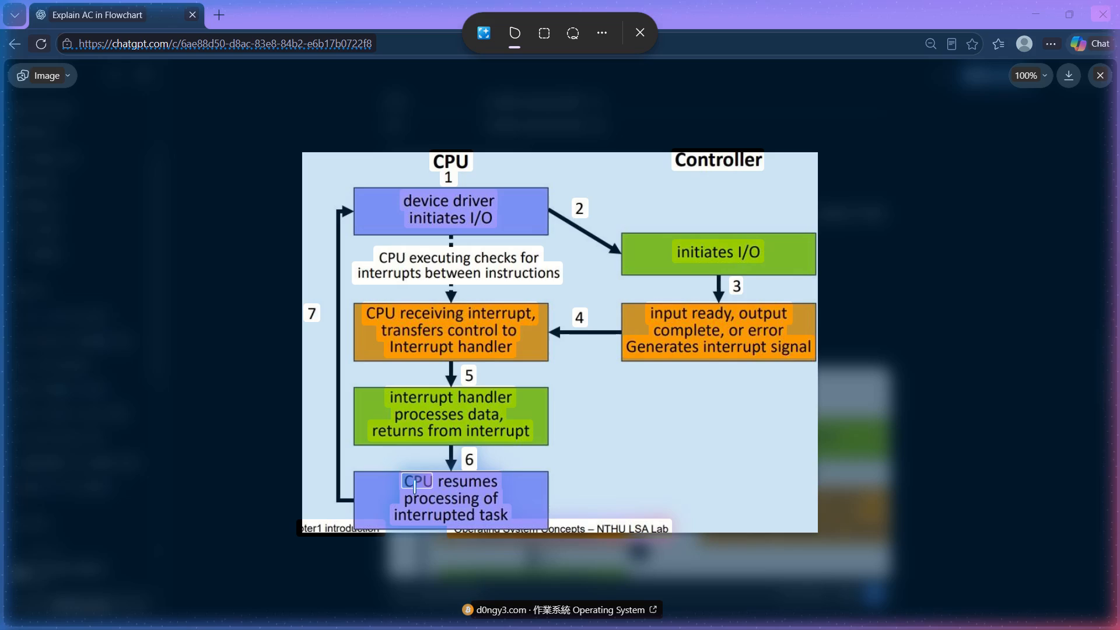
drag(415, 487, 496, 521)
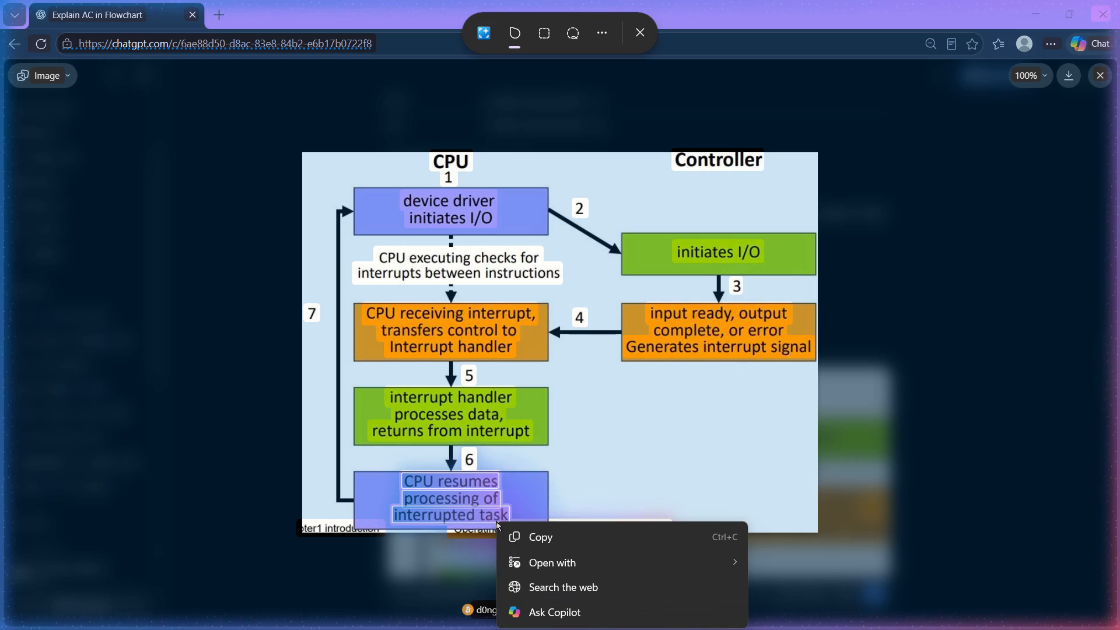
key(ctrl+c)
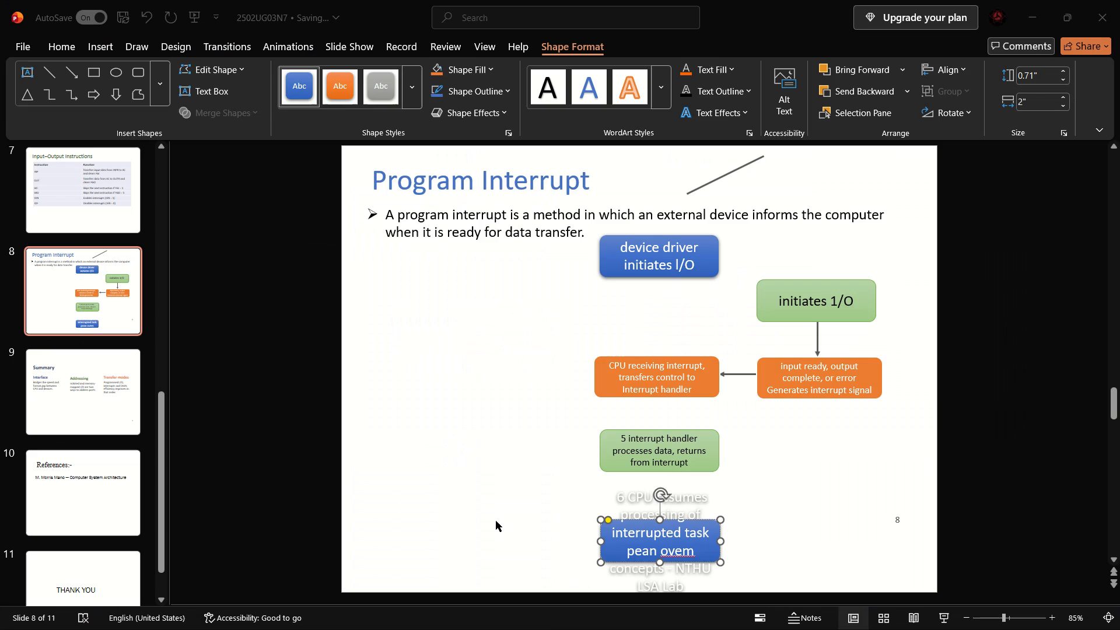
key(ctrl+a)
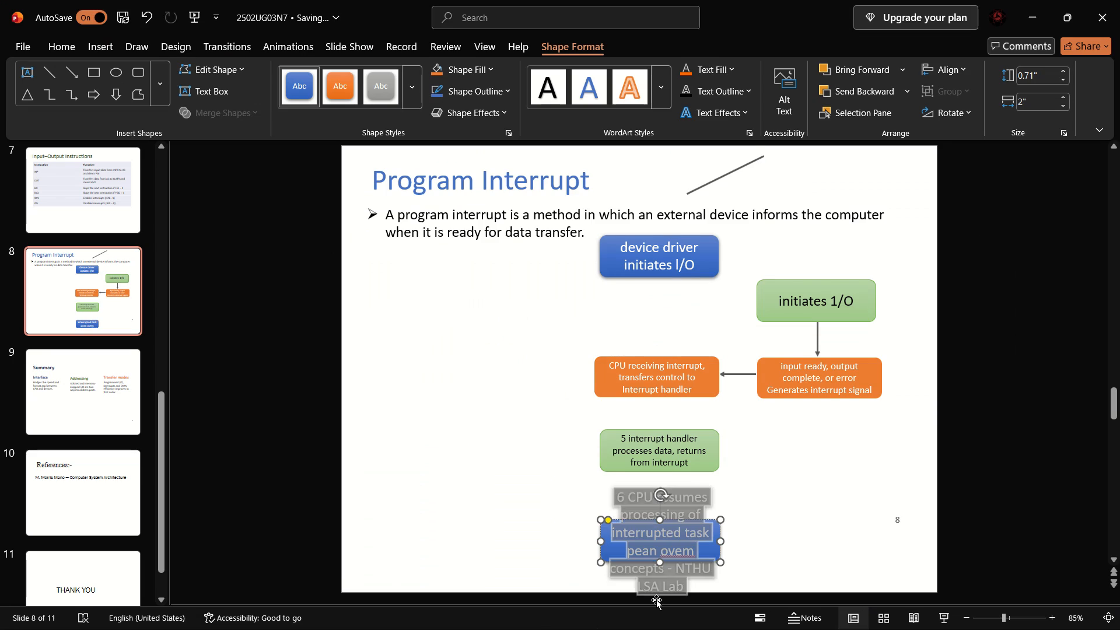
key(space)
key(ctrl+v)
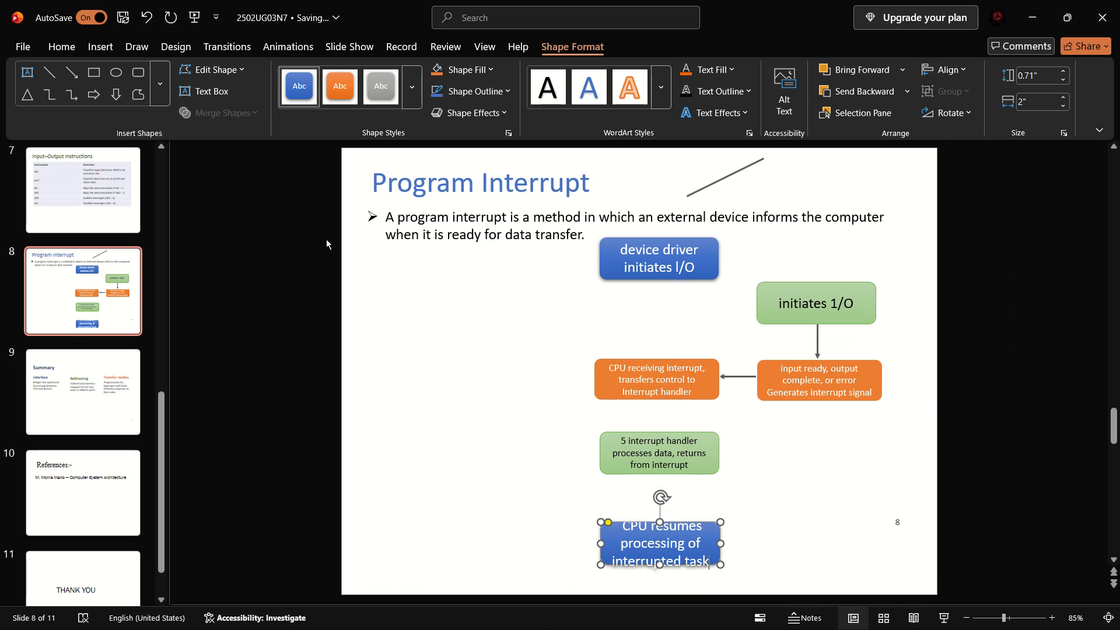
Set all the text in the lower blue "CPU resumes processing" box to 14 pt.
click(57, 43)
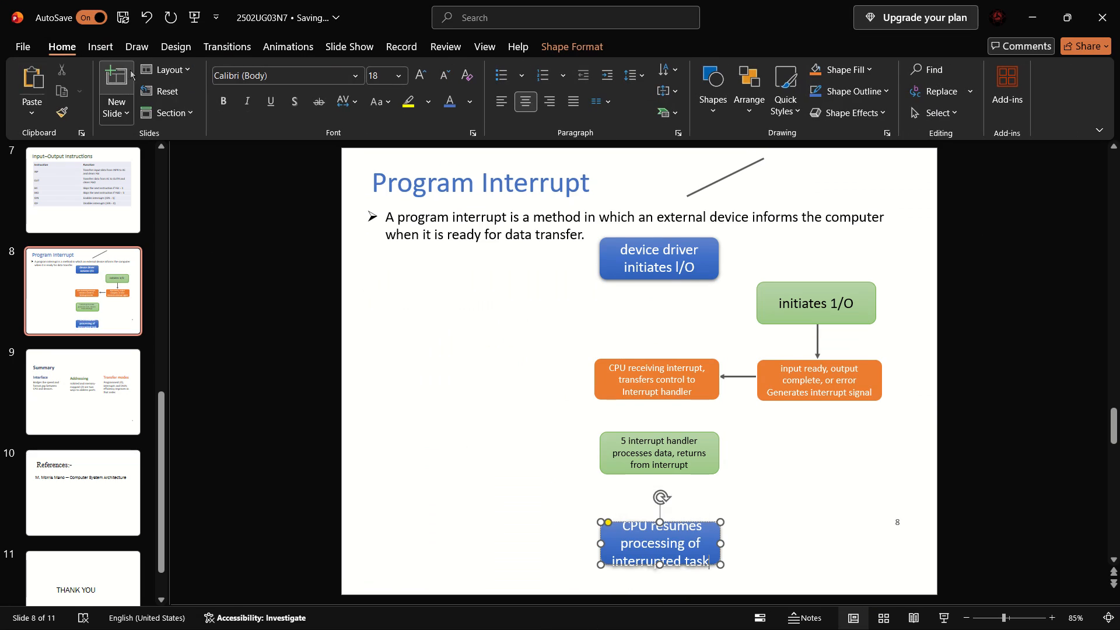
click(649, 542)
key(ctrl+a)
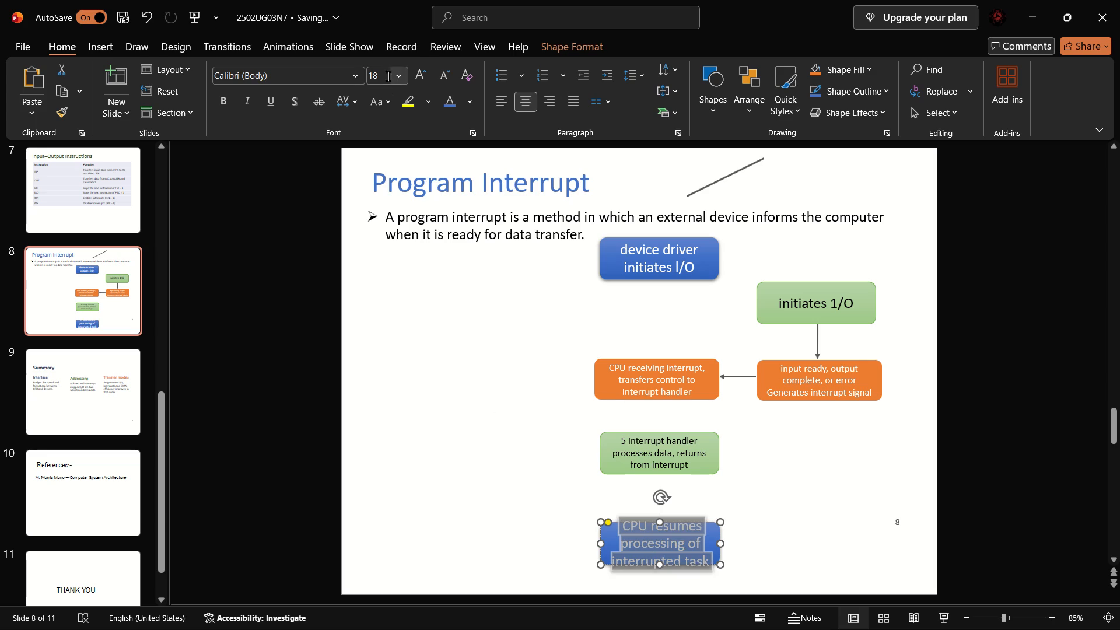
click(386, 69)
text(14)
key(Return)
click(783, 496)
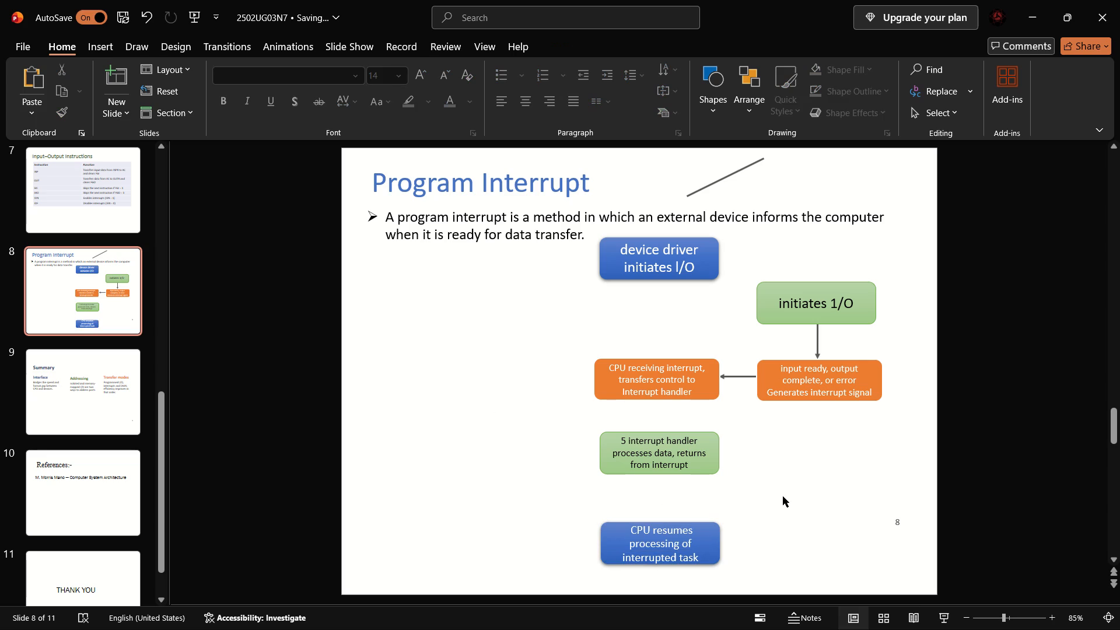
Move the lower blue box up closer to the green interrupt handler box, keeping the two aligned.
click(661, 519)
click(661, 519)
click(683, 526)
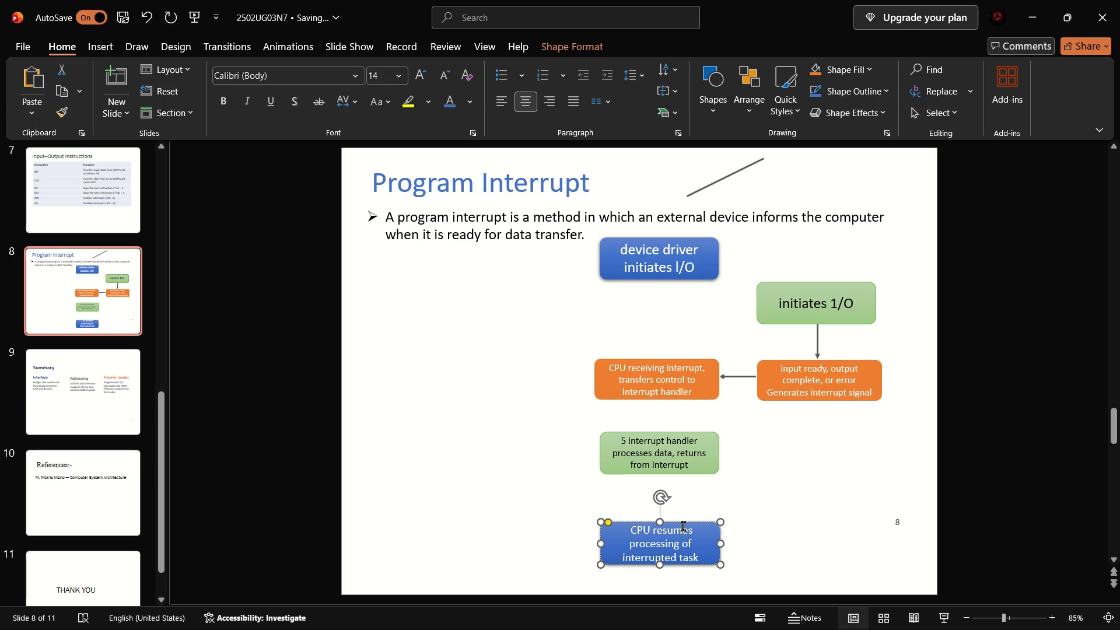
click(692, 524)
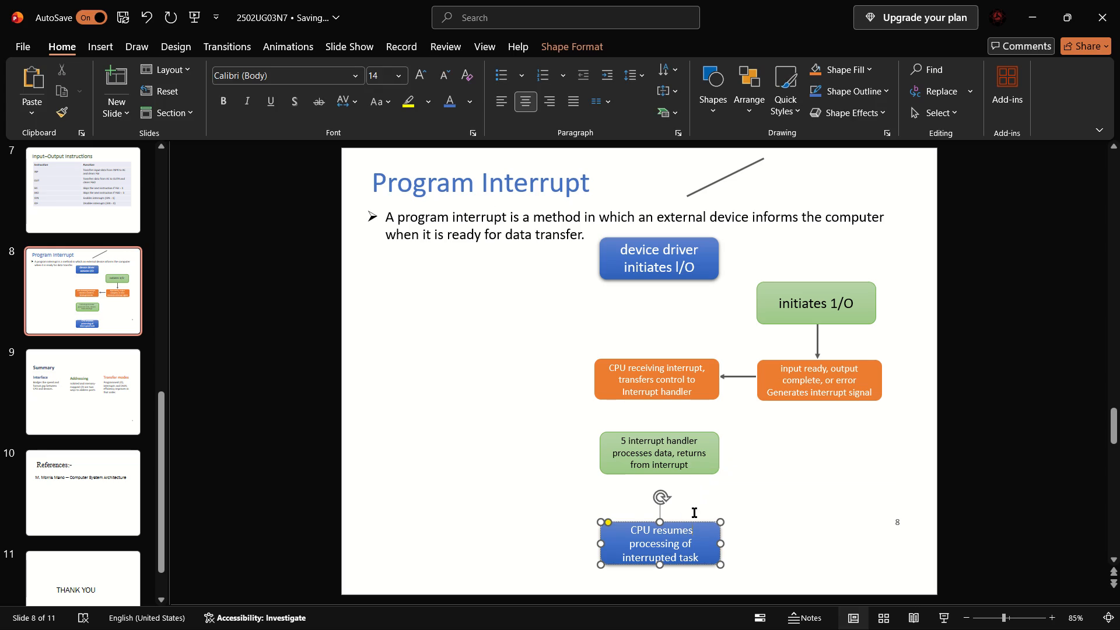
click(688, 523)
drag(688, 523, 689, 502)
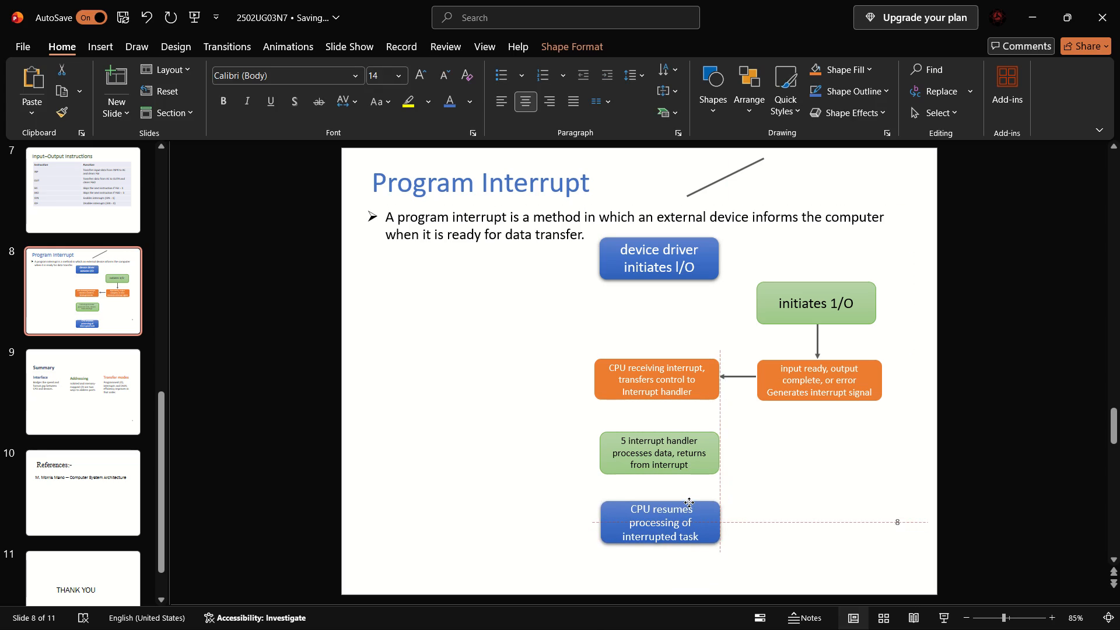
drag(689, 502, 689, 506)
click(883, 504)
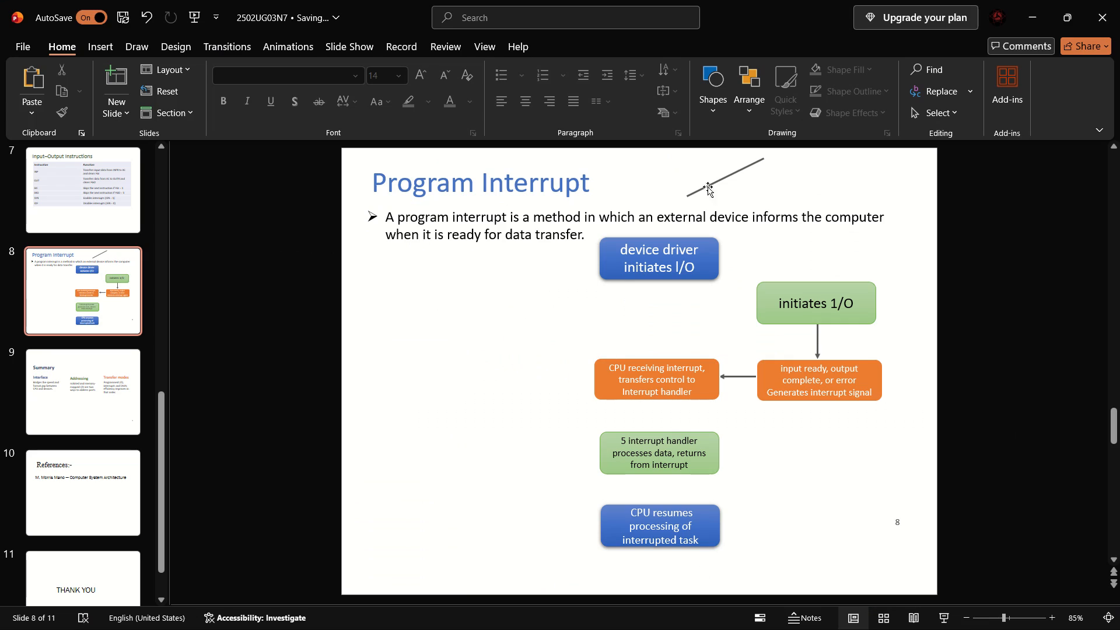
Move the stray diagonal line from beside the slide title to below the blue "device driver" box and make it a short vertical line starting at the box's bottom edge.
drag(709, 184, 654, 299)
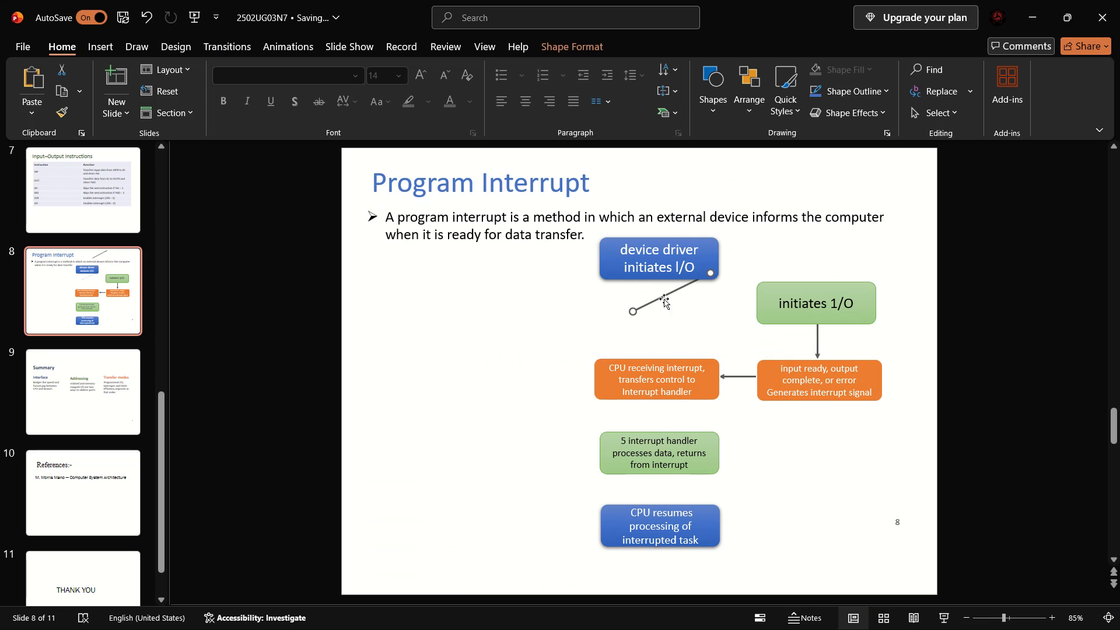
drag(632, 310, 673, 321)
drag(673, 321, 726, 332)
drag(721, 299, 712, 297)
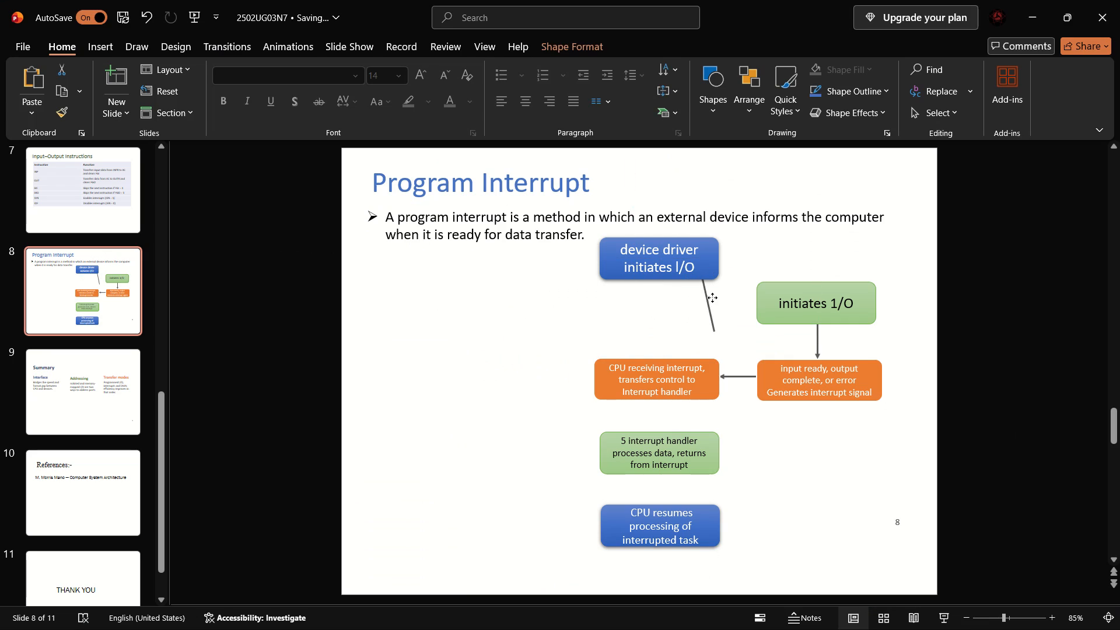
drag(712, 297, 680, 311)
drag(683, 347, 680, 344)
drag(680, 344, 667, 320)
drag(669, 296, 662, 295)
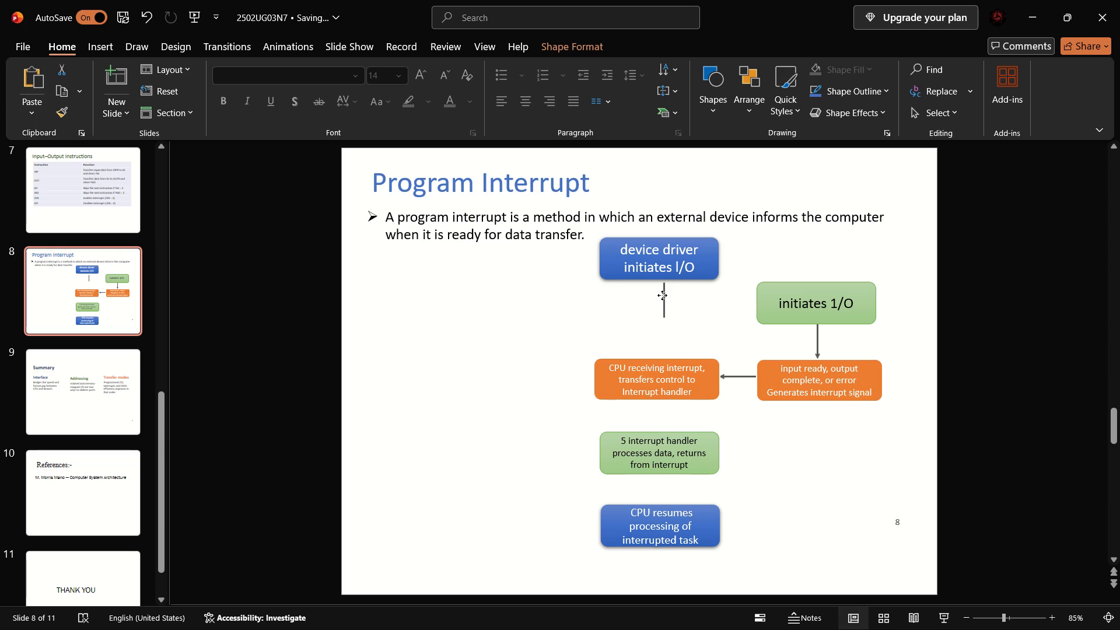
drag(662, 295, 662, 293)
Shorten the vertical line below the blue "device driver" box to about 0.29 inch.
drag(662, 314, 662, 299)
Copy "CPU executing checks for interrupts between instructions" from the ChatGPT flowchart in Edge into a narrowed PowerPoint text box below the short vertical line.
double_click(638, 323)
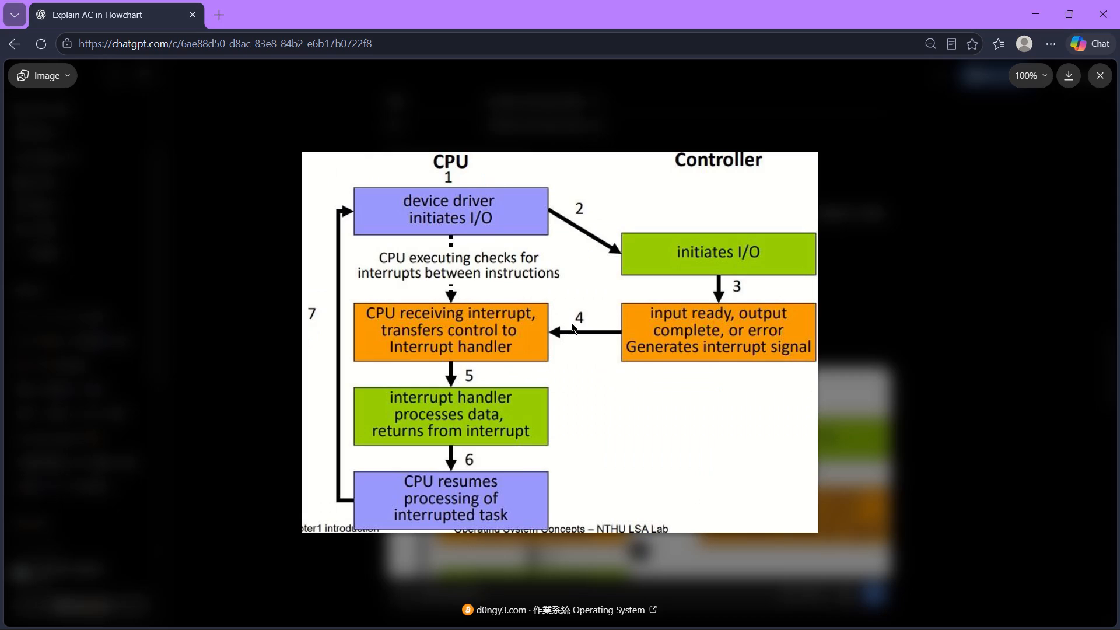
click(464, 268)
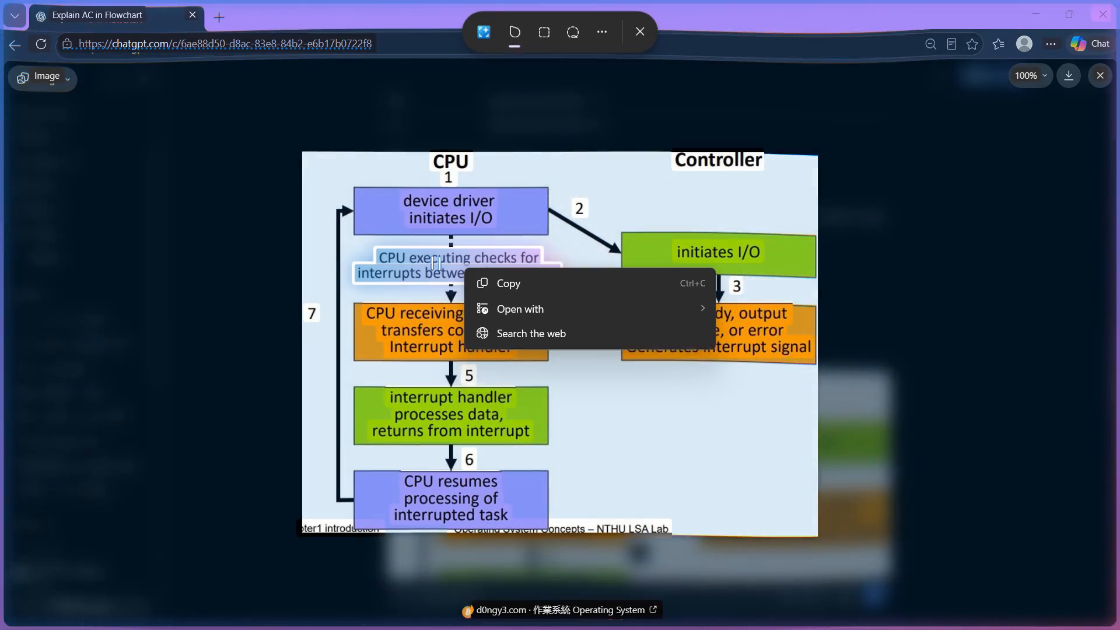
click(516, 276)
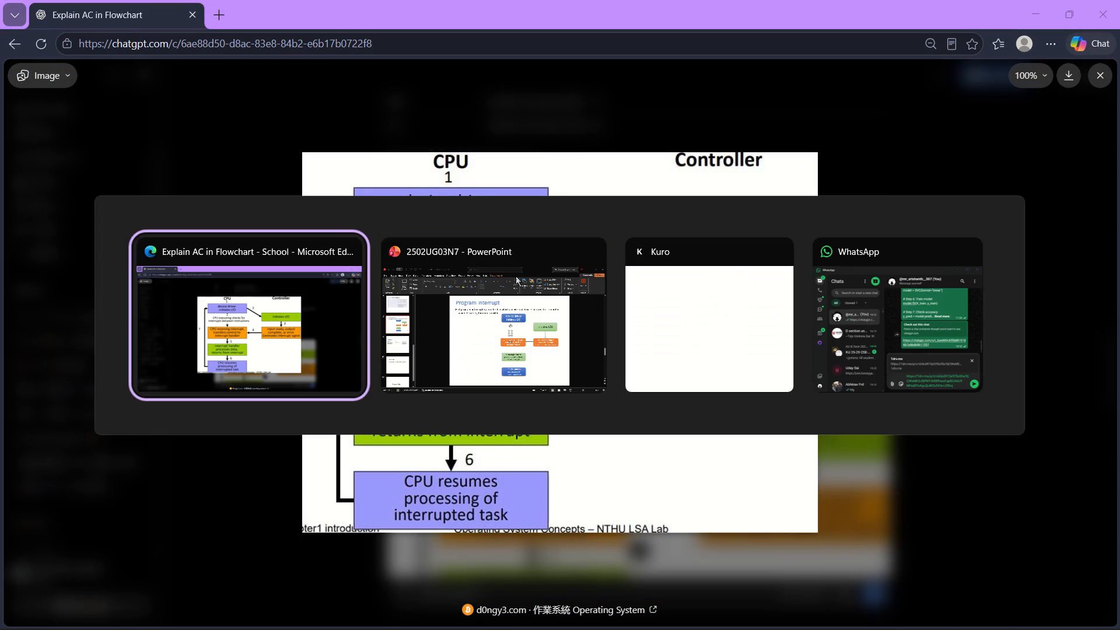
key(ctrl+v)
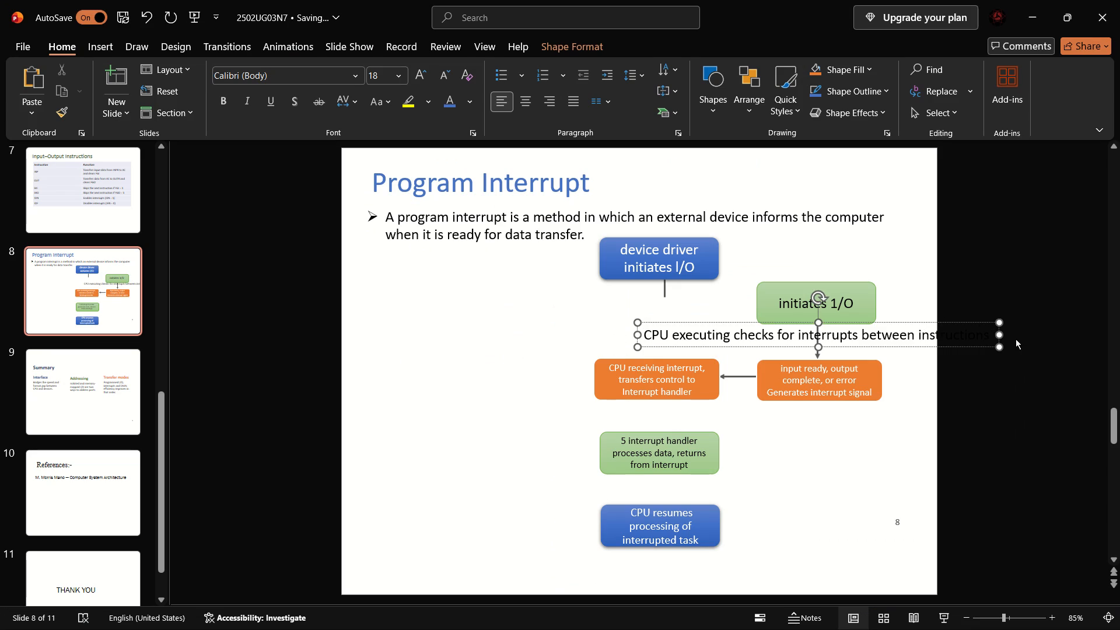
drag(1000, 334, 759, 346)
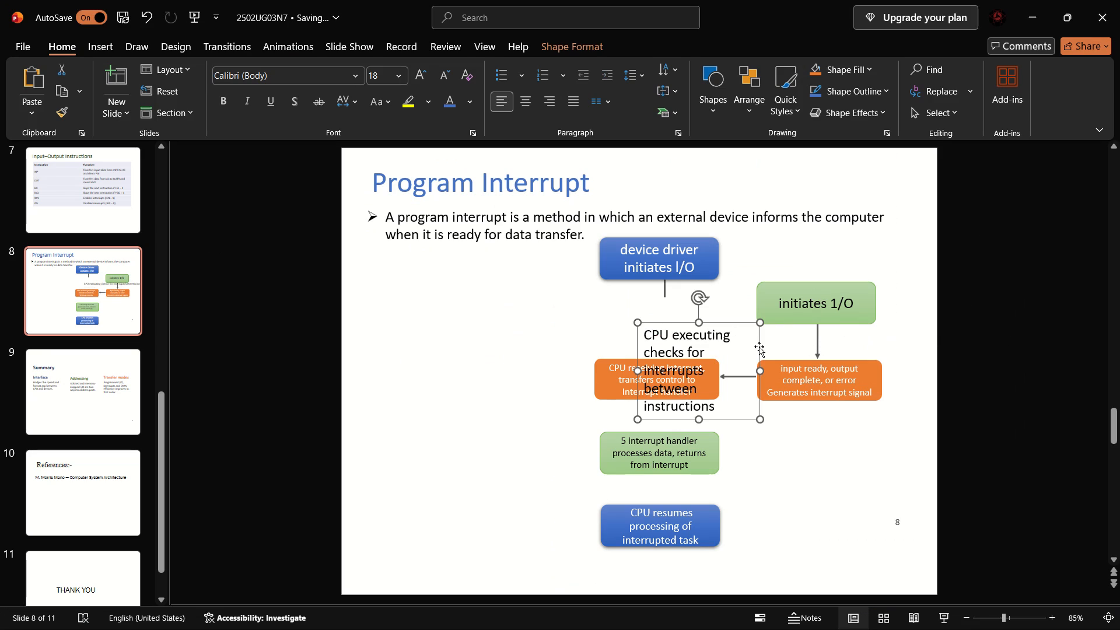
drag(709, 324, 683, 296)
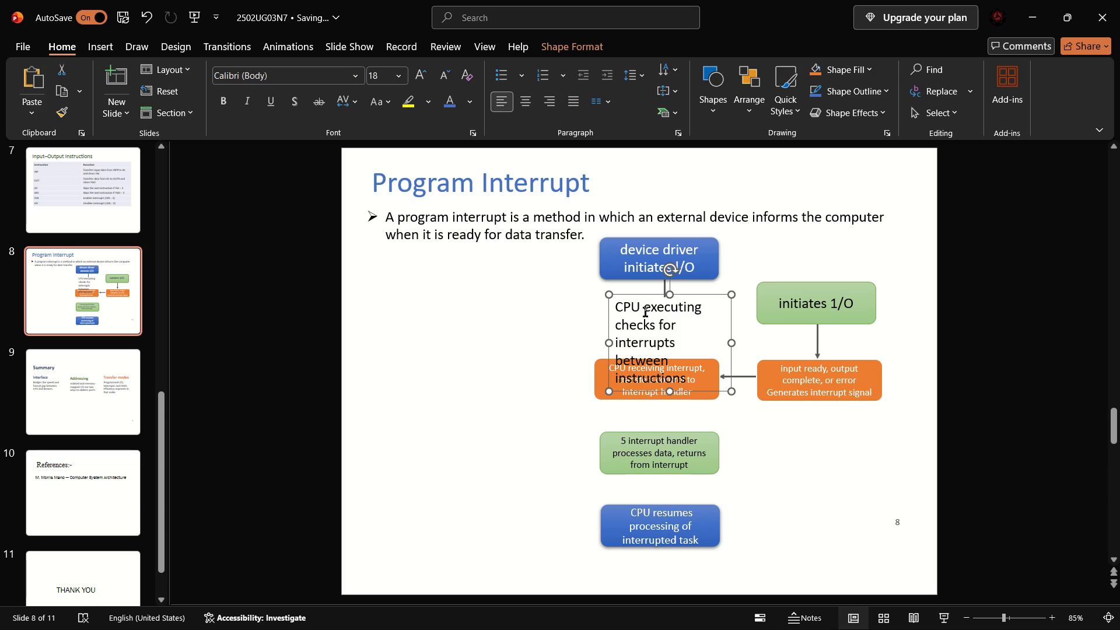
Set all the text in the new "CPU executing checks" text box to 12 pt.
key(ctrl+a)
ctrl+click(656, 346)
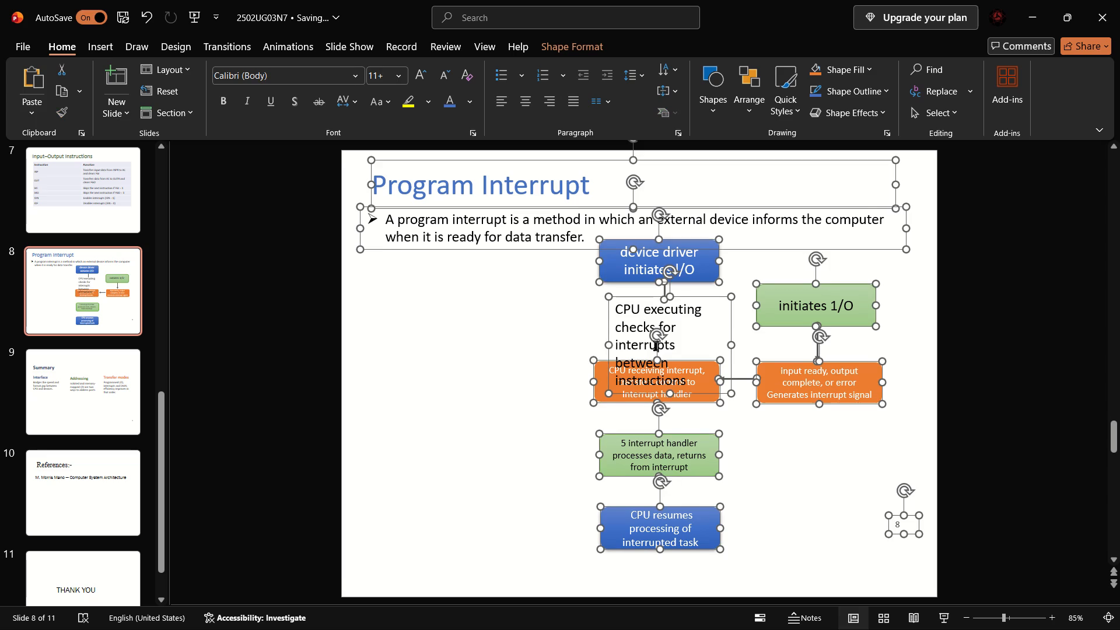
click(650, 344)
key(ctrl+a)
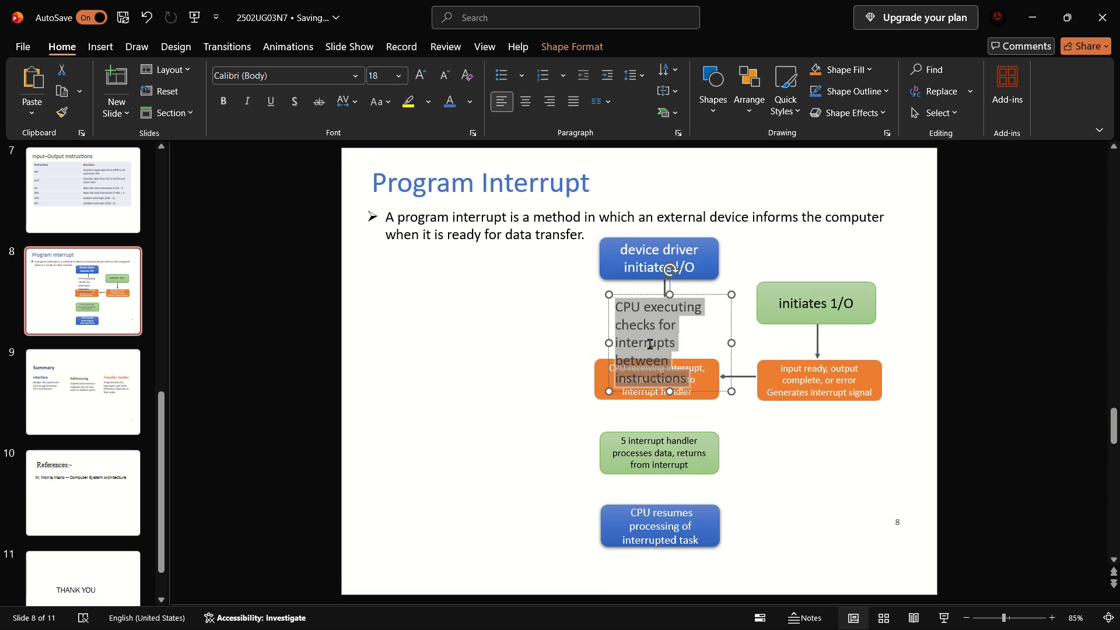
click(376, 77)
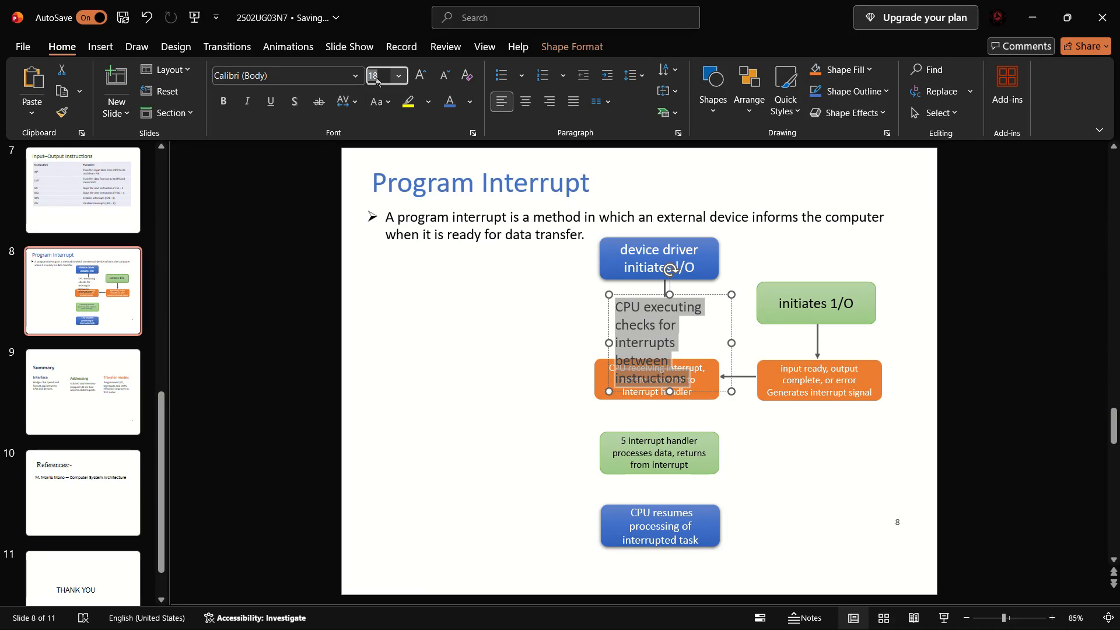
text(12)
key(Return)
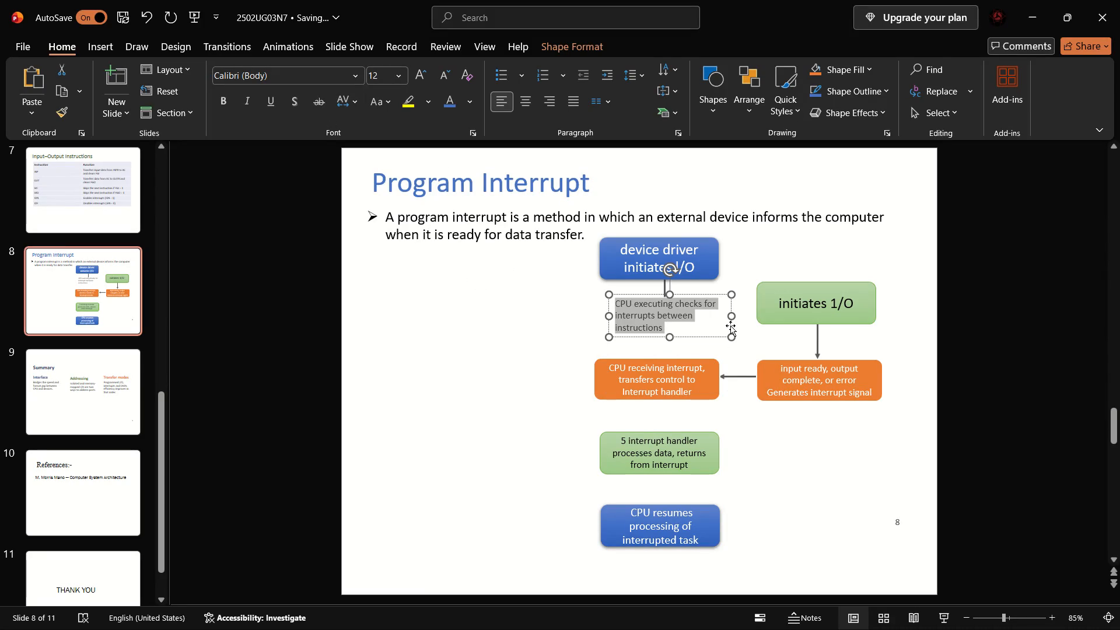
Widen the "CPU executing checks" text box slightly on both sides so its text wraps onto two lines.
drag(731, 314, 746, 308)
drag(608, 316, 601, 315)
click(658, 349)
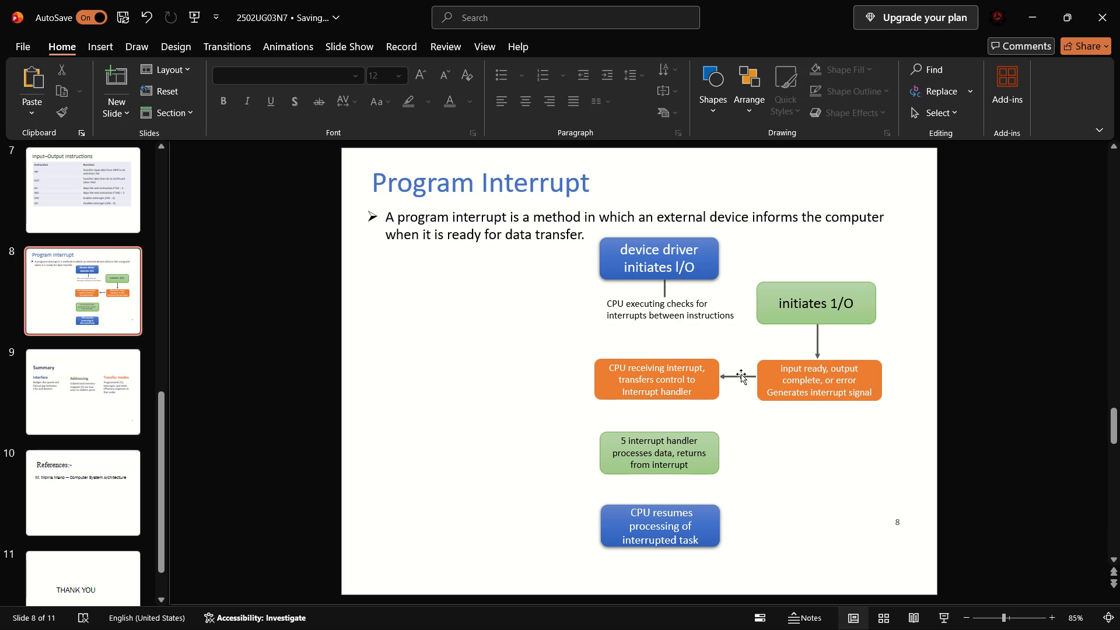
Duplicate the arrow between the orange boxes and reshape the copy into a downward arrow about 0.57 inch long, from the caption to the "CPU receiving interrupt" box.
click(741, 374)
key(ctrl+c)
click(651, 331)
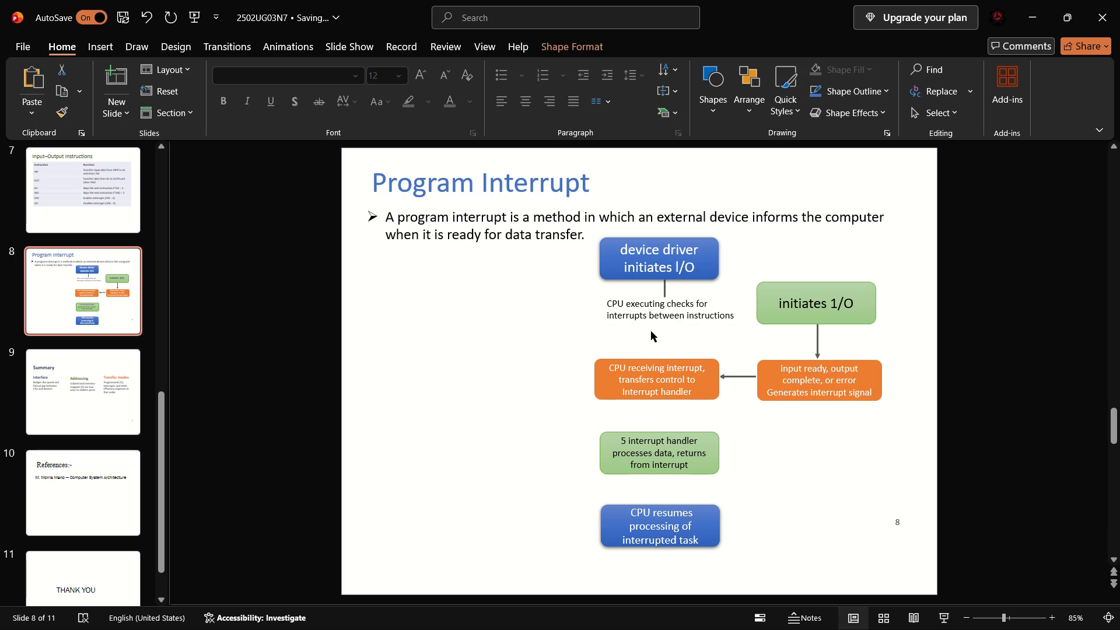
key(ctrl+v)
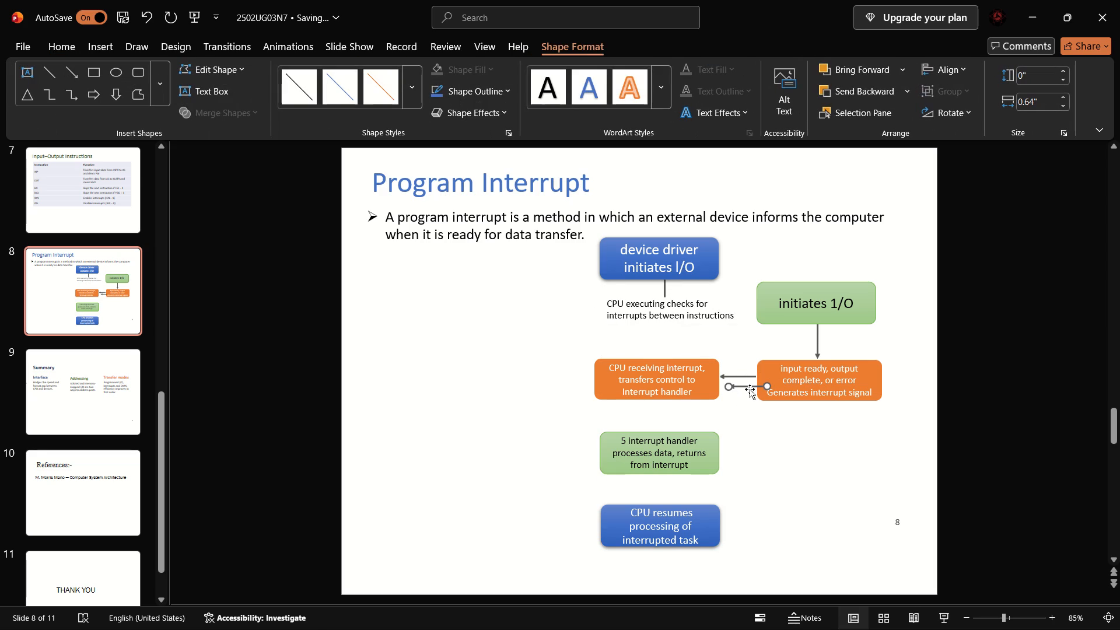
double_click(748, 388)
drag(748, 387, 679, 348)
drag(700, 345, 664, 325)
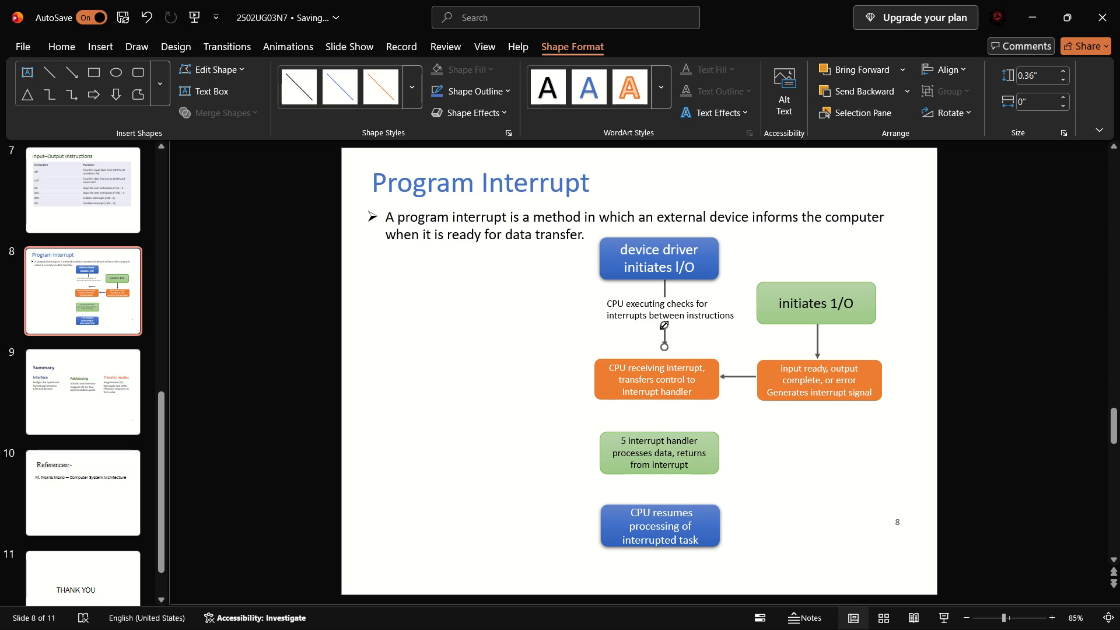
drag(664, 349, 663, 357)
drag(663, 357, 664, 360)
click(664, 334)
drag(659, 334, 663, 334)
drag(663, 334, 664, 335)
click(684, 337)
Shift the new downward arrow and the short line under the "device driver" box sideways to align both with the boxes' centre.
click(665, 337)
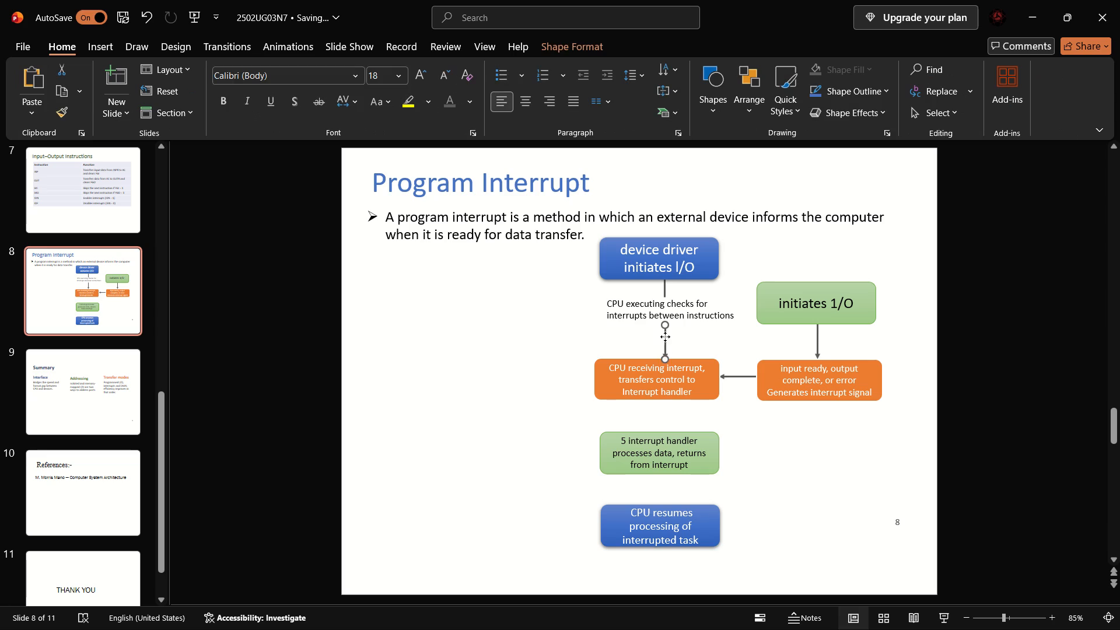
click(664, 290)
click(664, 290)
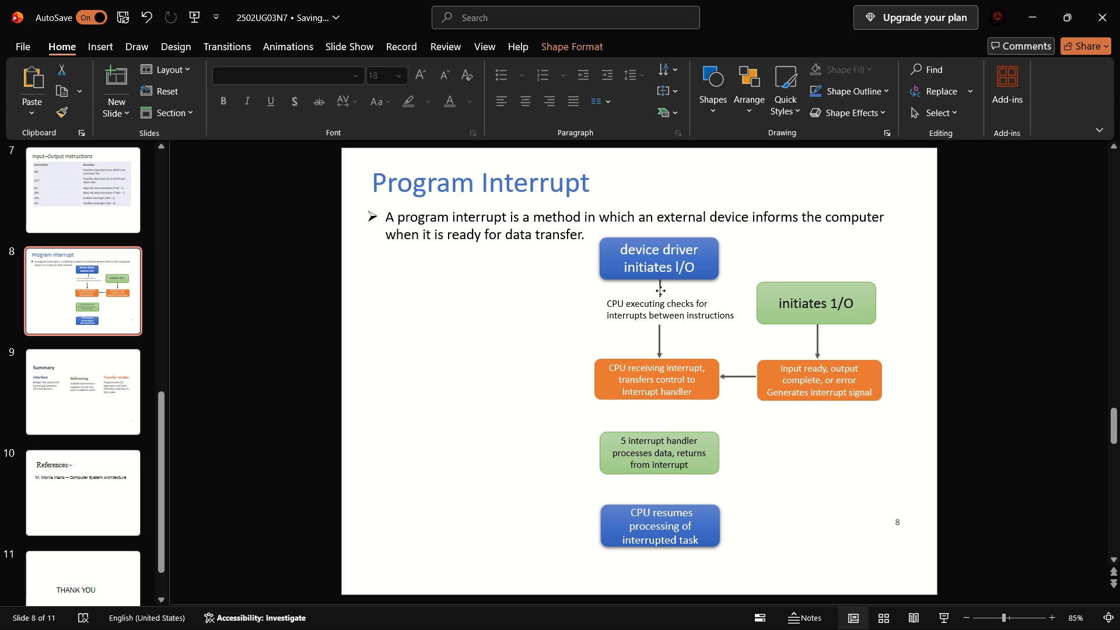
click(724, 342)
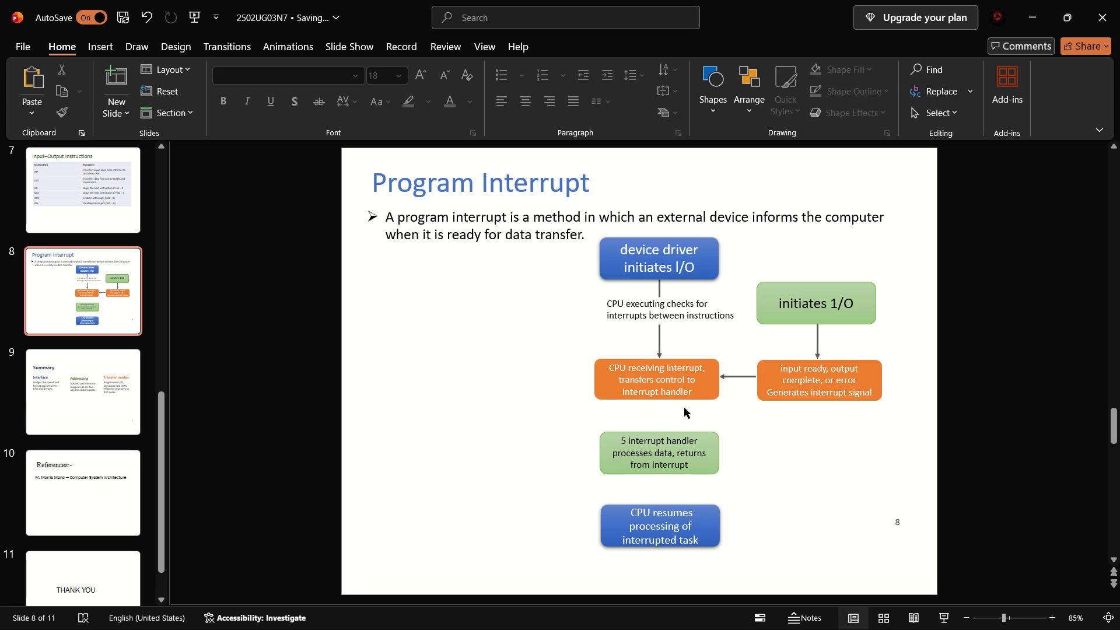
Duplicate the downward arrow and place the copy between the orange "CPU receiving interrupt" box and the green interrupt handler box.
click(657, 342)
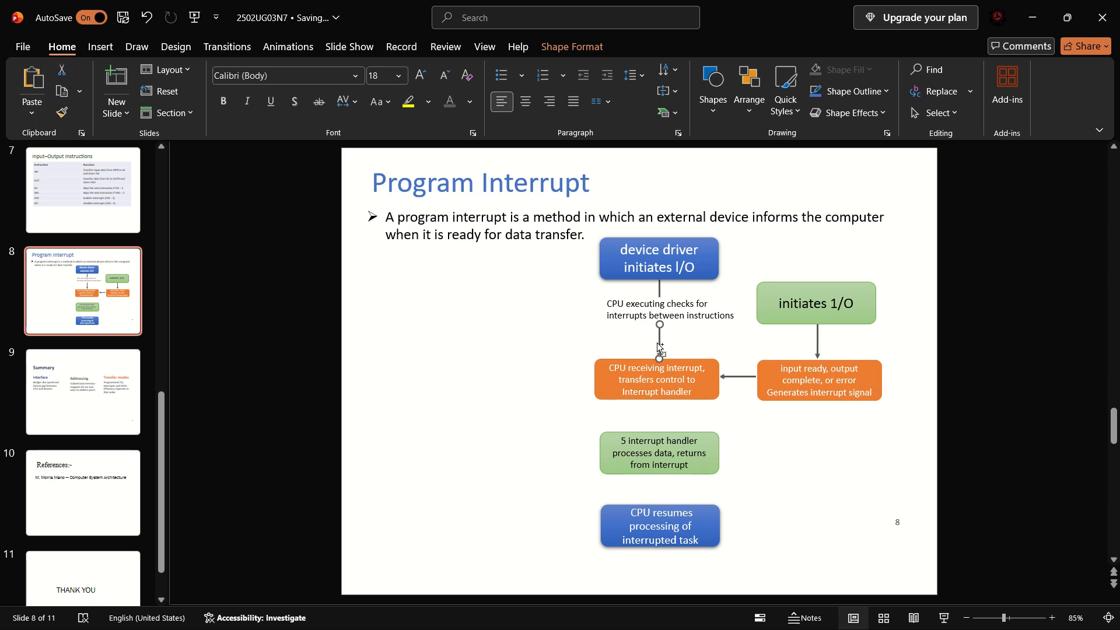
key(ctrl+c)
key(ctrl+v)
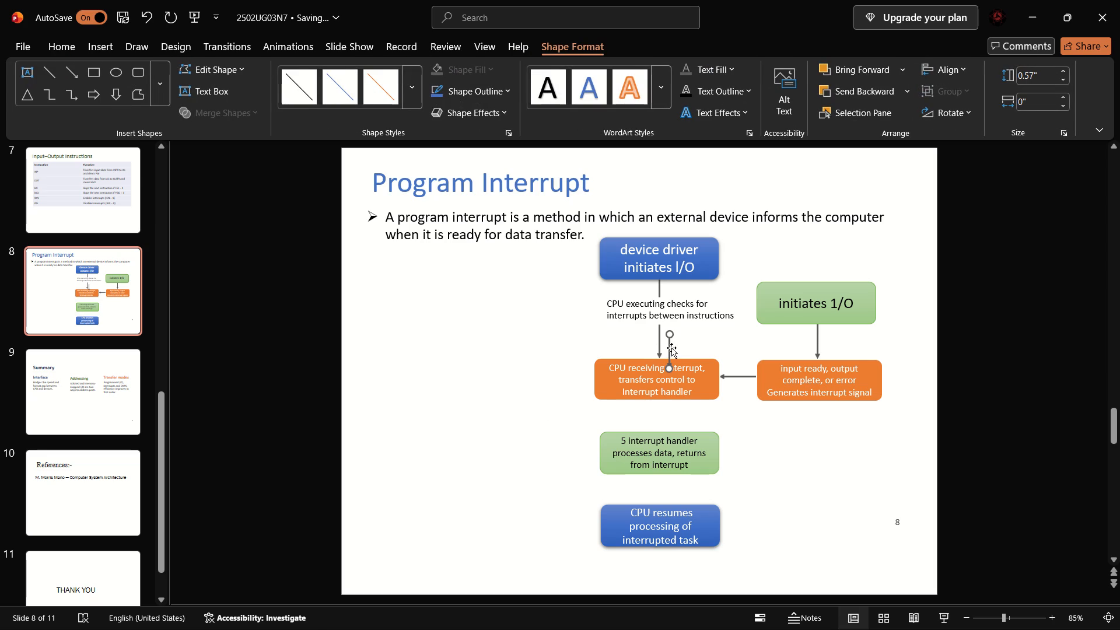
drag(671, 348, 663, 408)
Duplicate the downward arrow again and fit the copy between the green interrupt handler box and the lower blue "CPU resumes processing" box.
key(ctrl+c)
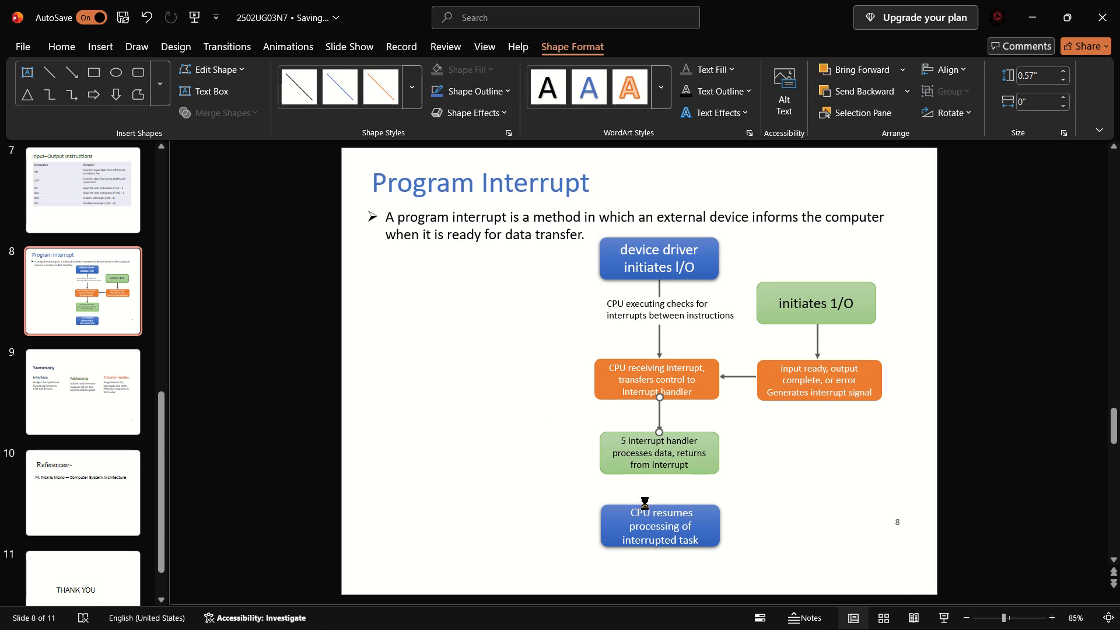
key(ctrl+v)
drag(668, 430, 657, 496)
drag(658, 469, 657, 471)
drag(657, 471, 657, 475)
click(806, 487)
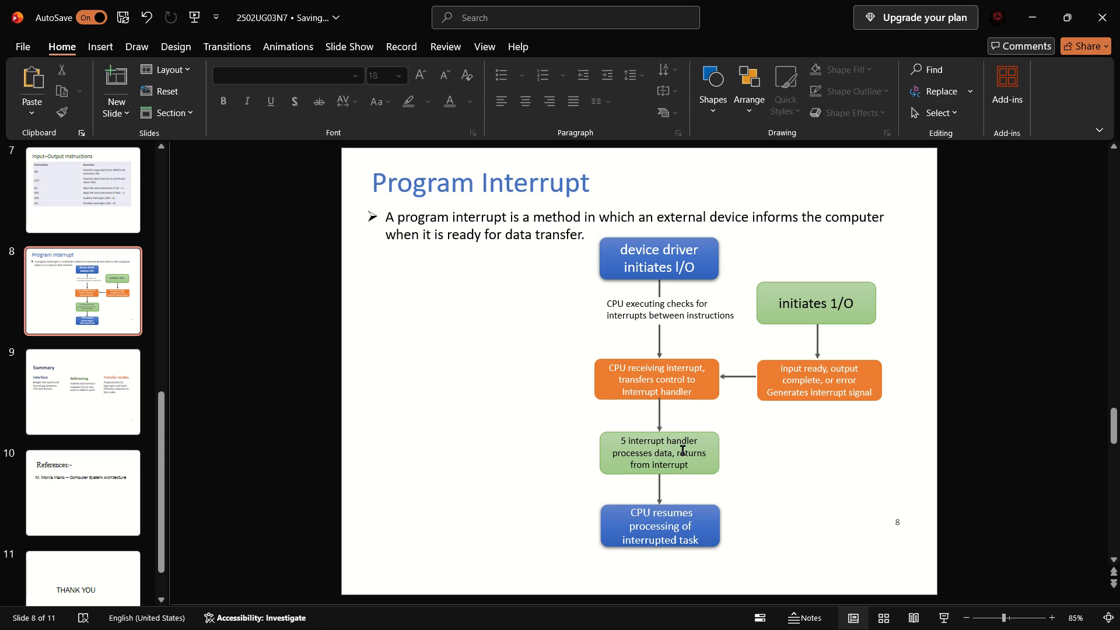
Duplicate the short line under the "device driver" box and reshape the copy into a horizontal line about 0.33 inch long, leftward from the "CPU resumes processing" box.
click(660, 290)
key(ctrl+c)
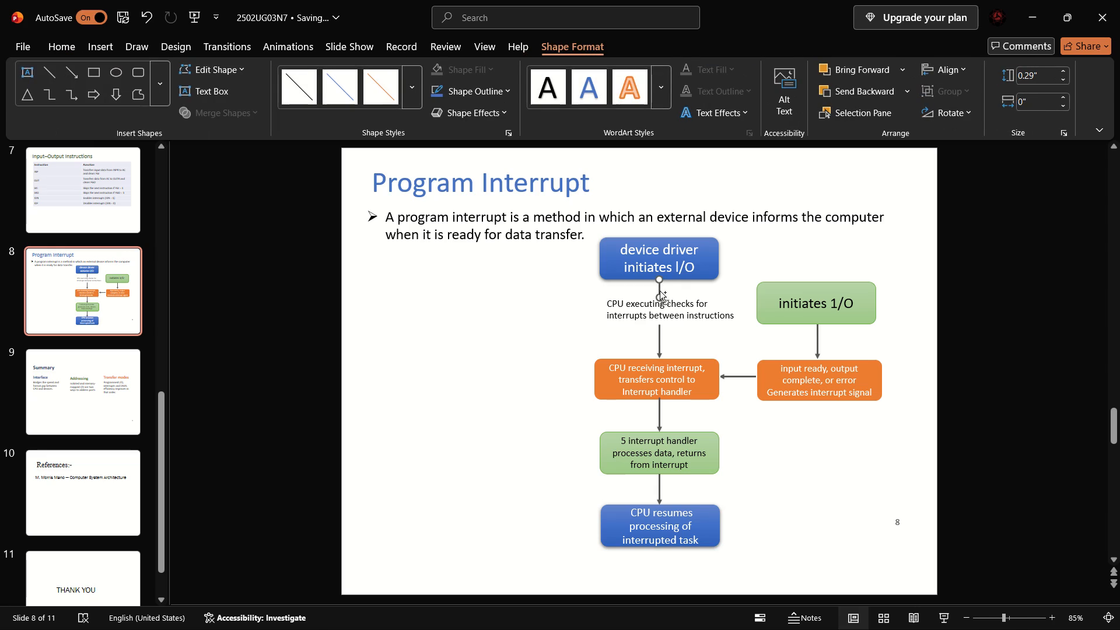
click(516, 445)
ctrl+click(516, 445)
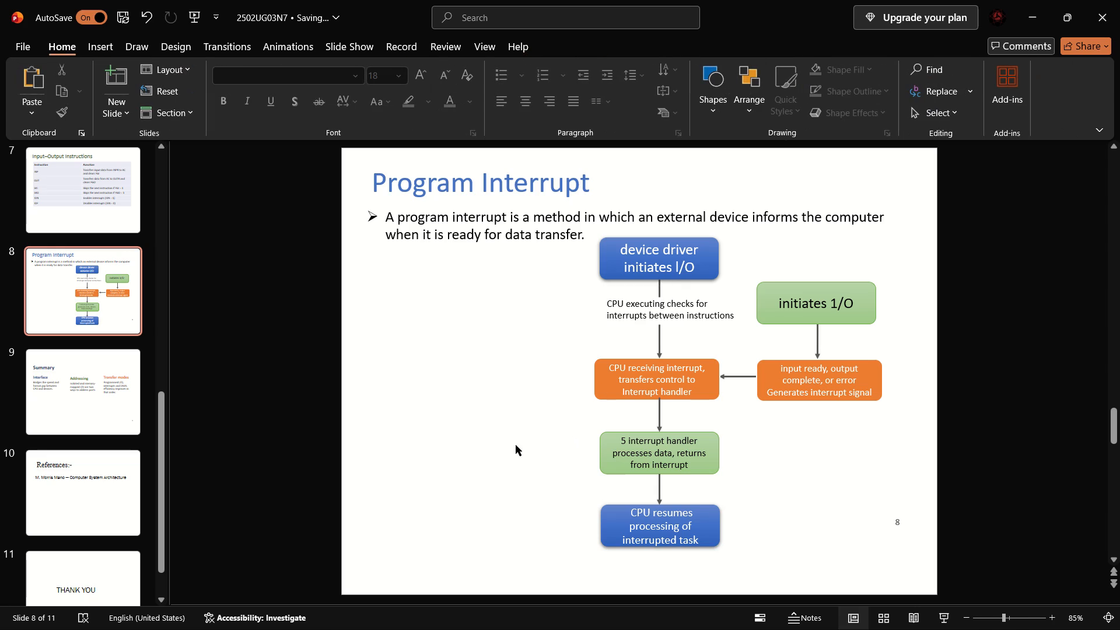
key(ctrl+v)
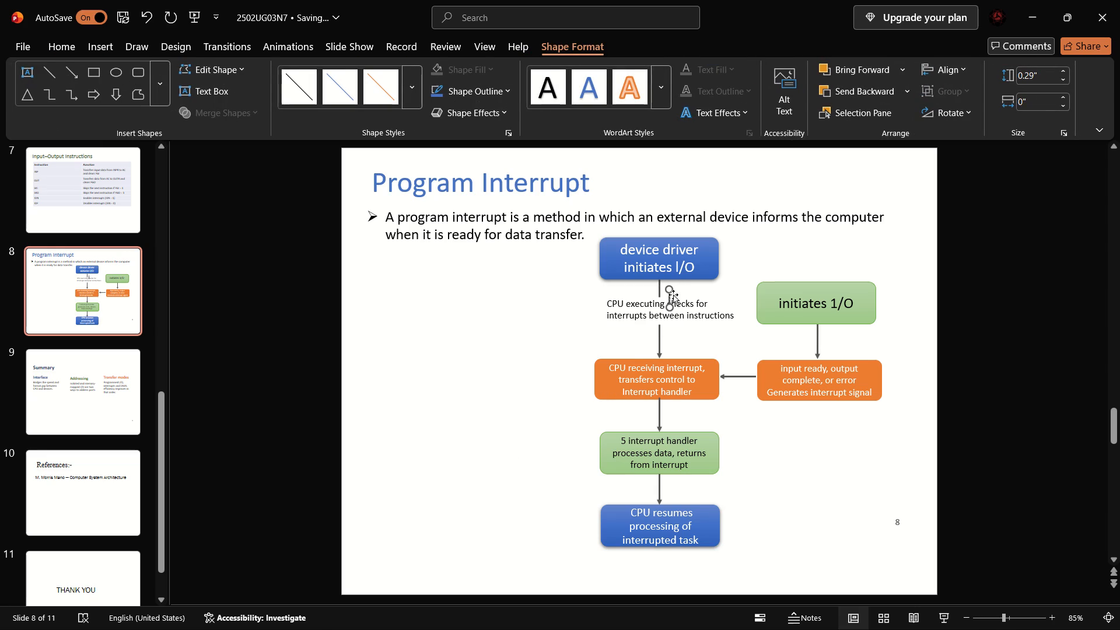
drag(671, 300, 564, 488)
drag(564, 474, 593, 524)
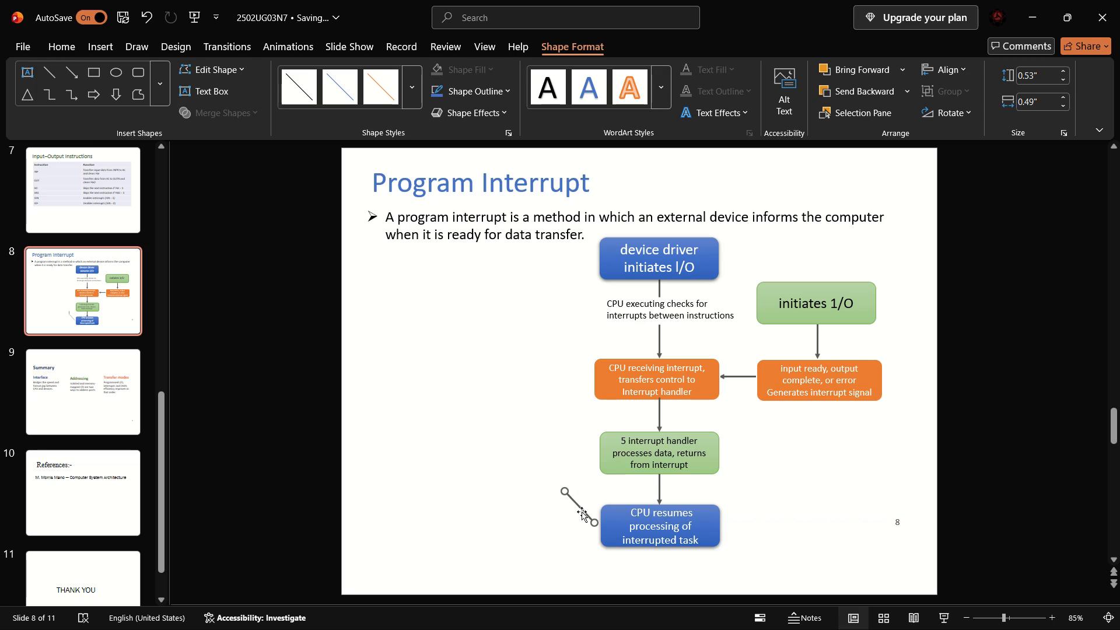
drag(565, 495, 565, 505)
drag(565, 505, 570, 523)
drag(593, 522, 600, 527)
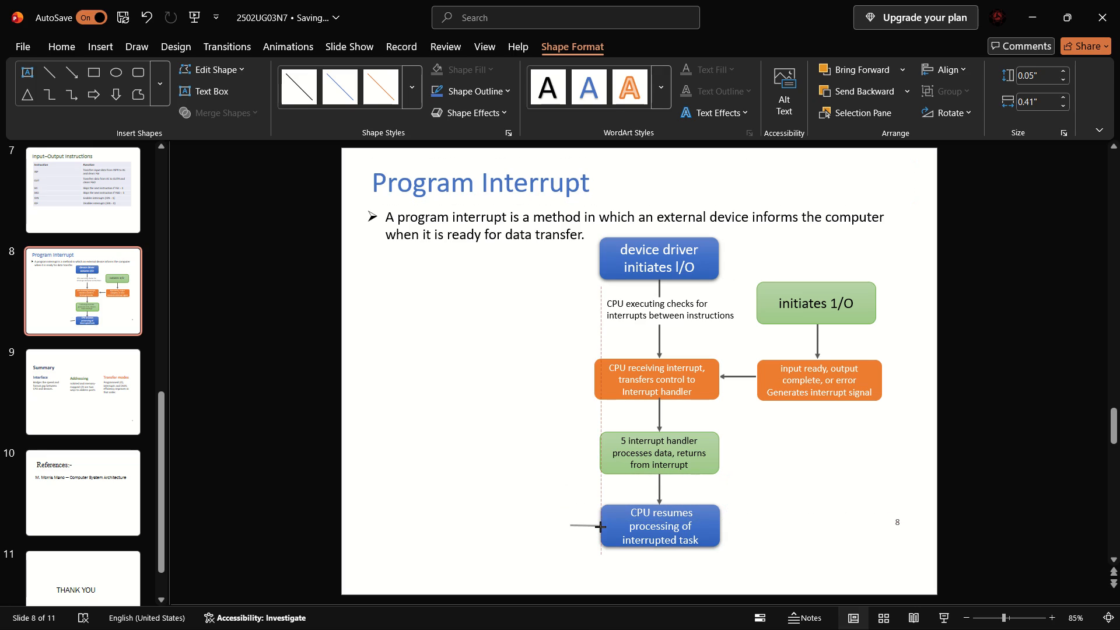
drag(600, 527, 600, 527)
drag(570, 525, 583, 525)
drag(583, 525, 577, 524)
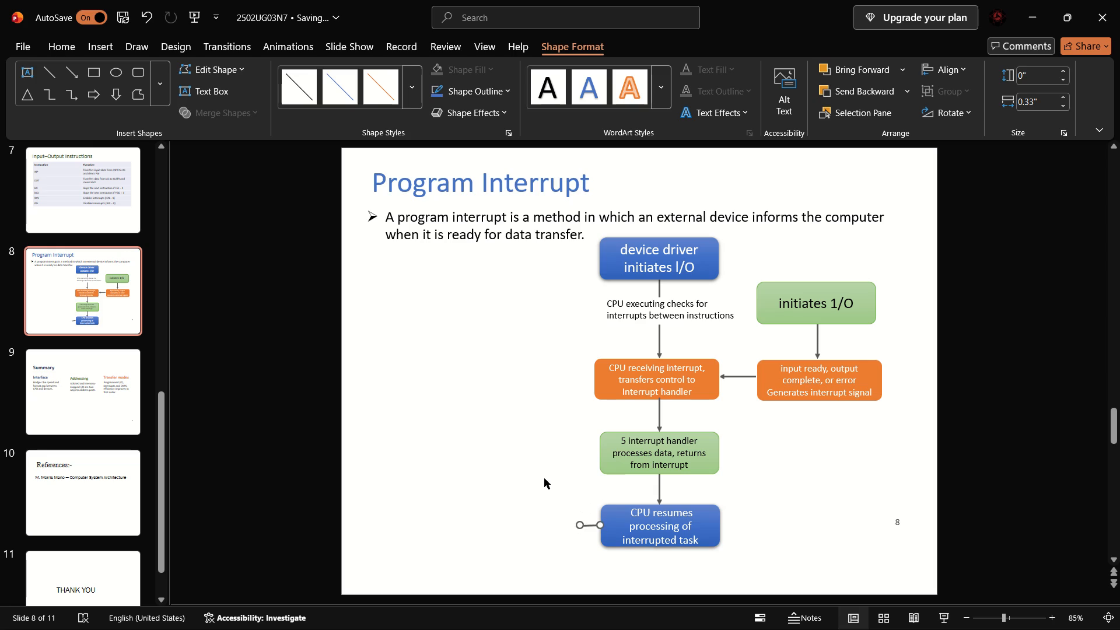
ctrl+click(543, 474)
Duplicate the short horizontal line and stretch the copy upward from its outer end to the "device driver" box's level, about 4.5 inches tall.
key(ctrl+c)
key(ctrl+v)
drag(589, 535, 579, 527)
drag(611, 535, 576, 240)
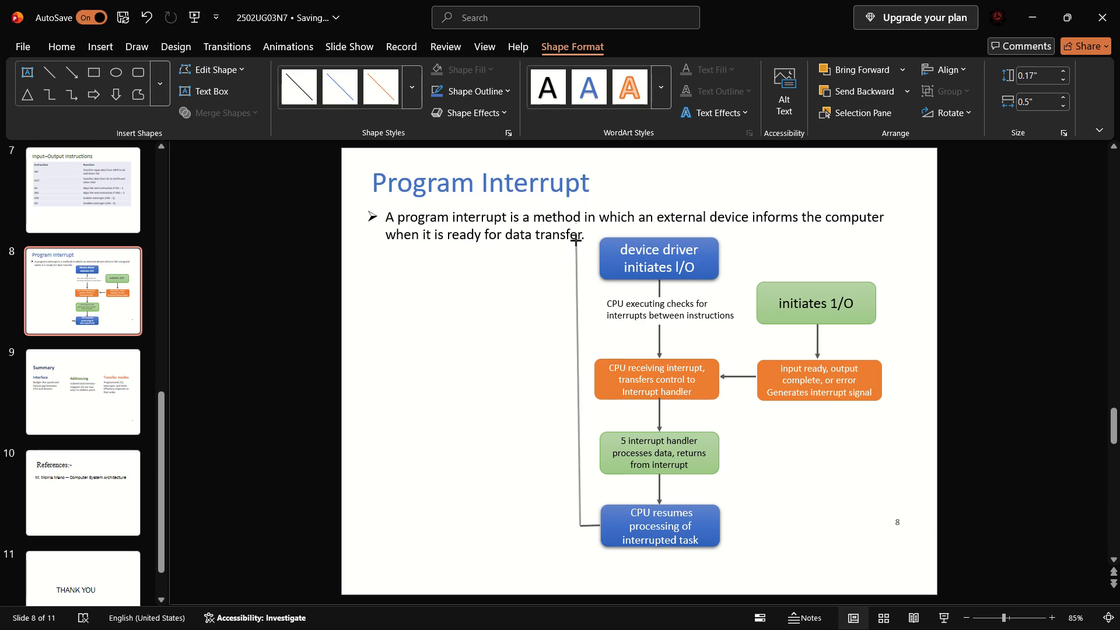
drag(576, 240, 576, 257)
click(518, 396)
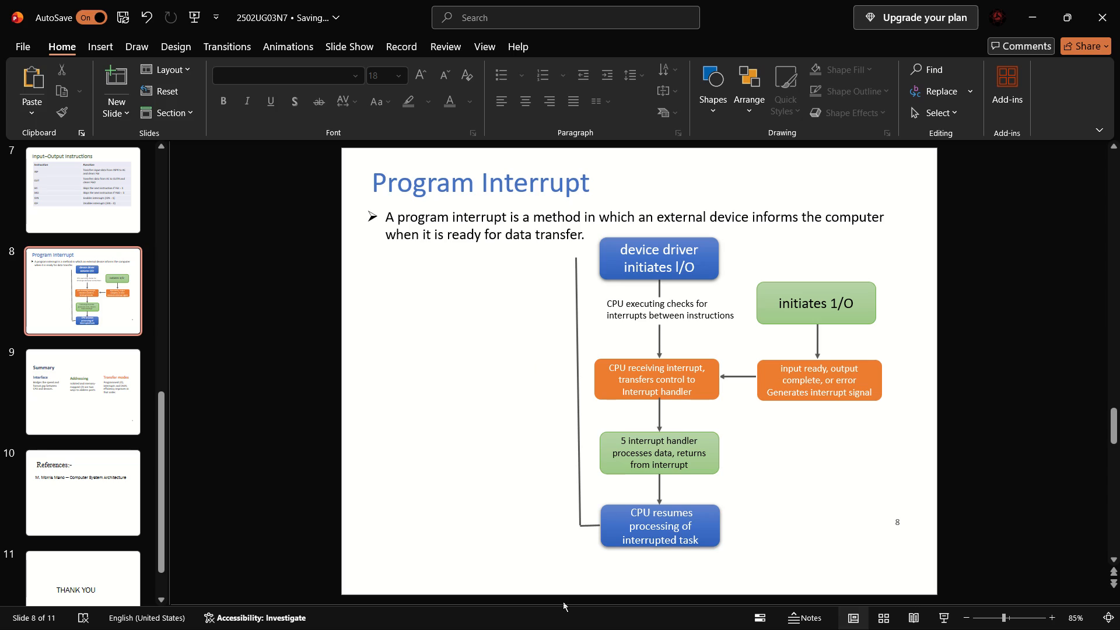
Duplicate the downward arrow above the "CPU receiving interrupt" box and place the copy beside the upper end of the tall line.
click(659, 352)
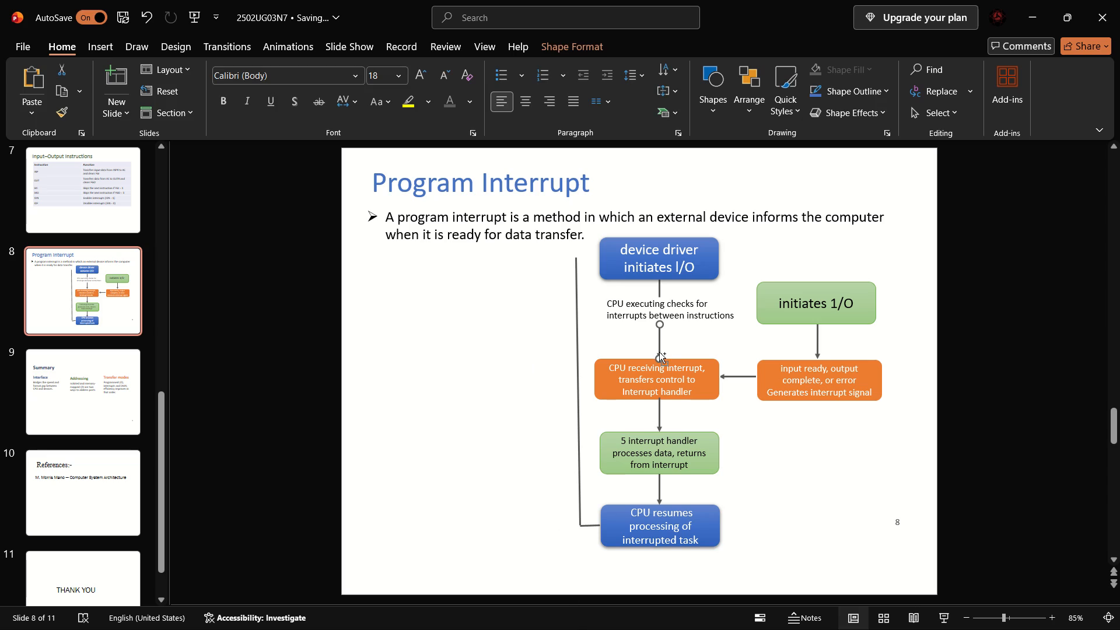
key(ctrl+c)
key(ctrl+v)
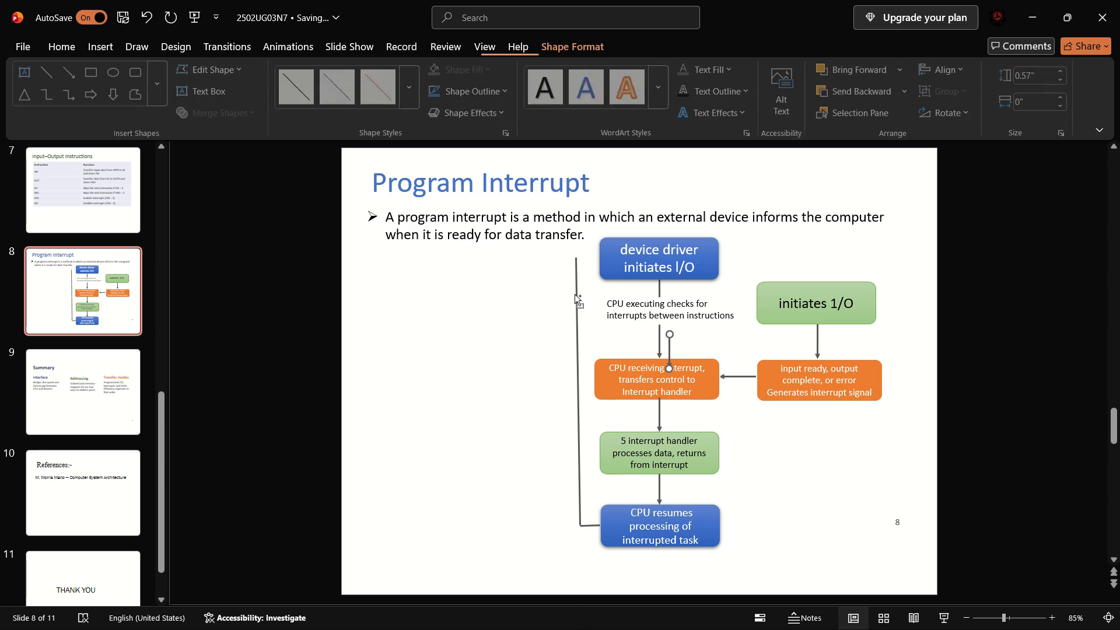
drag(668, 353, 591, 274)
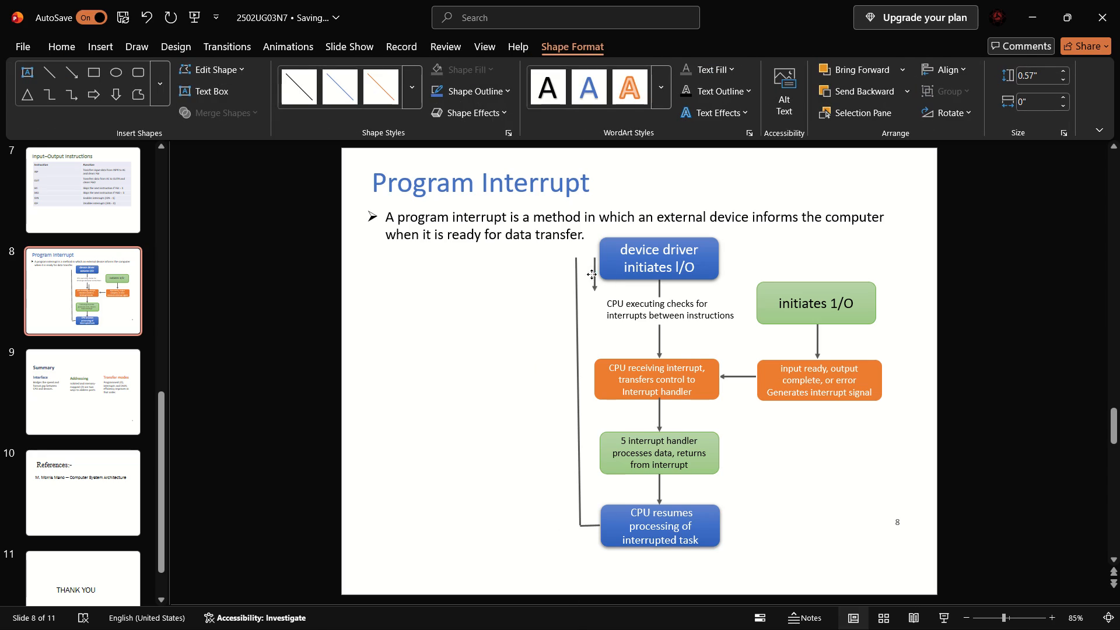
drag(591, 274, 568, 265)
drag(576, 262, 583, 259)
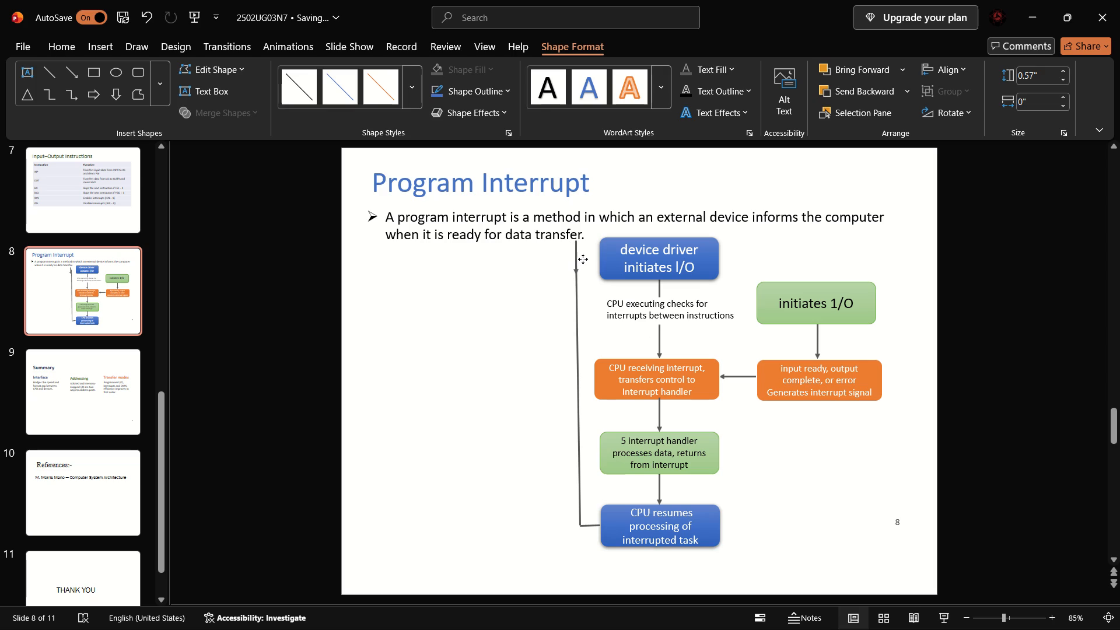
drag(583, 259, 566, 262)
Straighten the tall line by shifting its upper end sideways, and check its lower corner against the short horizontal line.
click(577, 264)
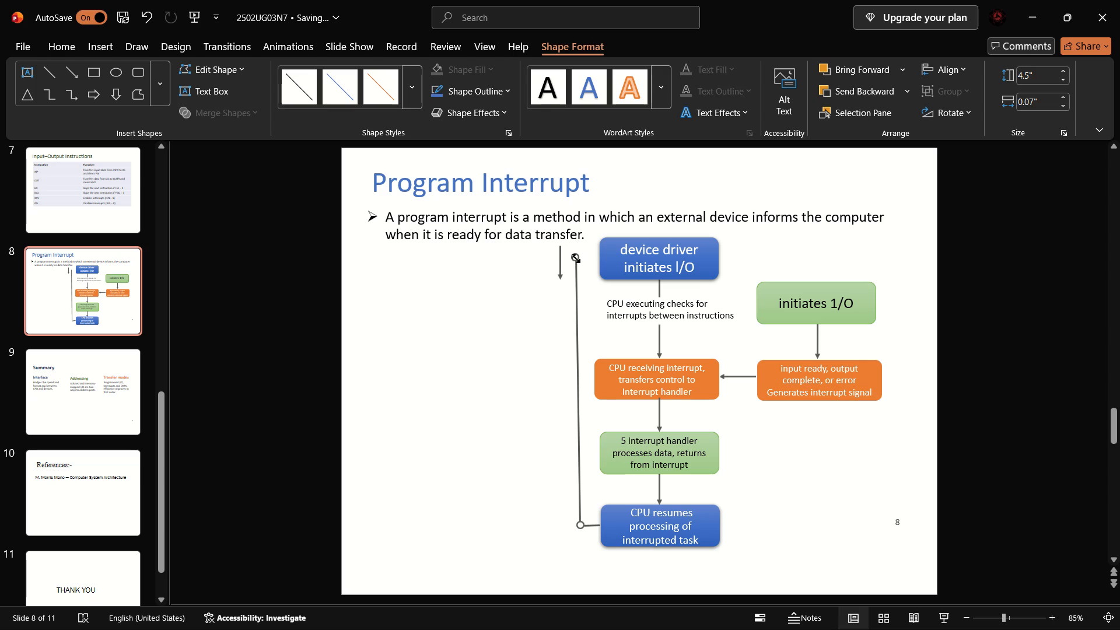
drag(576, 258, 583, 256)
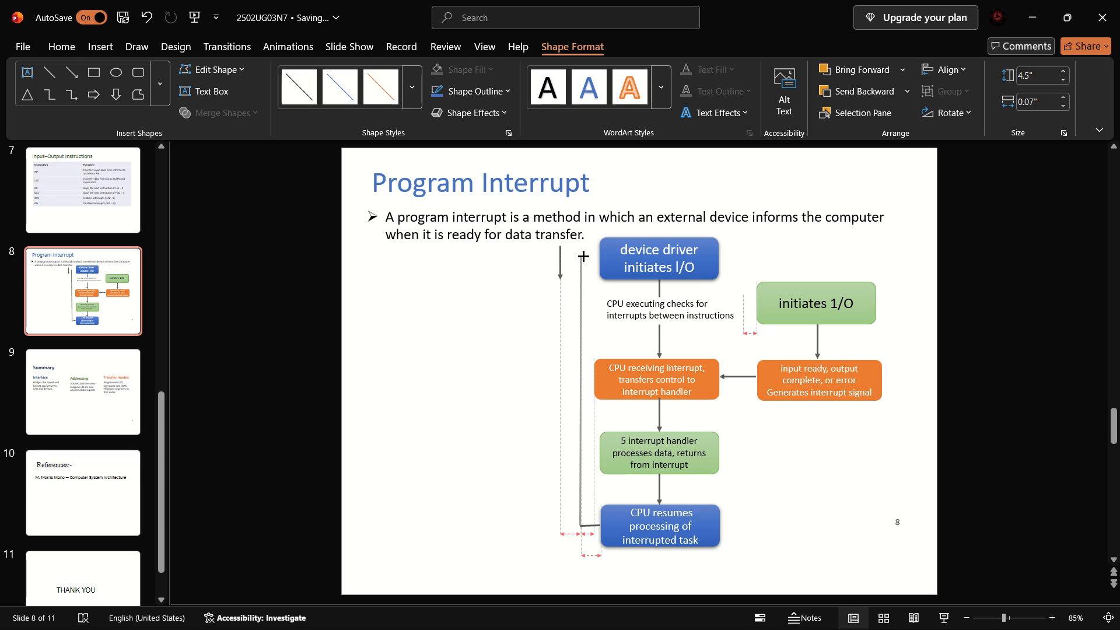
drag(583, 256, 583, 257)
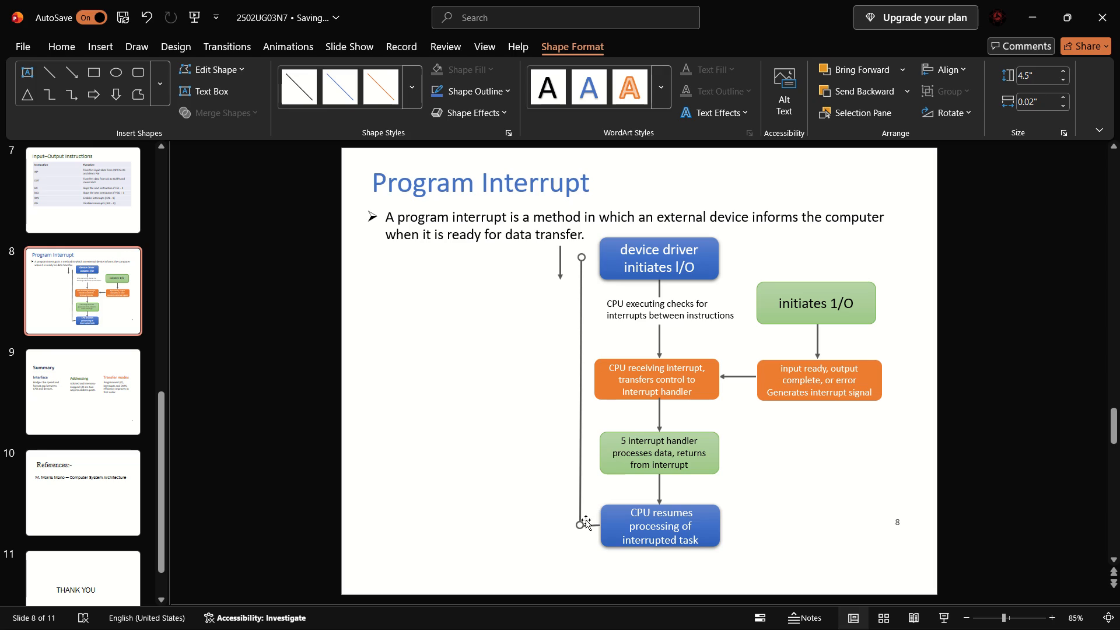
click(586, 520)
click(586, 526)
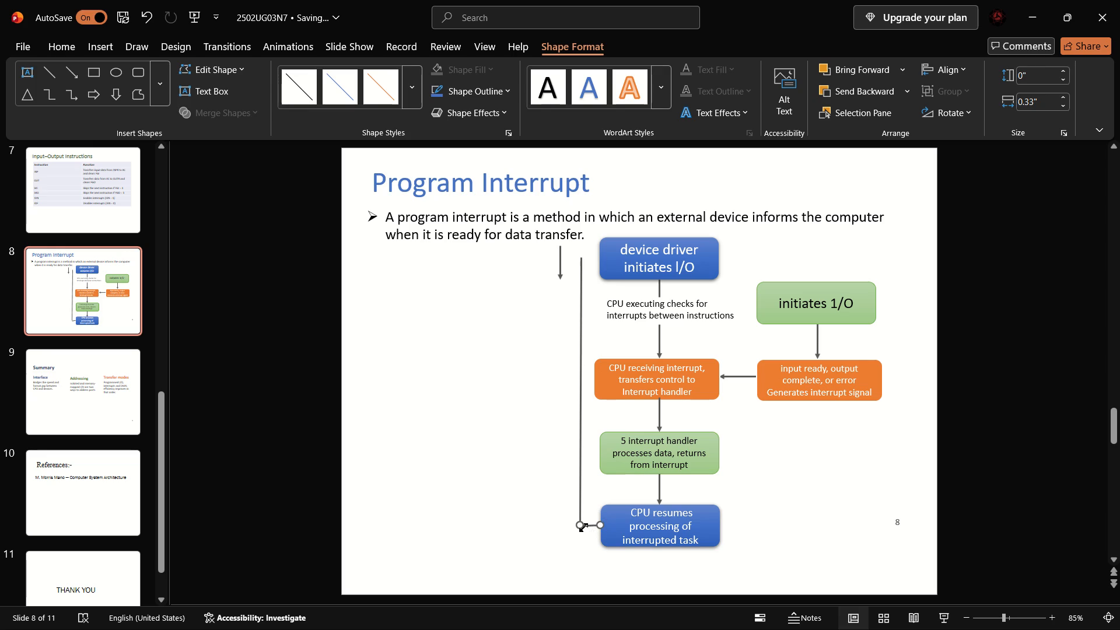
click(583, 527)
click(540, 521)
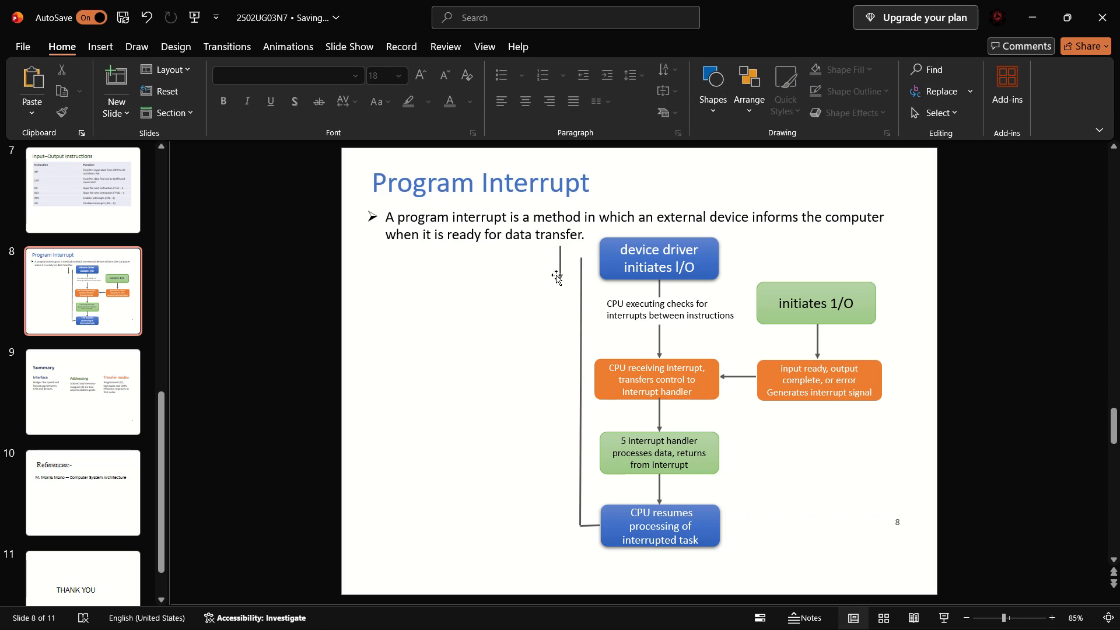
Reshape the copied arrow into a short horizontal arrow from the tall line's upper end to the left side of the "device driver" box.
drag(559, 278, 589, 262)
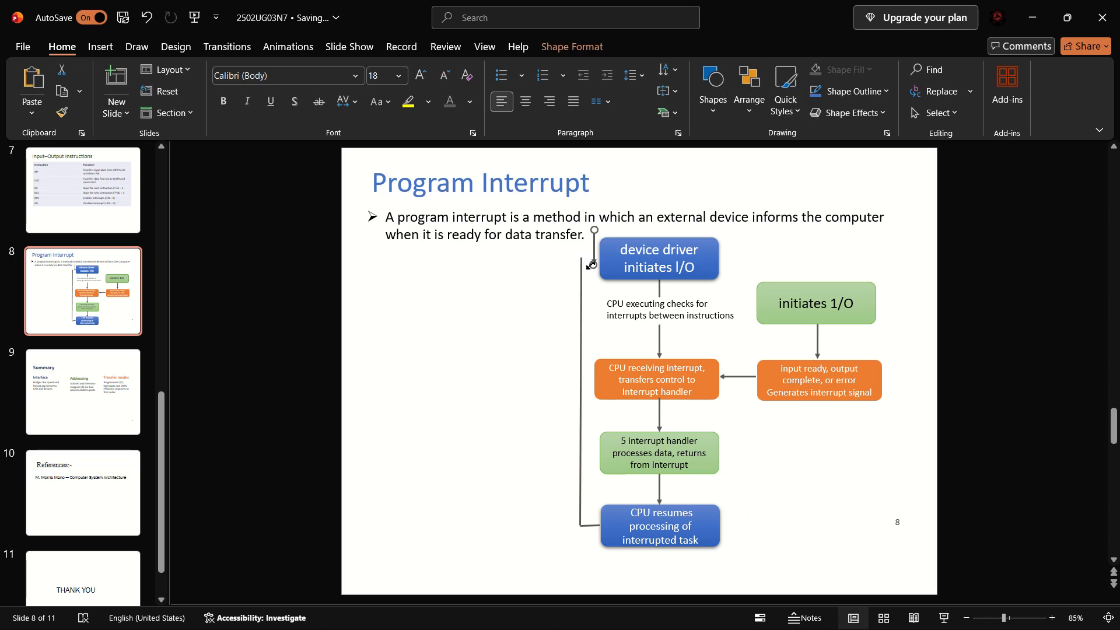
drag(594, 232, 583, 242)
drag(583, 242, 585, 261)
drag(593, 266, 598, 259)
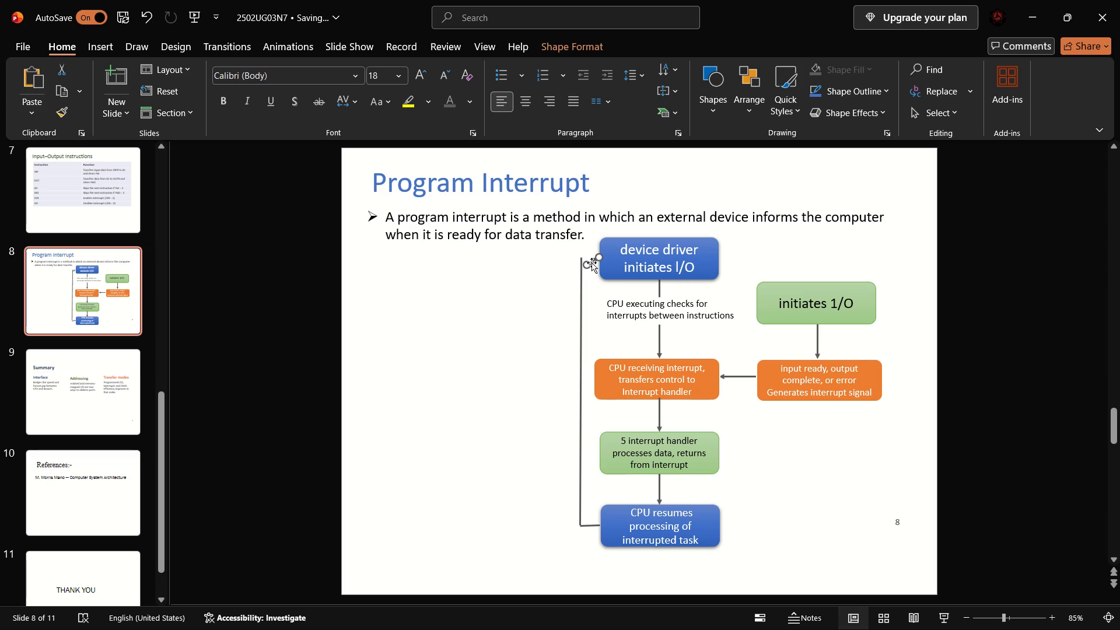
drag(589, 263, 587, 258)
click(562, 270)
click(591, 254)
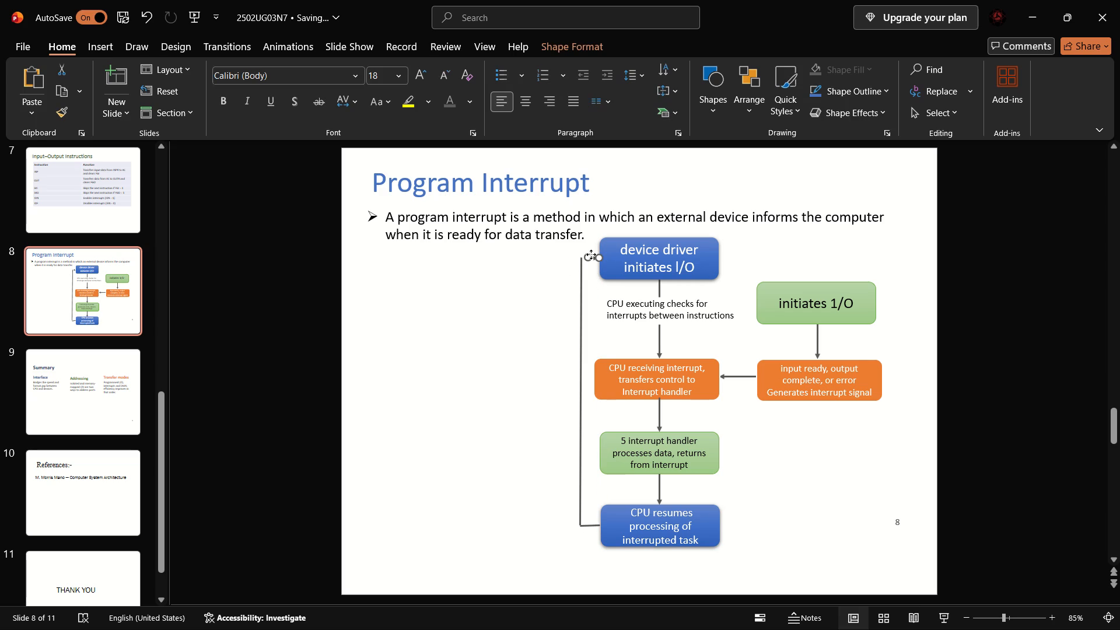
click(586, 256)
click(552, 273)
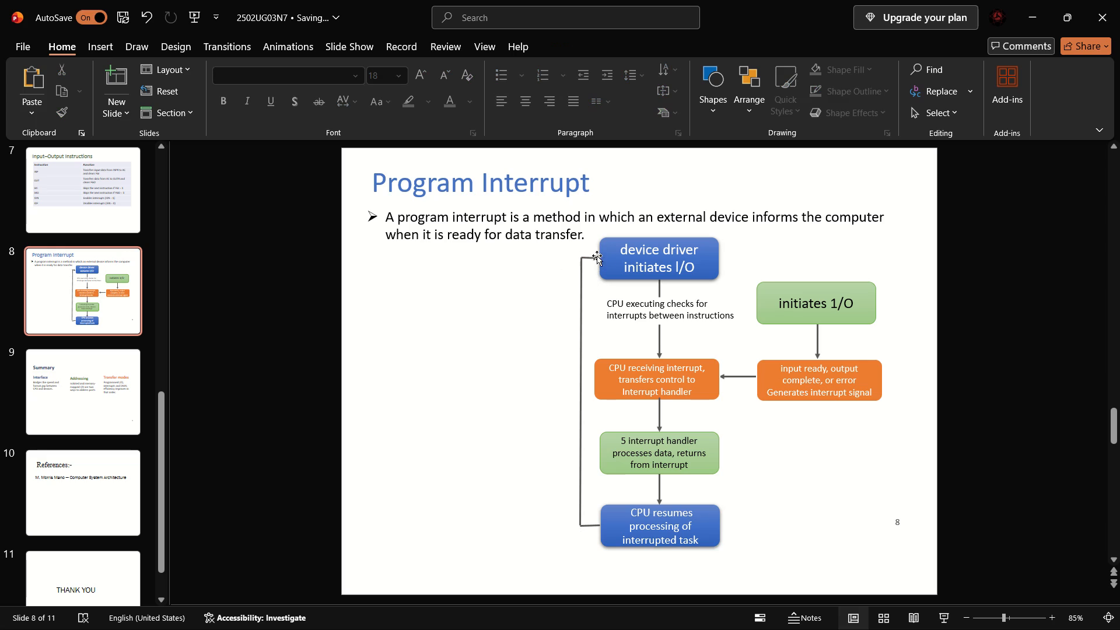
click(594, 259)
click(597, 258)
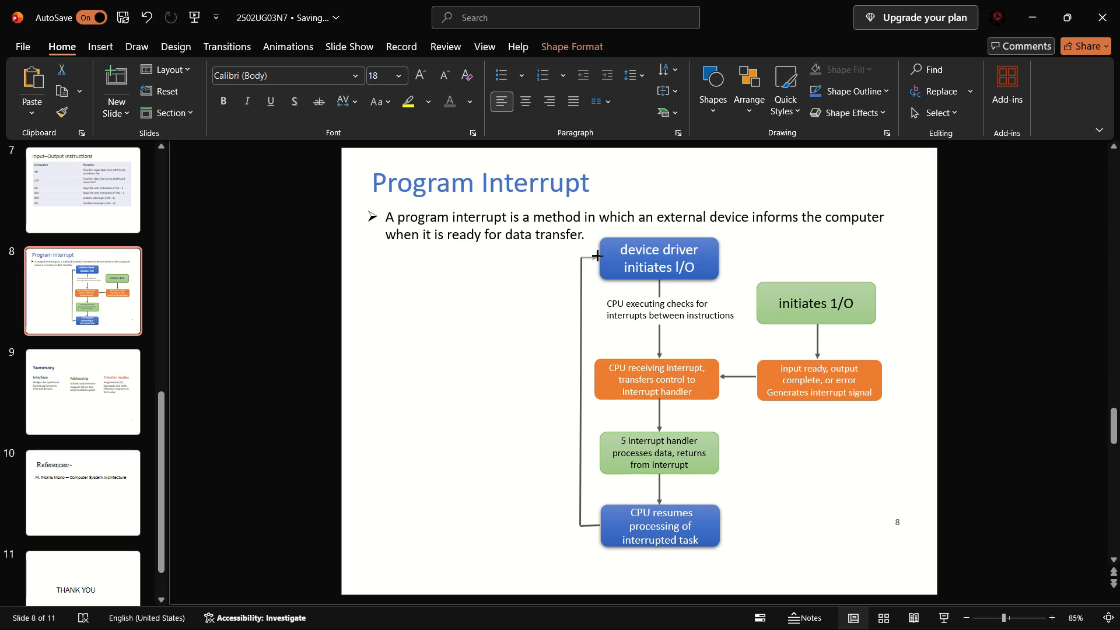
click(524, 269)
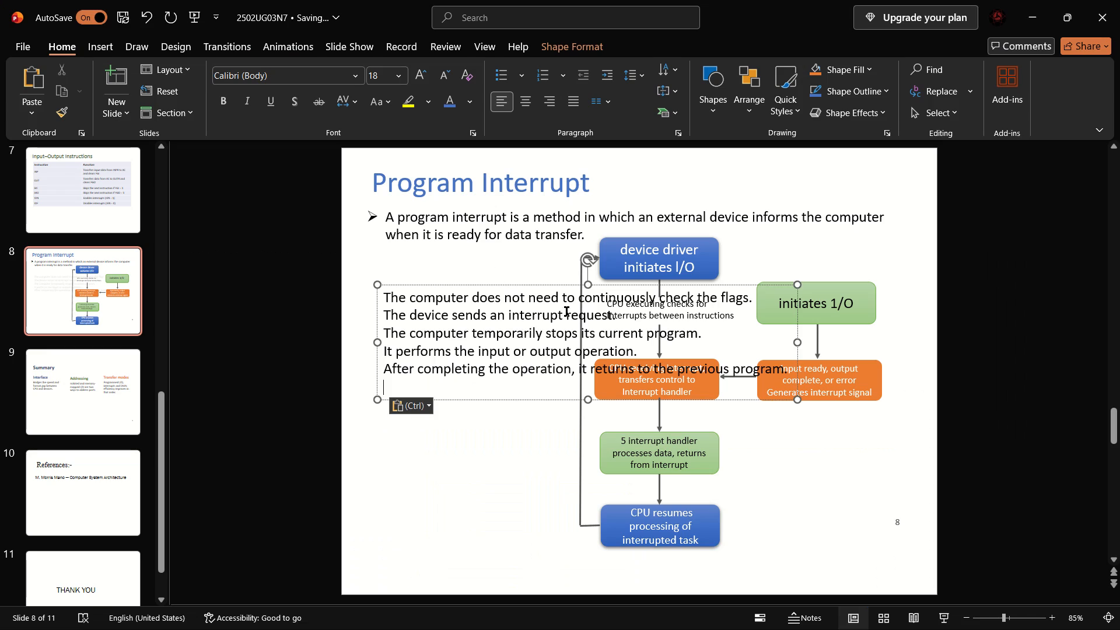
Fit the pasted points into a narrow bulleted text box between the definition and the flowchart's return line, using round bullets.
drag(798, 345, 543, 374)
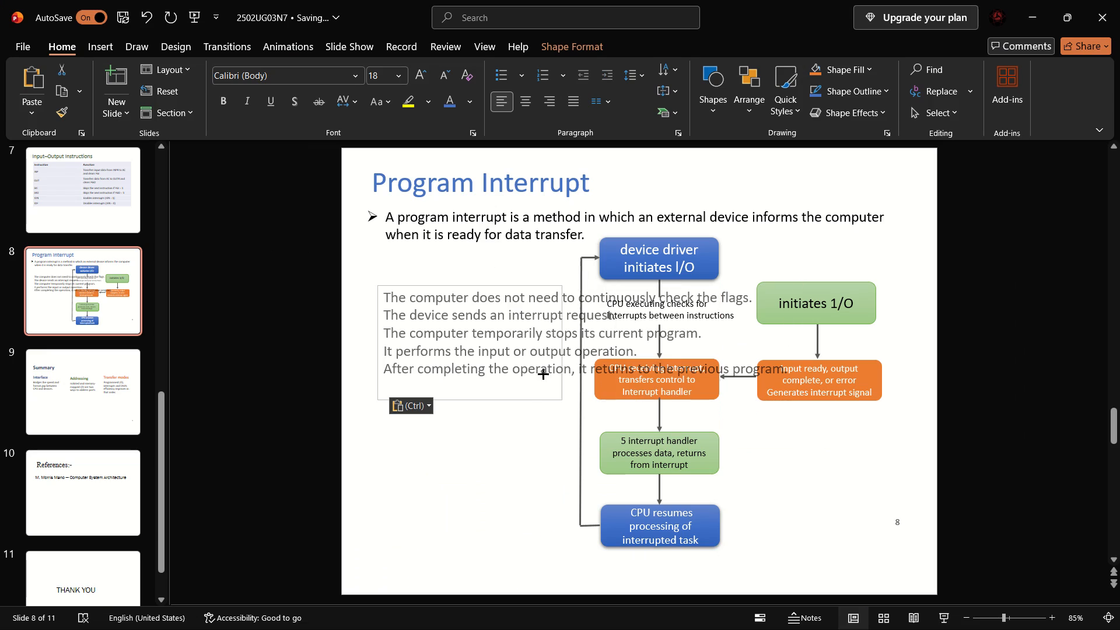
drag(543, 374, 528, 369)
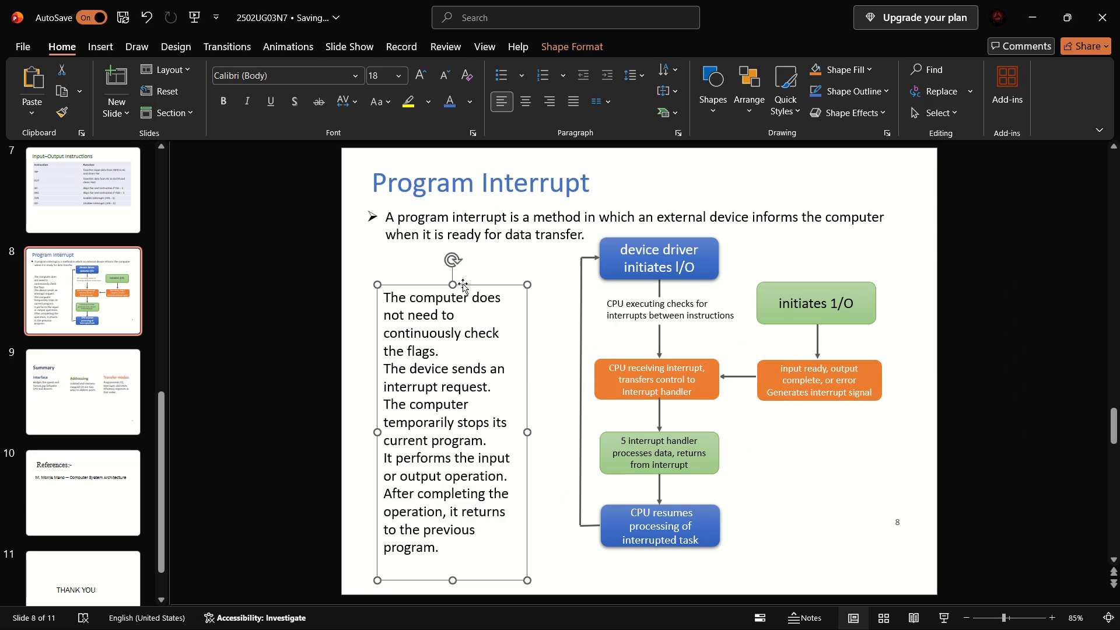
drag(463, 283, 467, 258)
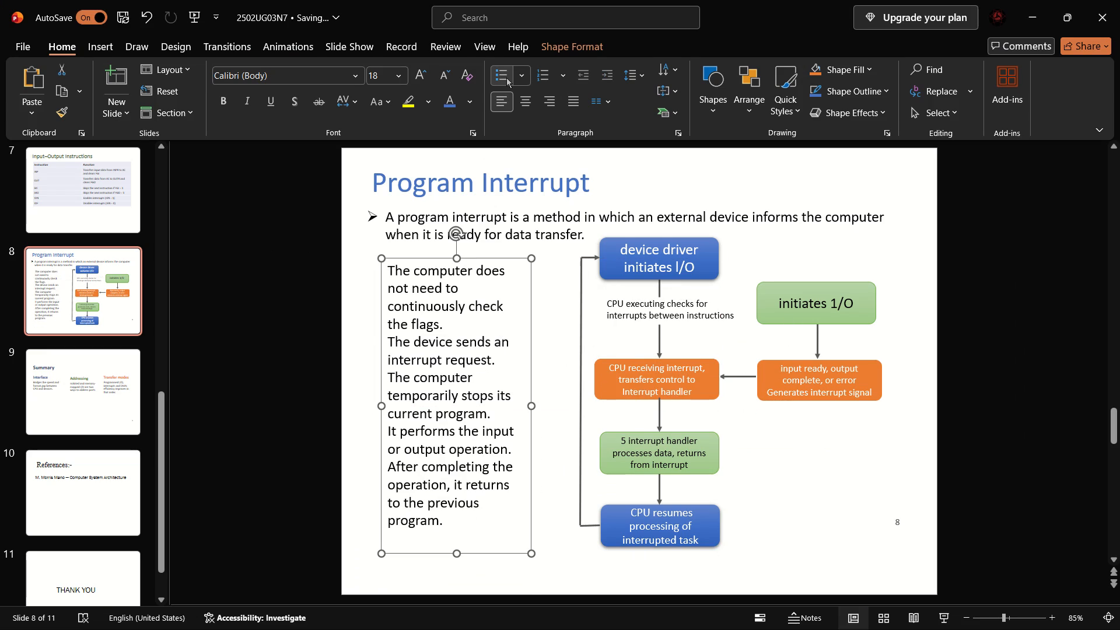
click(506, 76)
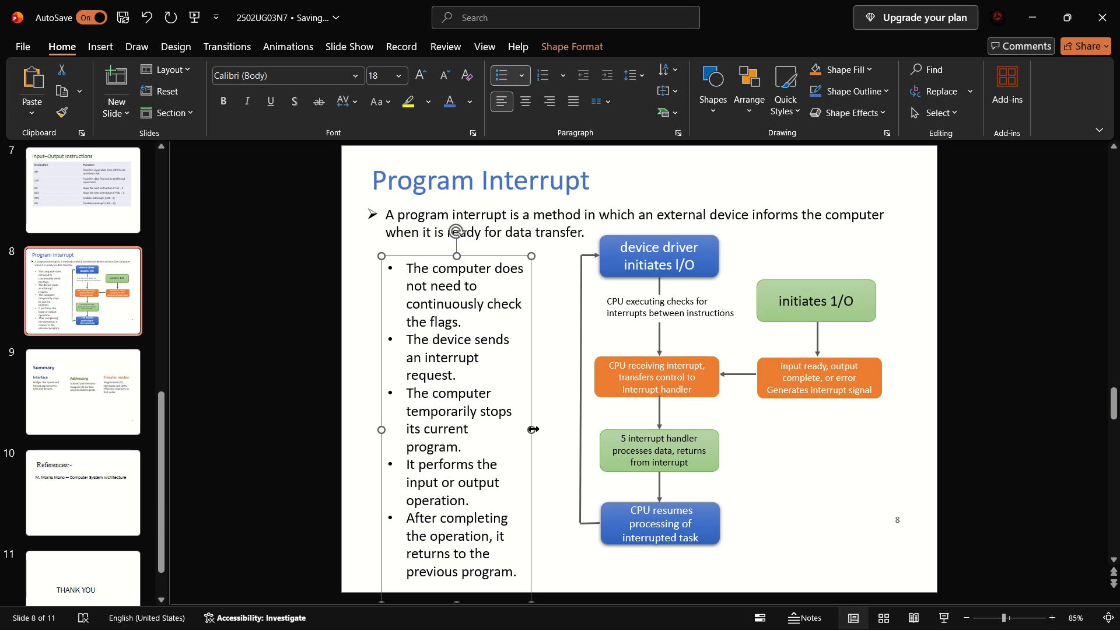
drag(530, 431, 554, 420)
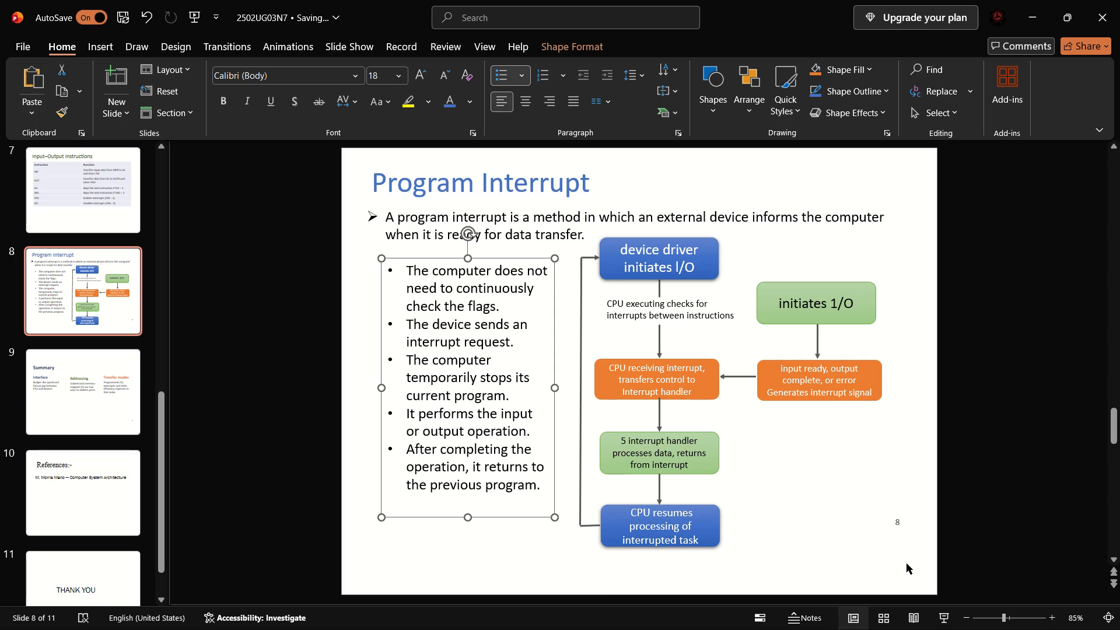
Select the whole flowchart with its arrows and shift it horizontally away from the bulleted points, toward the slide's right edge.
drag(907, 563, 561, 236)
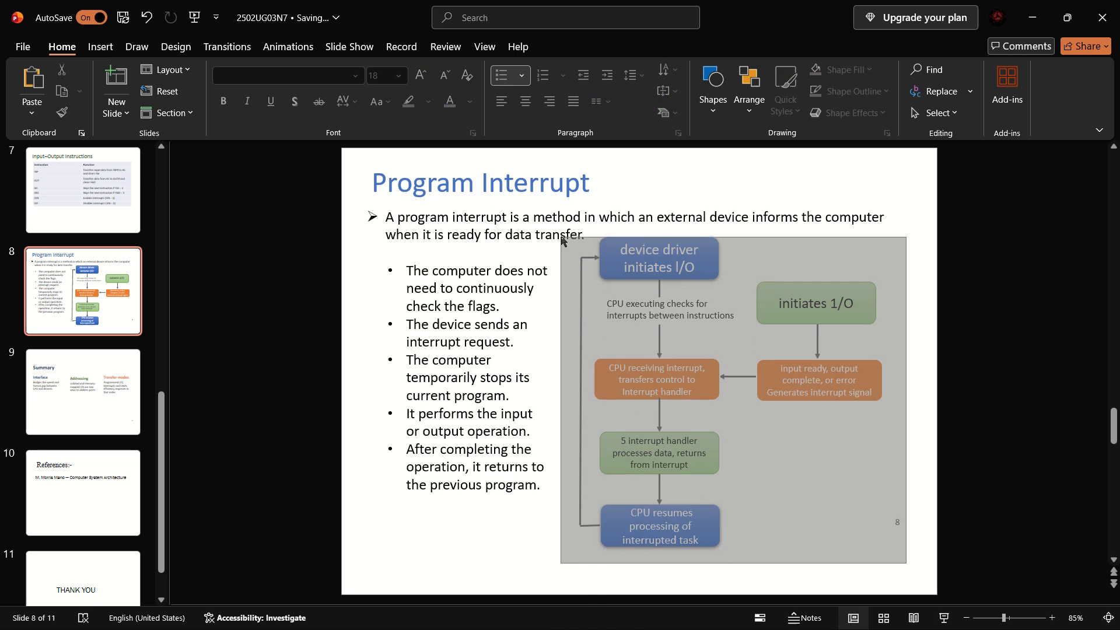
drag(561, 236, 561, 232)
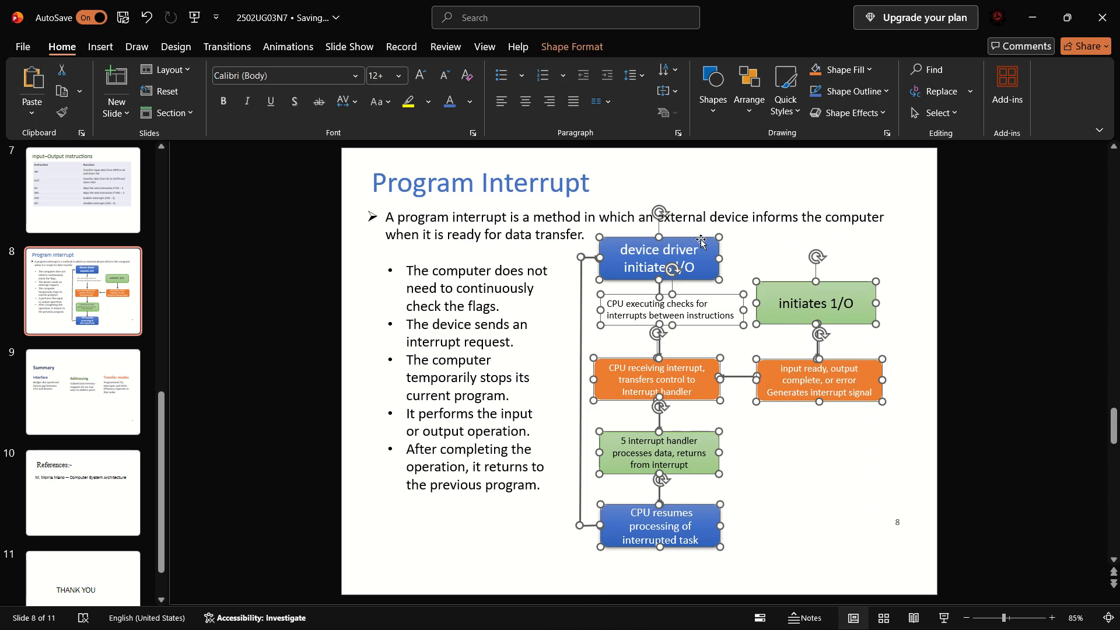
drag(700, 237, 732, 237)
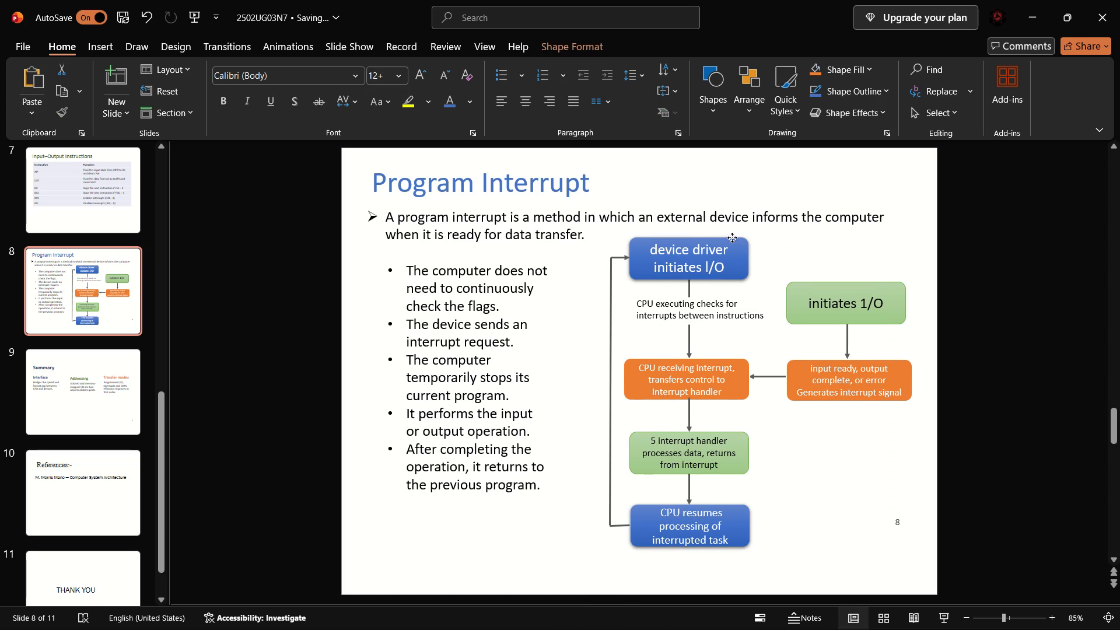
drag(732, 237, 738, 237)
Widen the bulleted text box toward the flowchart's return line and nudge it slightly down and left beneath the definition.
click(545, 331)
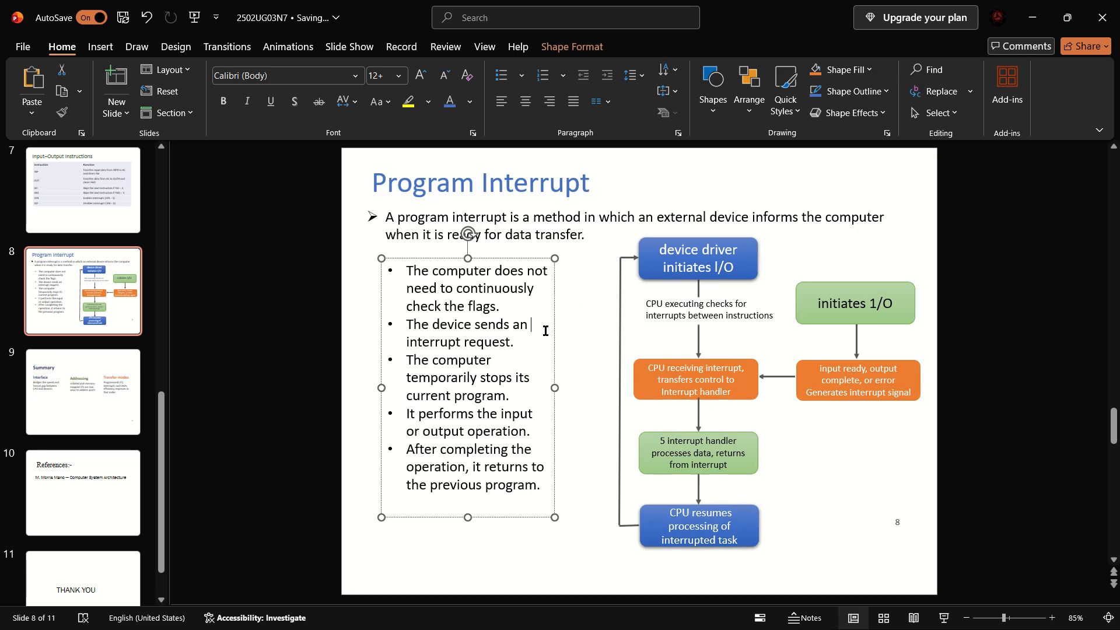
drag(553, 390, 598, 385)
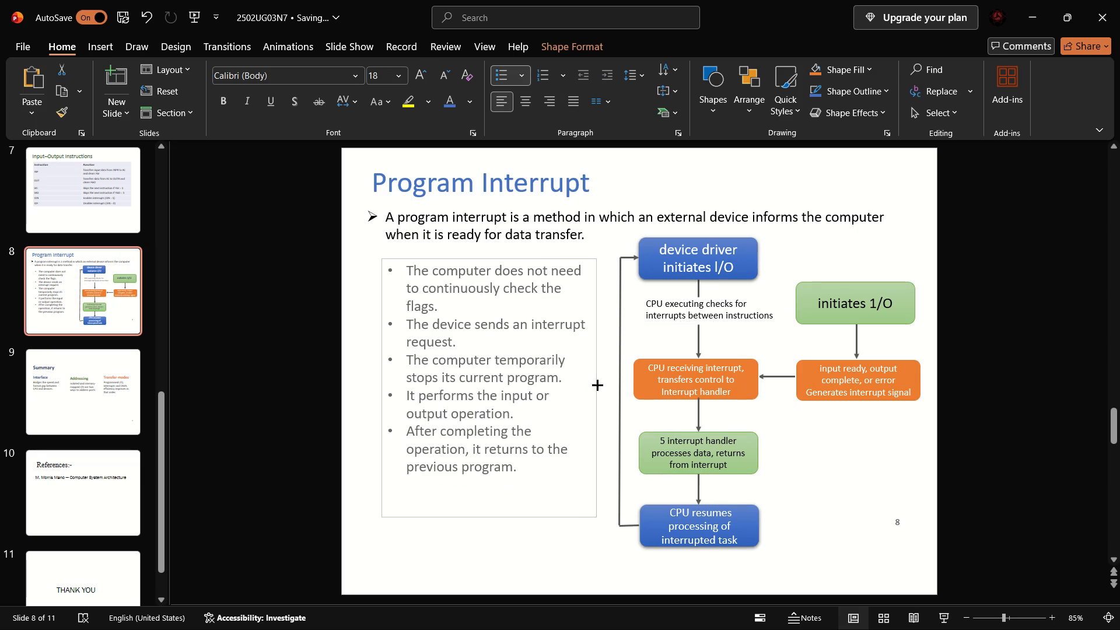
drag(598, 385, 607, 384)
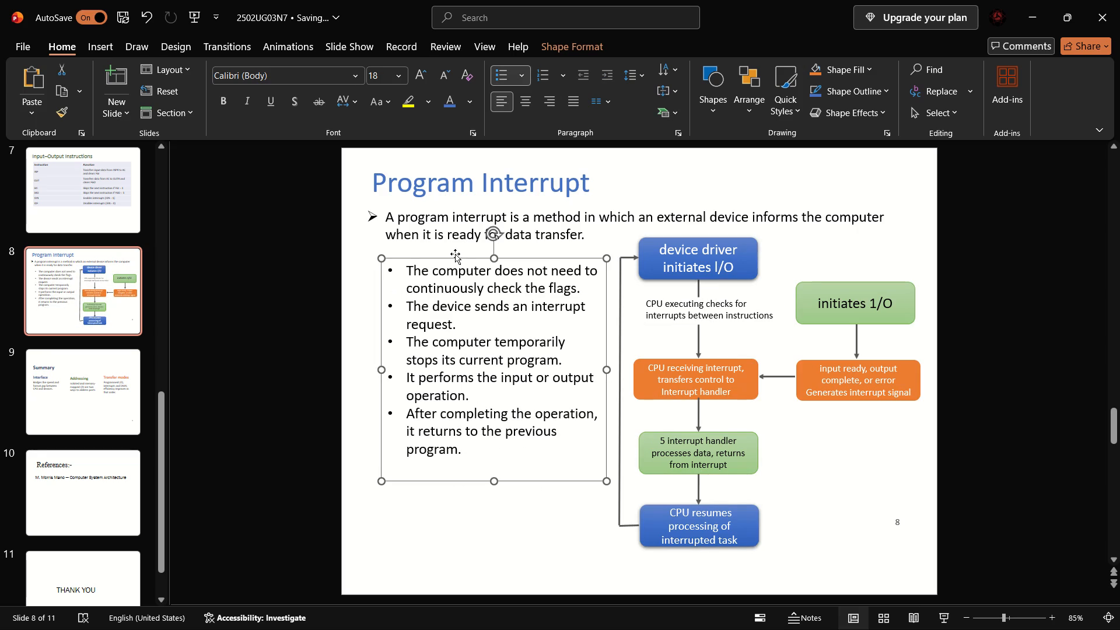
drag(450, 258, 438, 268)
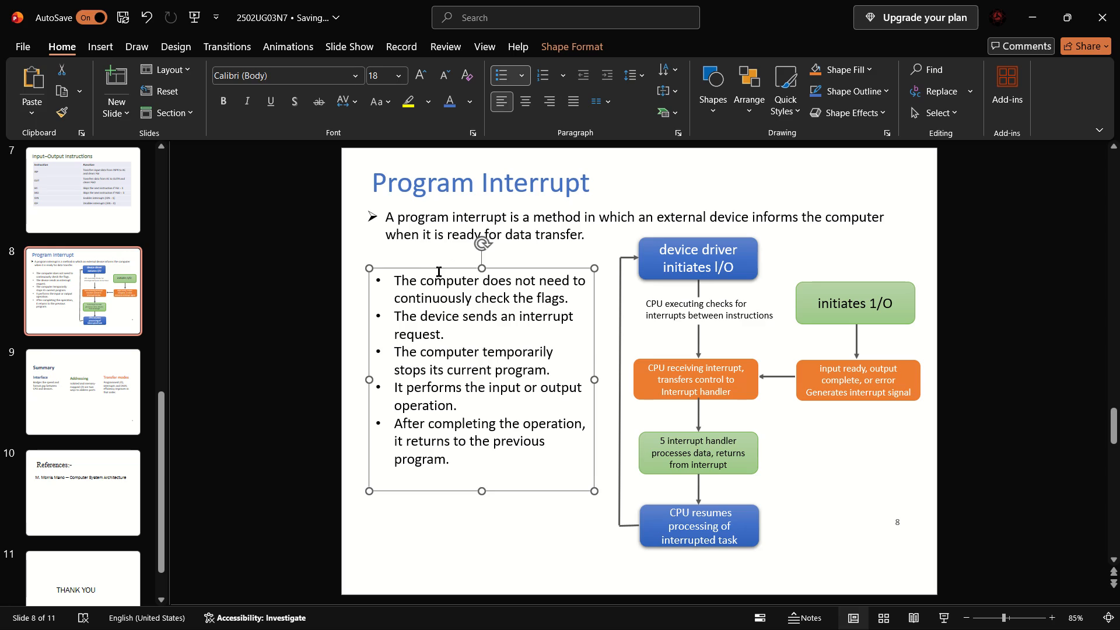
click(439, 272)
click(434, 250)
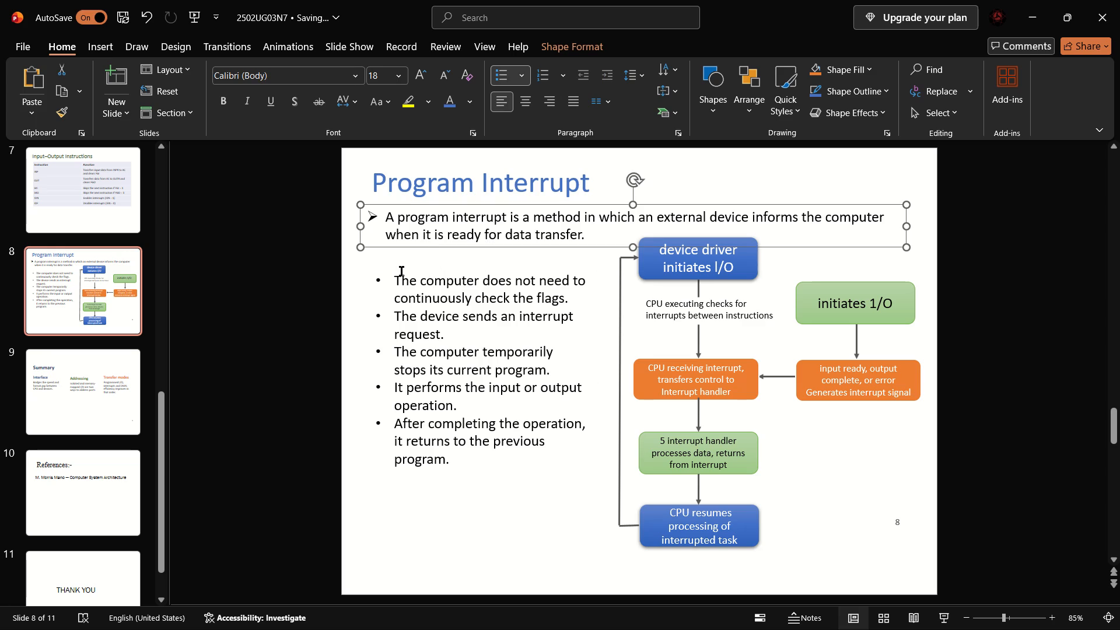
click(401, 271)
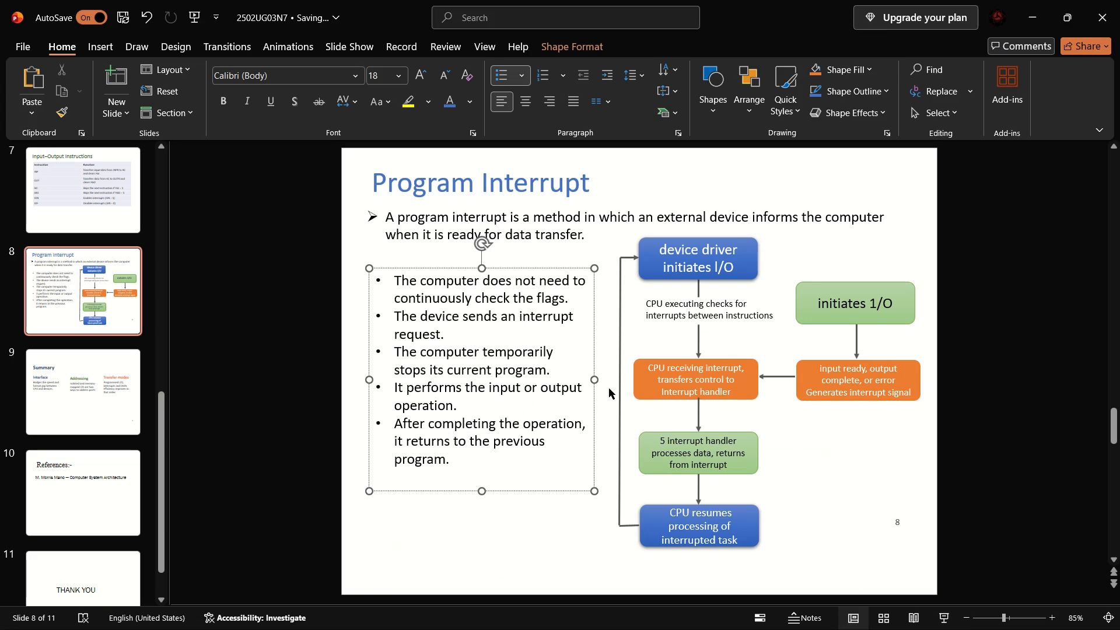
Duplicate the arrow above the "CPU receiving interrupt" box and reshape it diagonally from "device driver" to "initiates 1/O", about 0.43 by 0.99 inches.
click(699, 328)
click(699, 328)
key(ctrl+c)
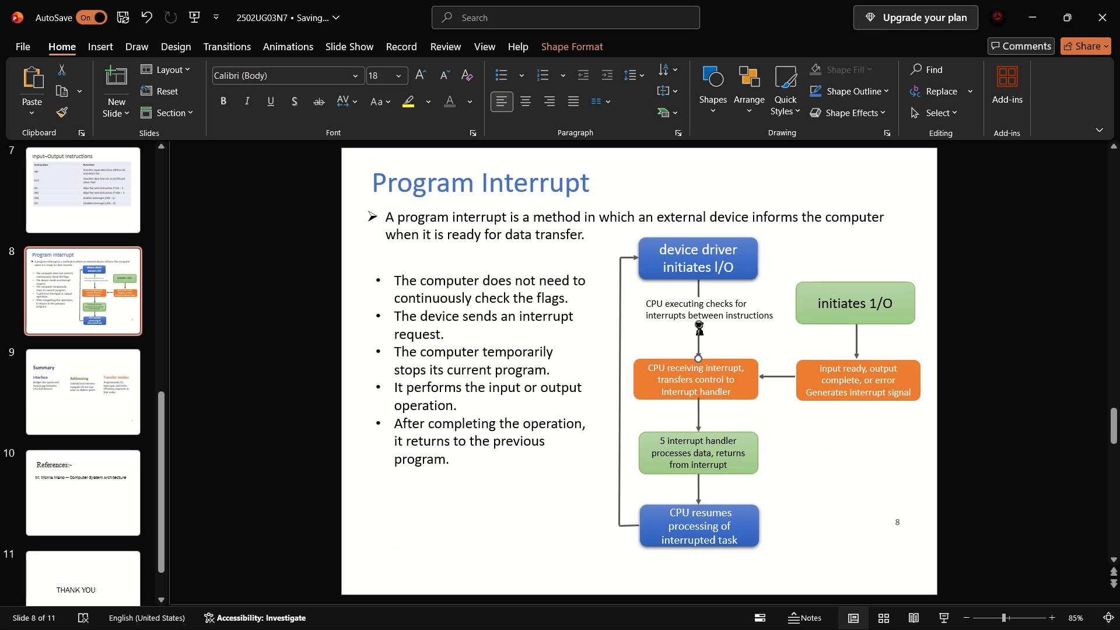
click(778, 250)
click(776, 268)
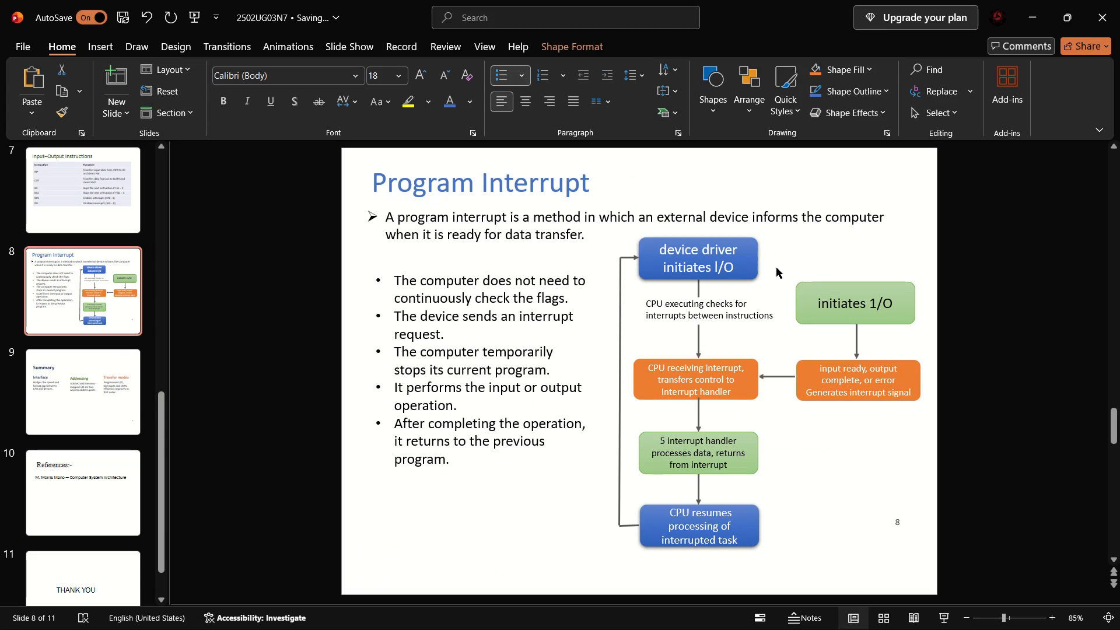
key(ctrl+v)
drag(708, 351, 768, 274)
drag(766, 290, 804, 274)
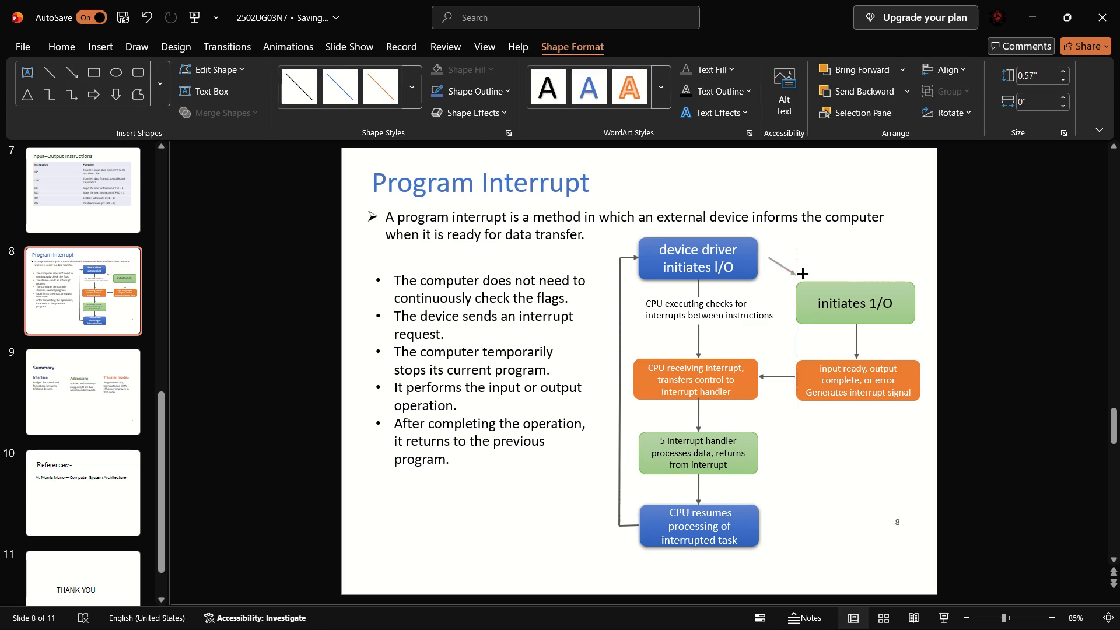
drag(804, 274, 820, 276)
drag(771, 256, 760, 254)
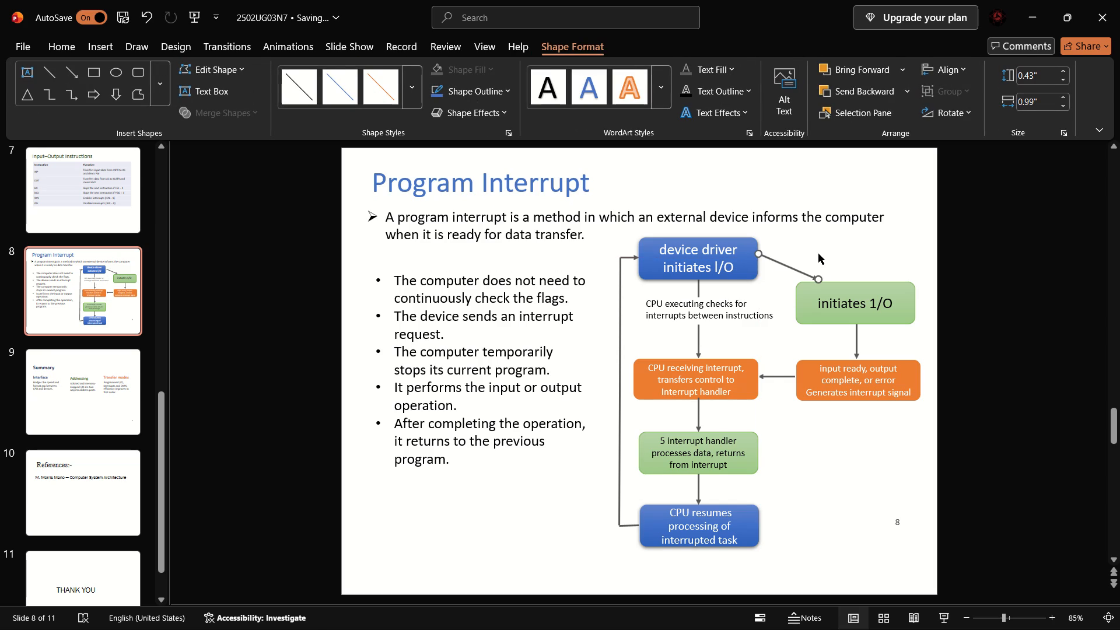
click(818, 254)
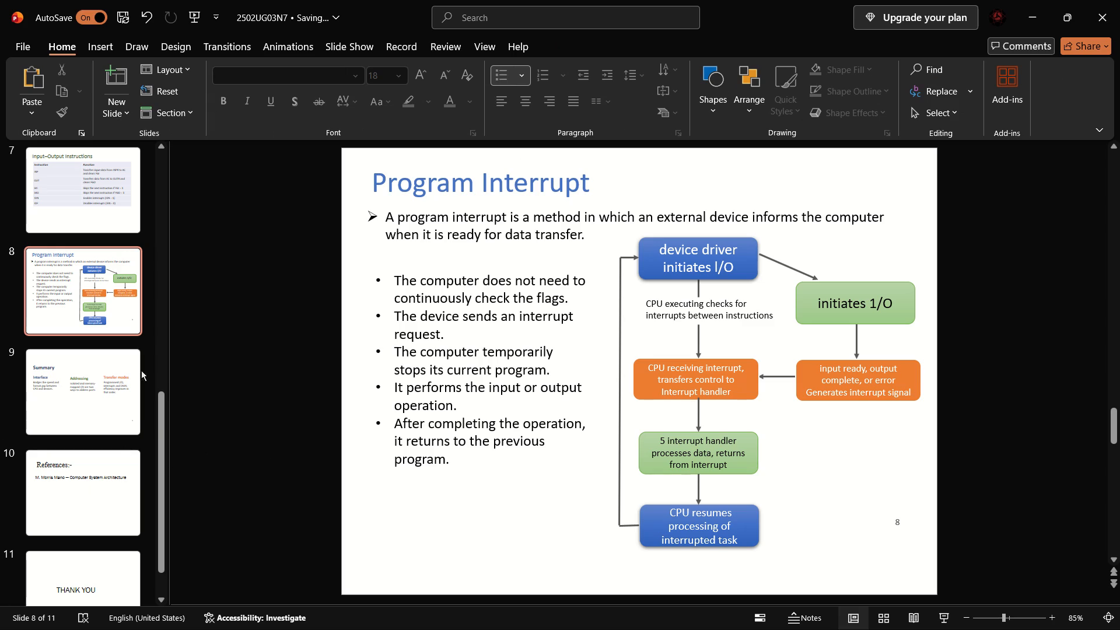
On the Summary slide, copy the whole Interface text box.
click(65, 380)
click(484, 306)
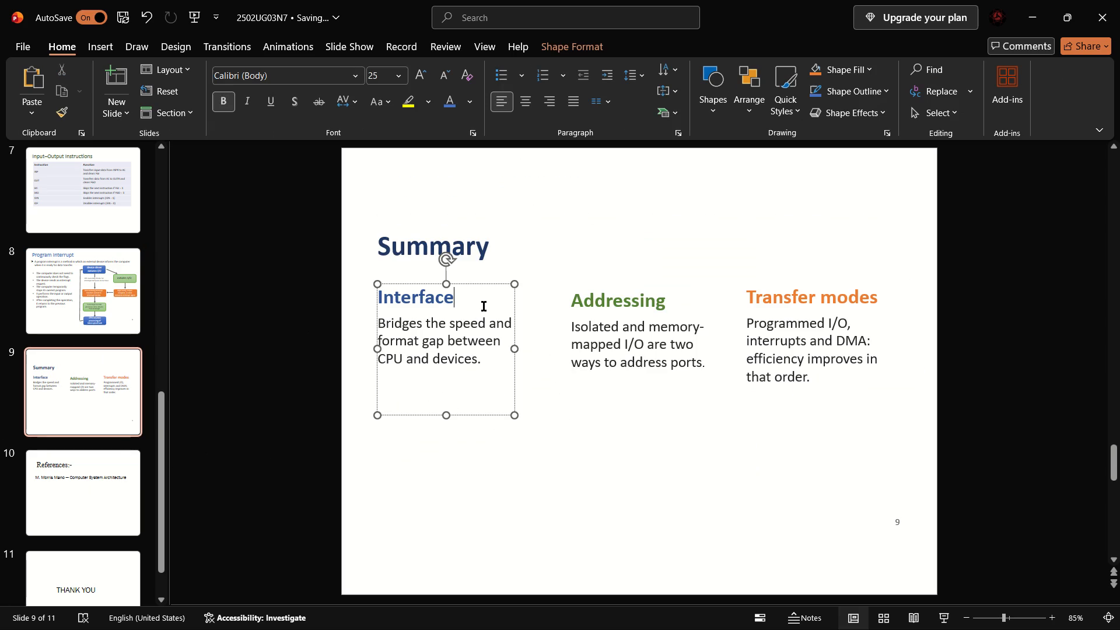
key(ctrl+x)
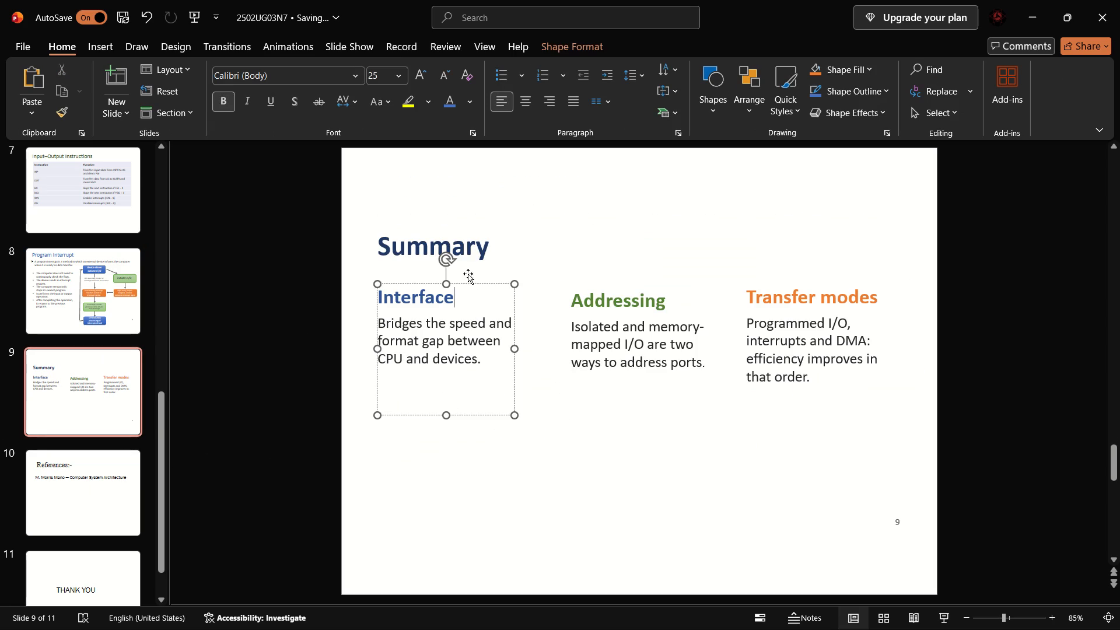
click(467, 282)
key(ctrl+c)
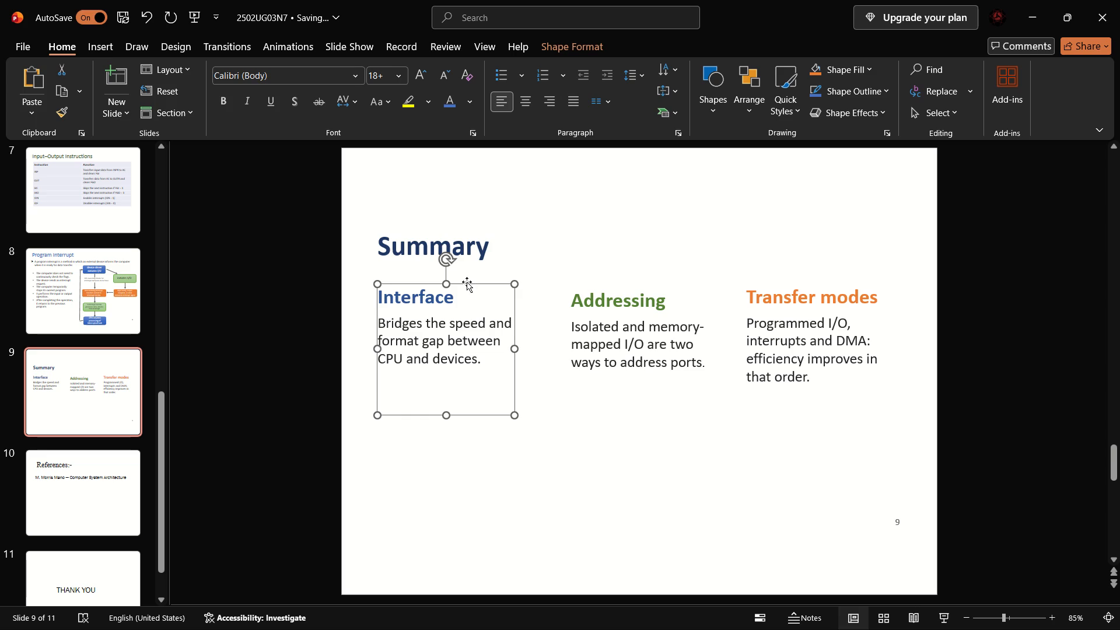
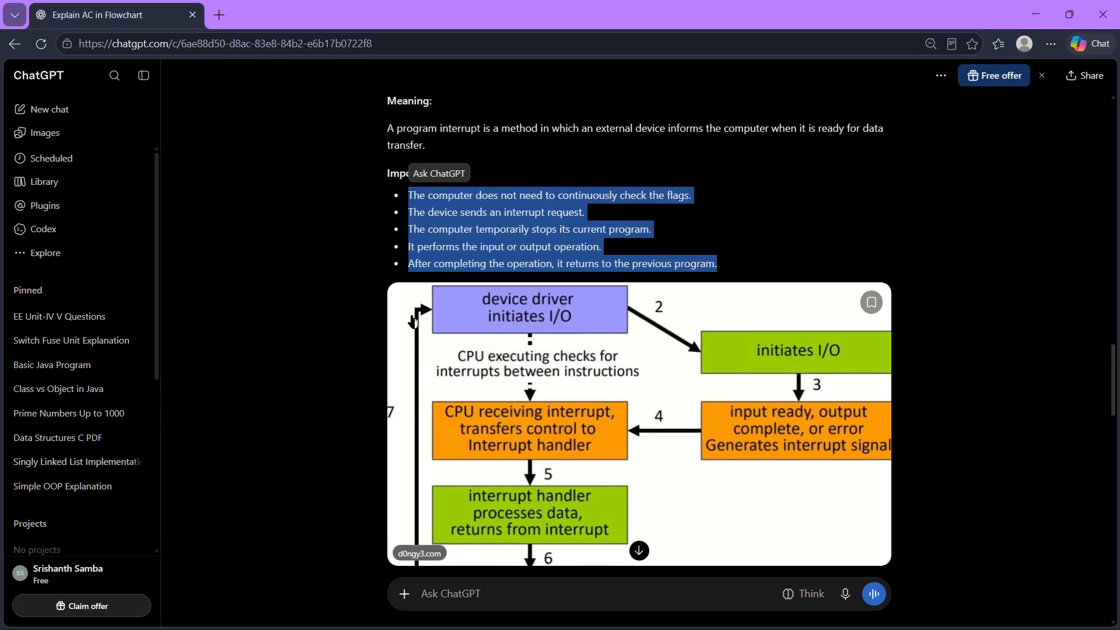
In ChatGPT, copy the Slide 7 heading text "How an Interrupt Works".
scroll(487, 287, down, 2)
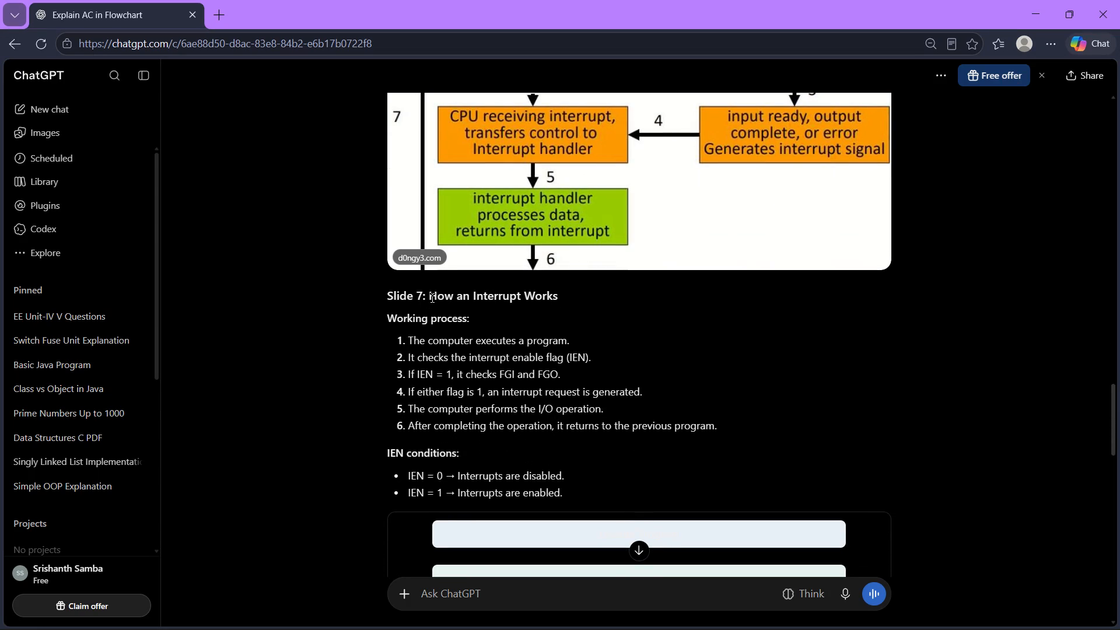
drag(430, 296, 524, 314)
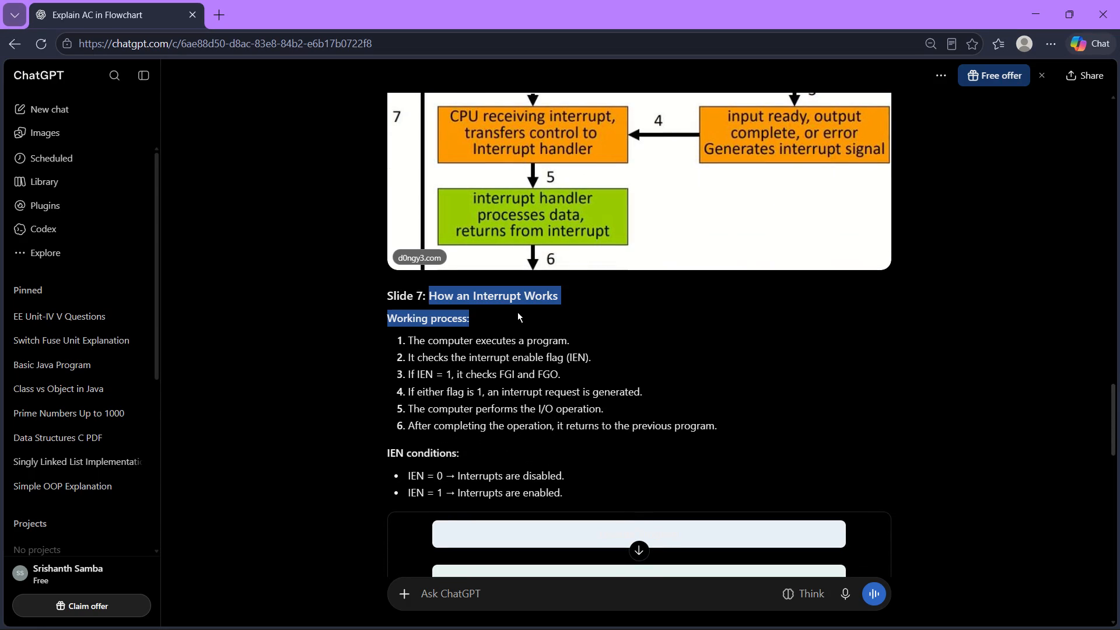
drag(524, 314, 576, 294)
key(ctrl+c)
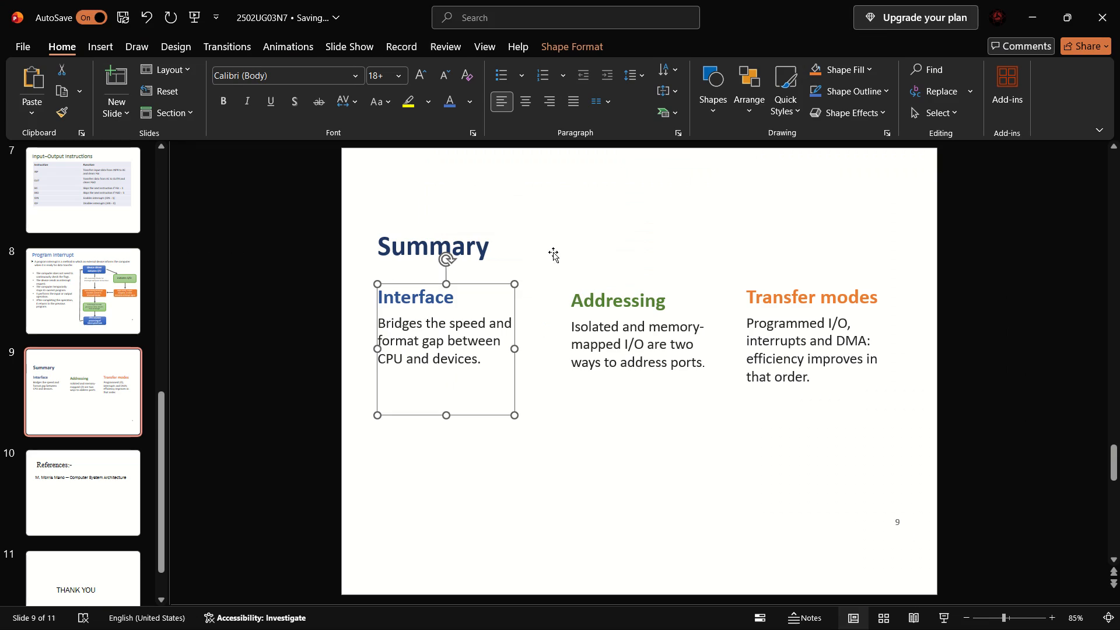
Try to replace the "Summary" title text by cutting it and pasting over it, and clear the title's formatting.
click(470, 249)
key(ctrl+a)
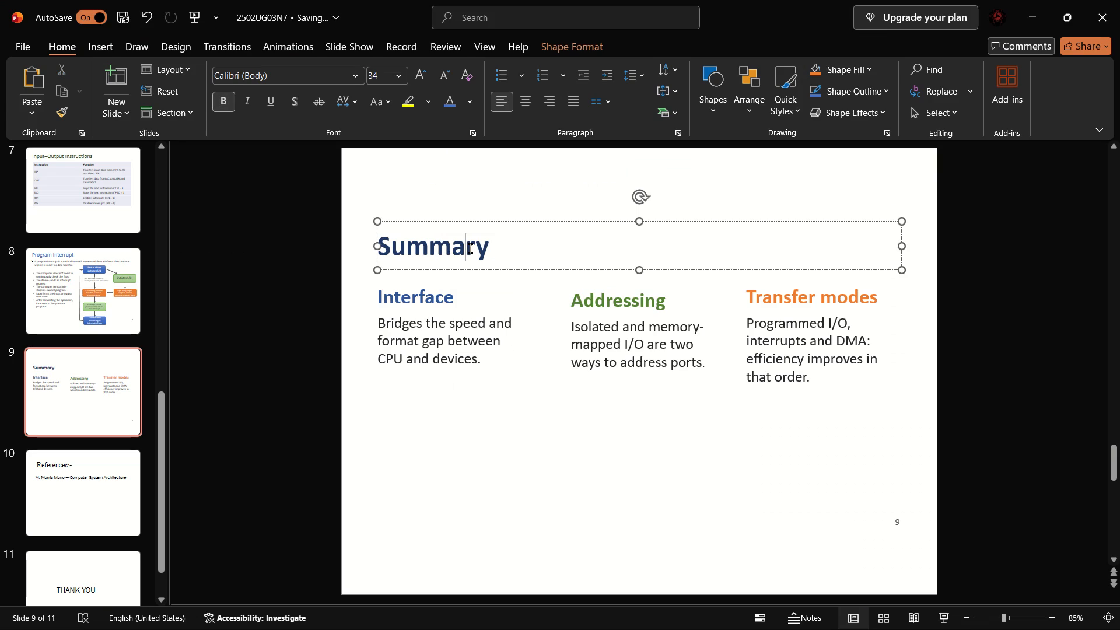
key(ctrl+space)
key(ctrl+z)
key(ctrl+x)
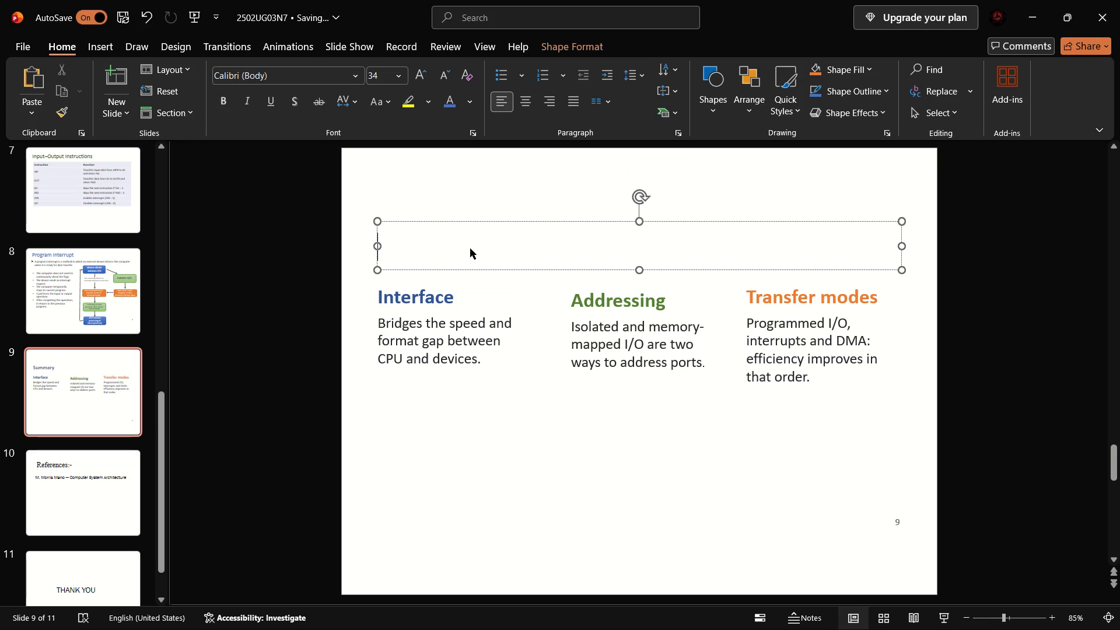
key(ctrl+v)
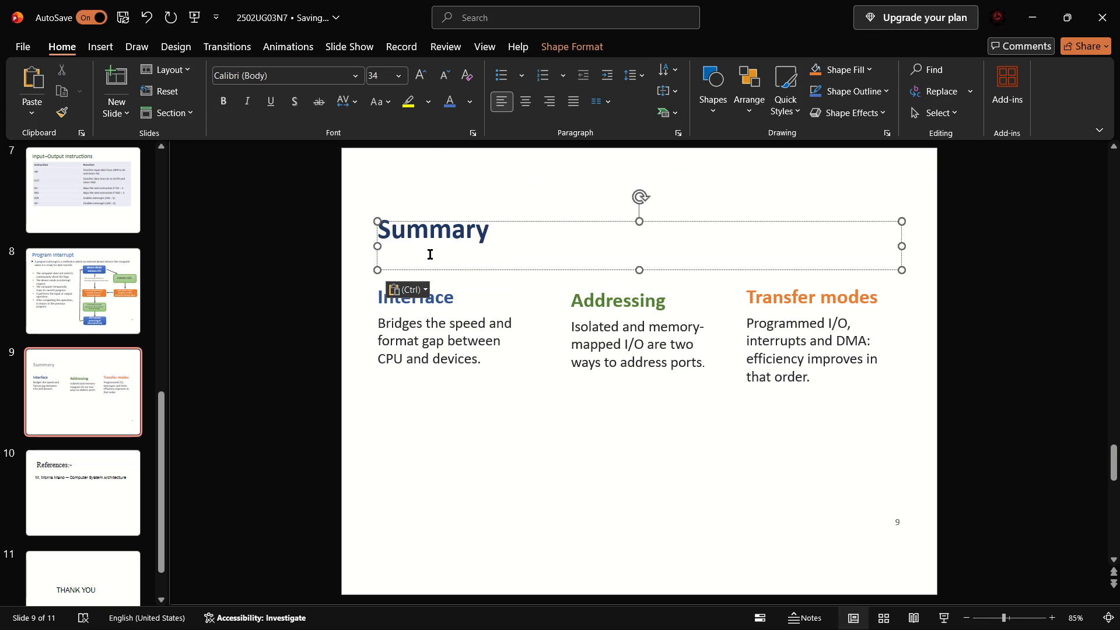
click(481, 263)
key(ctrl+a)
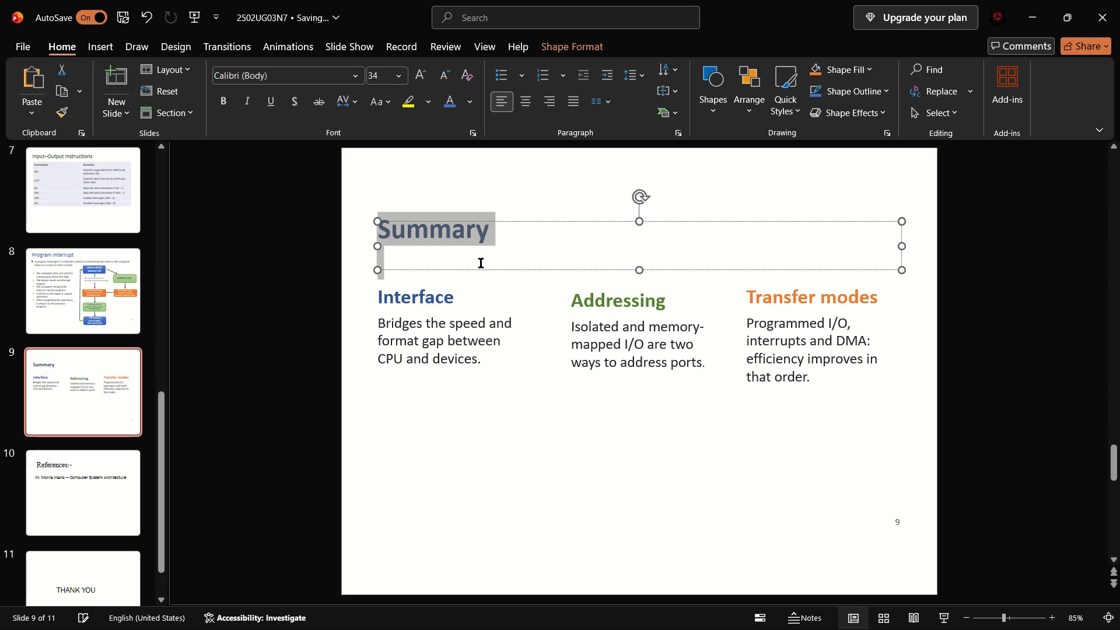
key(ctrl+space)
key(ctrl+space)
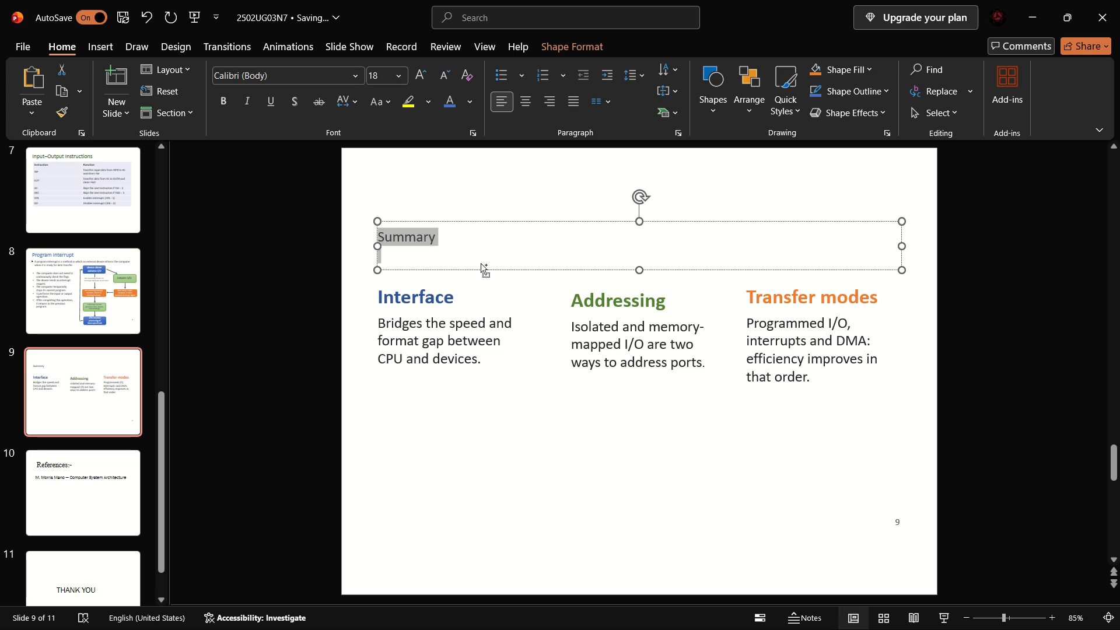
Cut the whole "Summary" title box from slide 9.
ctrl+click(450, 235)
ctrl+click(450, 235)
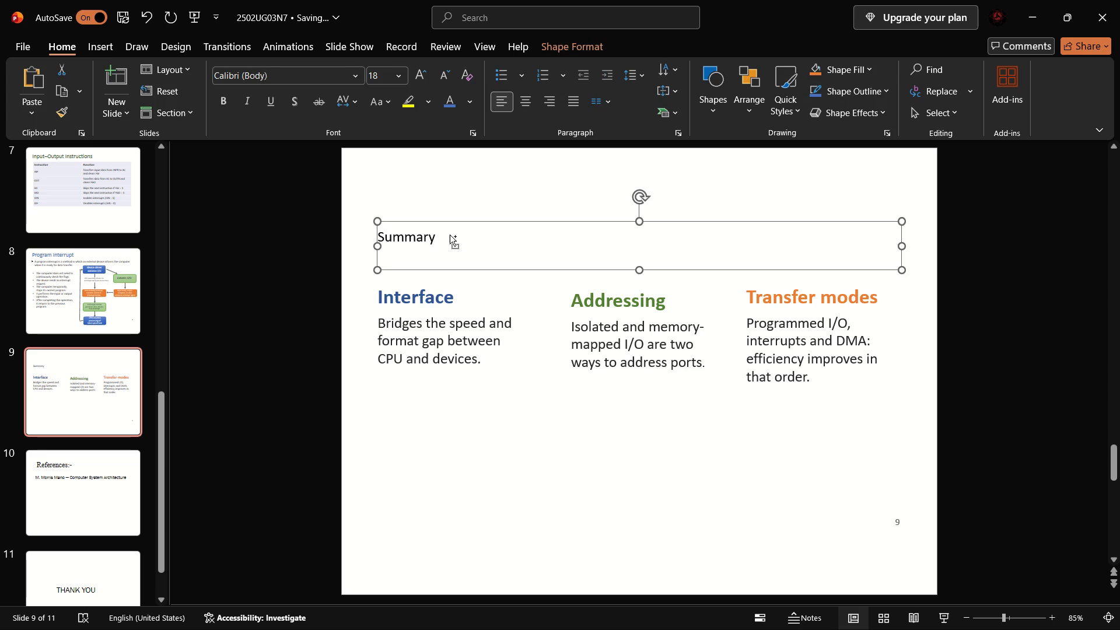
key(ctrl+x)
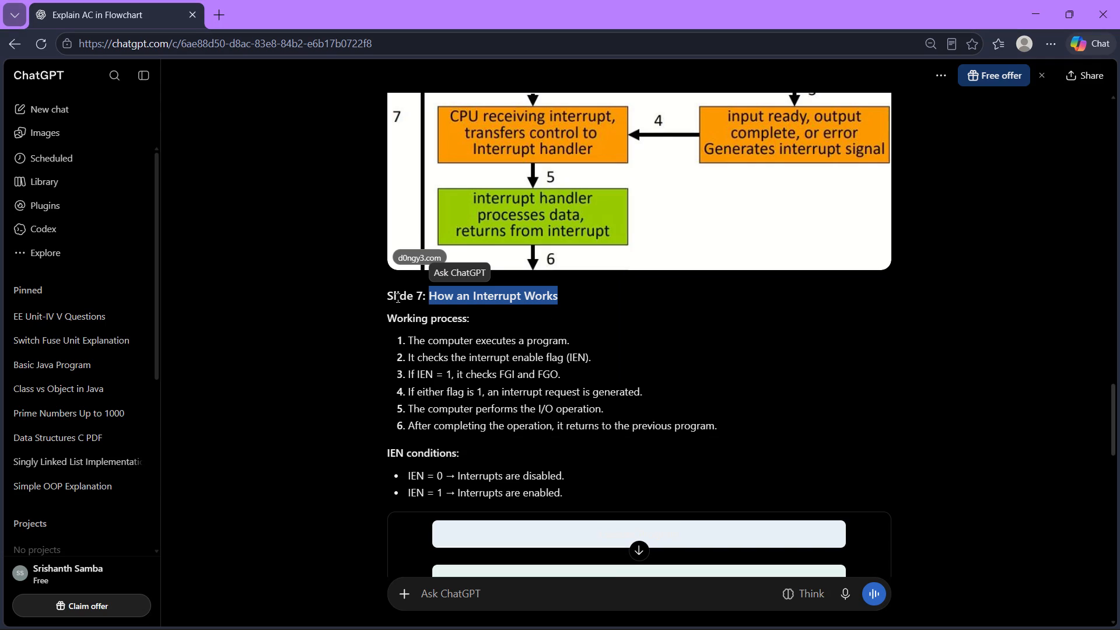
Copy the heading "How an Interrupt Works" from ChatGPT again and paste it into a new text box near the top of slide 9.
drag(429, 296, 517, 297)
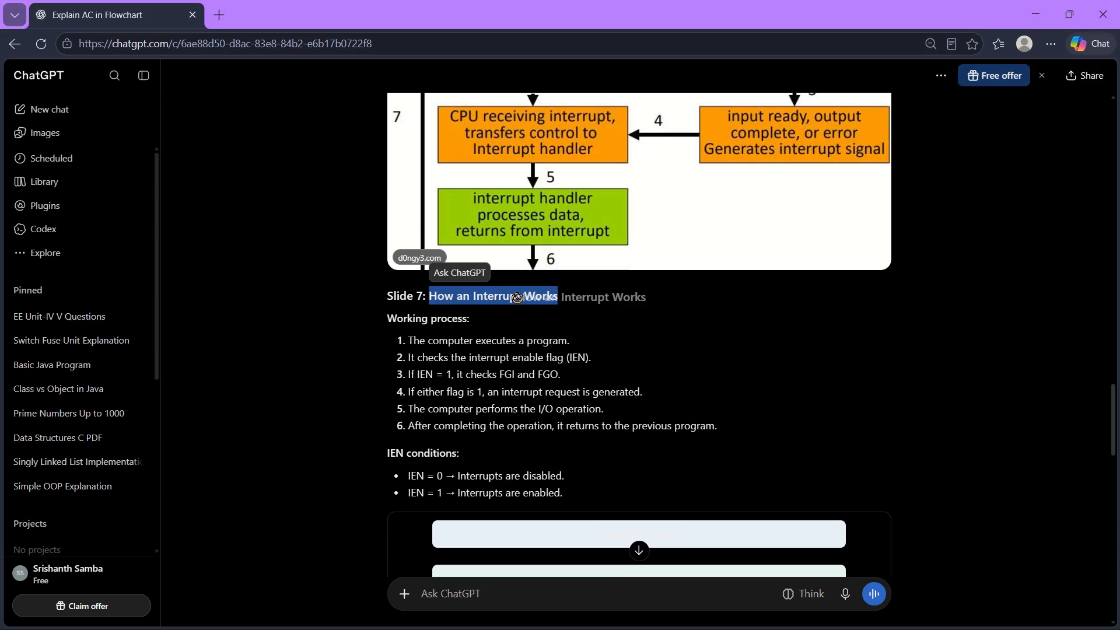
drag(517, 297, 517, 299)
drag(557, 299, 461, 287)
key(ctrl+c)
key(ctrl+c)
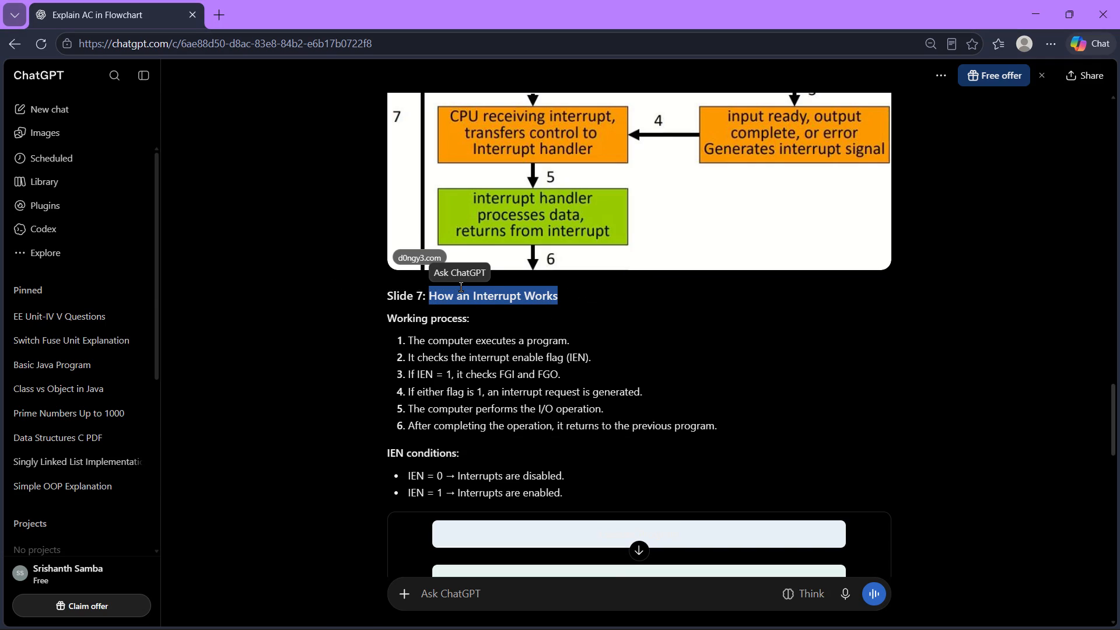
double_click(409, 197)
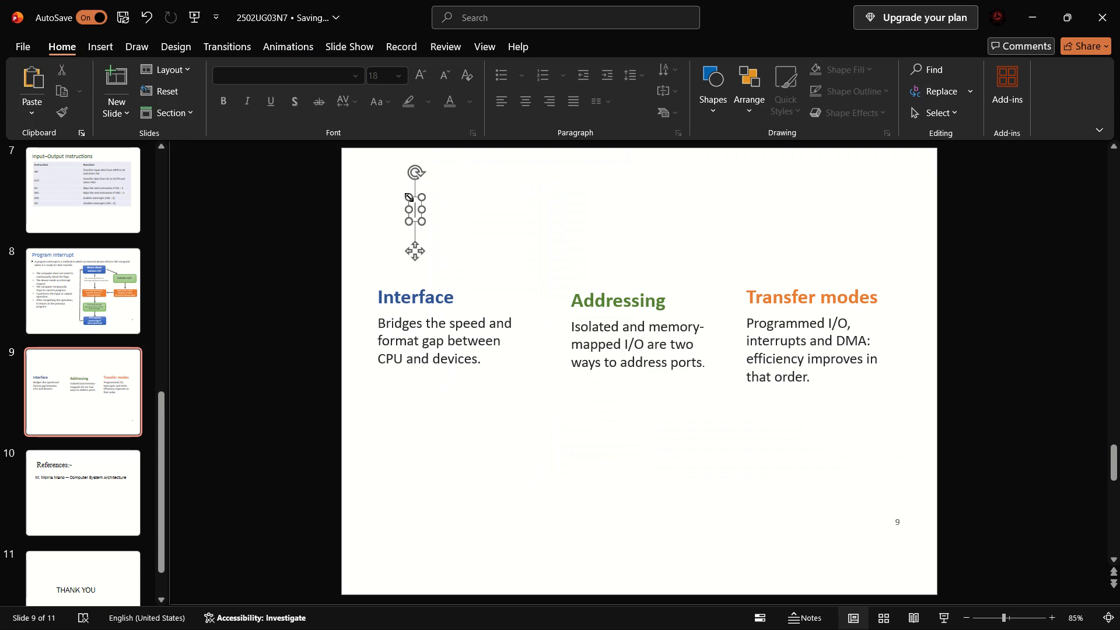
key(ctrl+v)
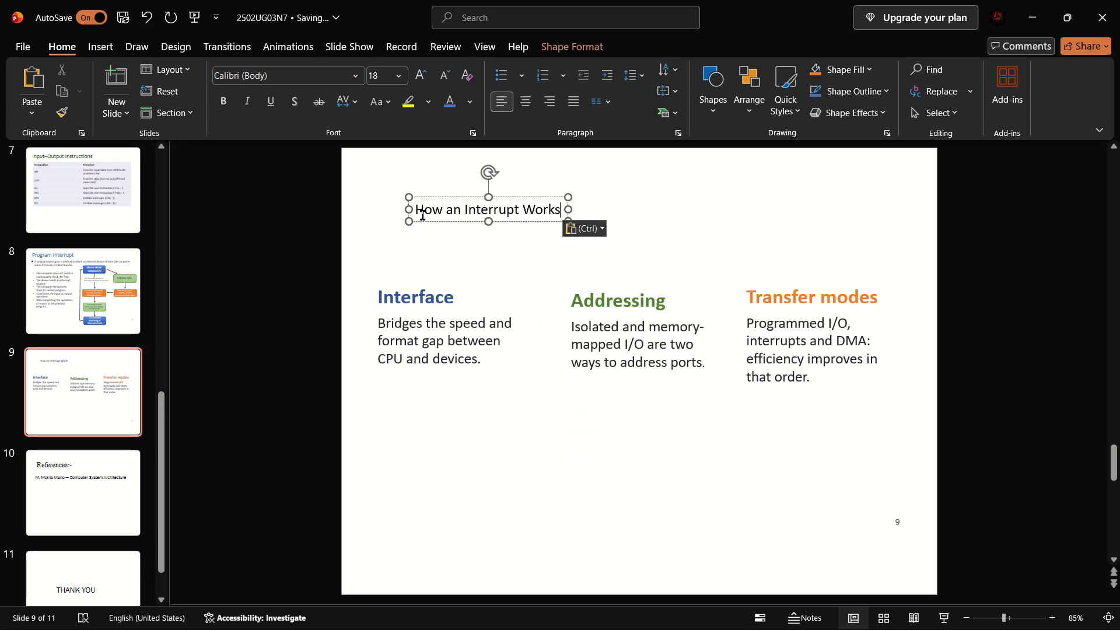
Enlarge the whole "How an Interrupt Works" heading to font size 50, and reduce it to 44.
drag(418, 212, 573, 208)
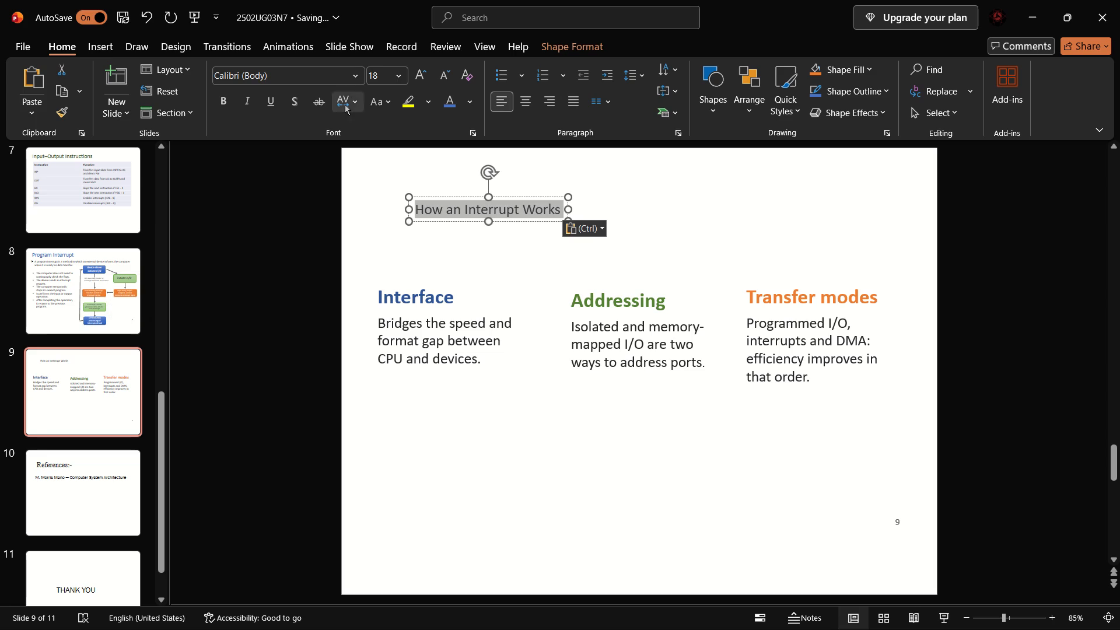
click(388, 73)
text(50)
key(Return)
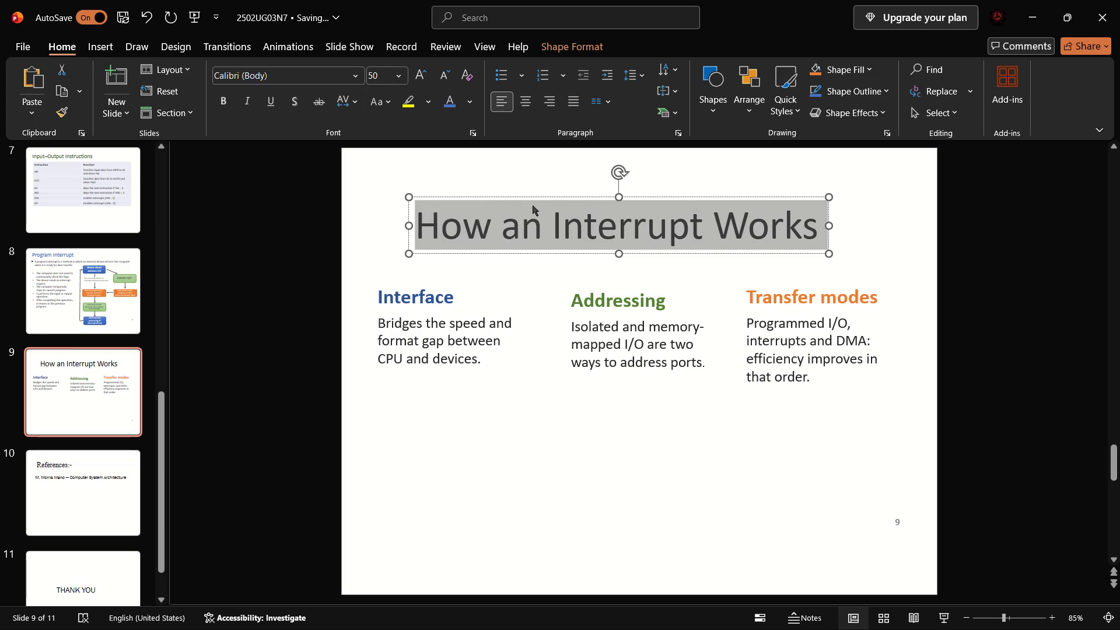
click(379, 72)
text(44)
key(Return)
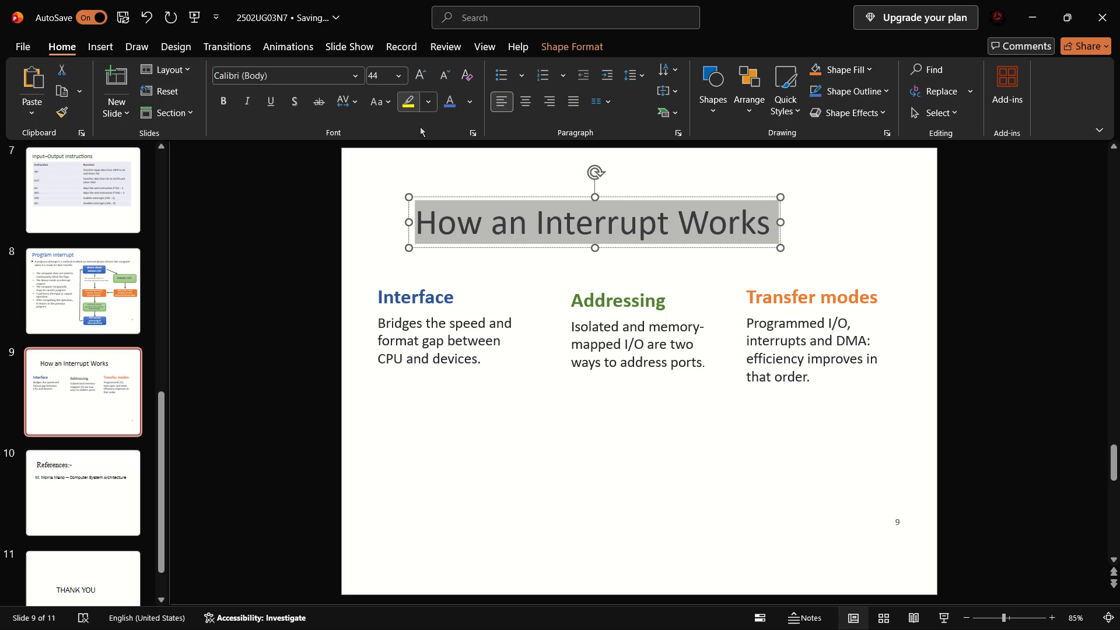
Move the heading text box up toward the slide's upper left corner.
drag(470, 197, 412, 163)
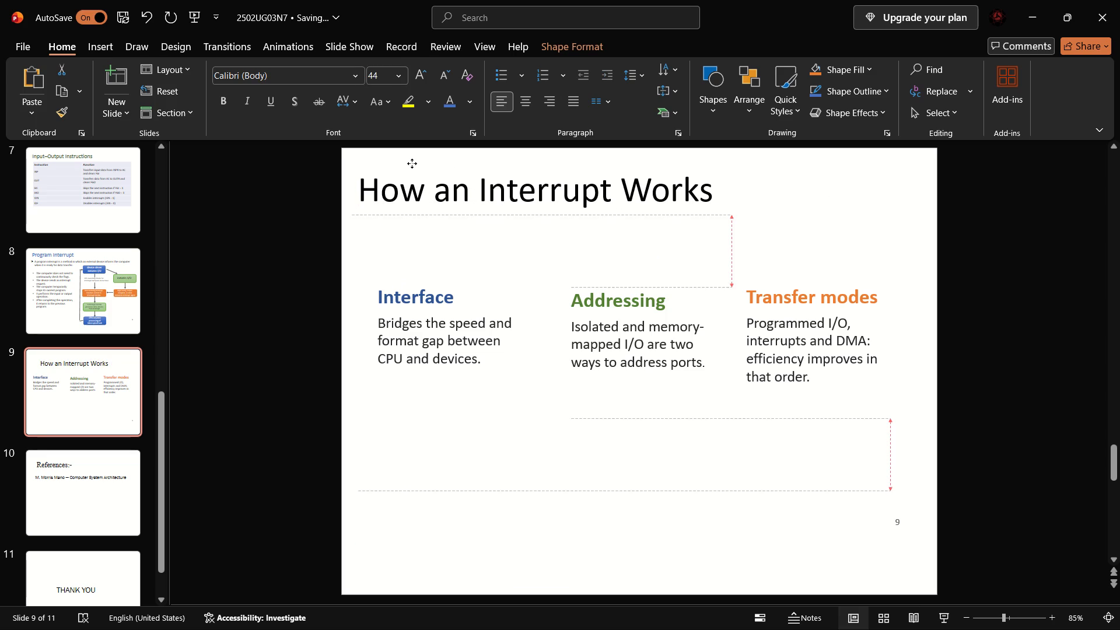
drag(412, 163, 413, 164)
Apply the theme green font colour to the entire "How an Interrupt Works" heading.
click(409, 195)
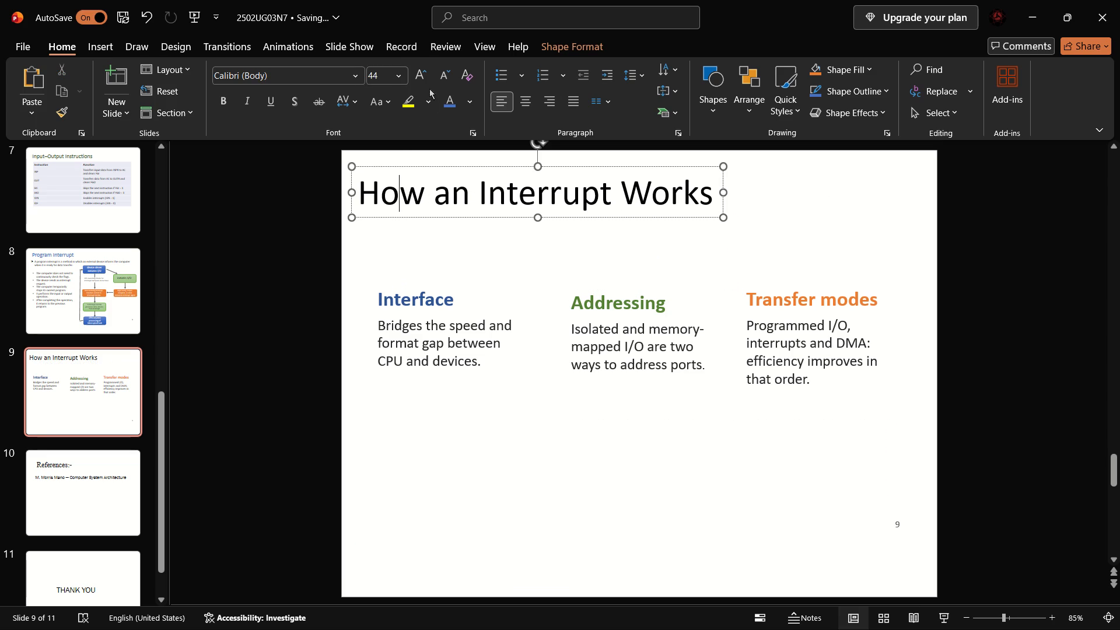
click(464, 97)
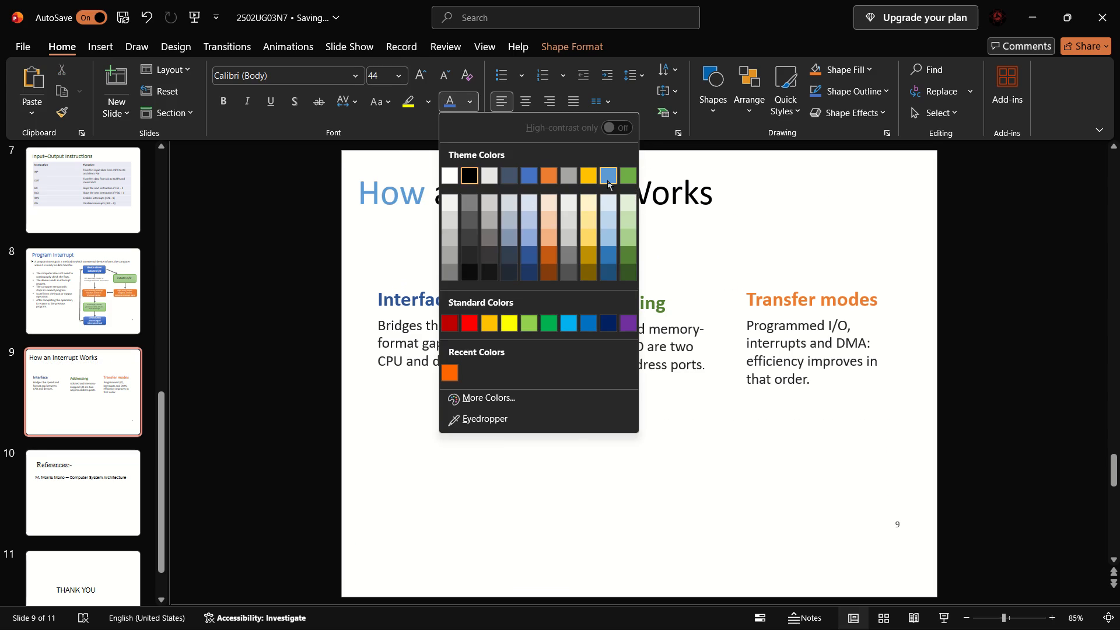
click(624, 174)
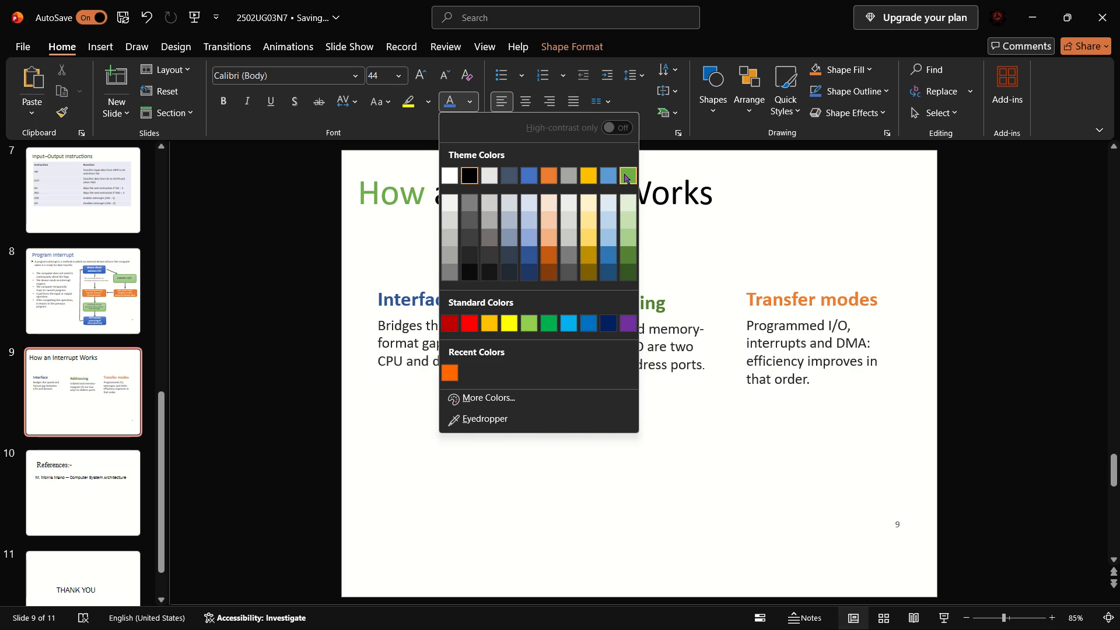
click(515, 194)
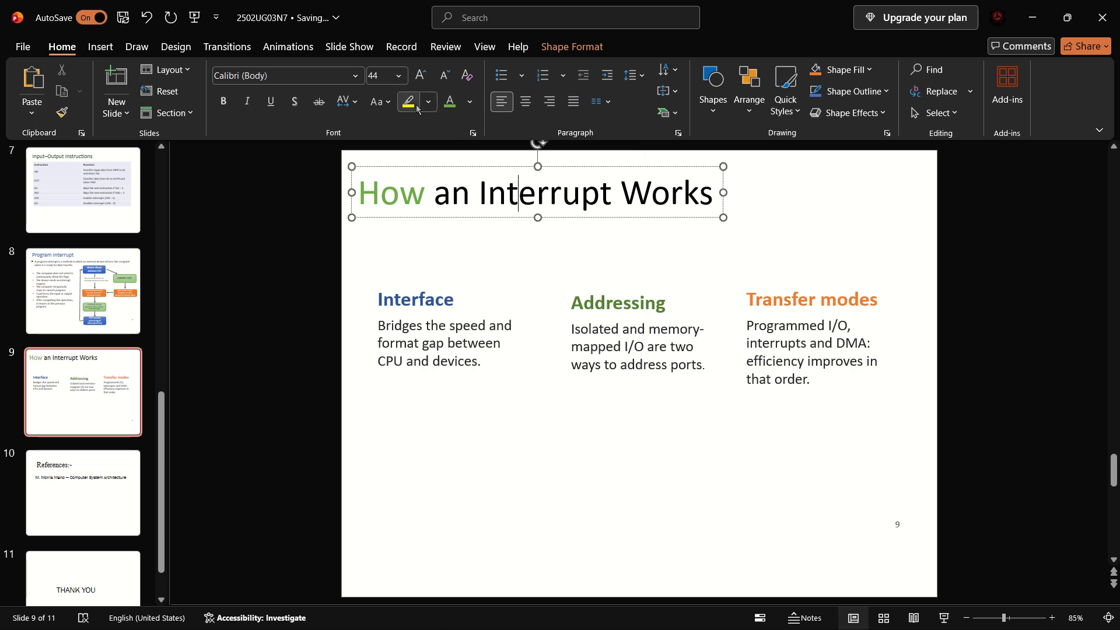
key(ctrl+a)
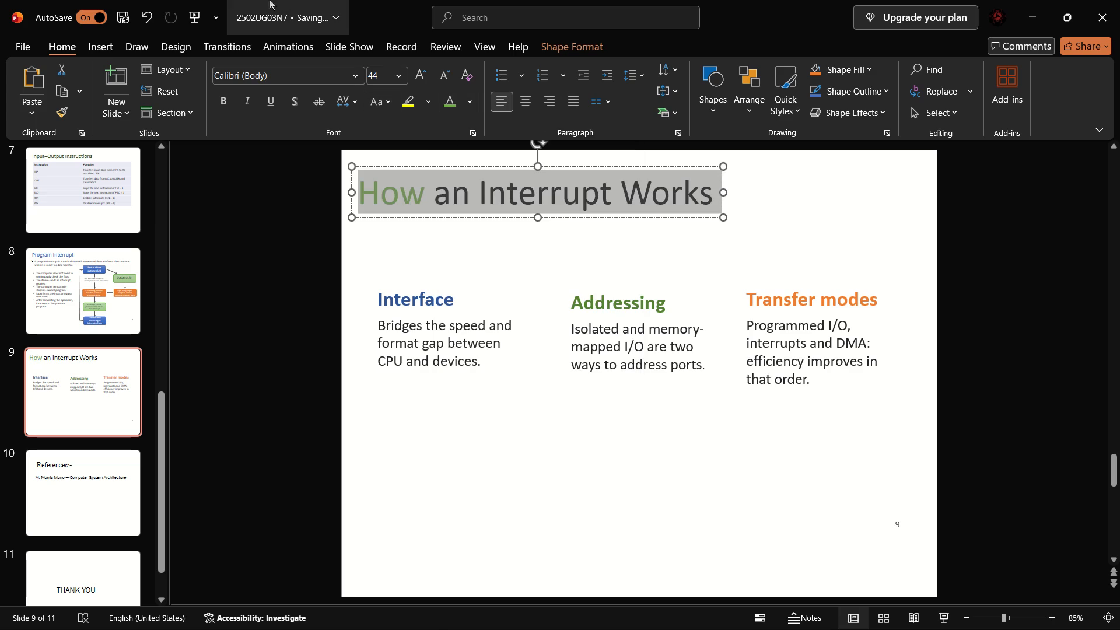
click(454, 104)
Cut the Interface, Addressing and Transfer modes text boxes from slide 9.
click(508, 300)
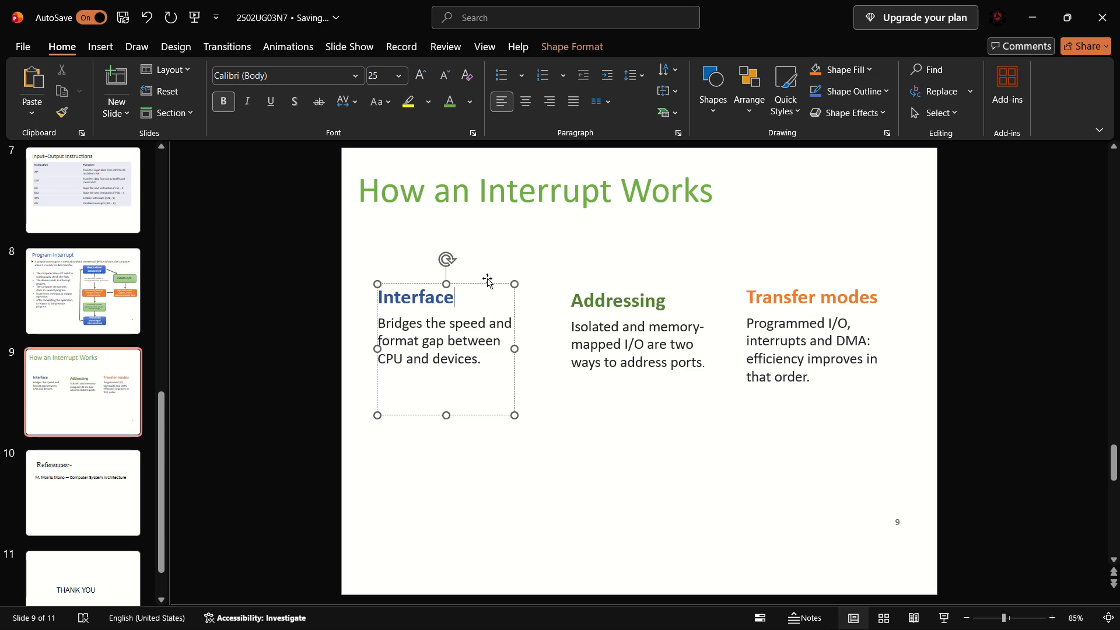
click(487, 281)
key(ctrl+x)
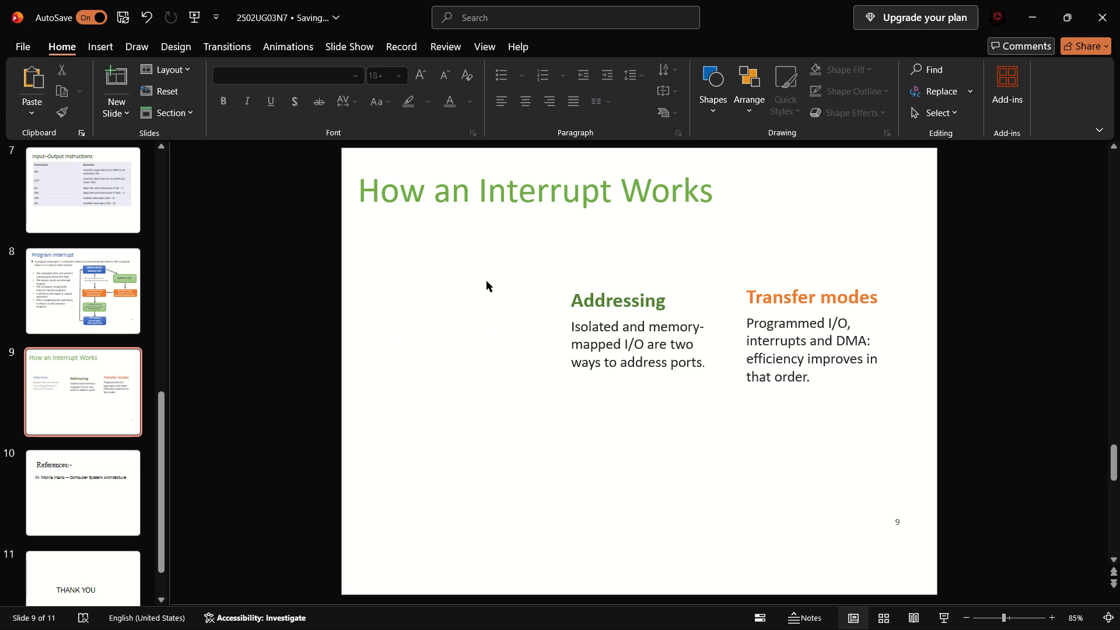
click(593, 305)
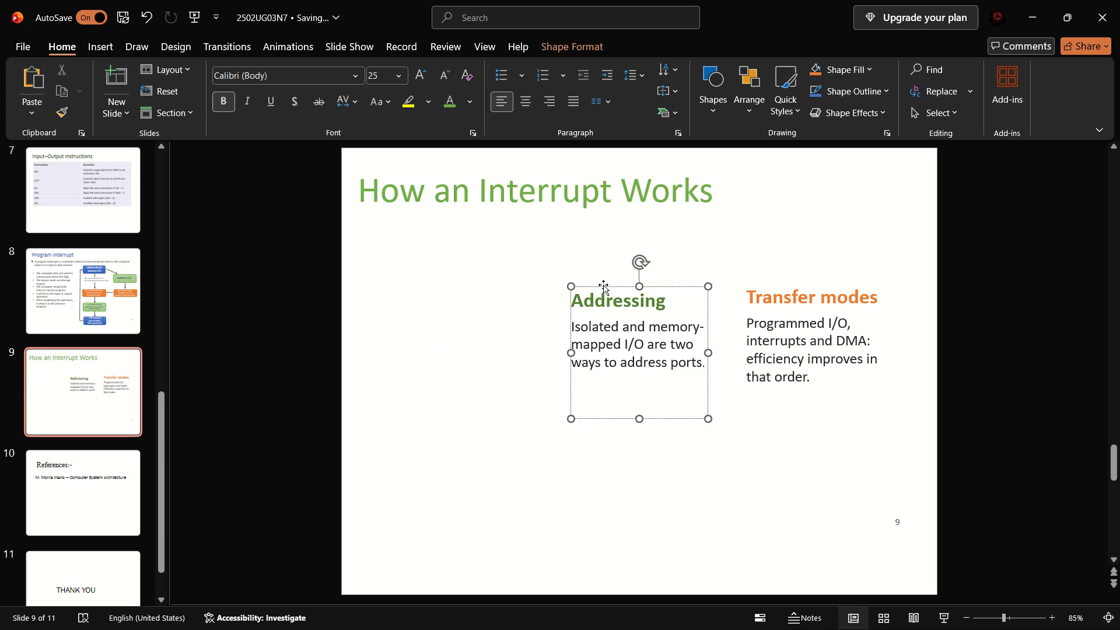
click(603, 285)
key(ctrl+x)
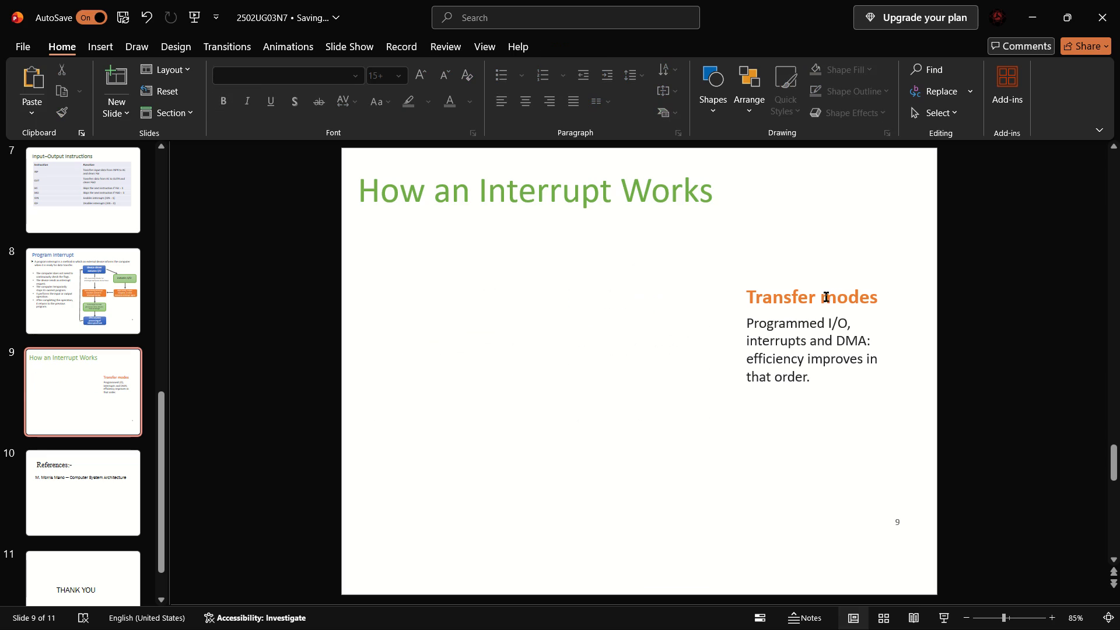
click(814, 302)
click(787, 285)
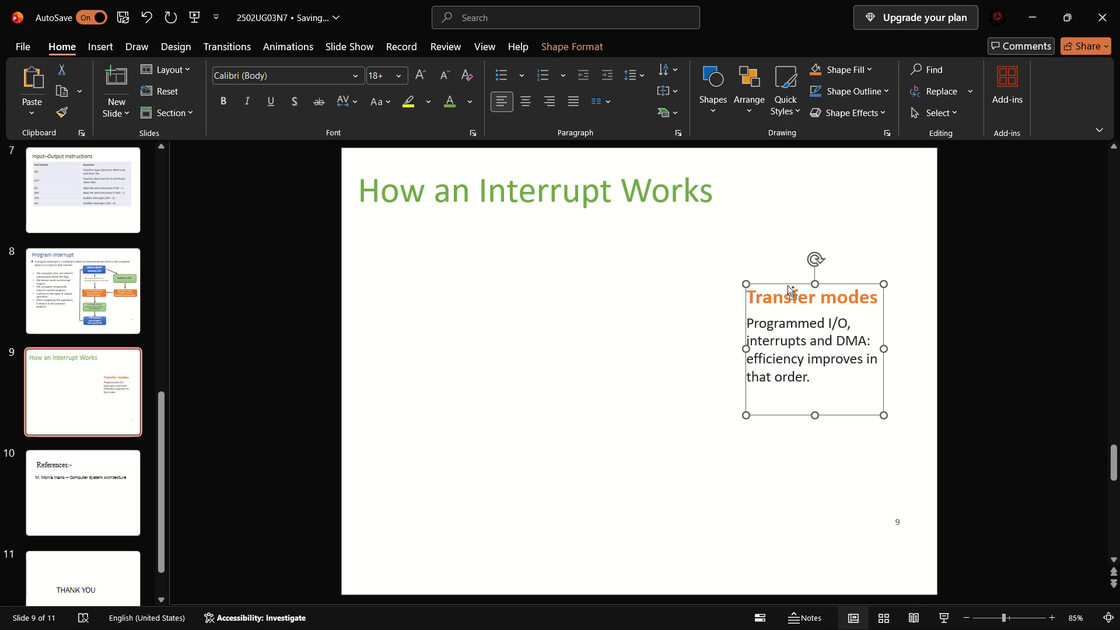
key(ctrl+x)
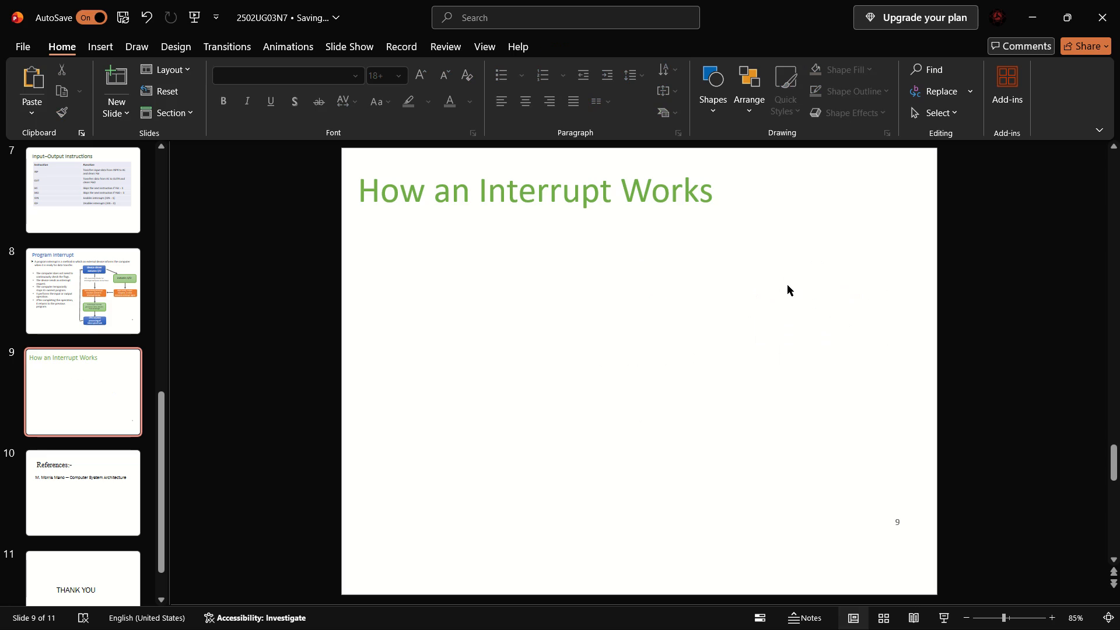
Copy "Working process:" and its six numbered points from the ChatGPT answer and paste them into a text box on slide 9.
click(622, 261)
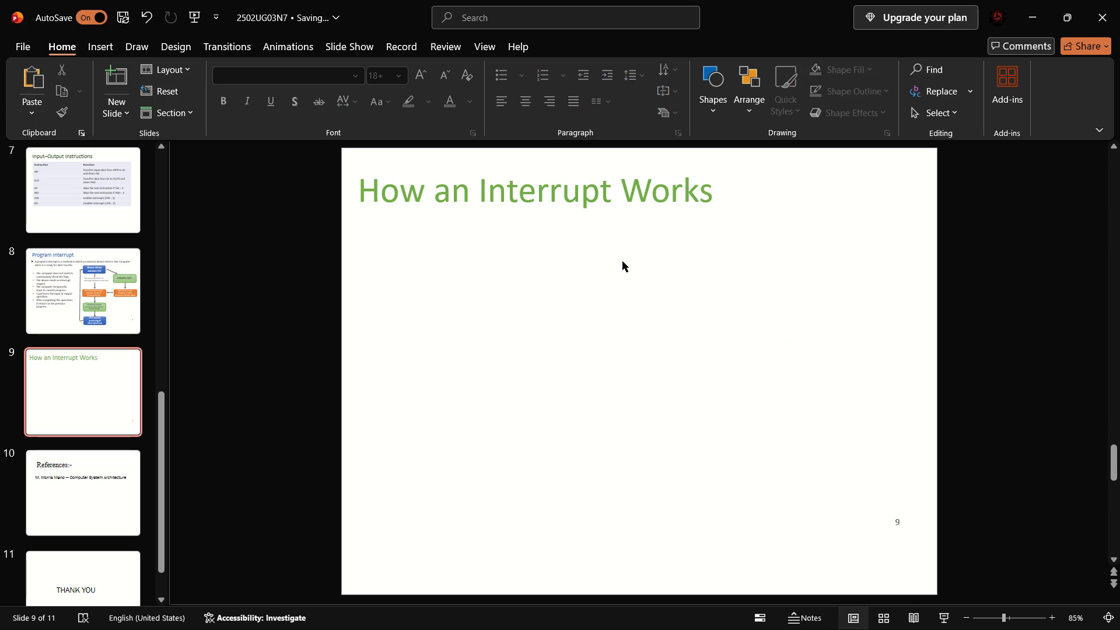
double_click(622, 261)
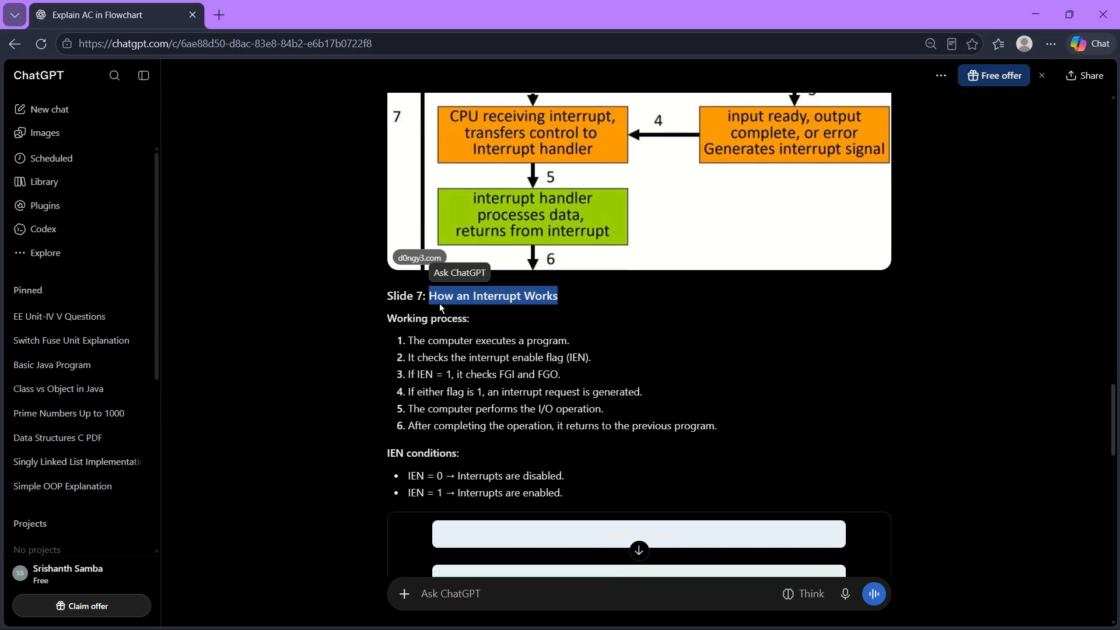
drag(386, 314, 720, 435)
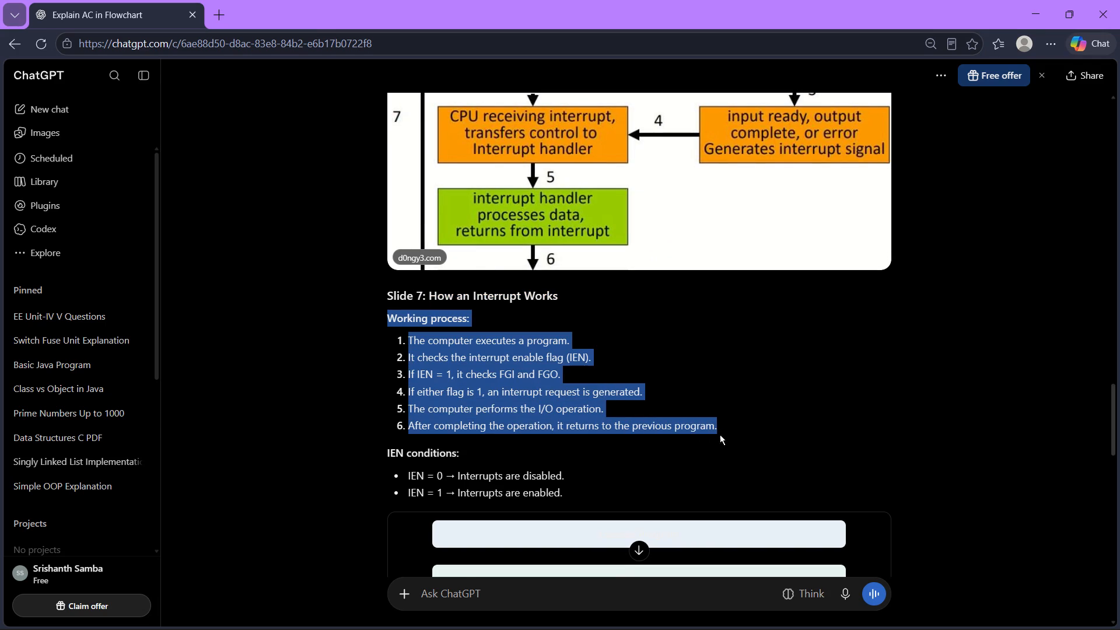
drag(720, 435, 728, 433)
key(ctrl+c)
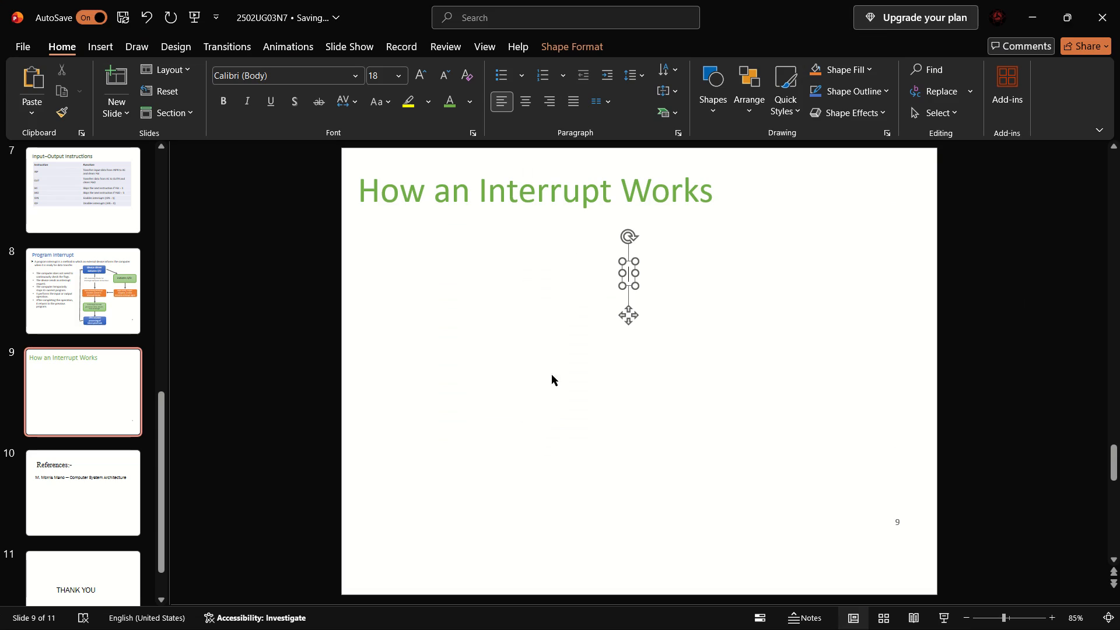
key(ctrl+v)
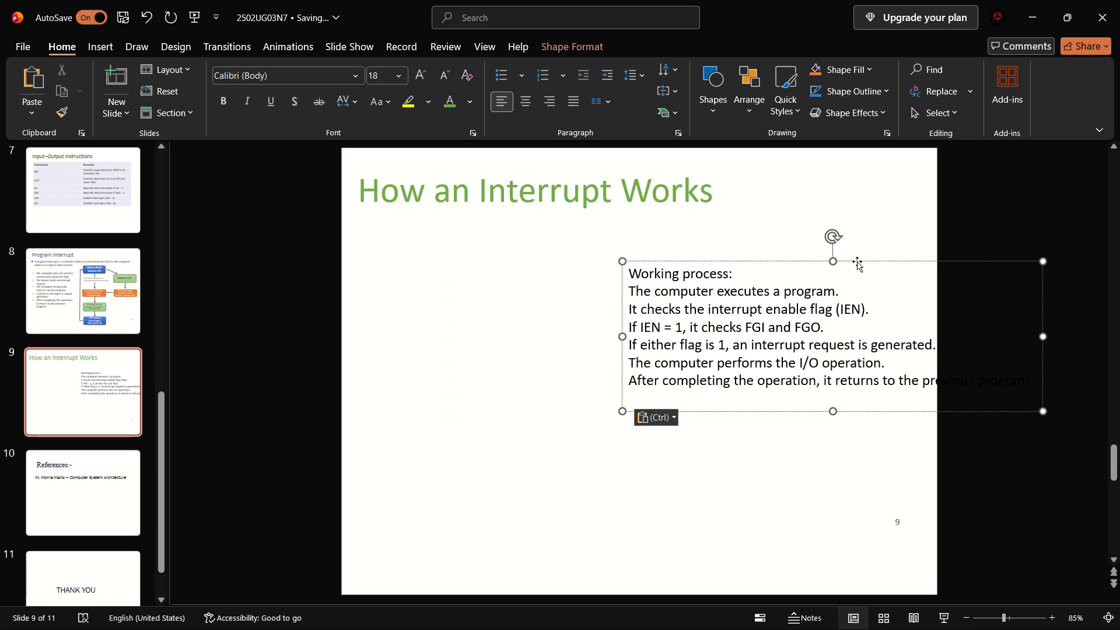
Move the pasted working-process text box onto the slide, directly under the "How an Interrupt Works" heading.
drag(857, 261, 607, 230)
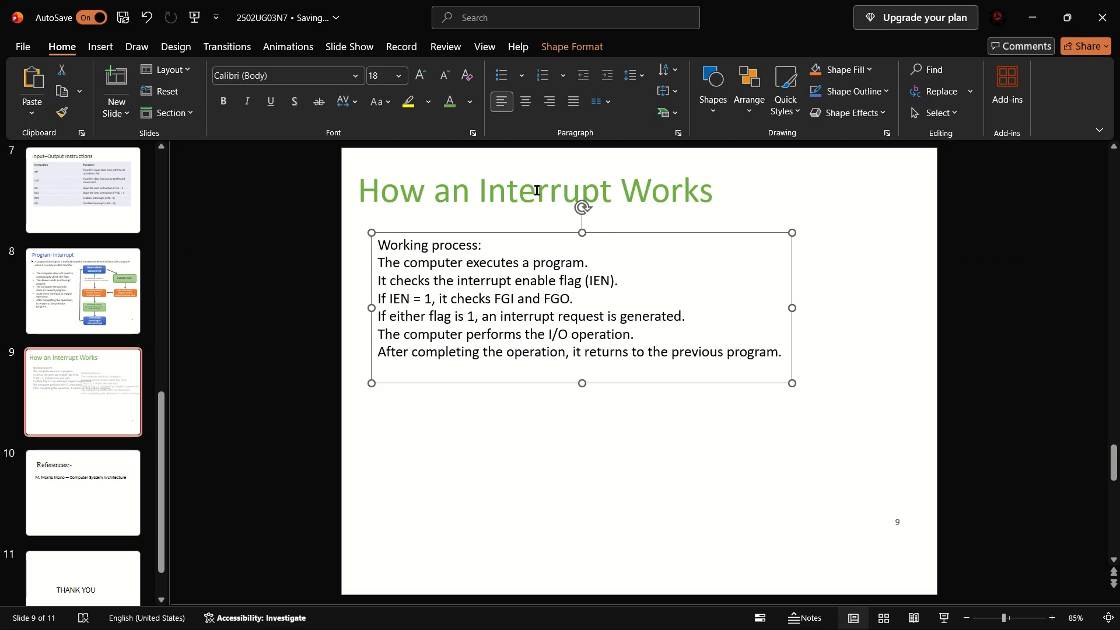
Shift the "How an Interrupt Works" heading slightly to the right, lining its box up with the text below.
click(522, 180)
drag(561, 168, 580, 168)
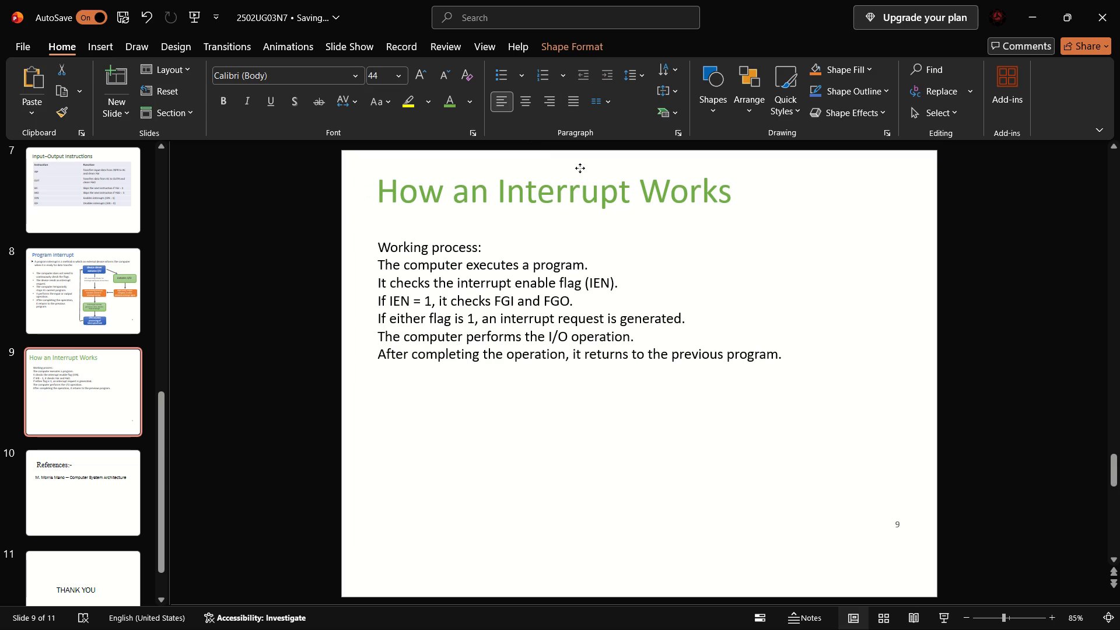
drag(580, 168, 586, 167)
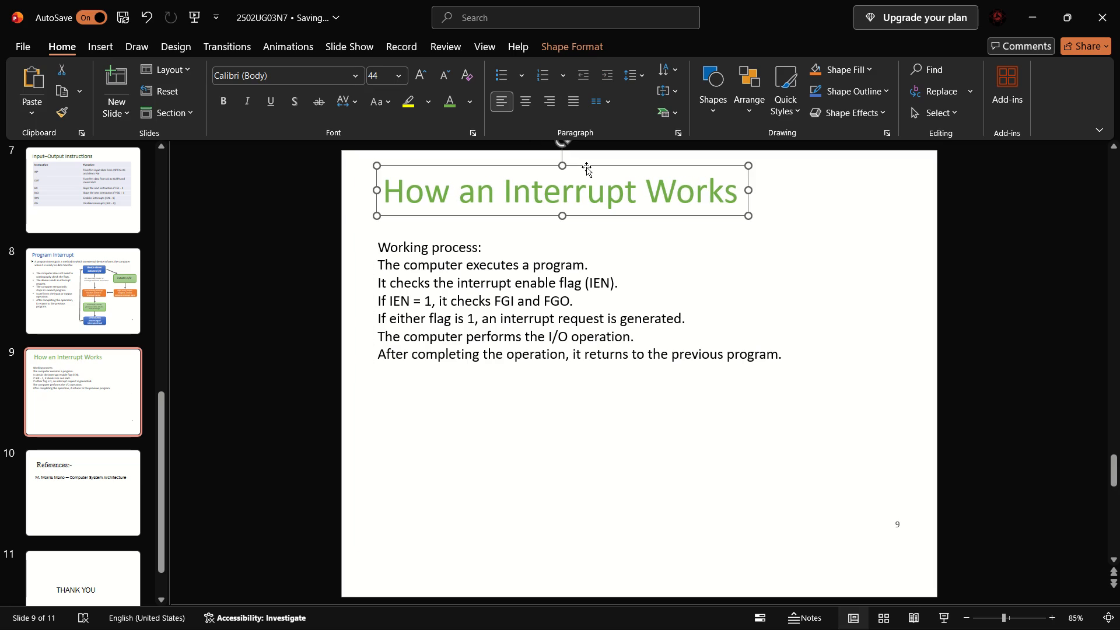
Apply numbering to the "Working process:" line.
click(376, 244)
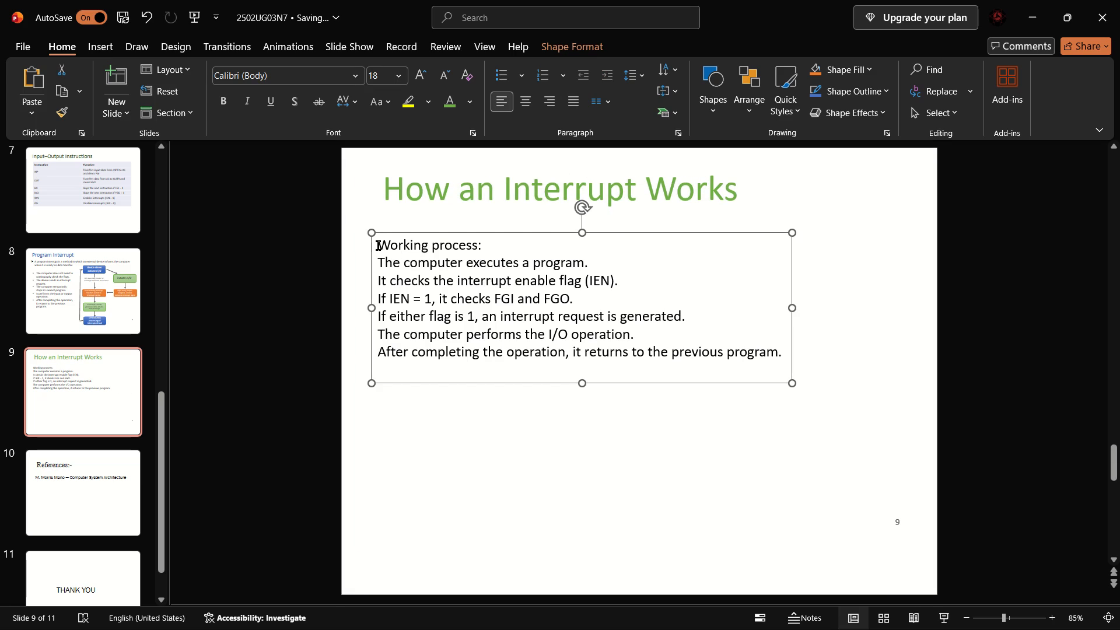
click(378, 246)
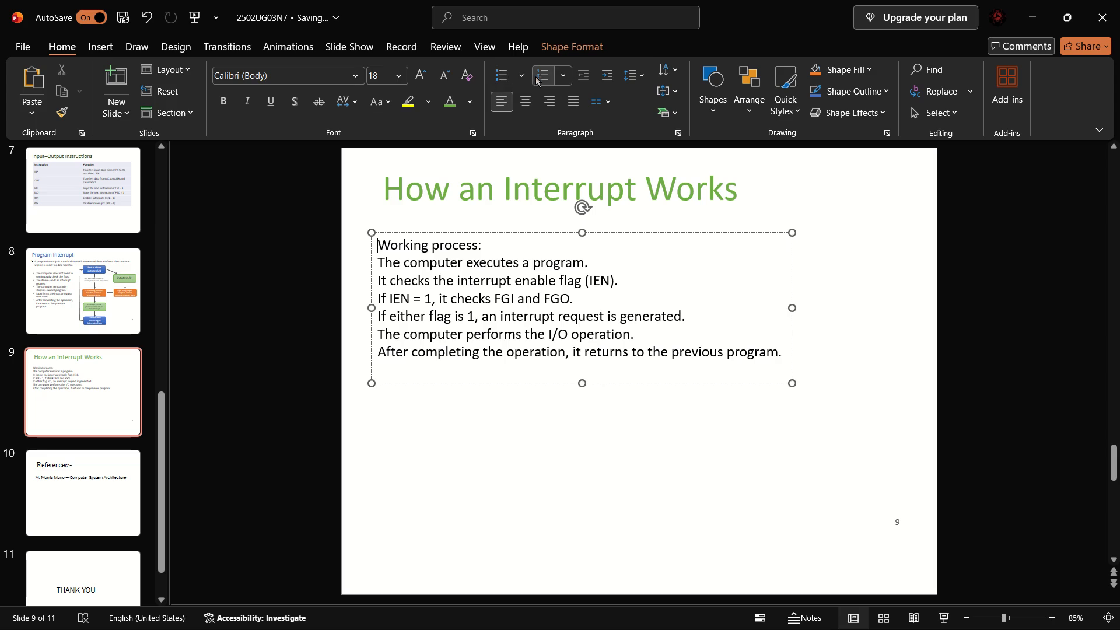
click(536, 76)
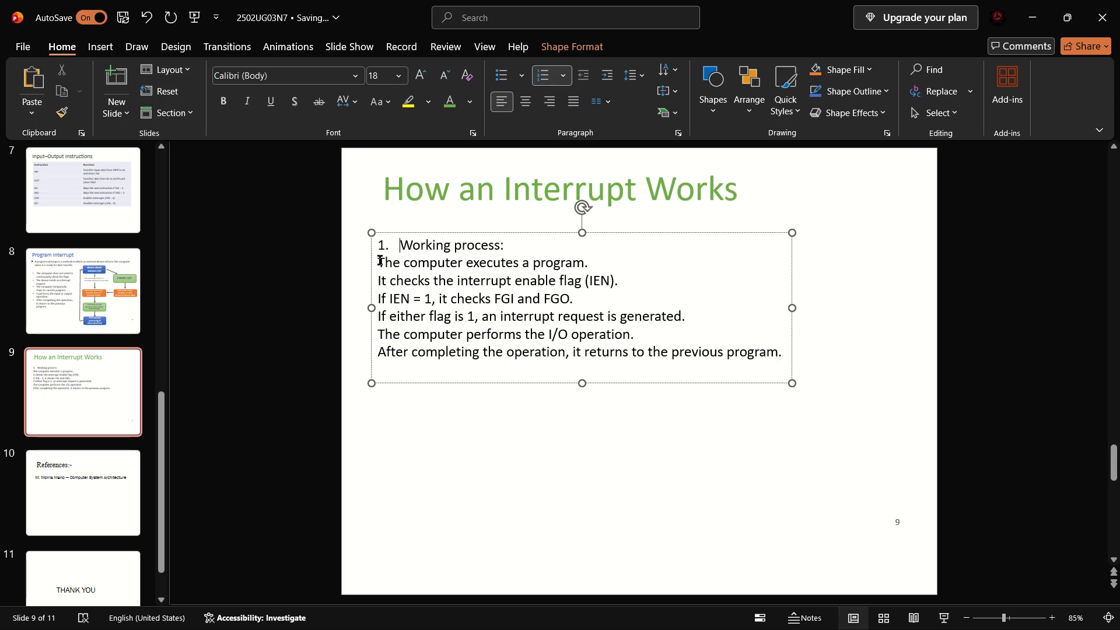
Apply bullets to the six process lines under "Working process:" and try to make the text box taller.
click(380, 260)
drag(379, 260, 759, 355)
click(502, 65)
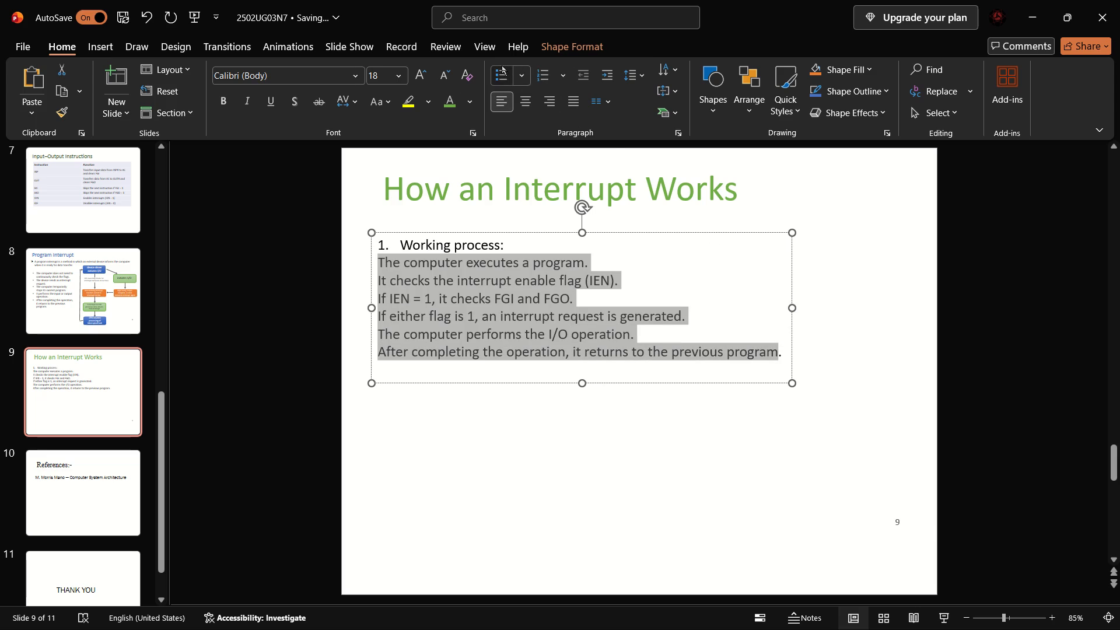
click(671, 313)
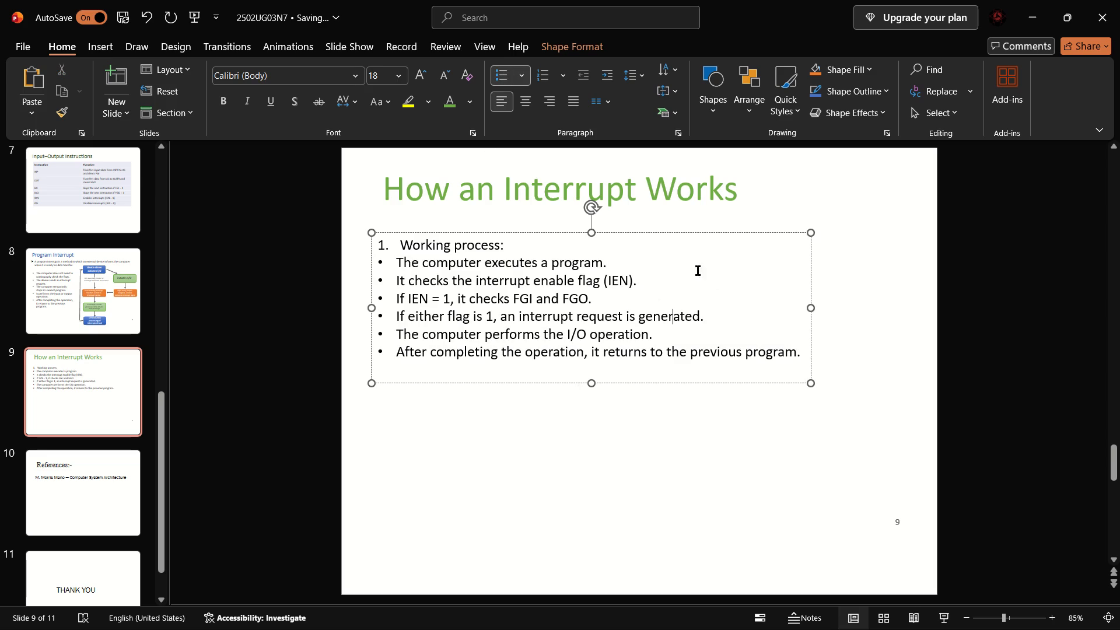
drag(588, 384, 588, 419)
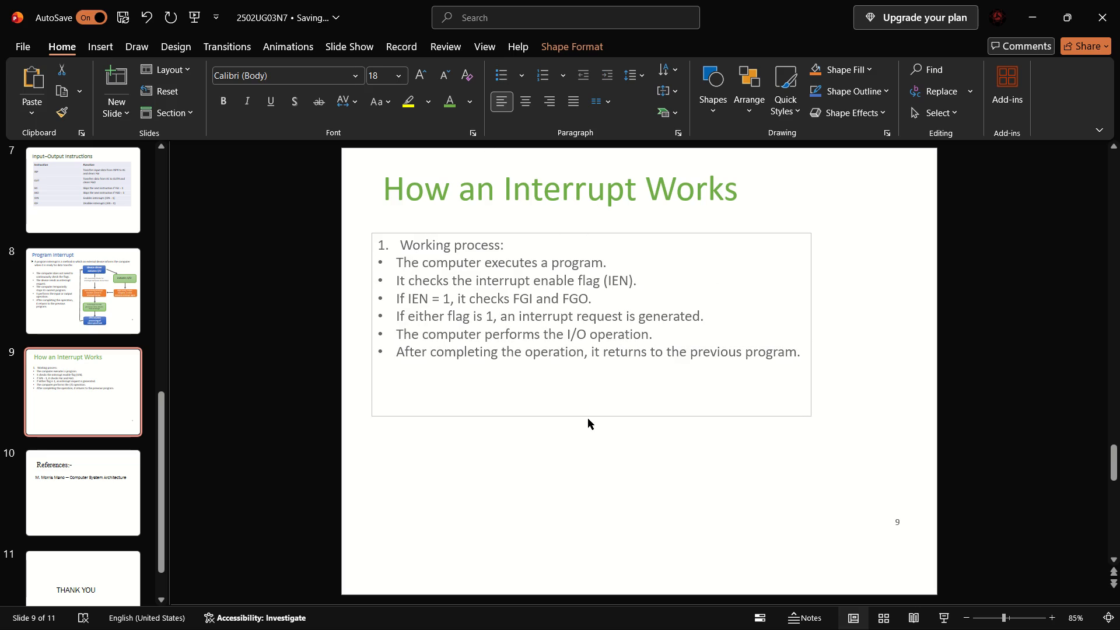
Delete the six bulleted process lines and their leftover bullet, keeping only the "Working process:" line.
click(562, 347)
key(ctrl+a)
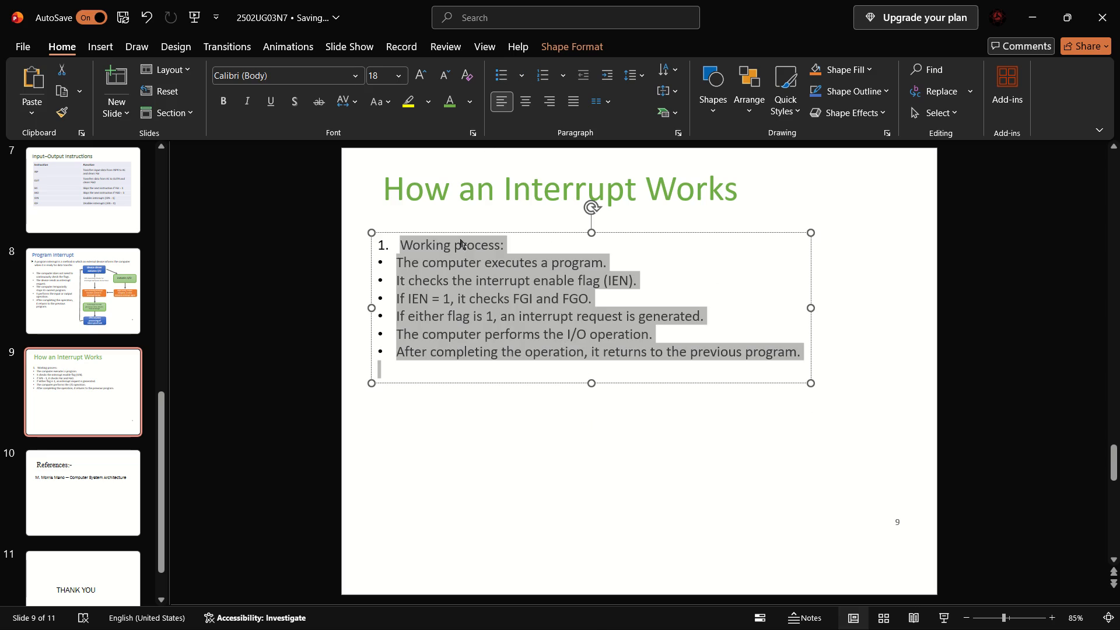
click(398, 264)
drag(397, 264, 792, 362)
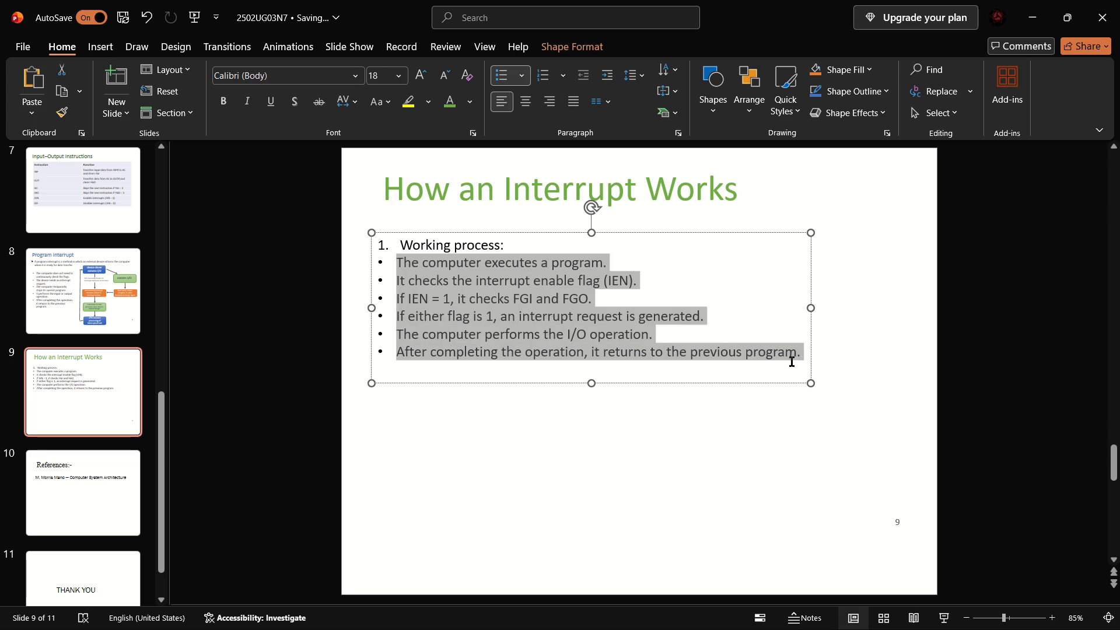
drag(792, 362, 793, 362)
key(space)
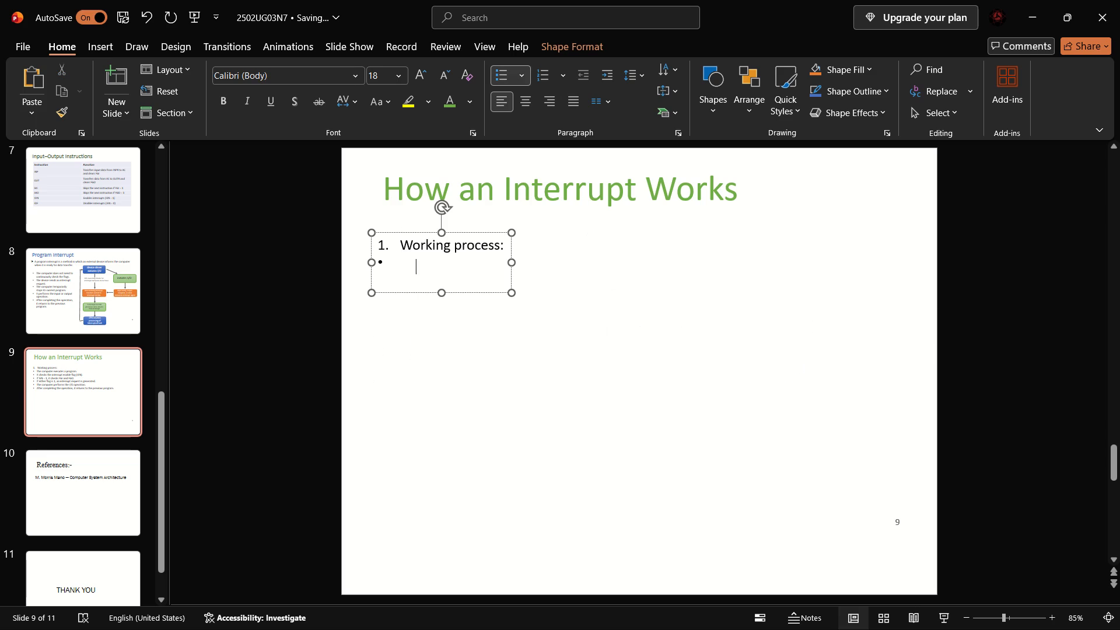
key(BackSpace)
key(BackSpace)
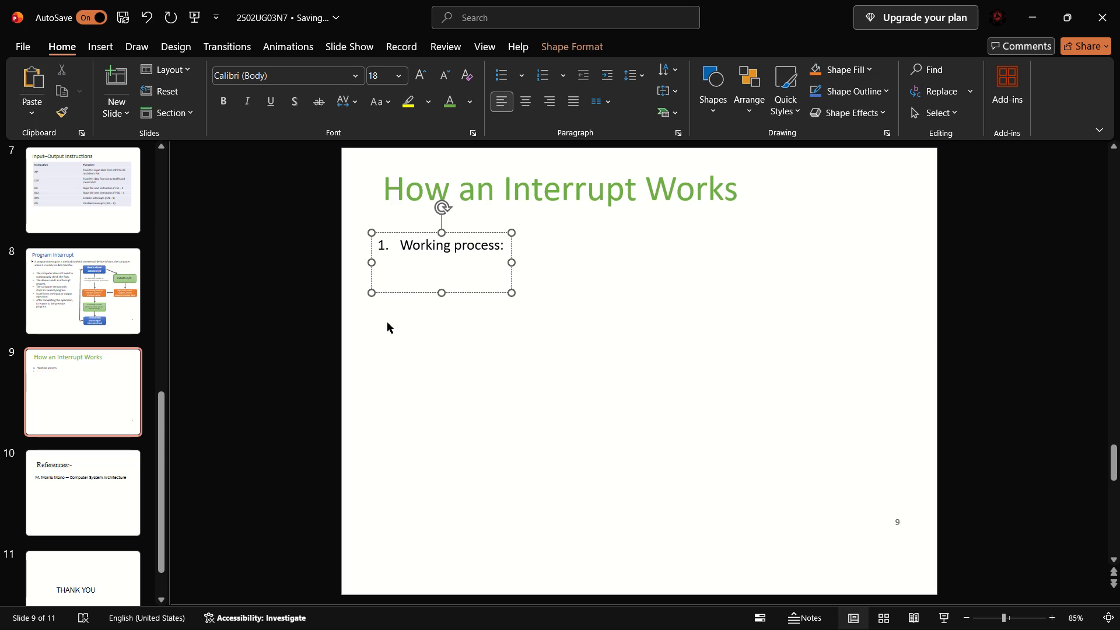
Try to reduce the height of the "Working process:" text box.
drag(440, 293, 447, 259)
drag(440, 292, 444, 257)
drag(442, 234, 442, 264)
drag(474, 231, 473, 209)
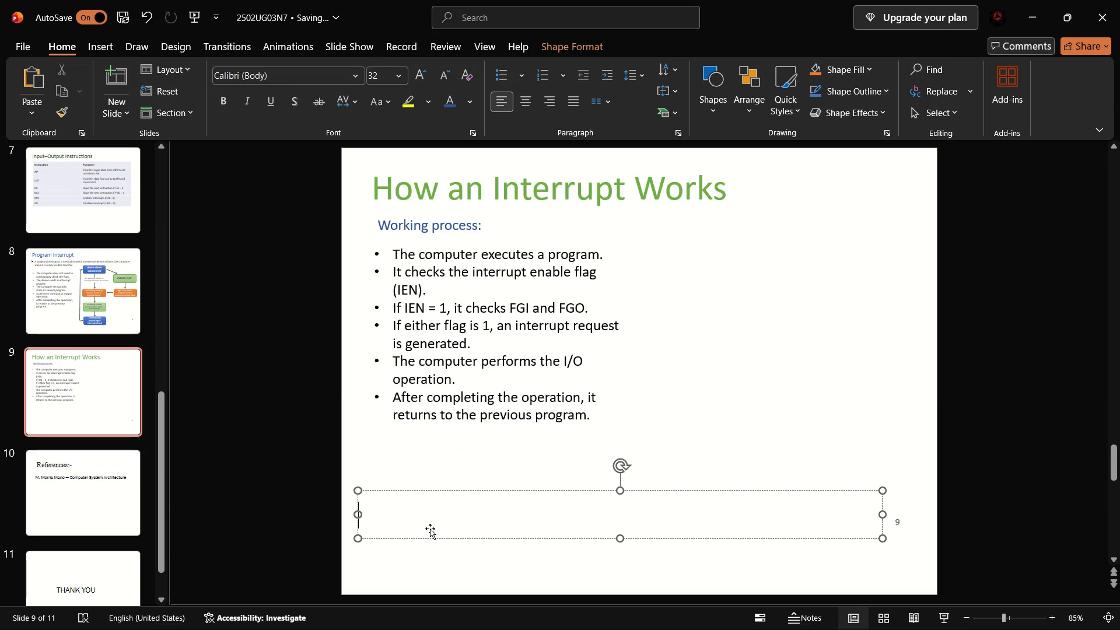
key(ctrl+v)
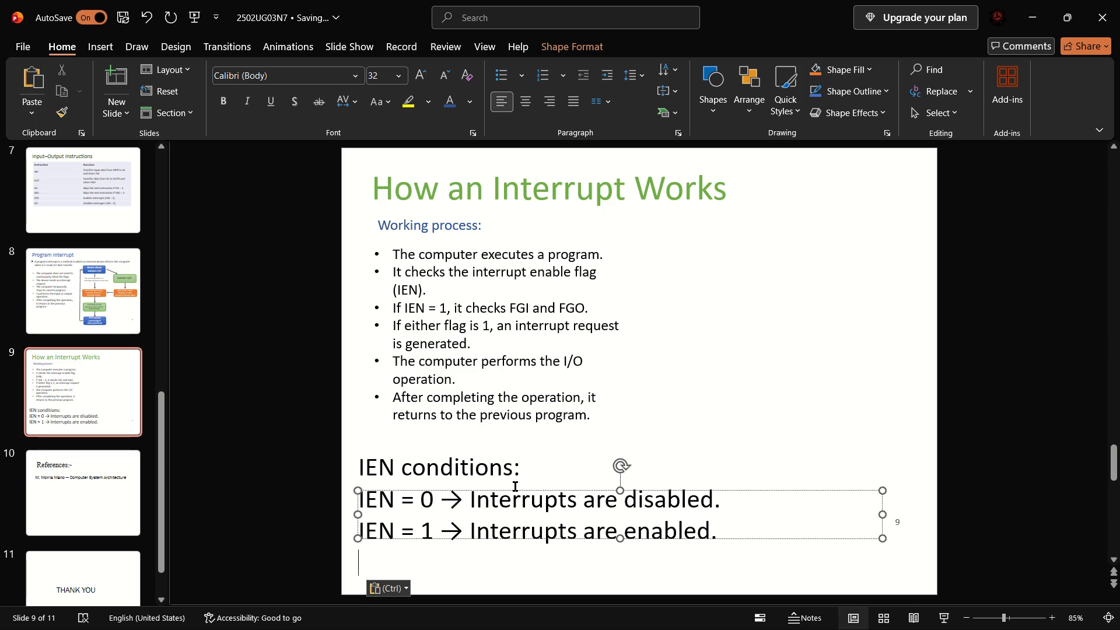
Set the font size of the whole "IEN conditions:" text to 14.
key(ctrl+a)
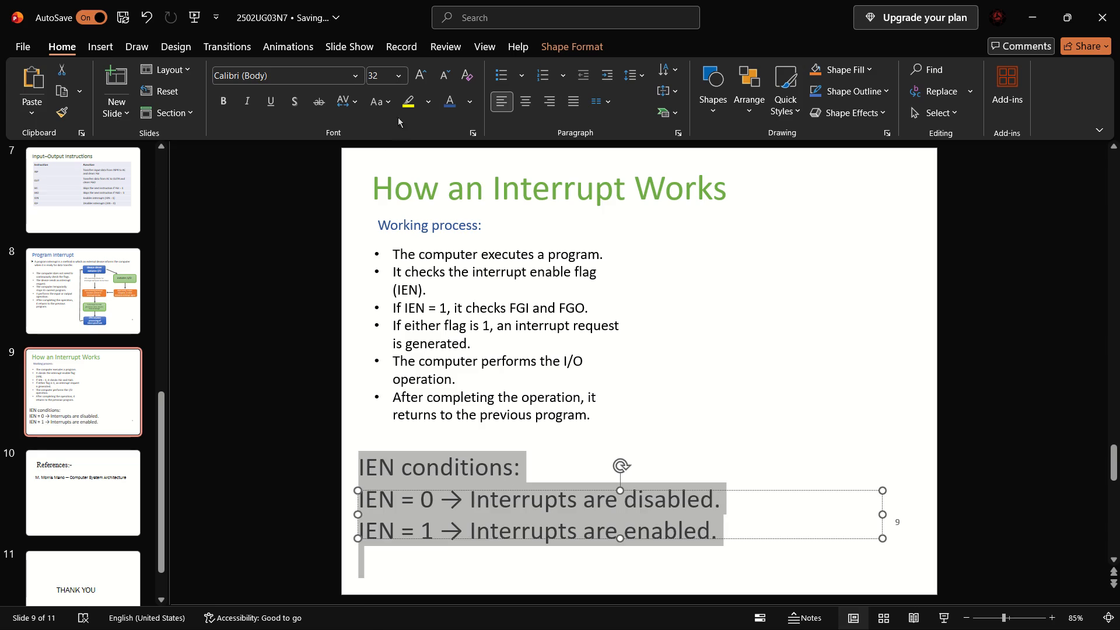
click(382, 79)
key(1)
key(4)
key(Return)
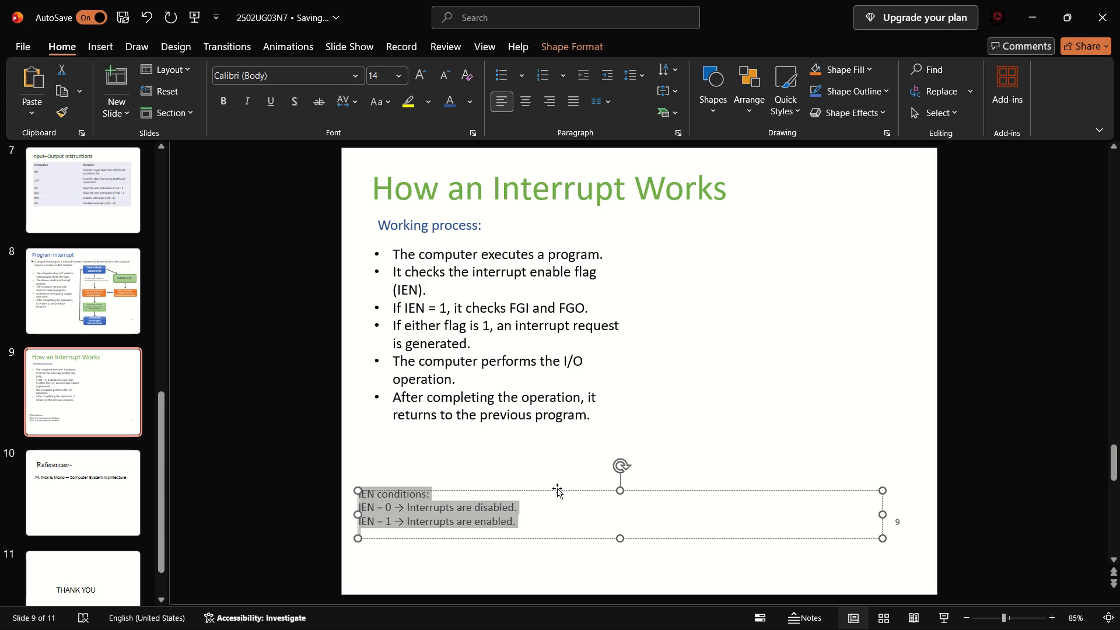
Move the "IEN conditions:" text box up and slightly right, close beneath the bulleted list.
drag(558, 489, 578, 442)
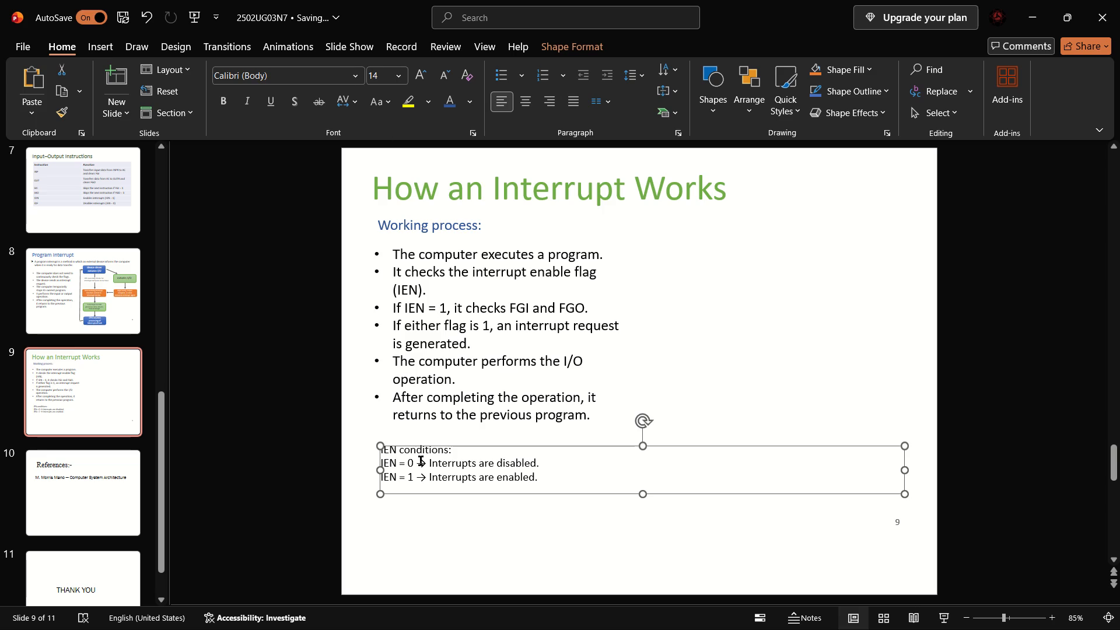
Apply bullets to the "IEN = 0" and "IEN = 1" lines under "IEN conditions:".
click(446, 456)
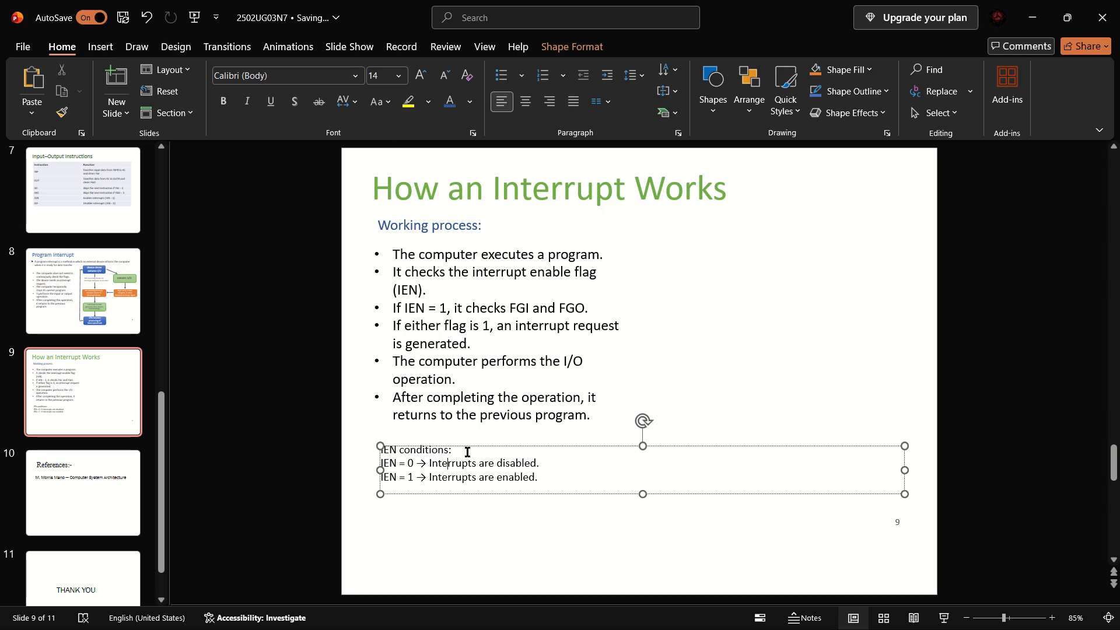
click(542, 476)
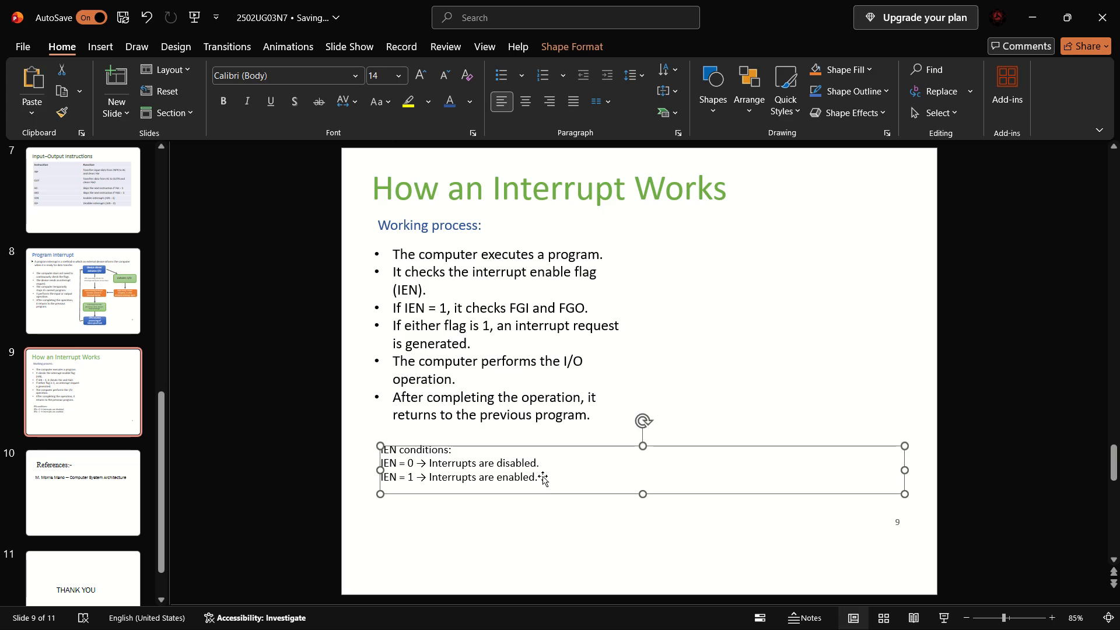
drag(537, 477, 396, 460)
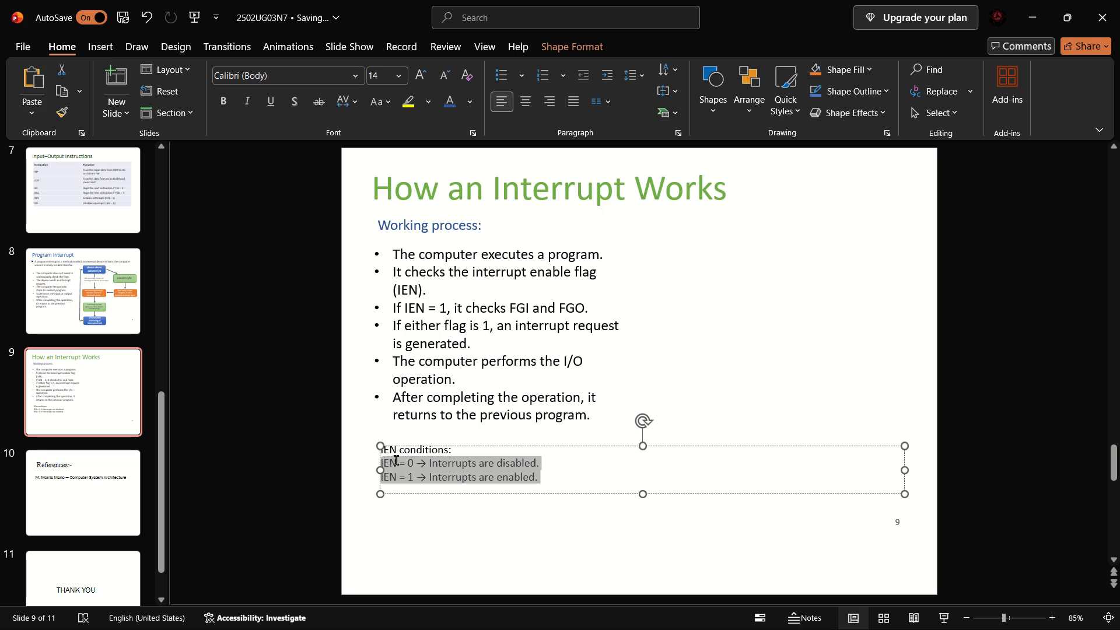
drag(396, 460, 385, 461)
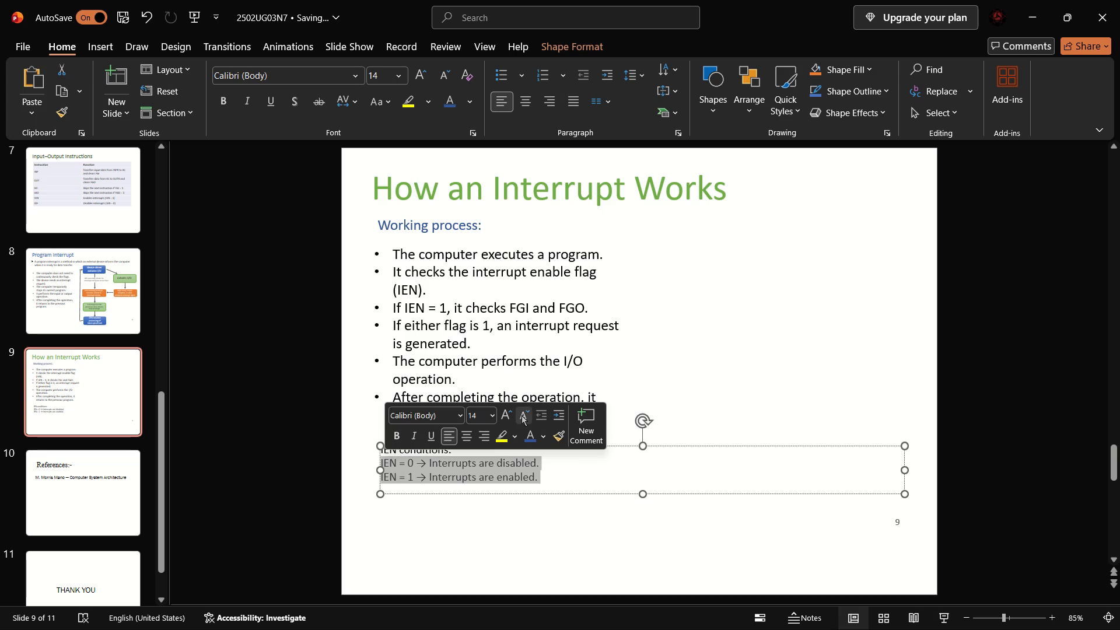
click(499, 73)
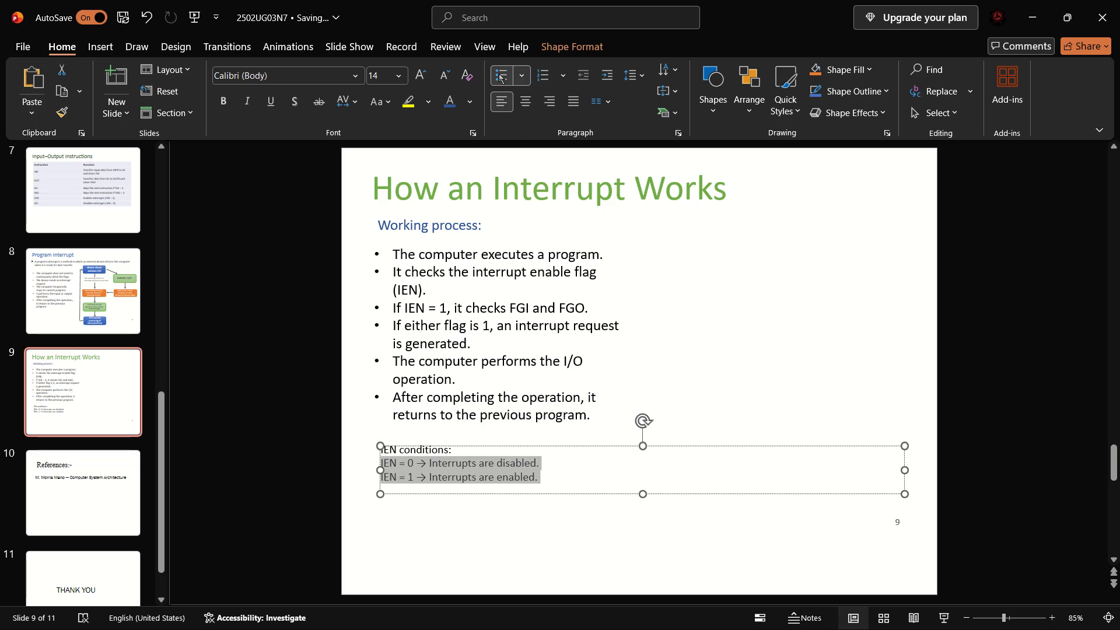
Narrow the "IEN conditions:" text box so that it closely fits its text.
click(571, 390)
click(464, 473)
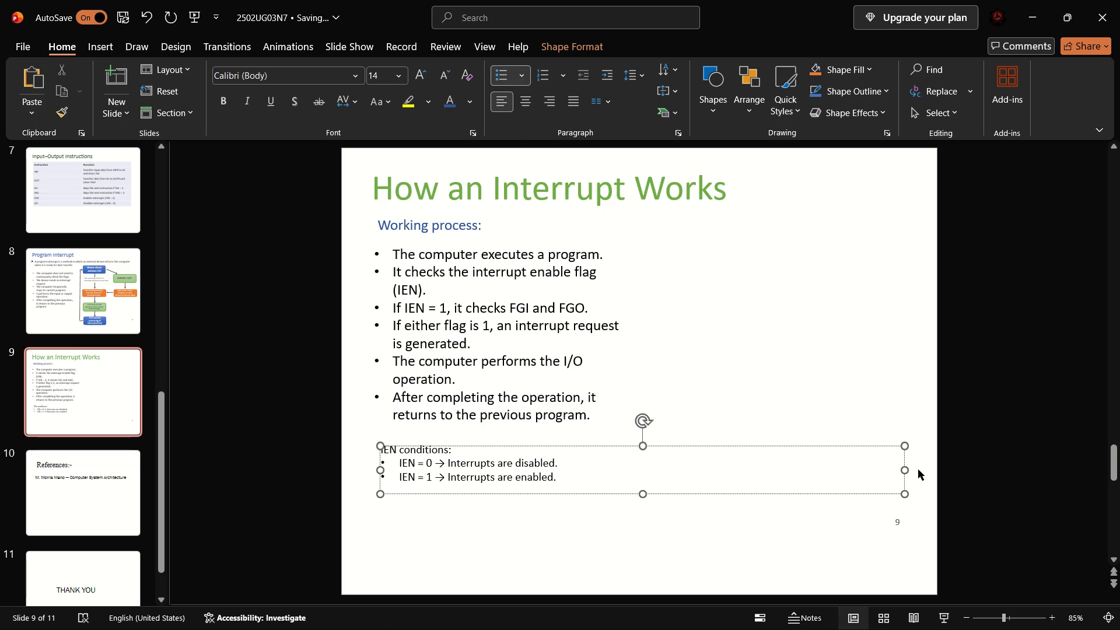
drag(905, 470, 577, 474)
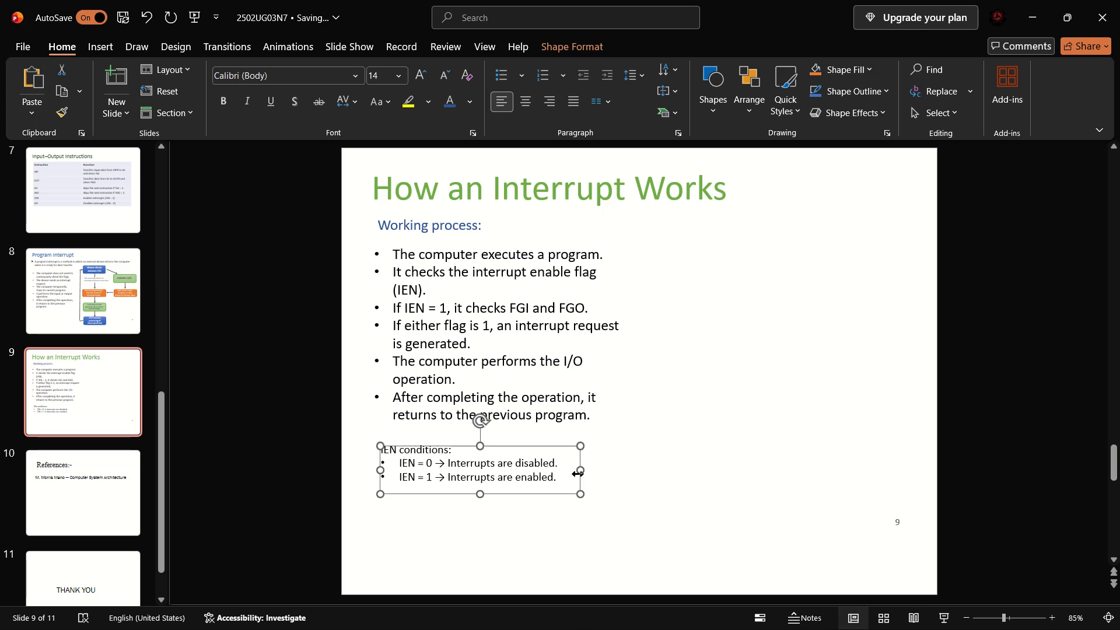
Indent the "IEN conditions:" heading with five leading spaces.
click(383, 456)
click(397, 470)
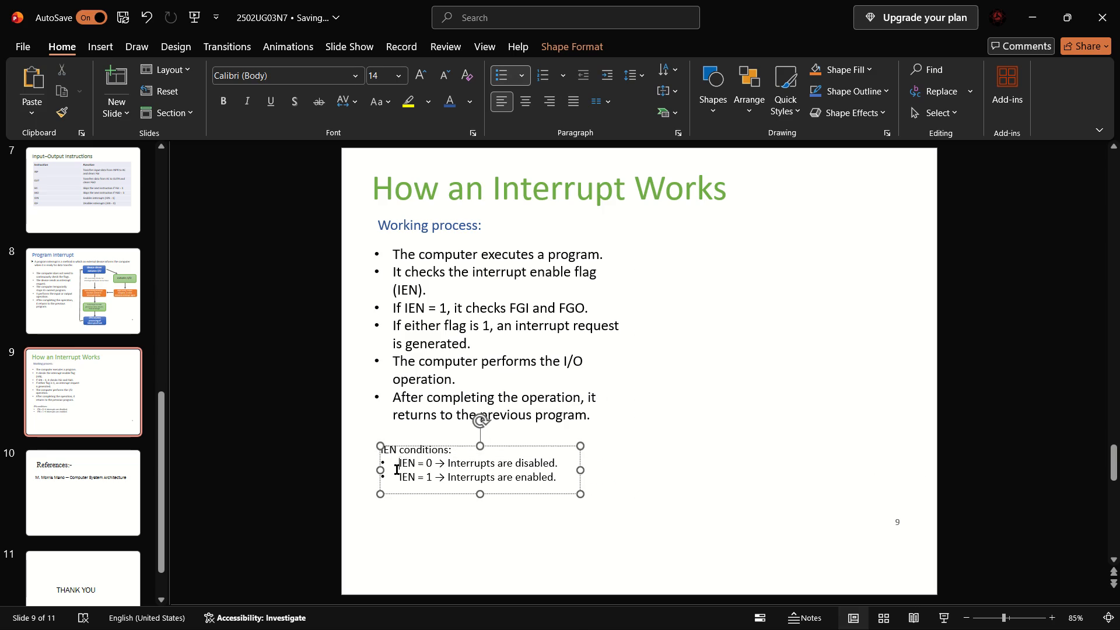
key(Left)
key(Left)
key(Left)
key(Left)
key(Left)
key(Left)
key(Left)
key(Left)
key(Left)
key(Left)
key(Left)
key(Left)
key(Left)
key(Left)
key(Left)
key(Left)
key(Left)
key(Left)
key(space)
key(space)
key(space)
key(space)
key(space)
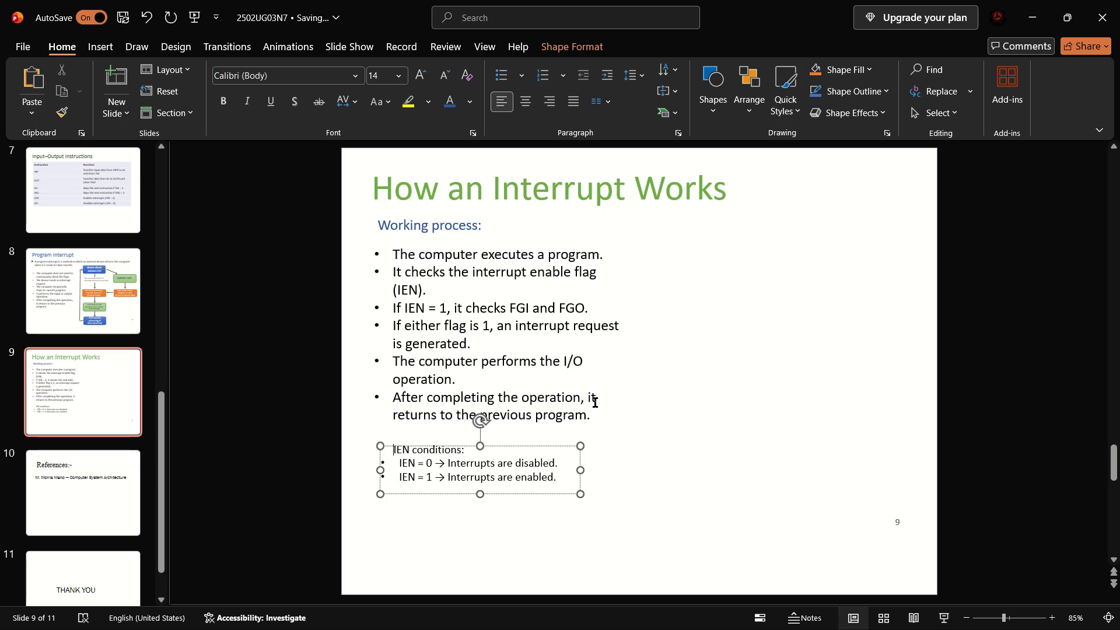
click(663, 383)
Insert a rounded rectangle beside the working-process list and size it to about 2.75" wide and 0.4" high.
click(702, 81)
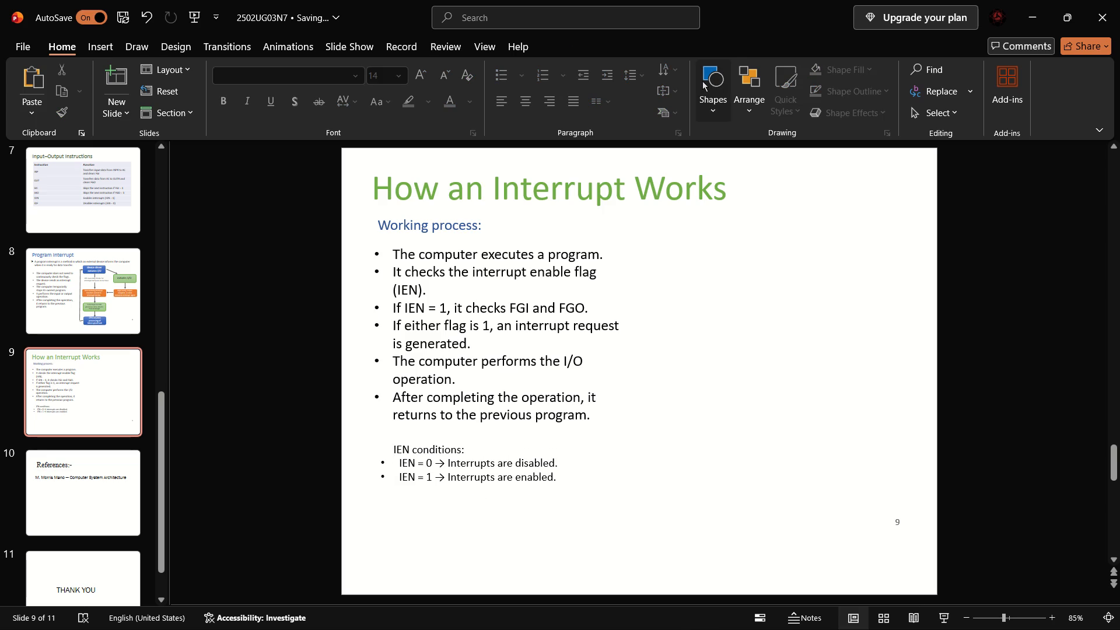
click(799, 151)
click(717, 223)
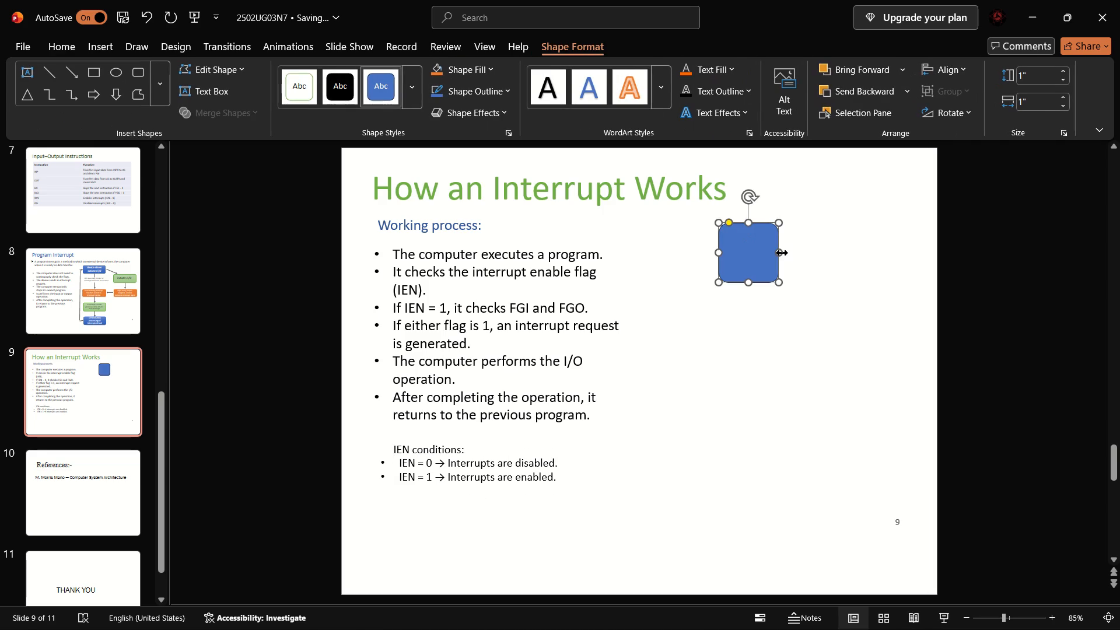
drag(782, 253, 890, 228)
drag(715, 252, 711, 249)
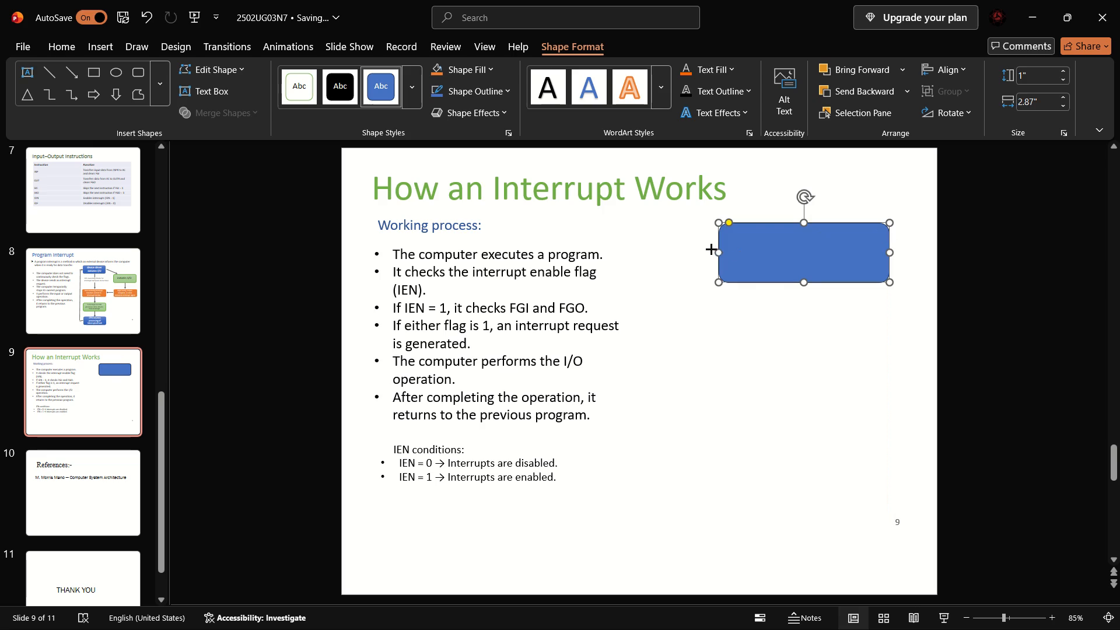
drag(711, 249, 661, 232)
drag(778, 281, 778, 254)
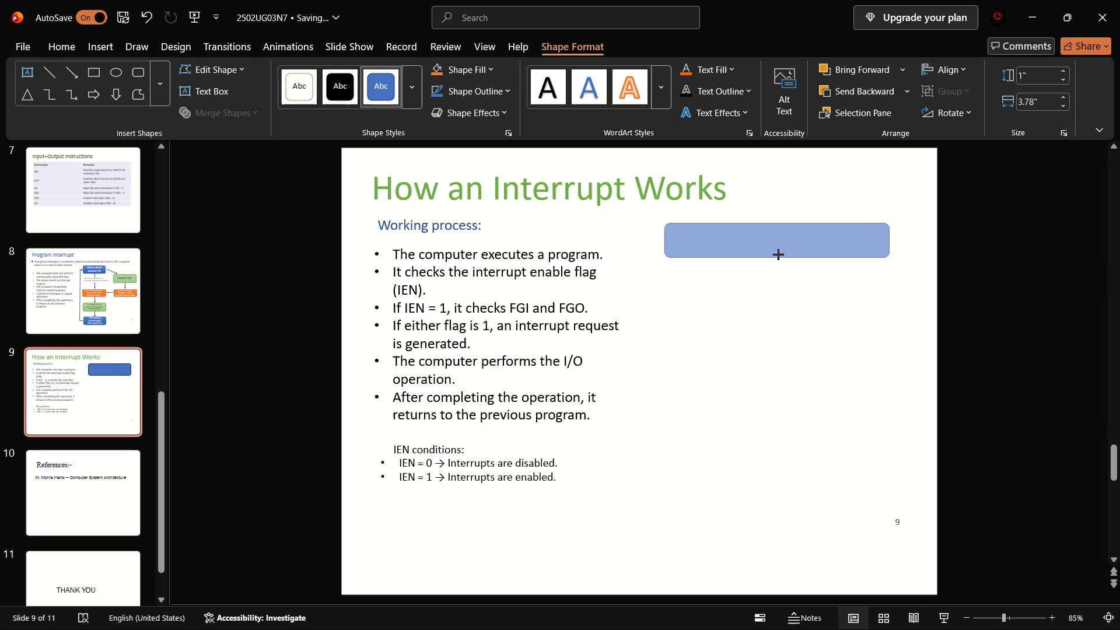
drag(778, 254, 778, 250)
drag(886, 232, 828, 235)
Move the rounded rectangle further right and slightly up, just below the end of the slide title.
drag(759, 223, 776, 220)
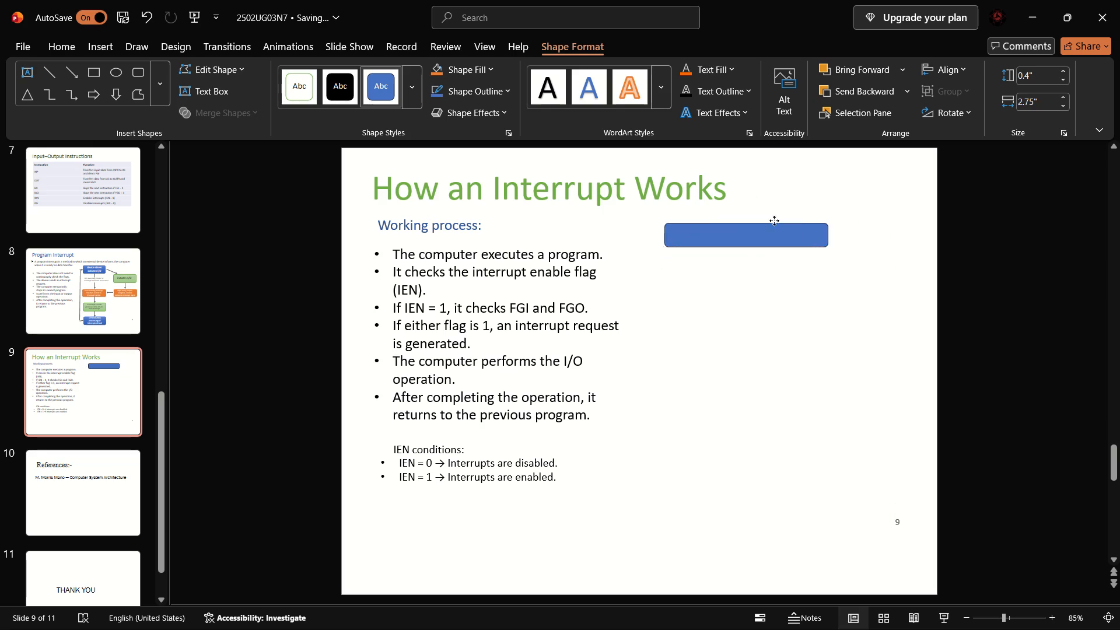
drag(776, 220, 808, 218)
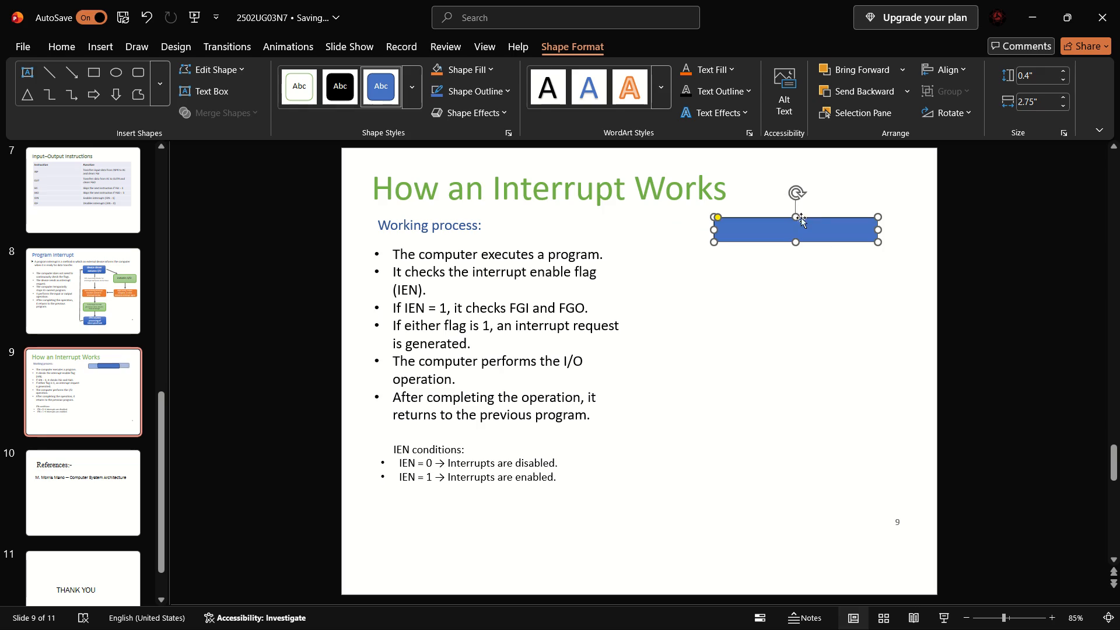
click(639, 228)
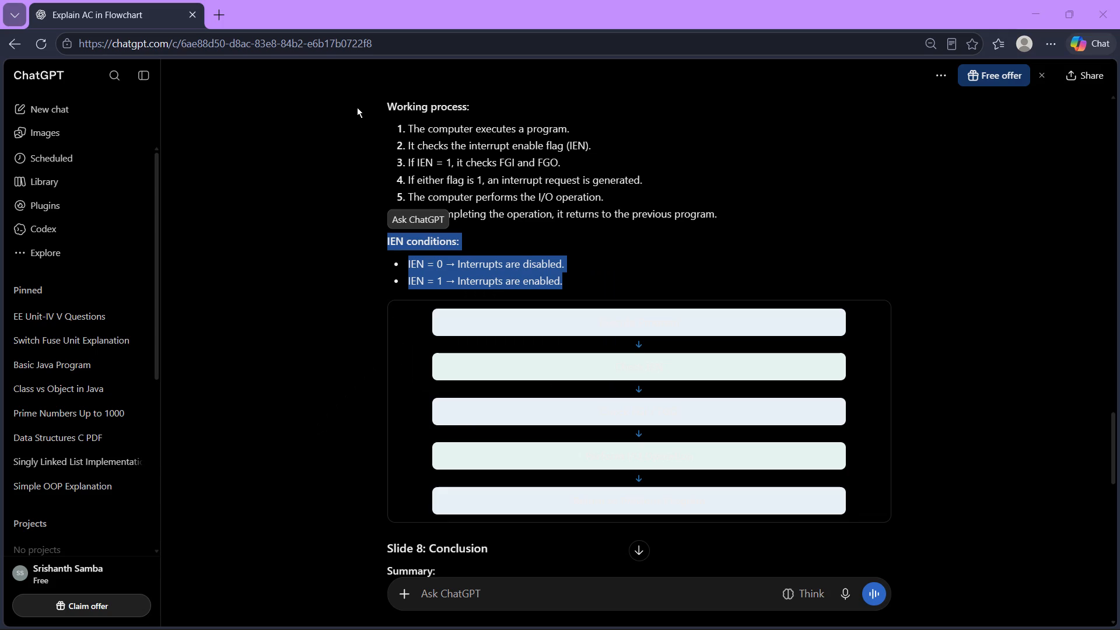
Switch to ChatGPT and copy the "Execute Program" text from the first box of the interrupt flowchart.
double_click(674, 317)
drag(674, 317, 587, 320)
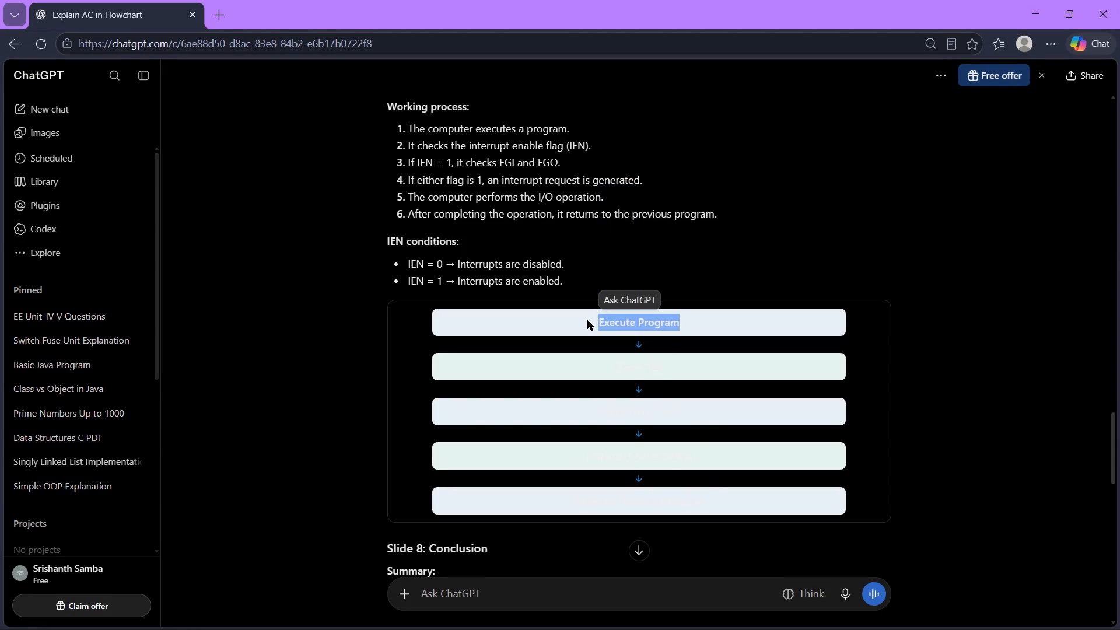
key(ctrl+a)
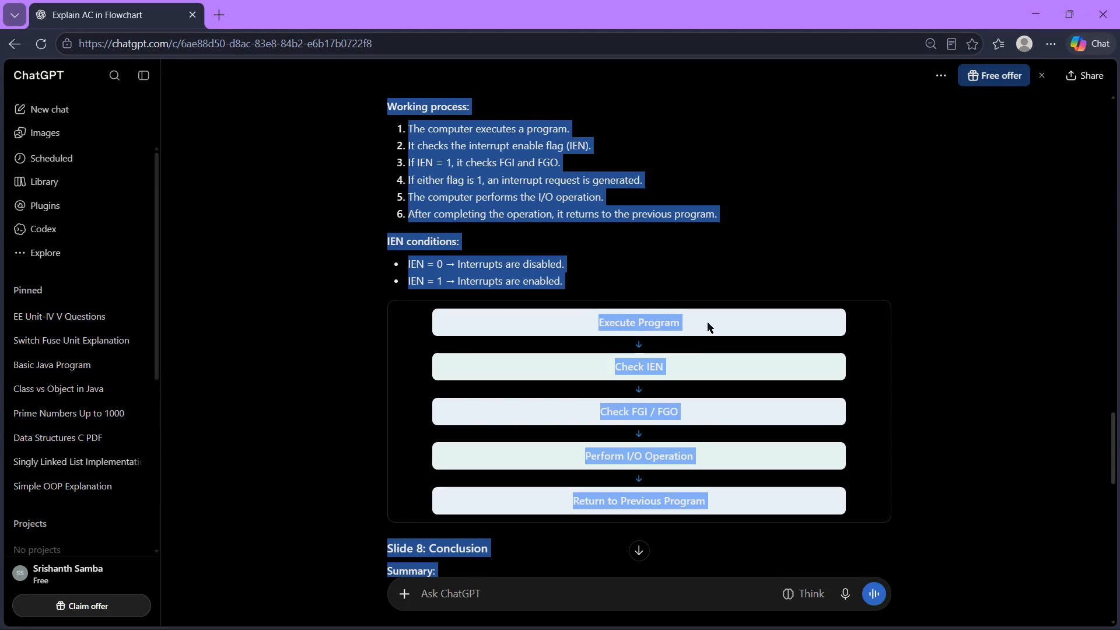
click(708, 323)
drag(682, 316, 454, 321)
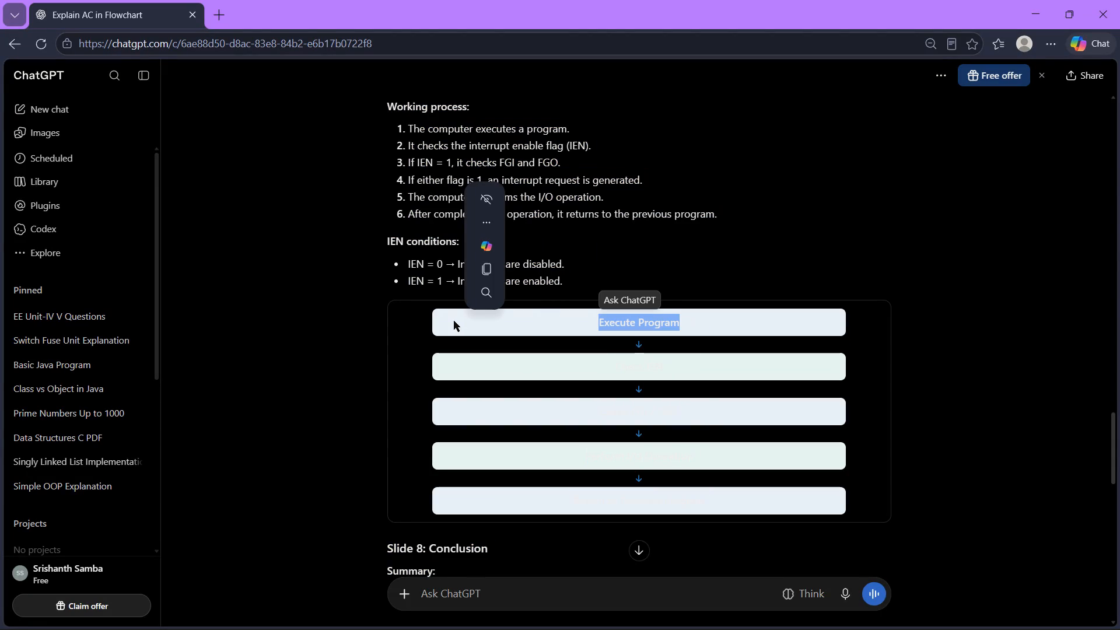
key(ctrl+c)
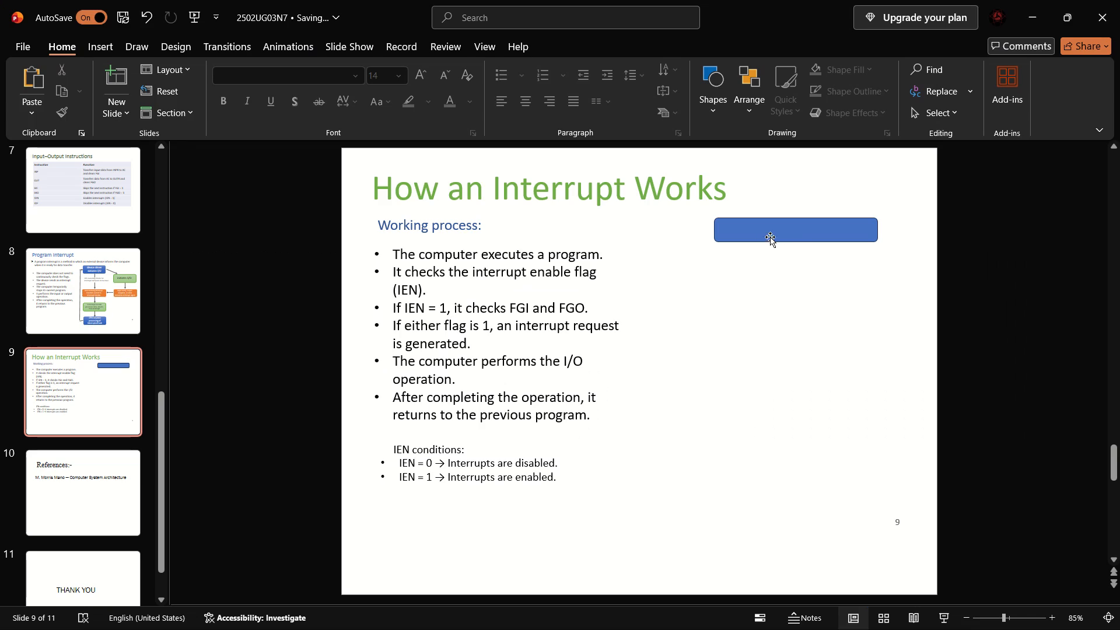
Back in PowerPoint, apply the light green theme style from the fourth row of styles to the rounded rectangle.
click(791, 230)
double_click(791, 230)
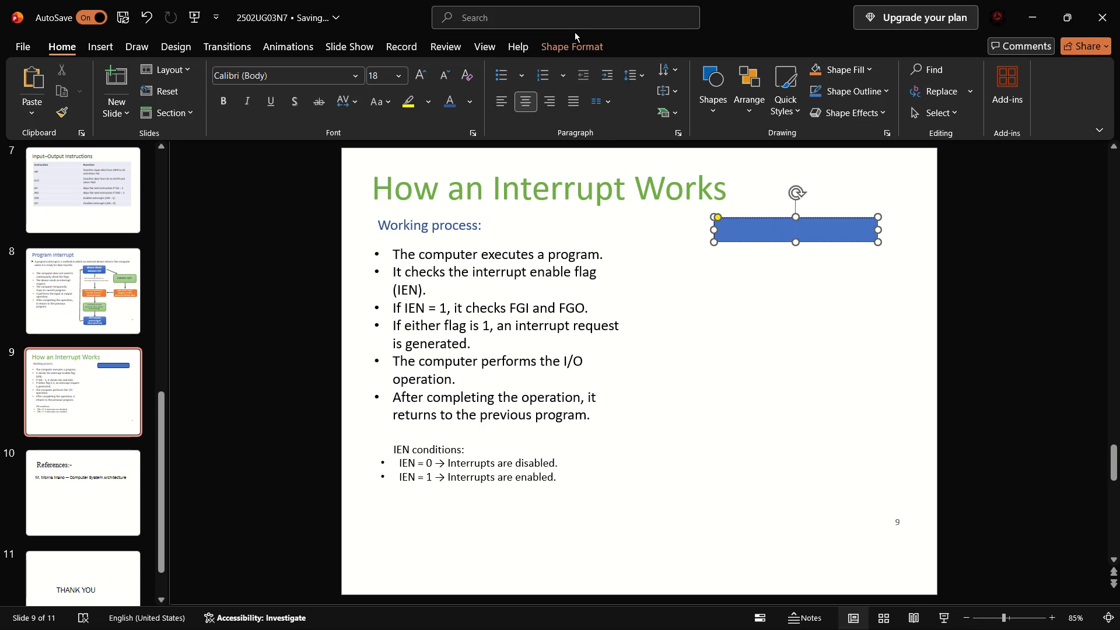
click(578, 49)
click(411, 94)
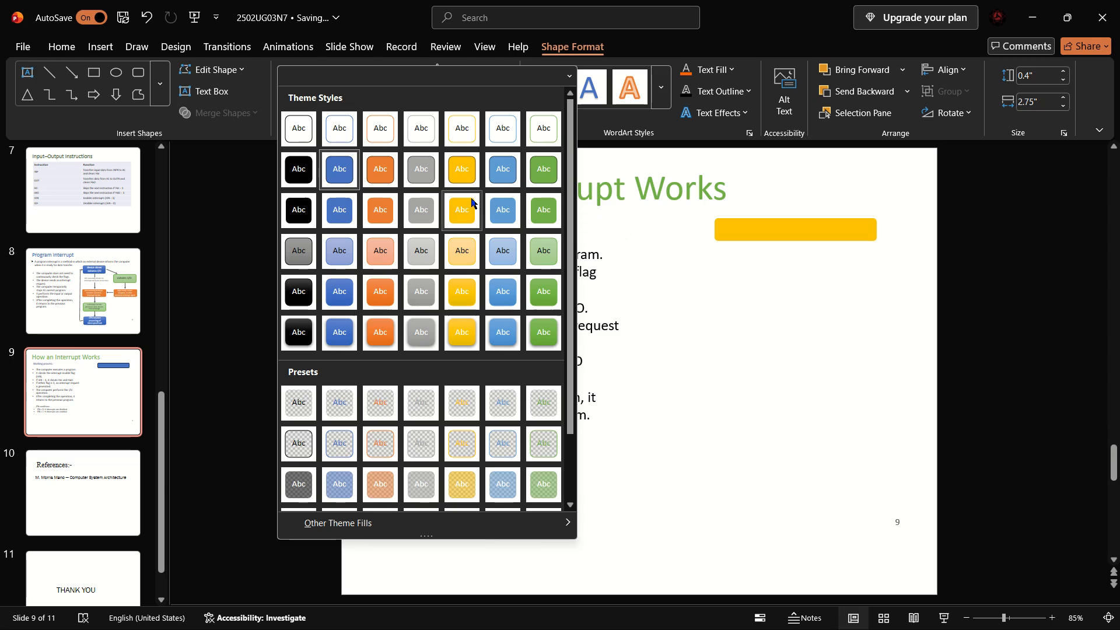
click(554, 244)
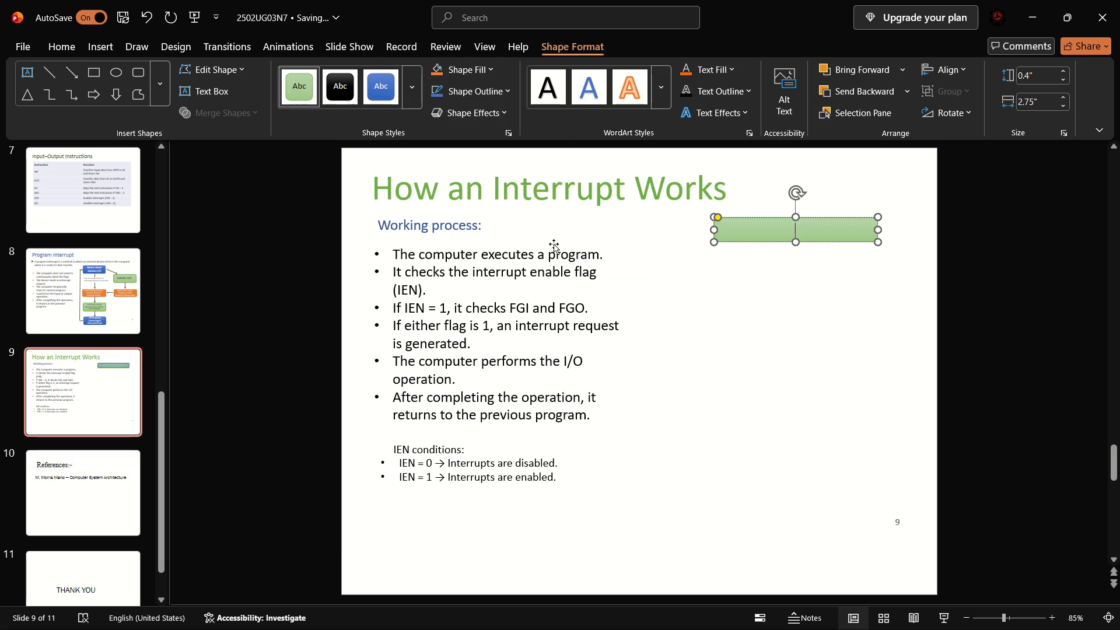
Open the theme style choices for the rounded rectangle again.
click(402, 84)
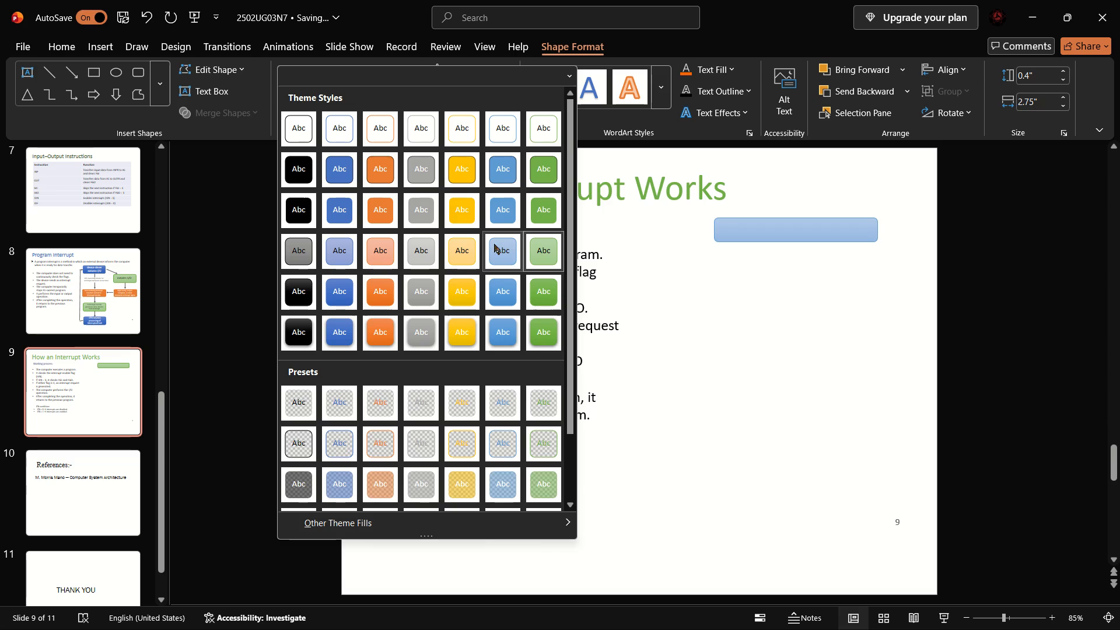
Apply the light blue theme style from the fourth row of styles to the rounded rectangle and deselect it.
click(496, 246)
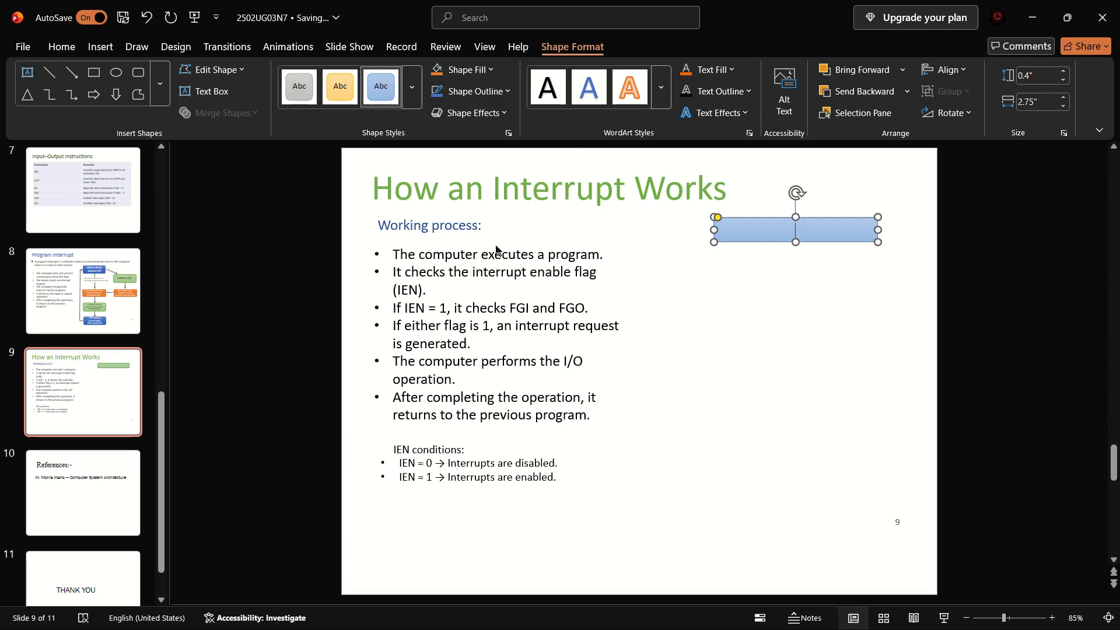
click(672, 325)
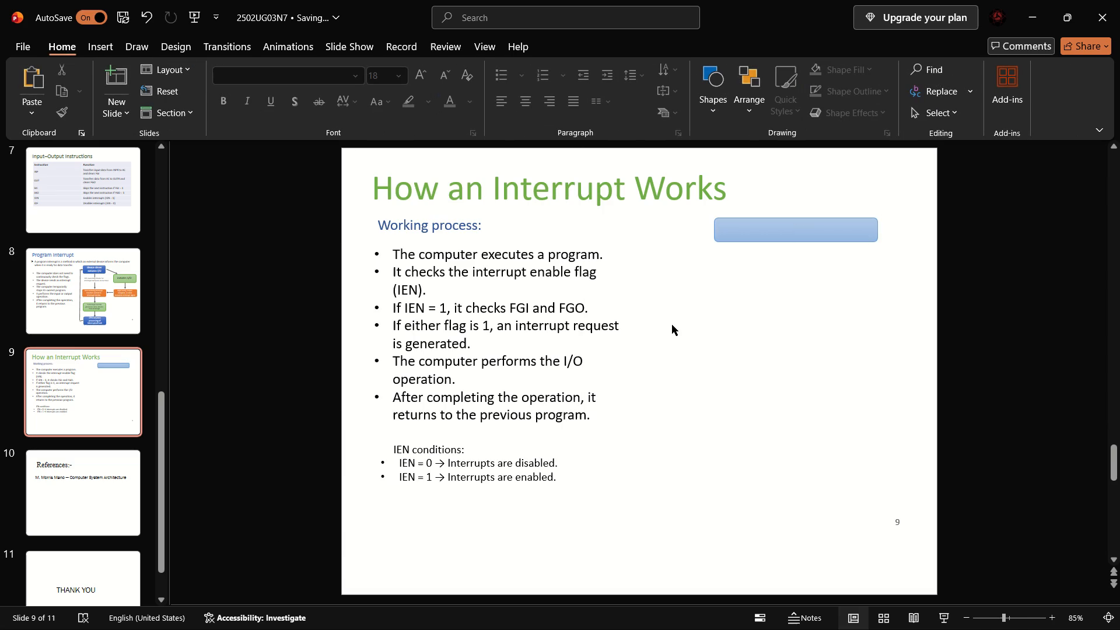
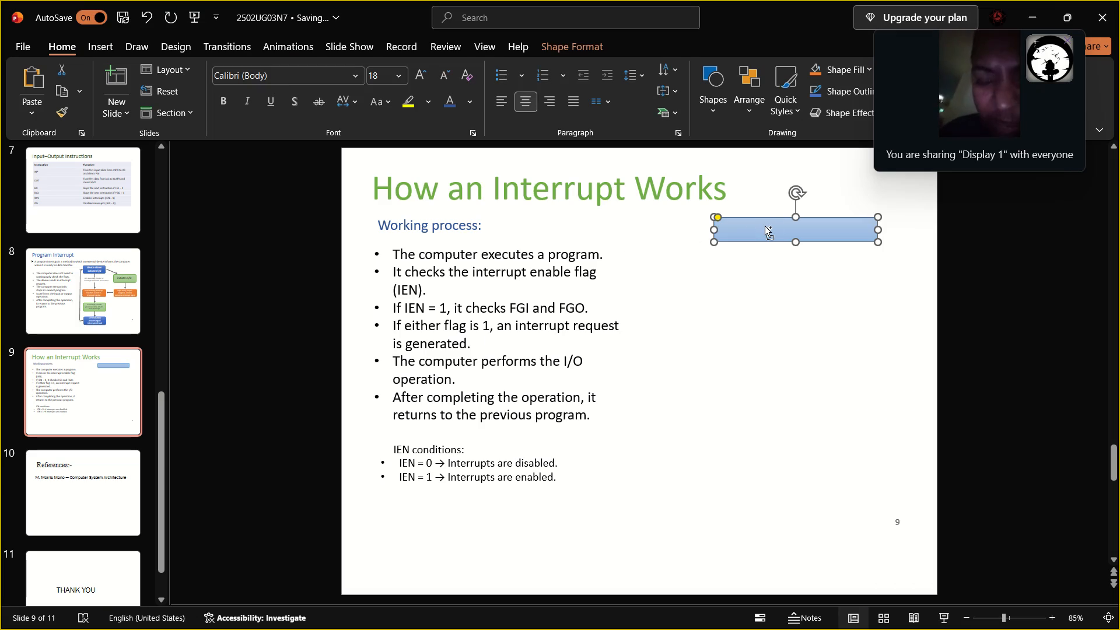
key(ctrl+v)
click(770, 269)
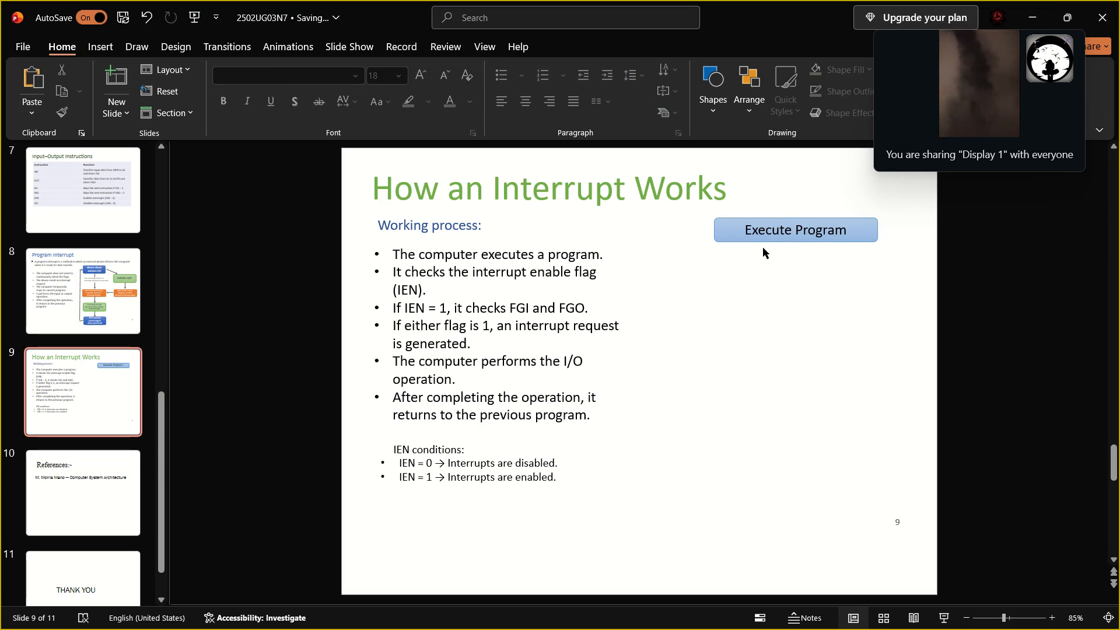
click(741, 252)
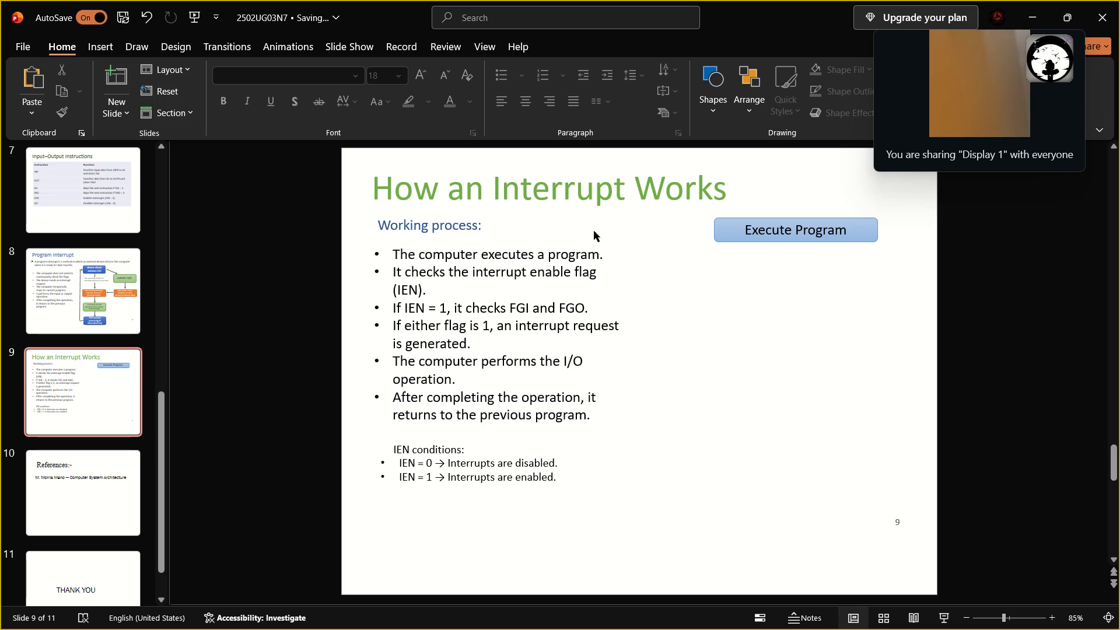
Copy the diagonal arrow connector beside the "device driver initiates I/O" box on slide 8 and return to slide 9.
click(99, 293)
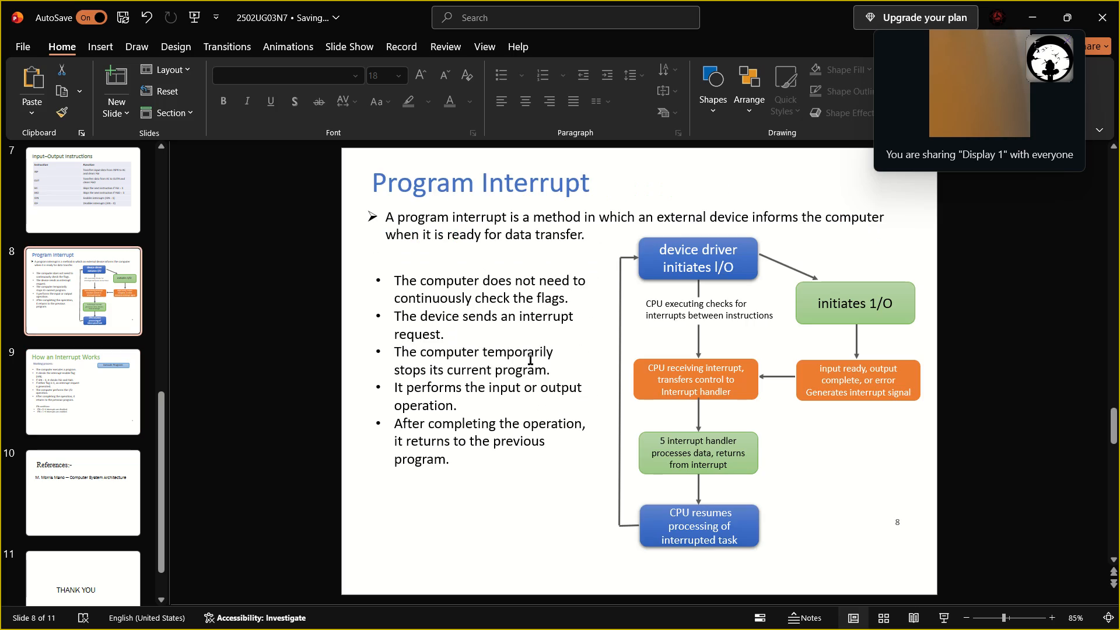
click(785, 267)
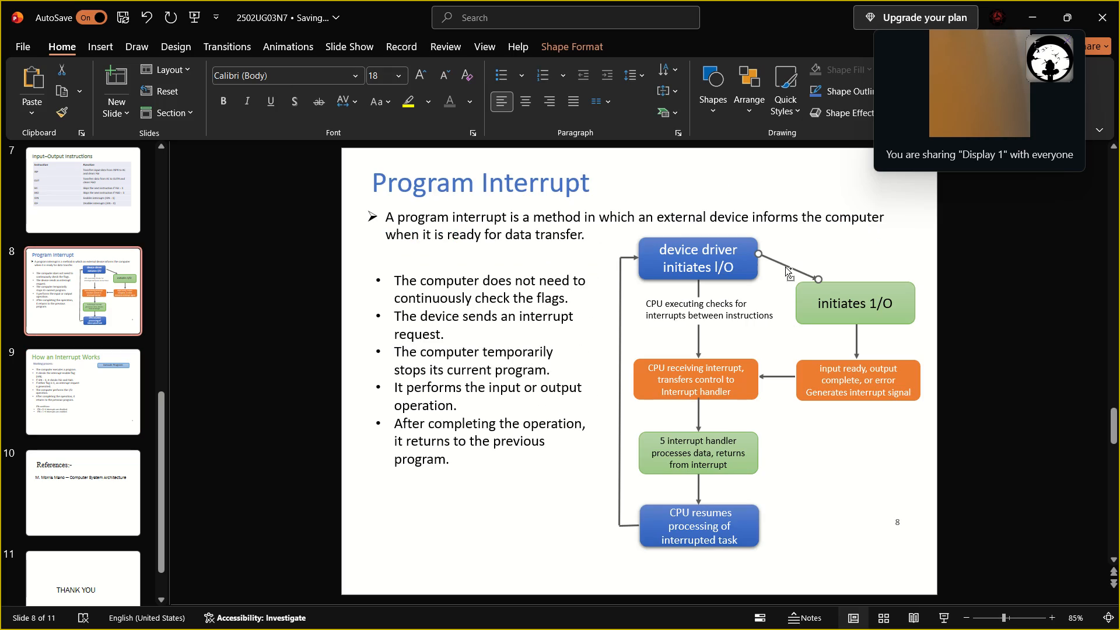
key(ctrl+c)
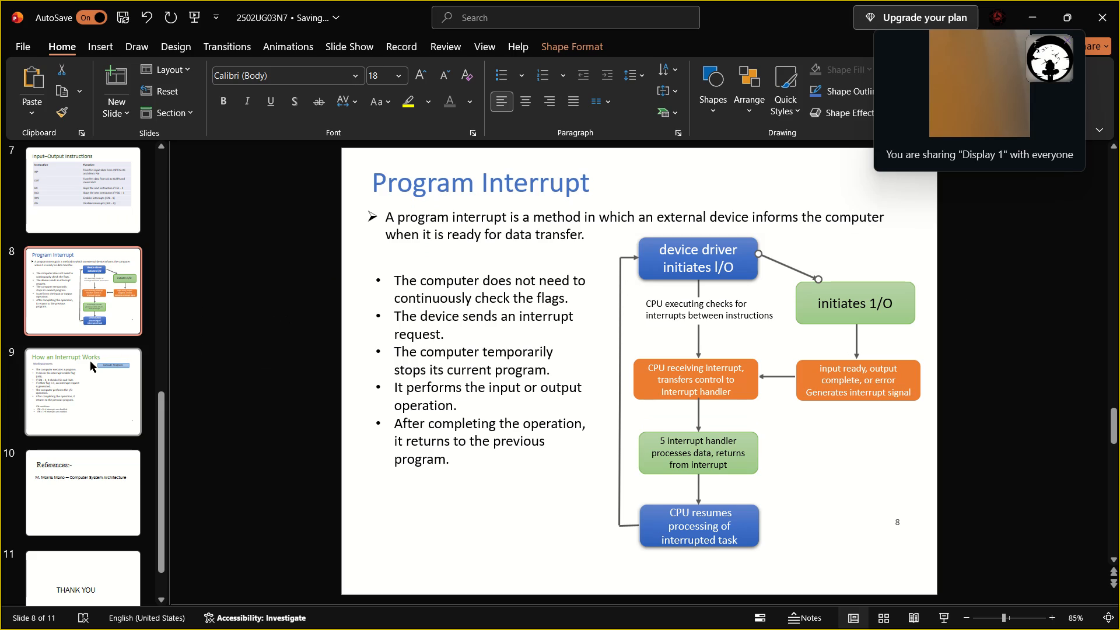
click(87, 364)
Duplicate the "Execute Program" box twice and place the two copies beneath it in a vertical column.
click(715, 230)
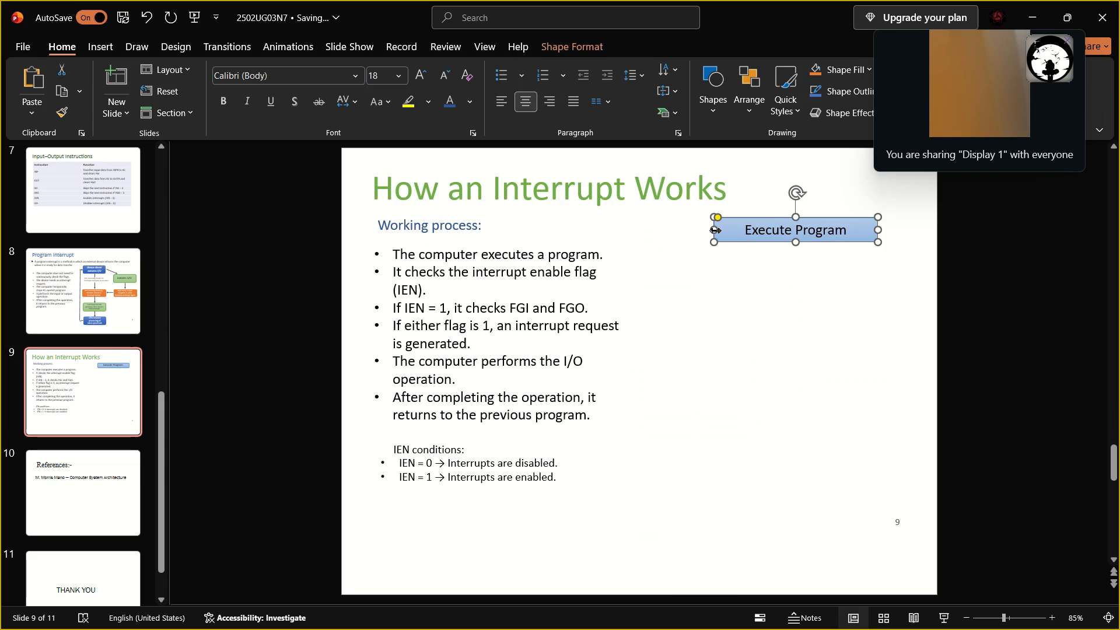
key(ctrl+c)
click(713, 277)
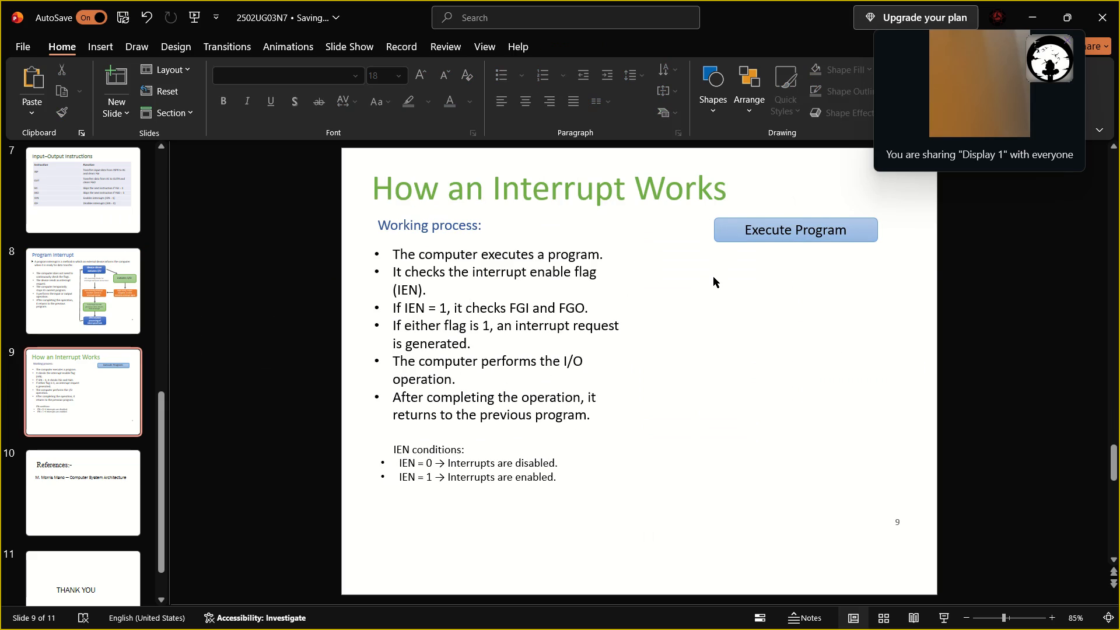
key(ctrl+v)
key(ctrl+v)
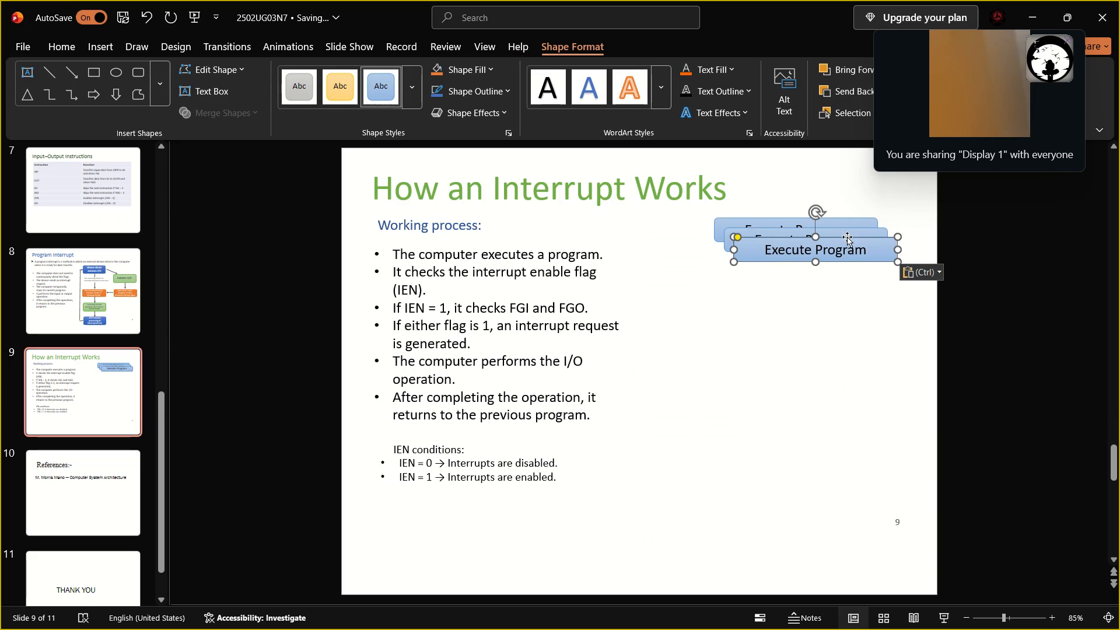
drag(847, 237, 832, 314)
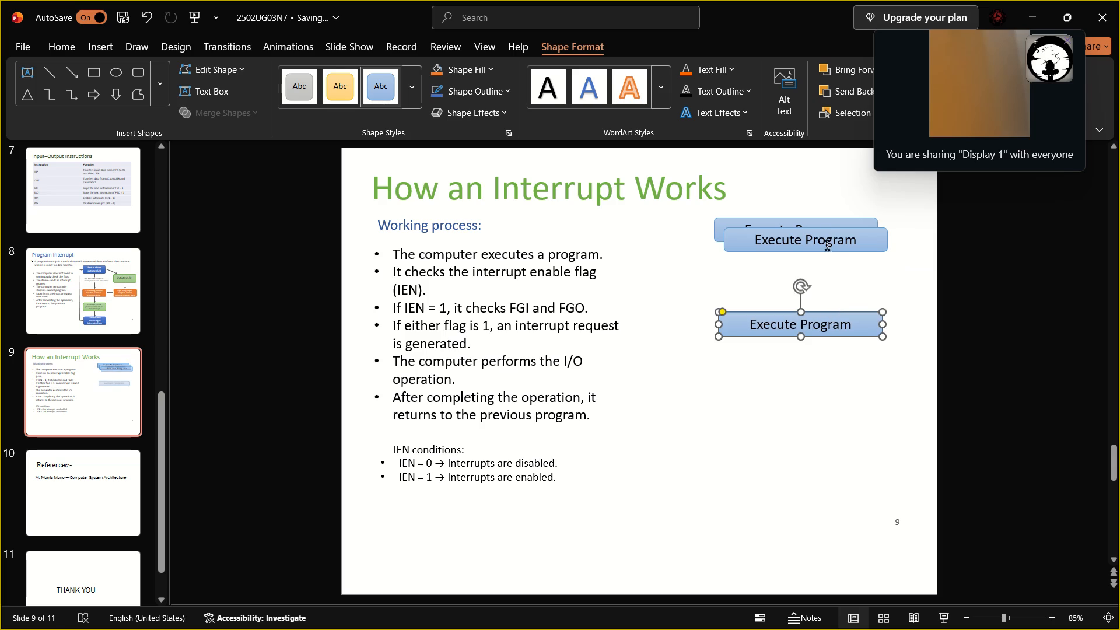
click(821, 233)
drag(821, 228, 813, 271)
drag(804, 310, 803, 320)
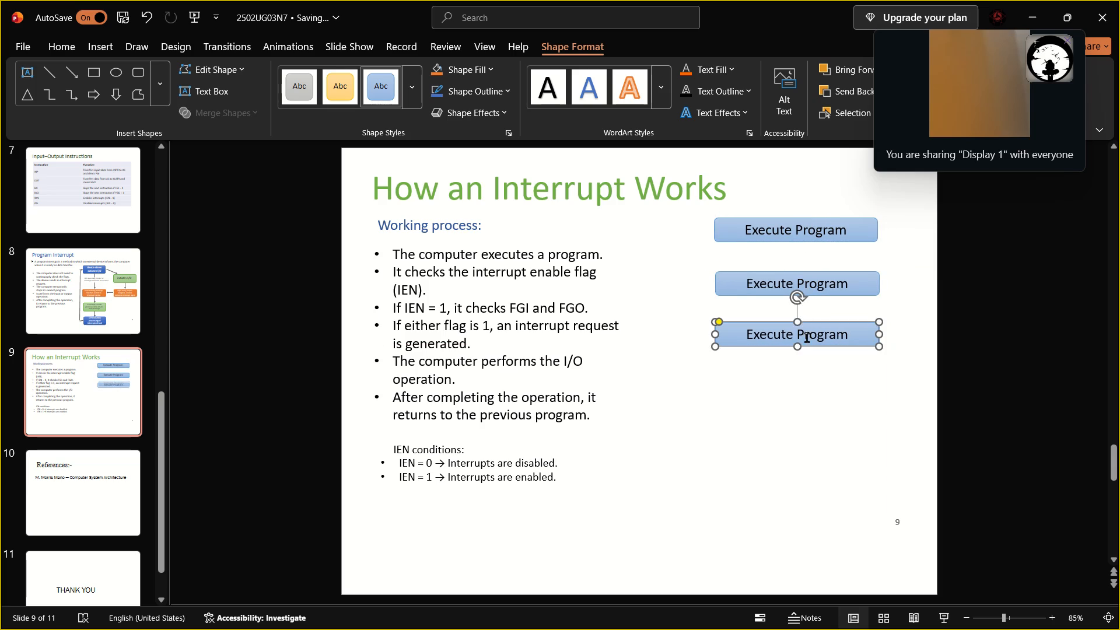
Paste three more copies of the "Execute Program" box and stack them below the existing ones, making a column of six boxes.
click(805, 380)
key(ctrl+v)
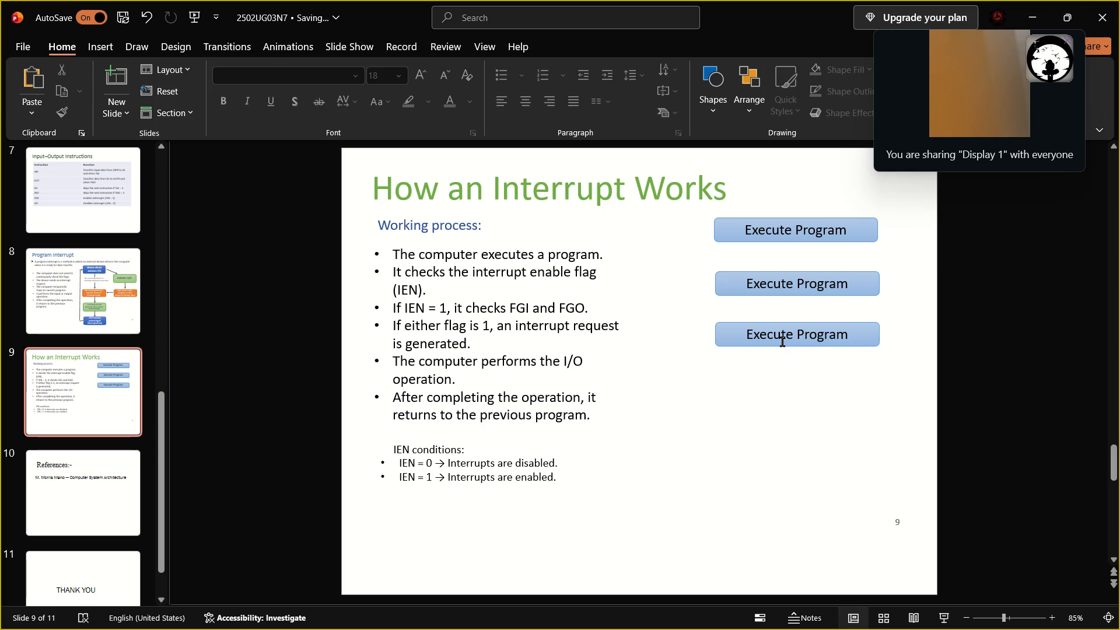
key(ctrl+v)
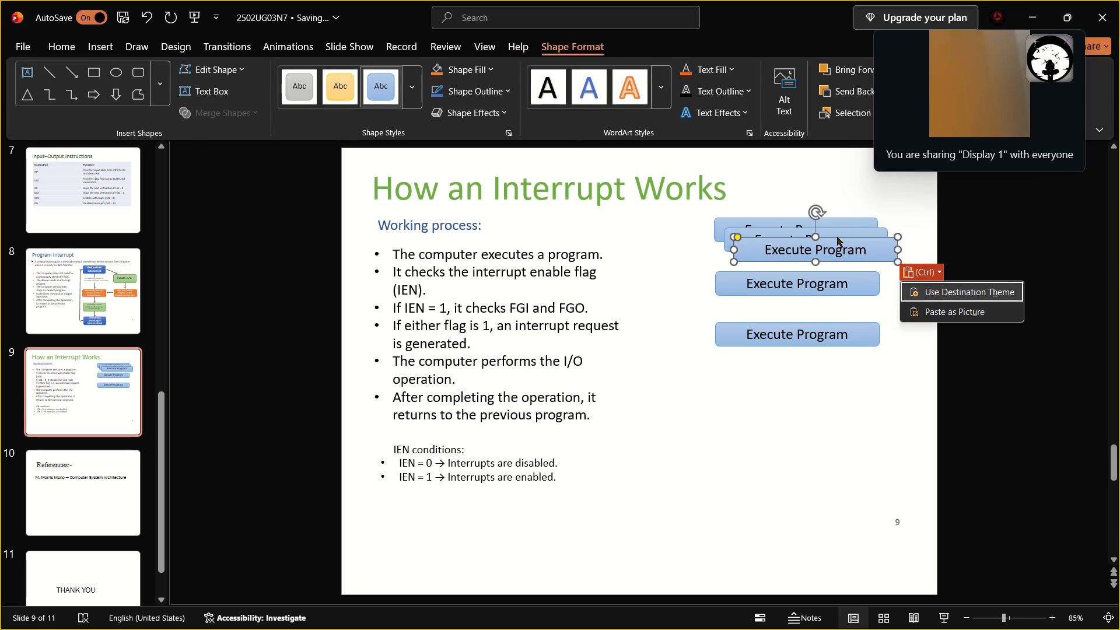
click(836, 237)
key(ctrl+v)
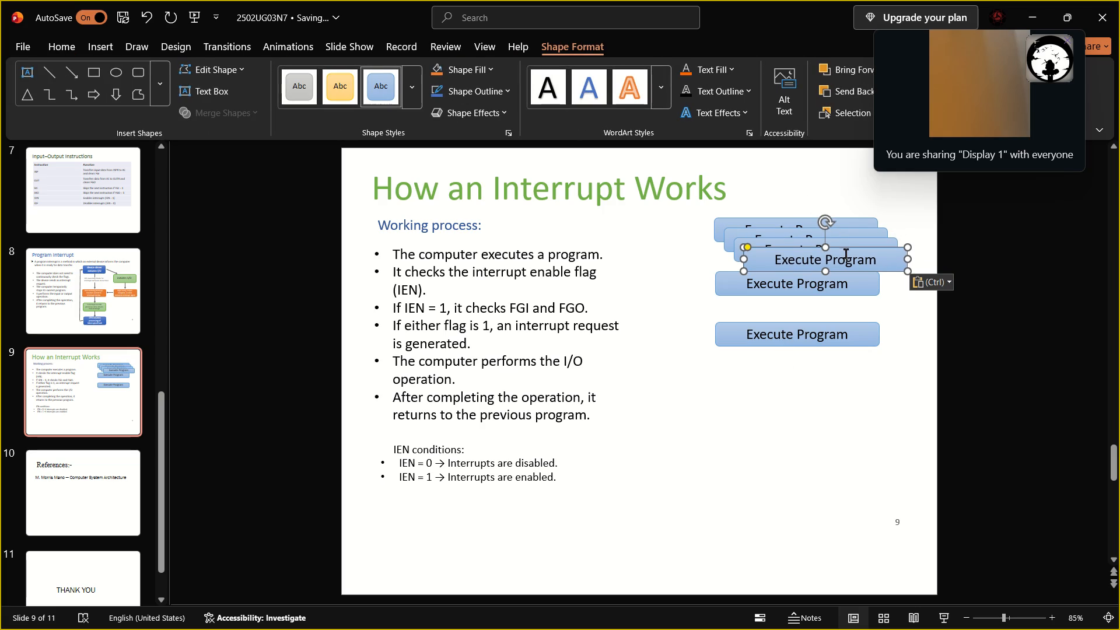
drag(845, 247, 820, 390)
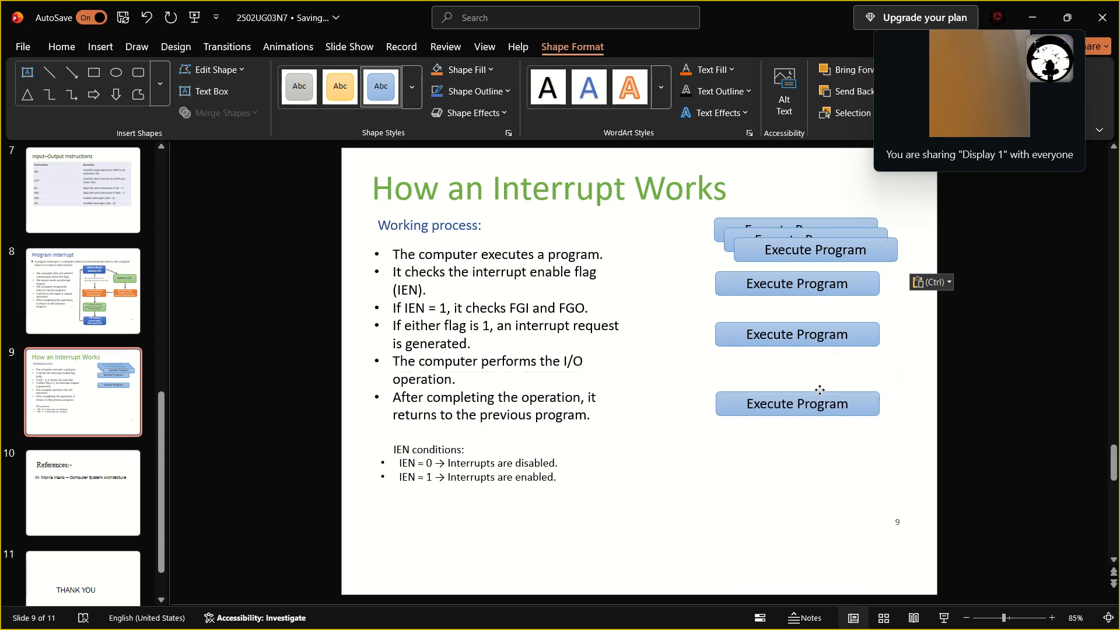
drag(820, 390, 818, 379)
click(835, 250)
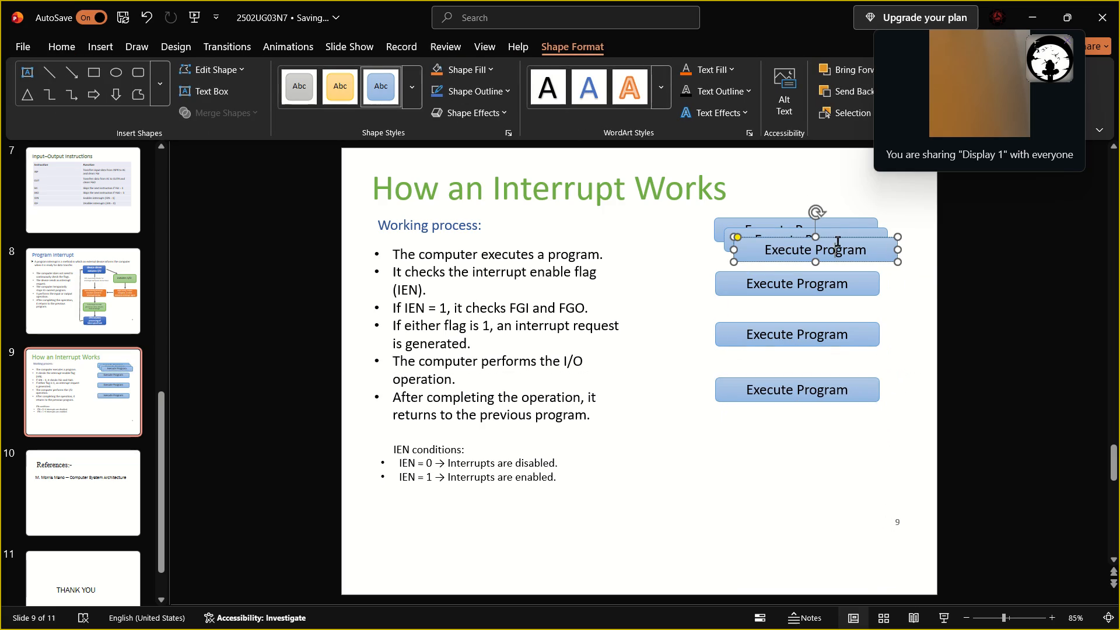
drag(838, 238, 815, 432)
click(796, 243)
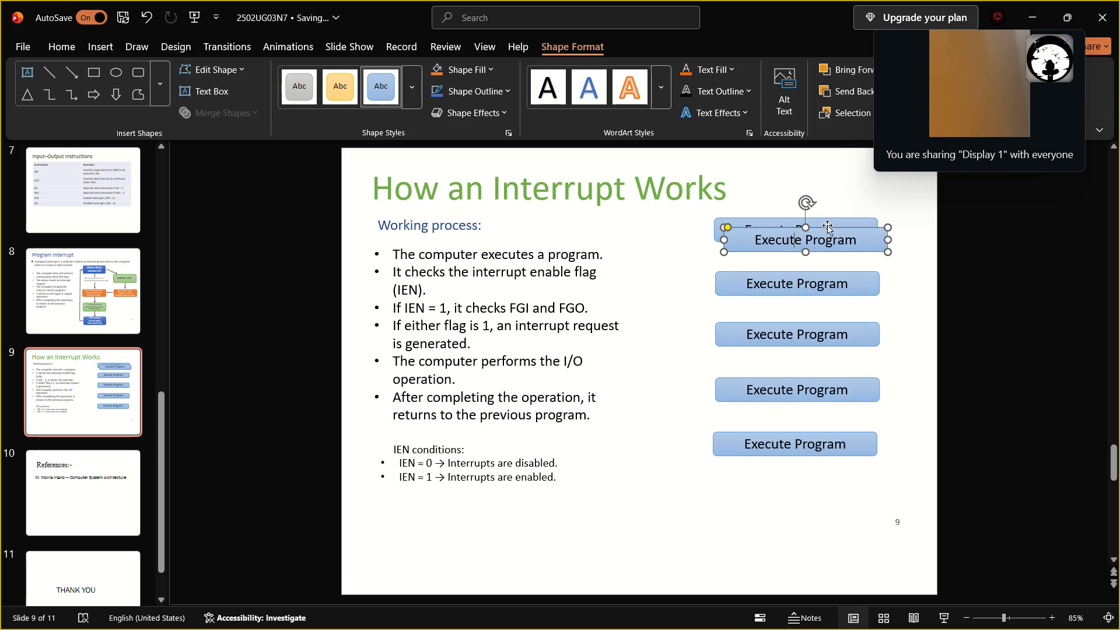
drag(828, 229, 813, 482)
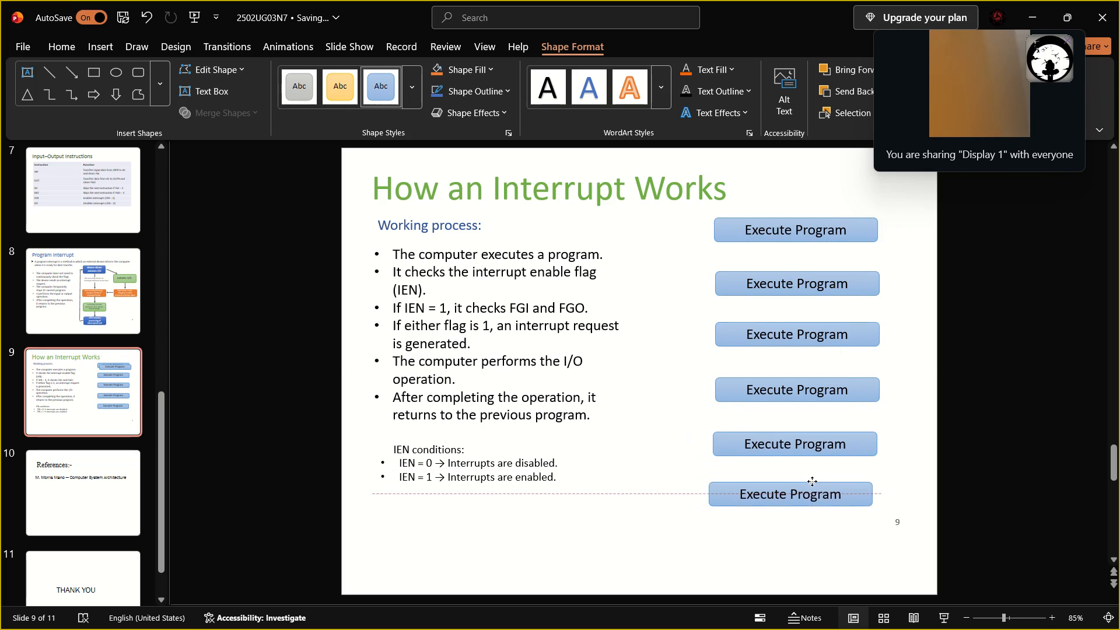
drag(813, 482, 818, 485)
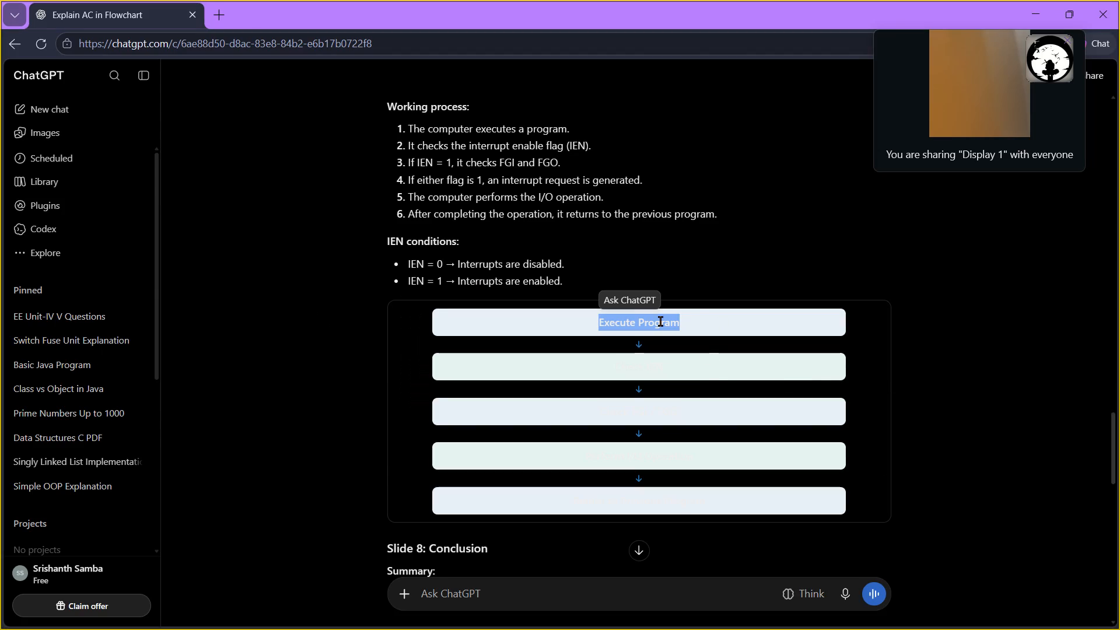
Move the top flowchart box slightly down and align the second box with the lower boxes in the column.
click(772, 219)
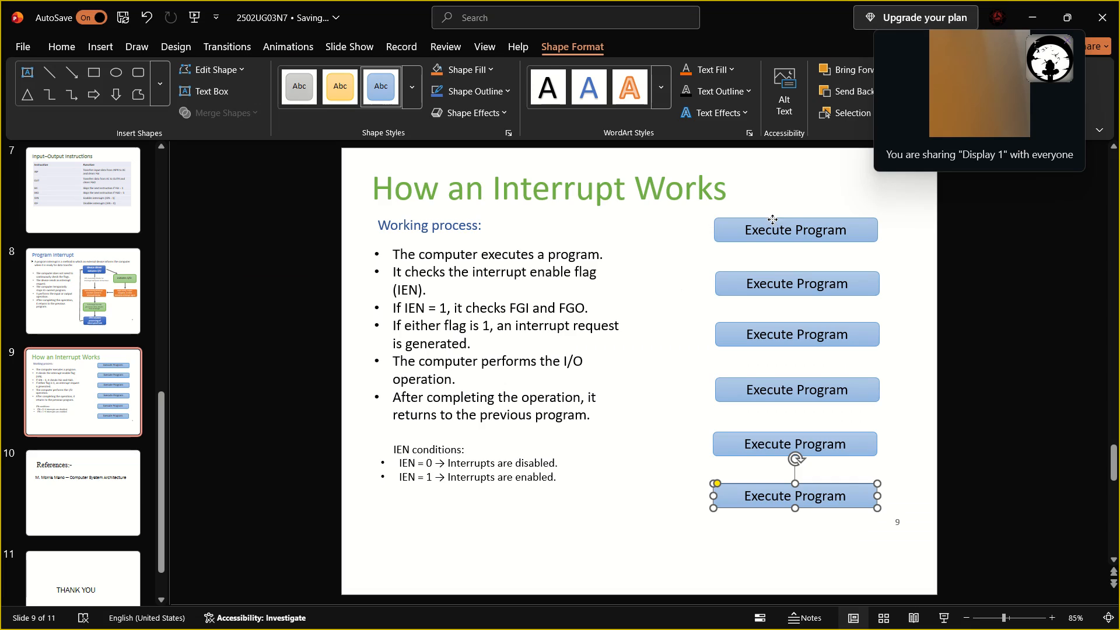
drag(775, 217, 770, 223)
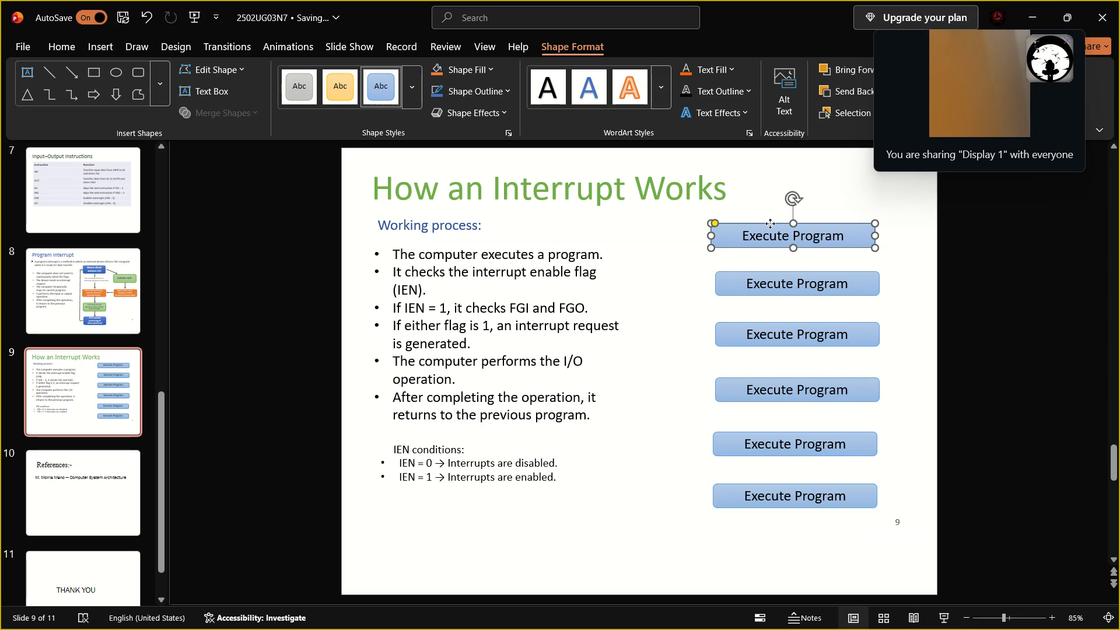
click(774, 269)
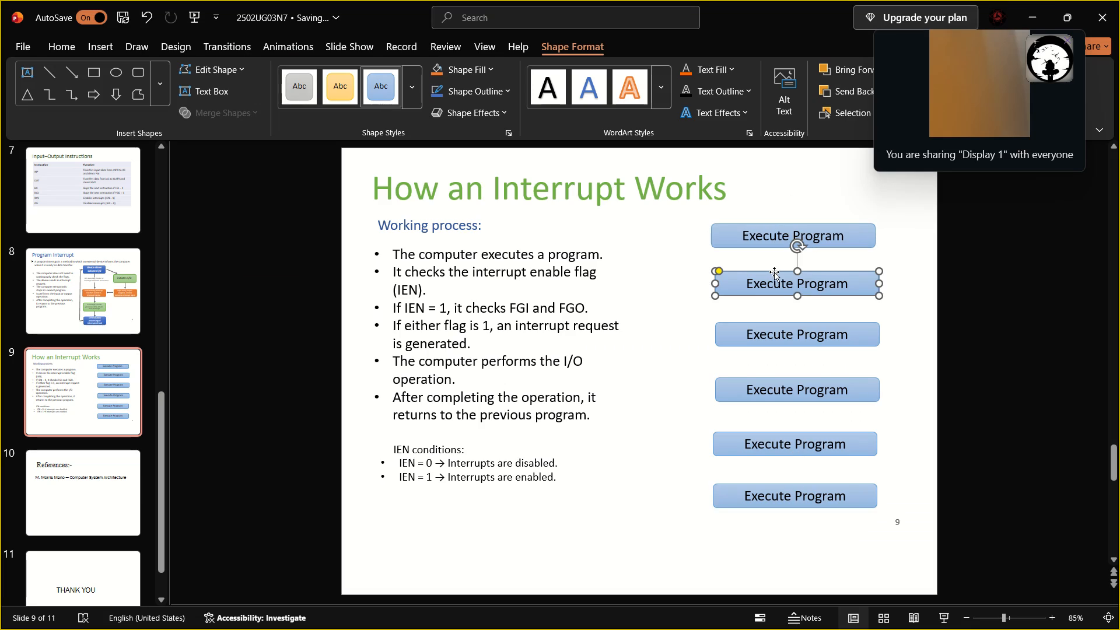
click(774, 272)
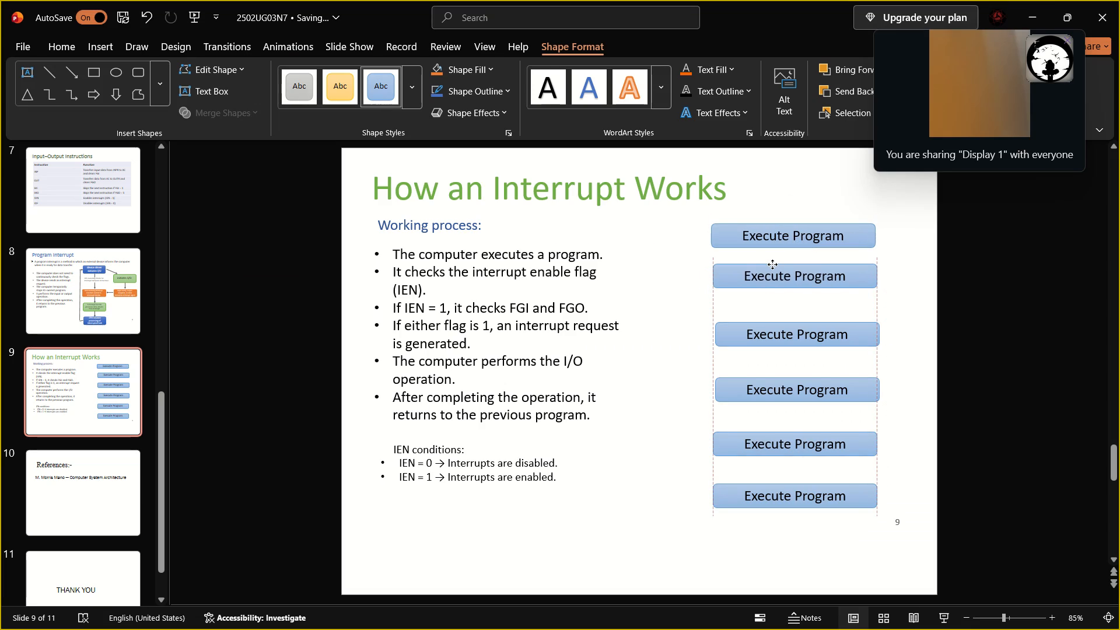
Move the third and fourth flowchart boxes up to narrow the gaps beneath the second box, keeping them in line with the column.
click(788, 332)
drag(787, 324, 787, 317)
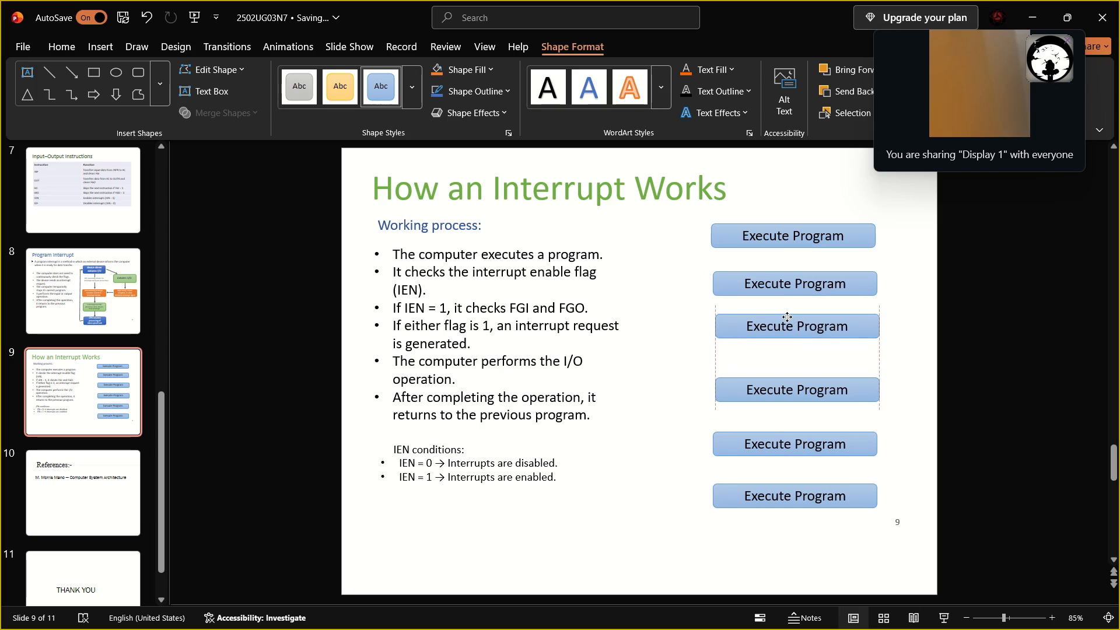
drag(787, 317, 786, 316)
click(783, 380)
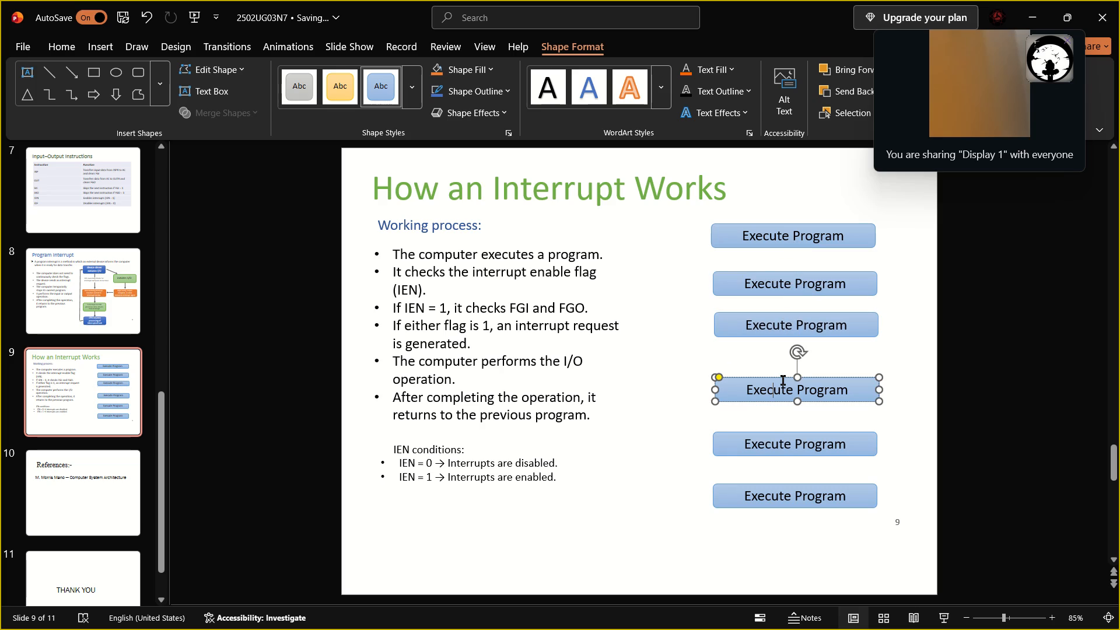
click(778, 372)
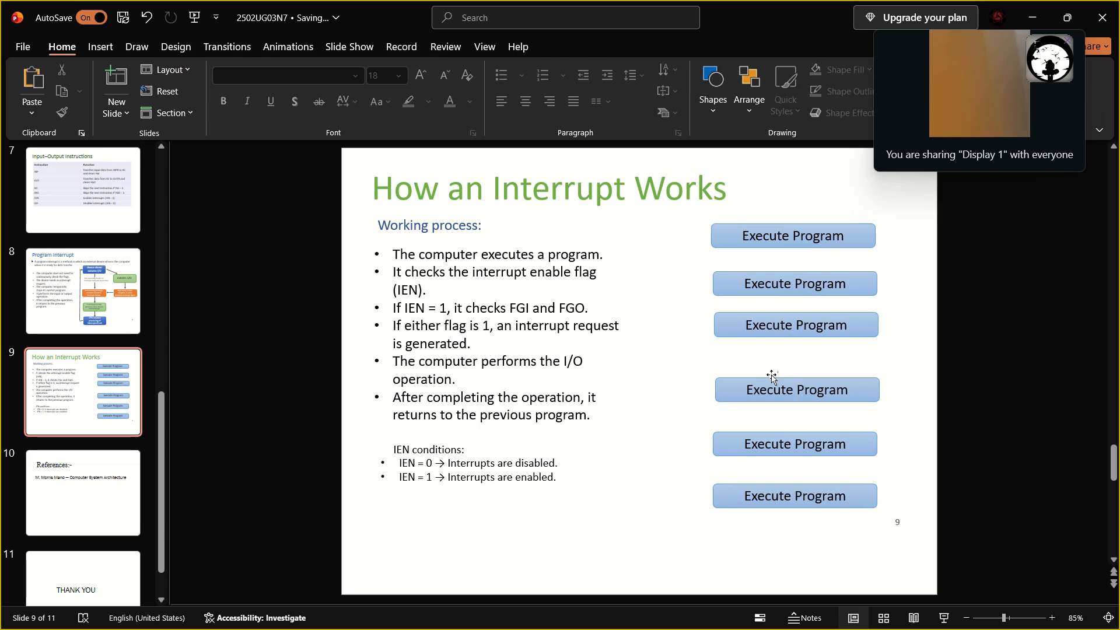
drag(771, 374, 771, 357)
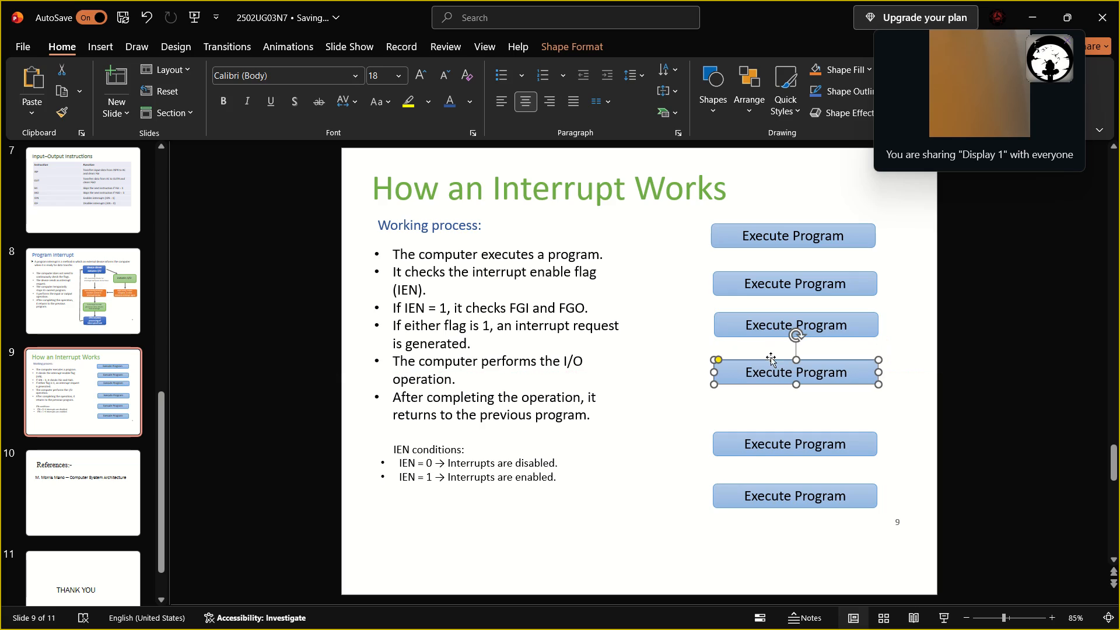
click(776, 316)
click(775, 309)
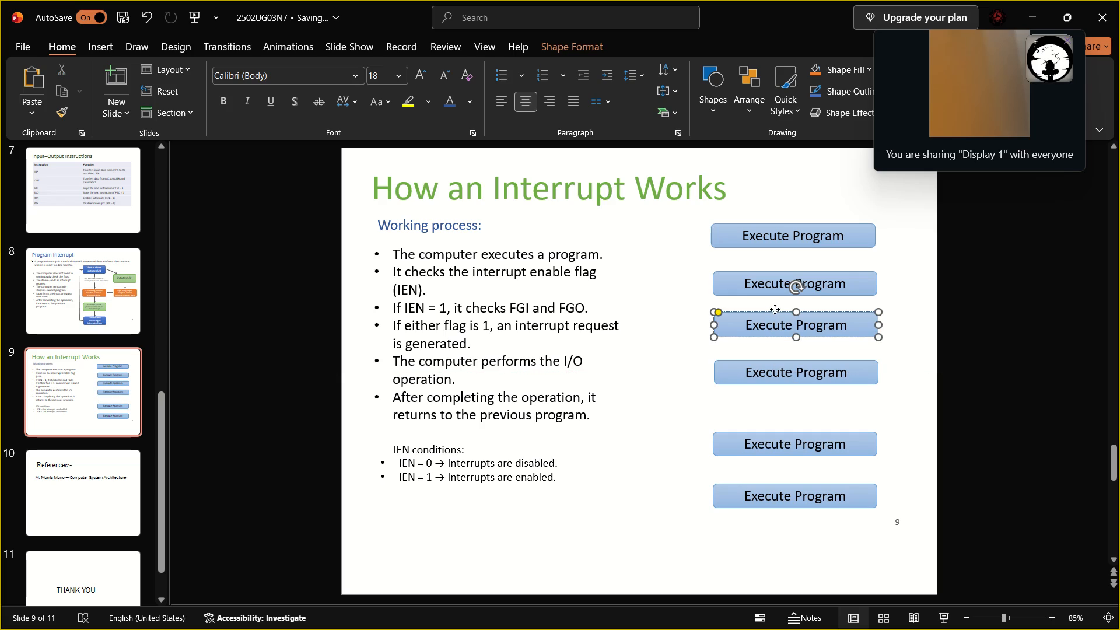
Move the fourth flowchart box slightly down and bring the fifth box up closer beneath it.
click(780, 362)
drag(779, 359, 786, 369)
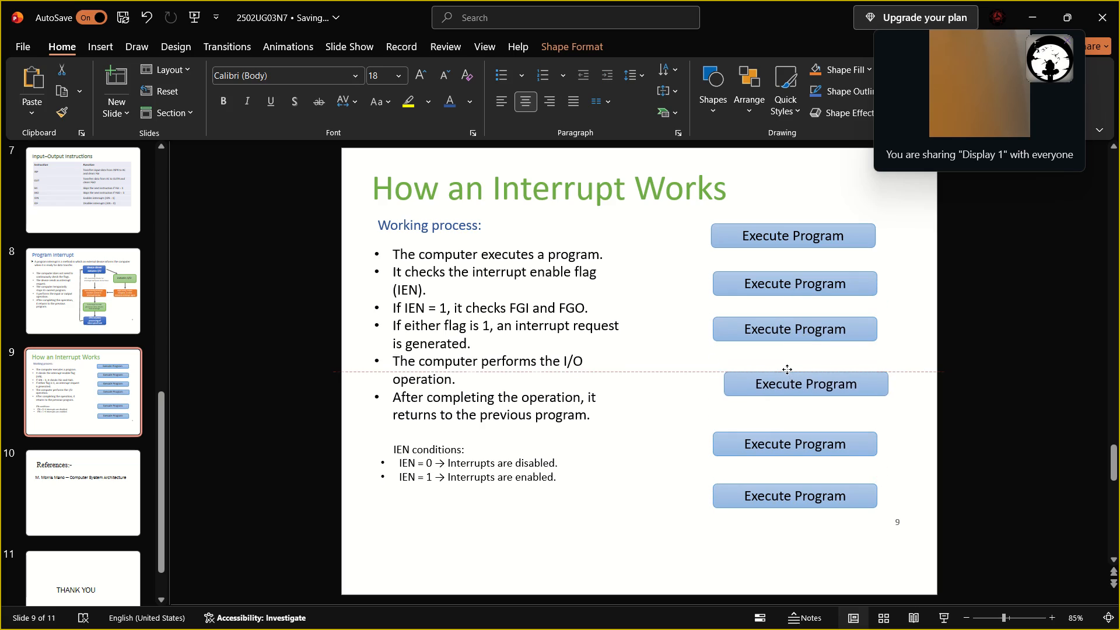
drag(786, 369, 780, 367)
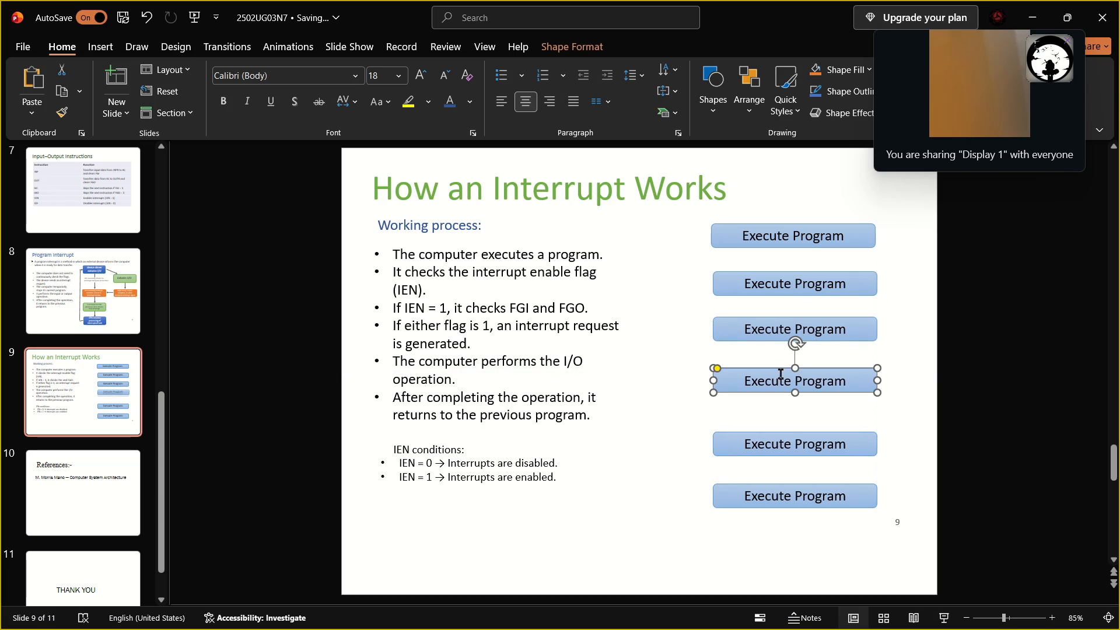
click(783, 440)
drag(779, 434, 778, 417)
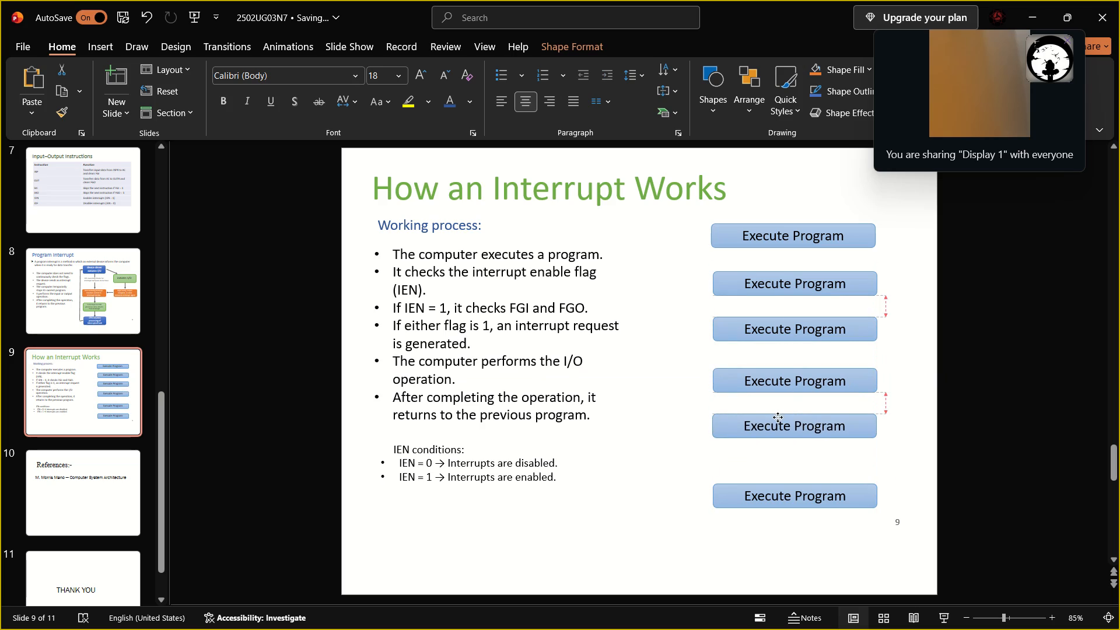
drag(778, 417, 778, 419)
Nudge the fourth and fifth flowchart boxes slightly up to even out the gaps in the column.
click(779, 381)
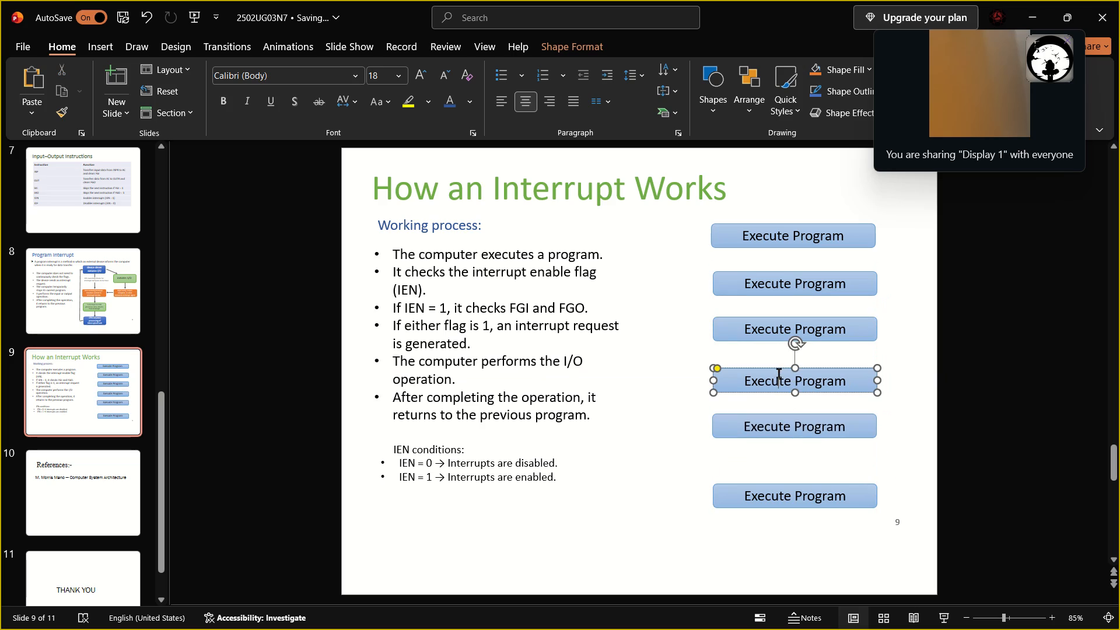
click(778, 369)
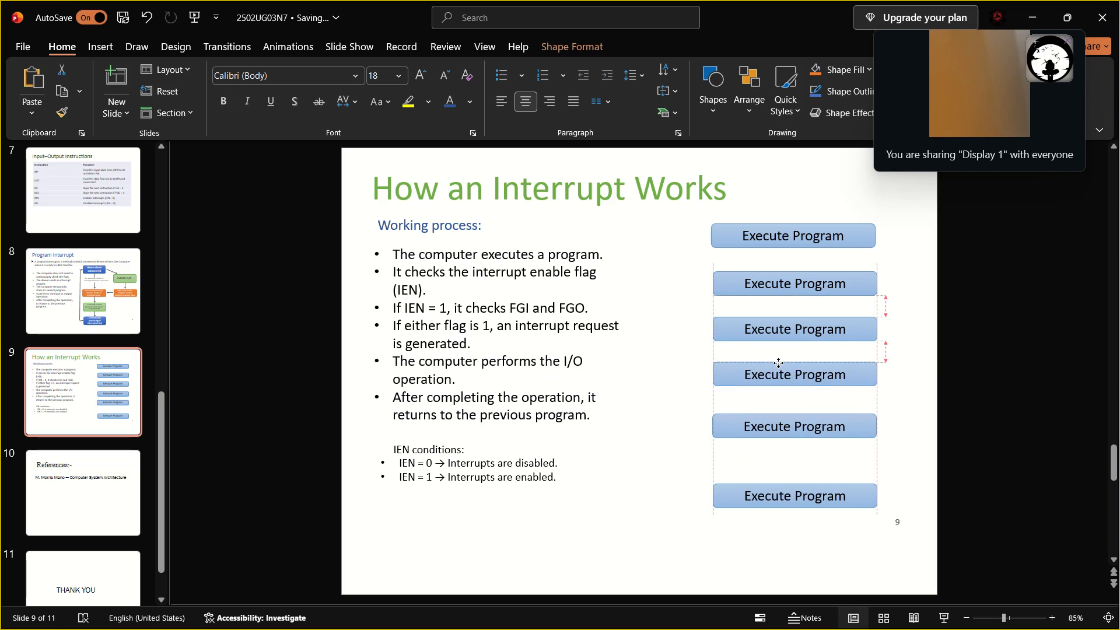
click(798, 409)
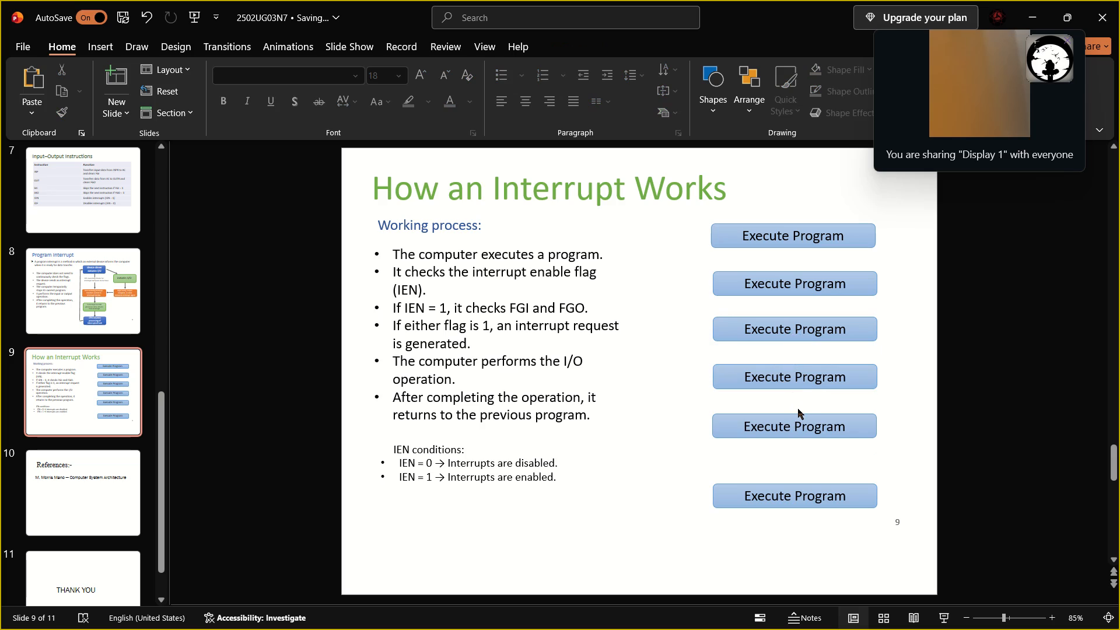
click(794, 415)
drag(810, 413, 810, 412)
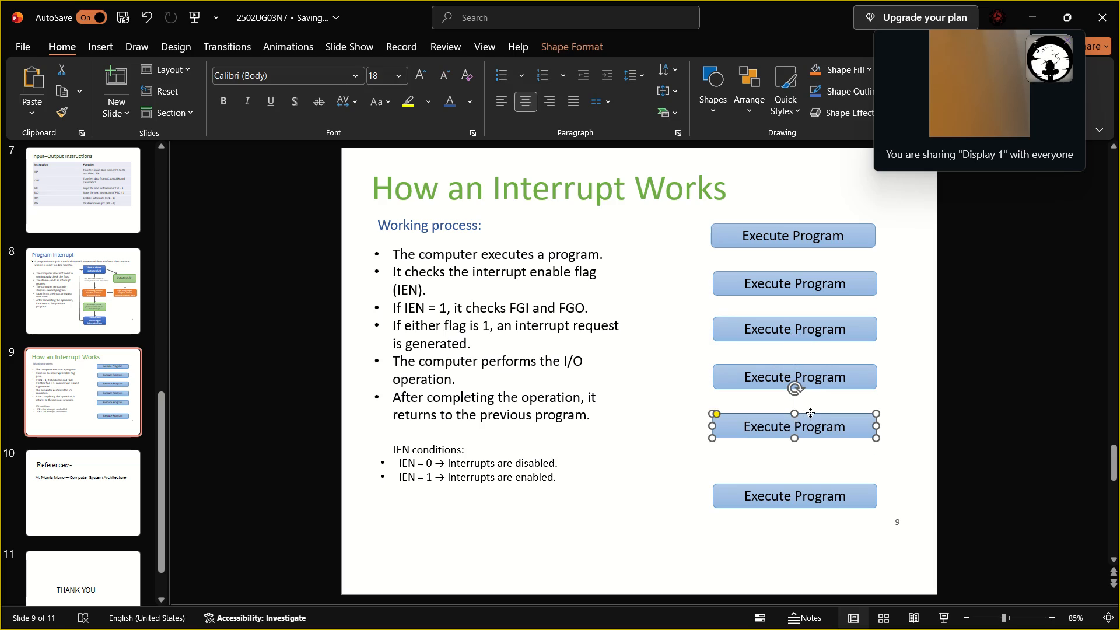
drag(810, 412, 810, 407)
Fine-tune the spacing by nudging the third and fifth flowchart boxes slightly up, keeping them in line with the column.
drag(811, 374, 803, 289)
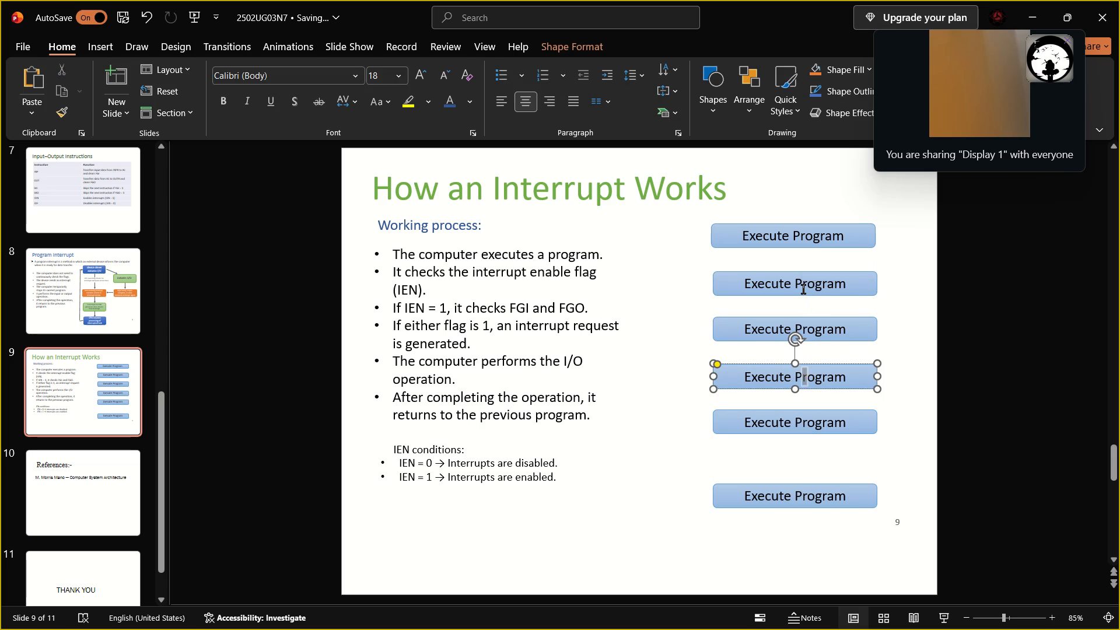
click(803, 289)
click(806, 277)
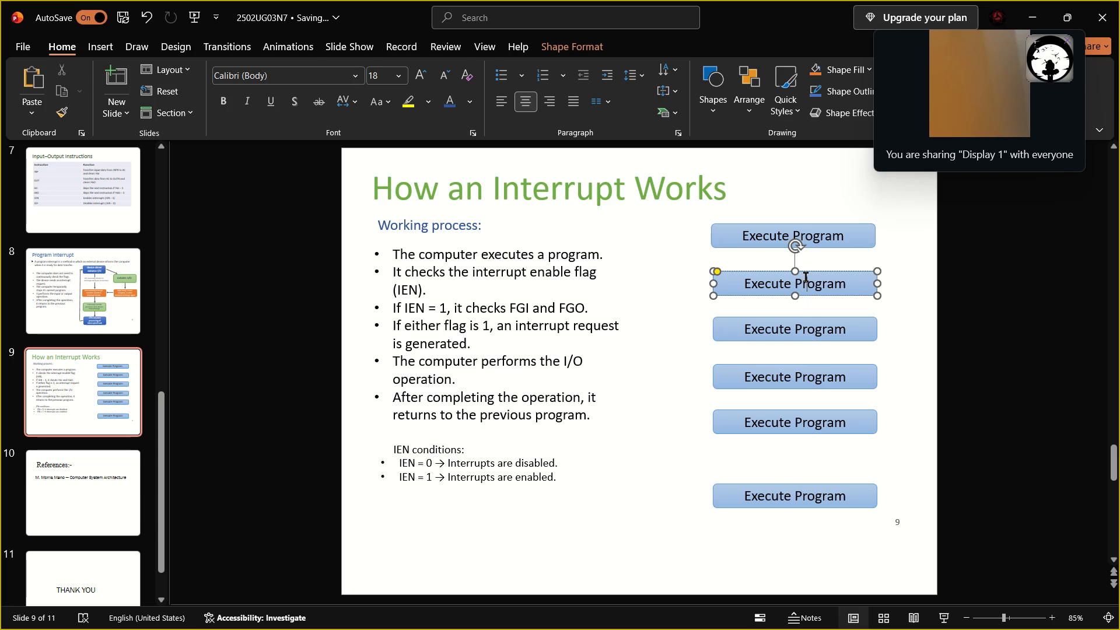
click(806, 314)
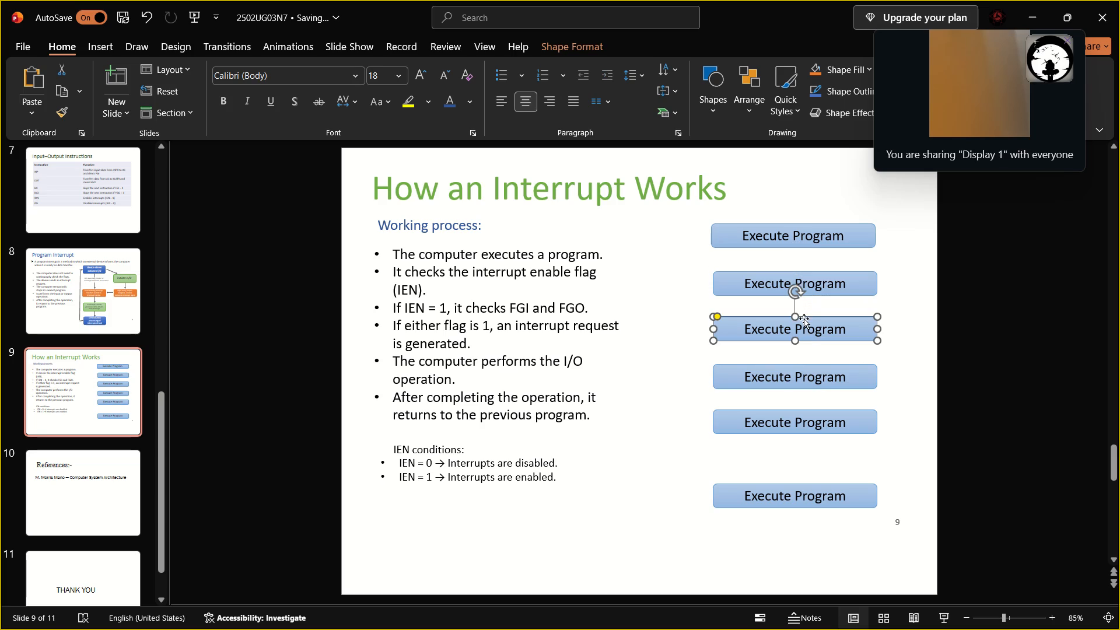
click(806, 316)
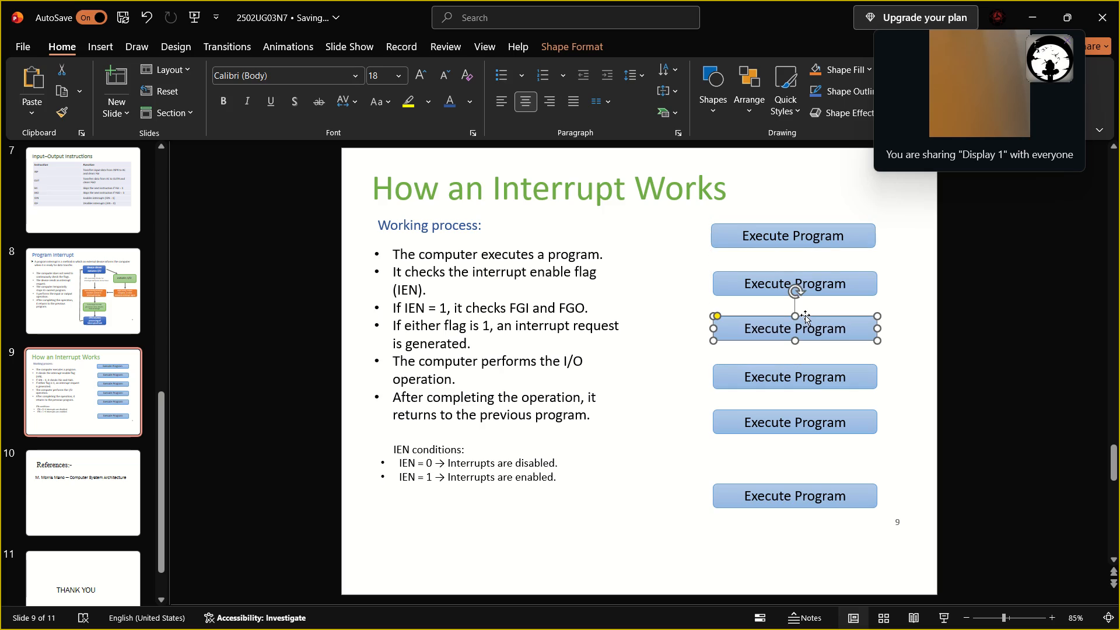
click(891, 407)
click(828, 408)
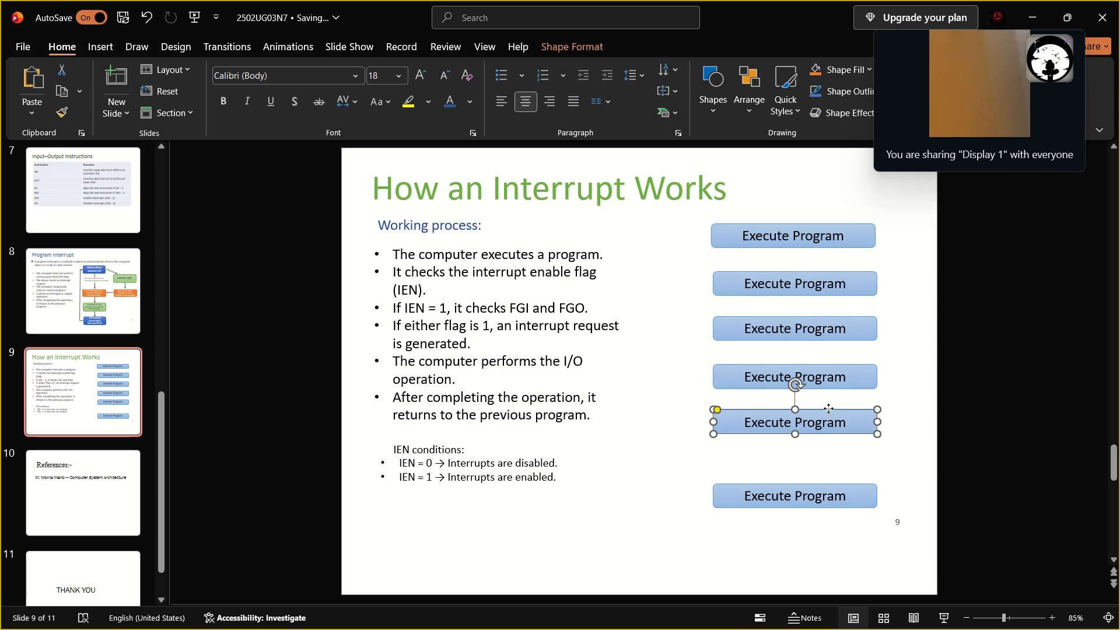
click(815, 408)
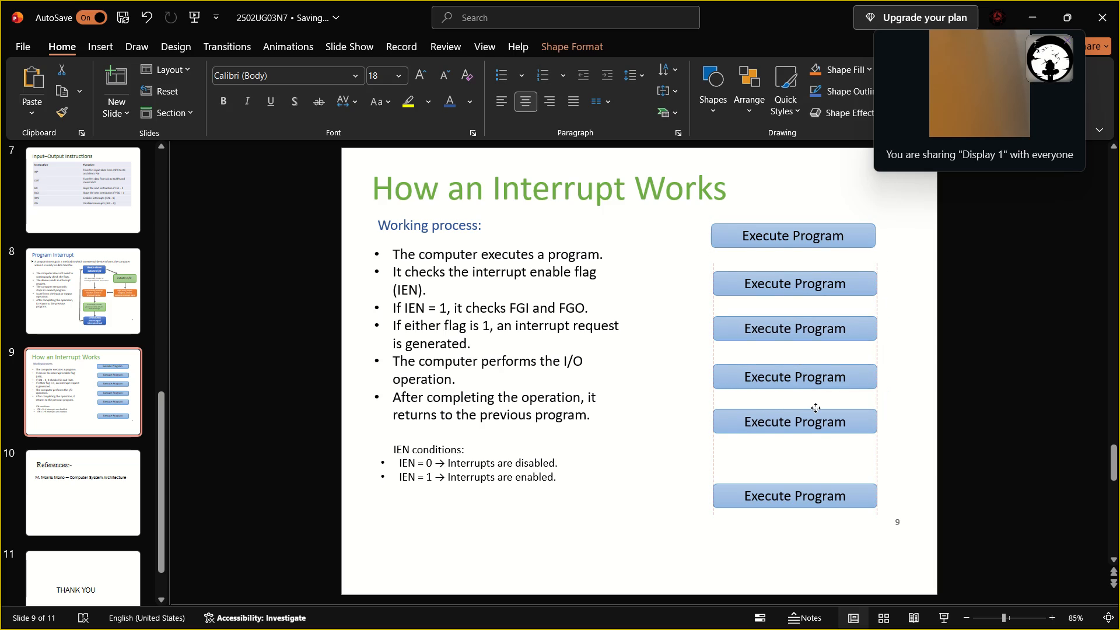
Move the bottom flowchart box up beneath the fifth one, aligned with the top box and with a similar gap.
click(809, 492)
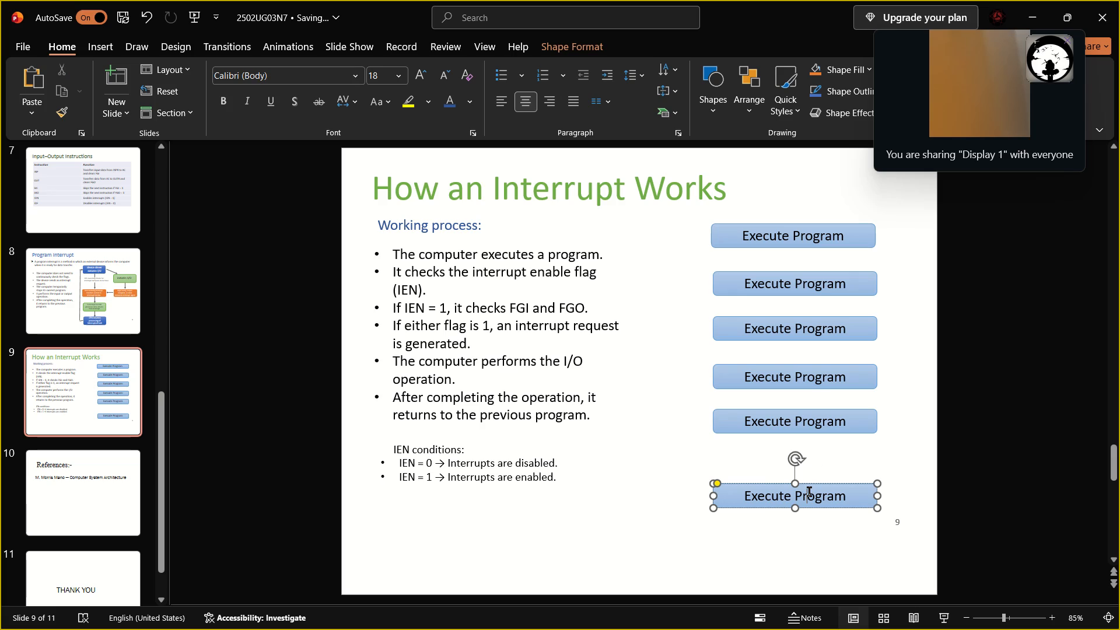
drag(801, 481, 799, 463)
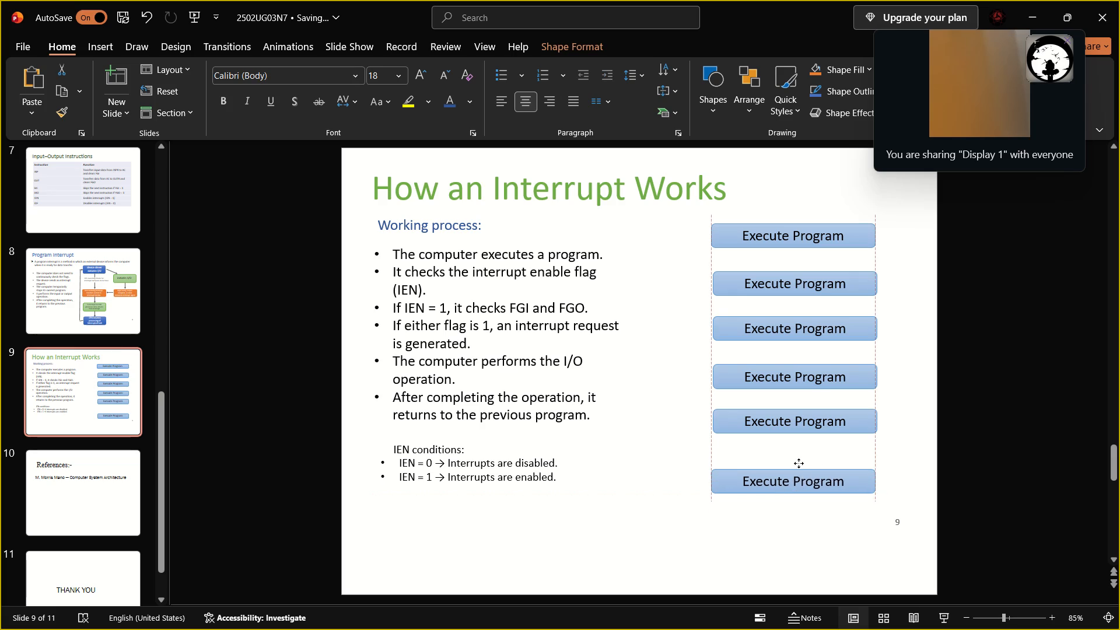
drag(799, 463, 797, 449)
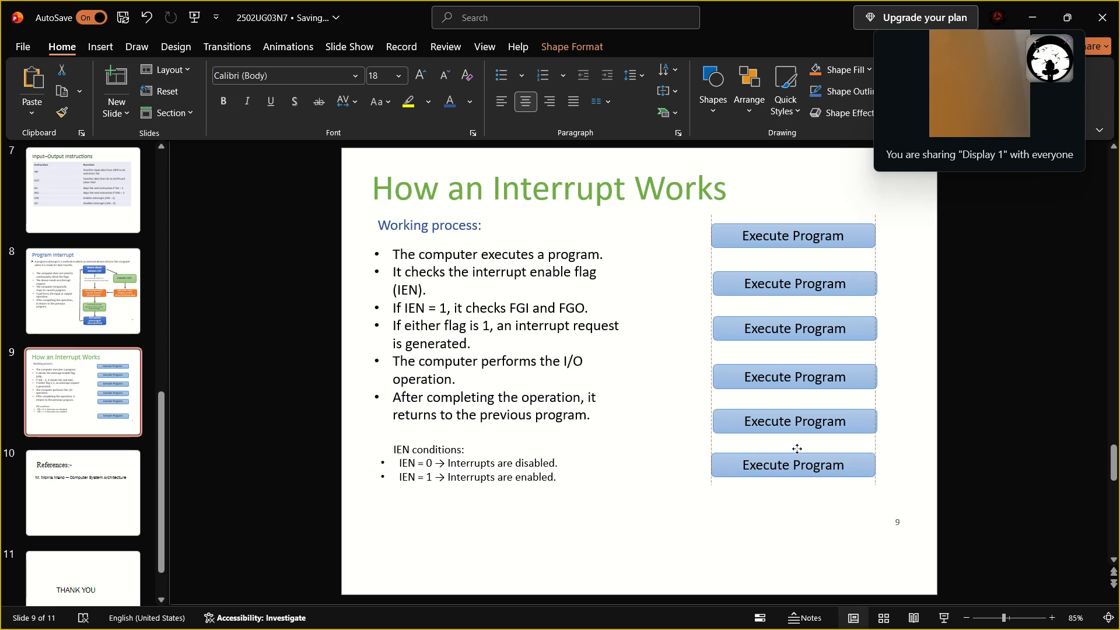
drag(797, 449, 798, 452)
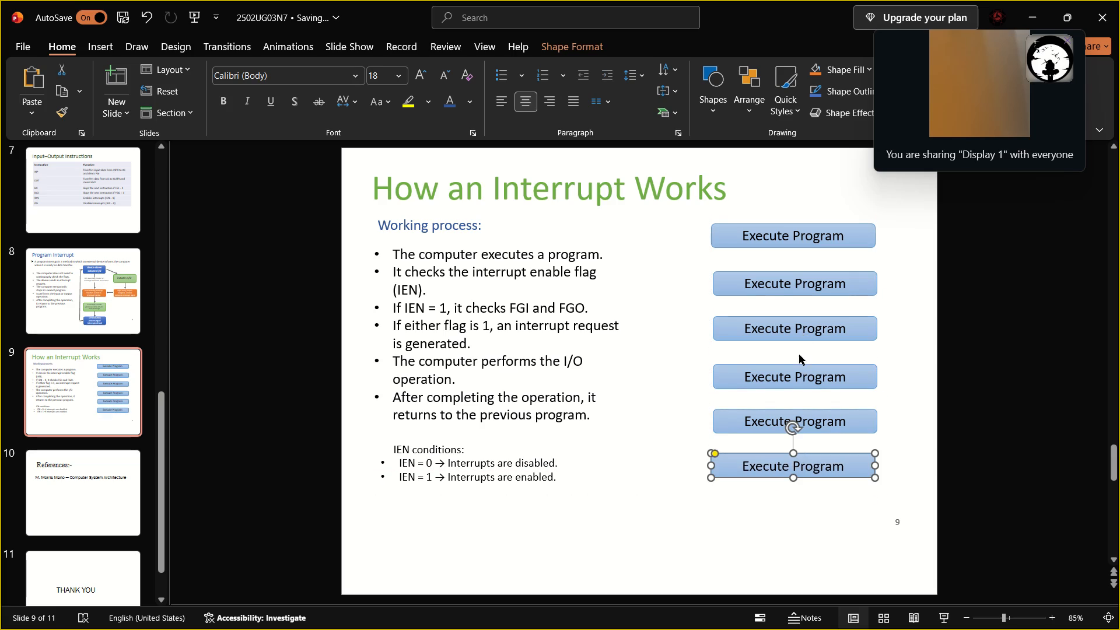
Nudge the fourth flowchart box slightly up so its gap to the third box matches the gap above that box.
click(796, 374)
click(807, 364)
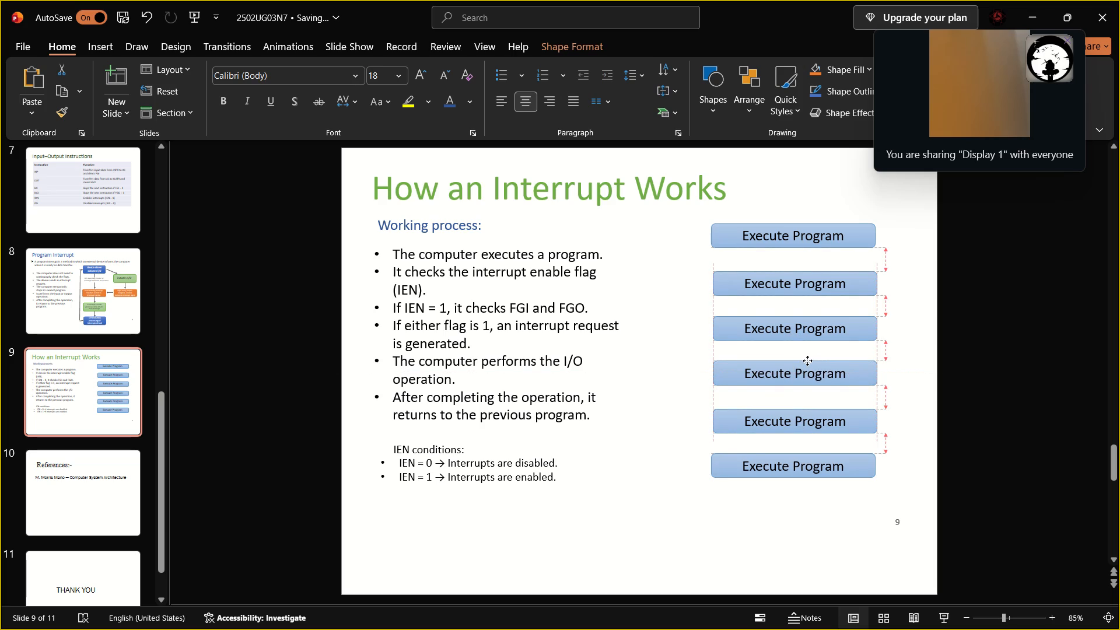
click(914, 406)
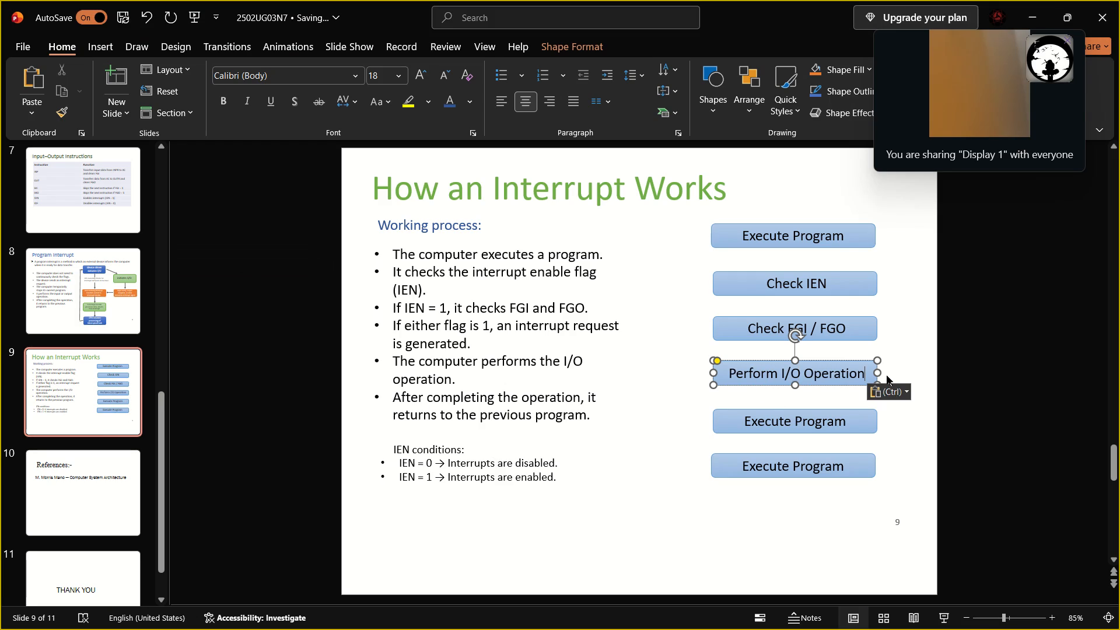
Cut the sixth, bottommost "Execute Program" box from the flowchart on slide 9.
click(840, 400)
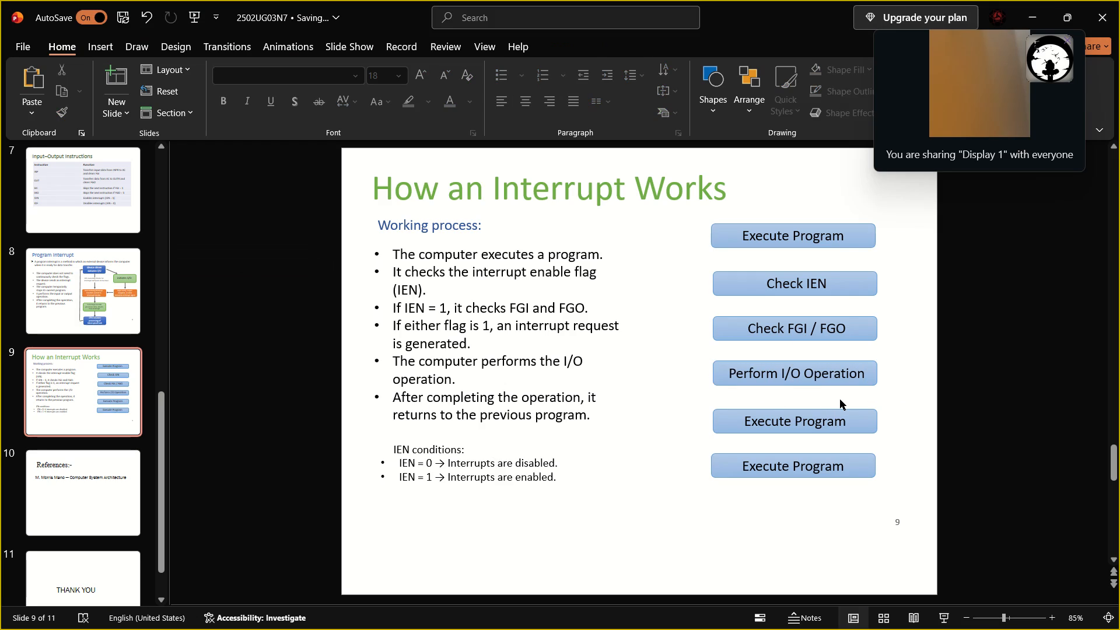
click(824, 423)
click(816, 470)
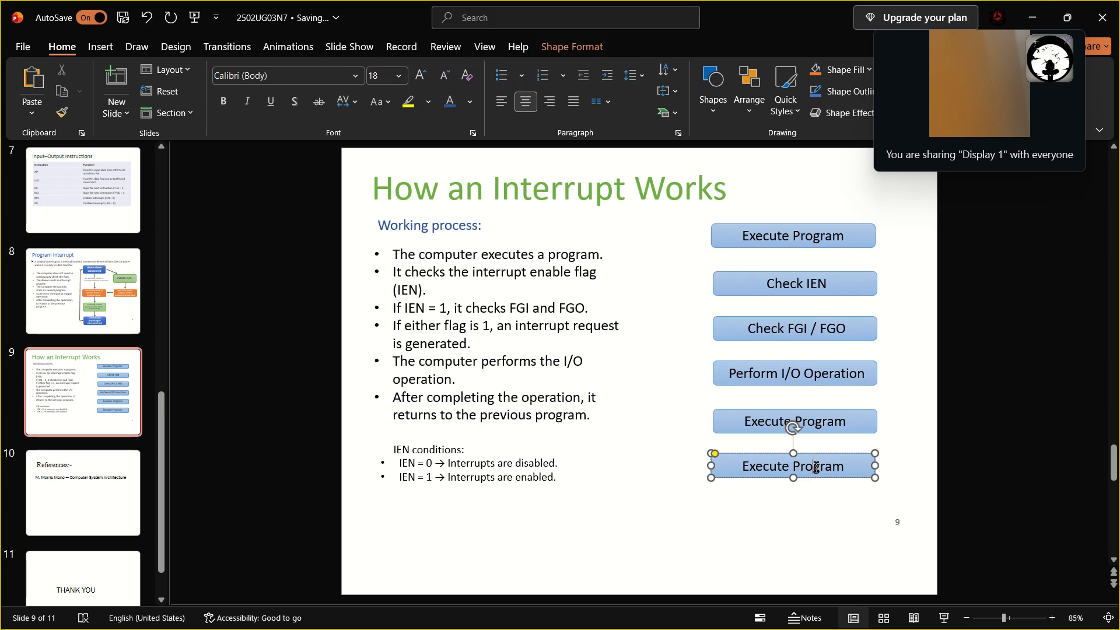
click(816, 454)
key(ctrl+x)
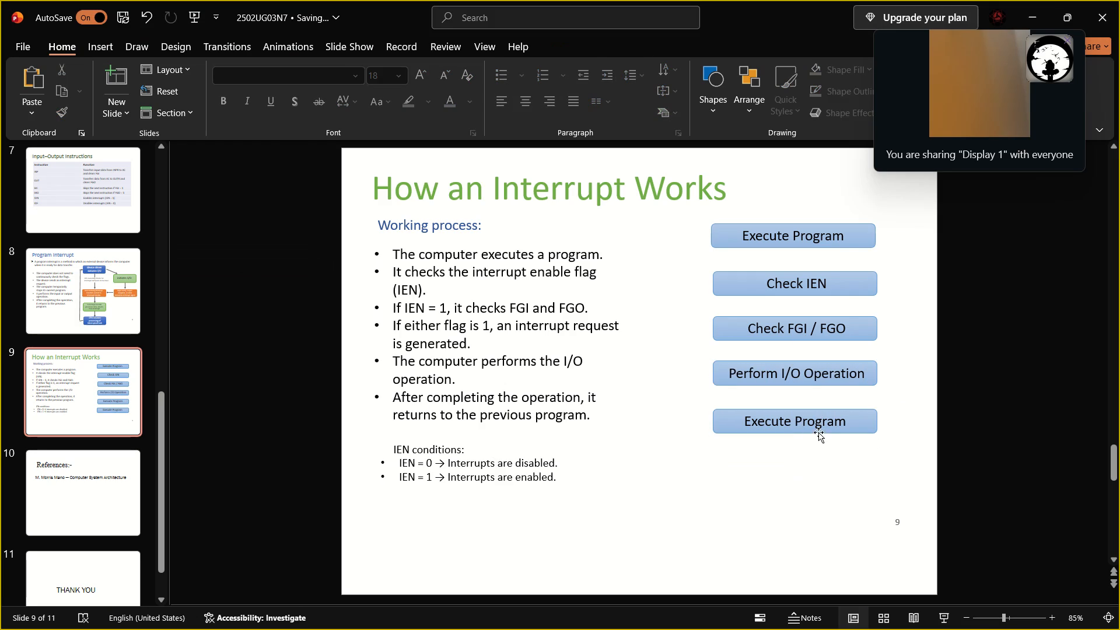
click(783, 402)
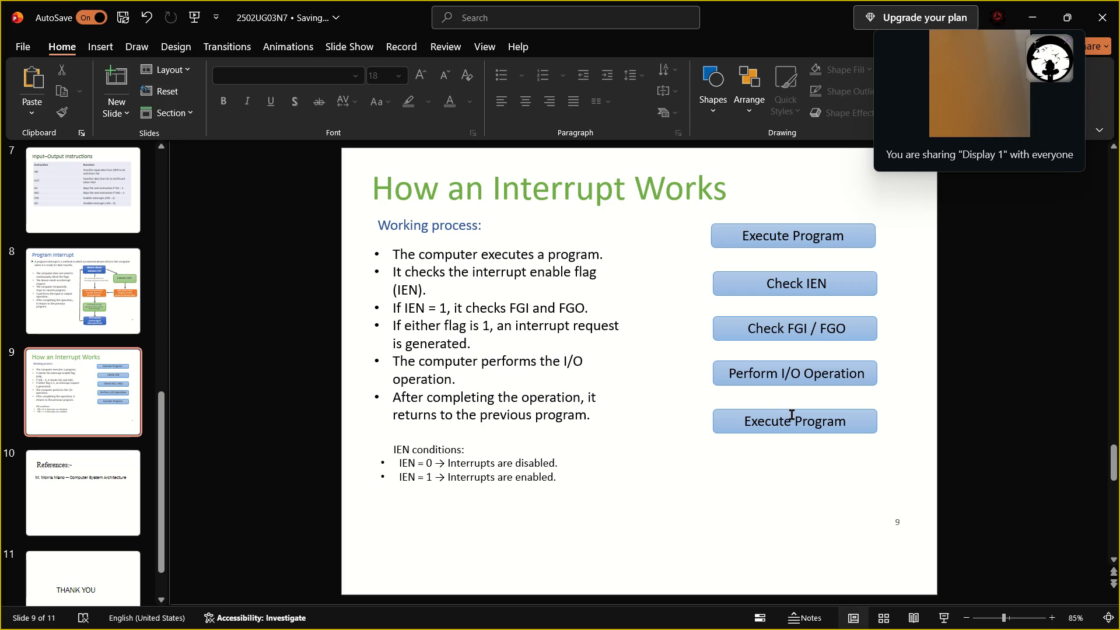
click(792, 415)
Reposition the "How an Interrupt Works" title slightly higher, near the slide's top-left corner.
drag(668, 210, 730, 256)
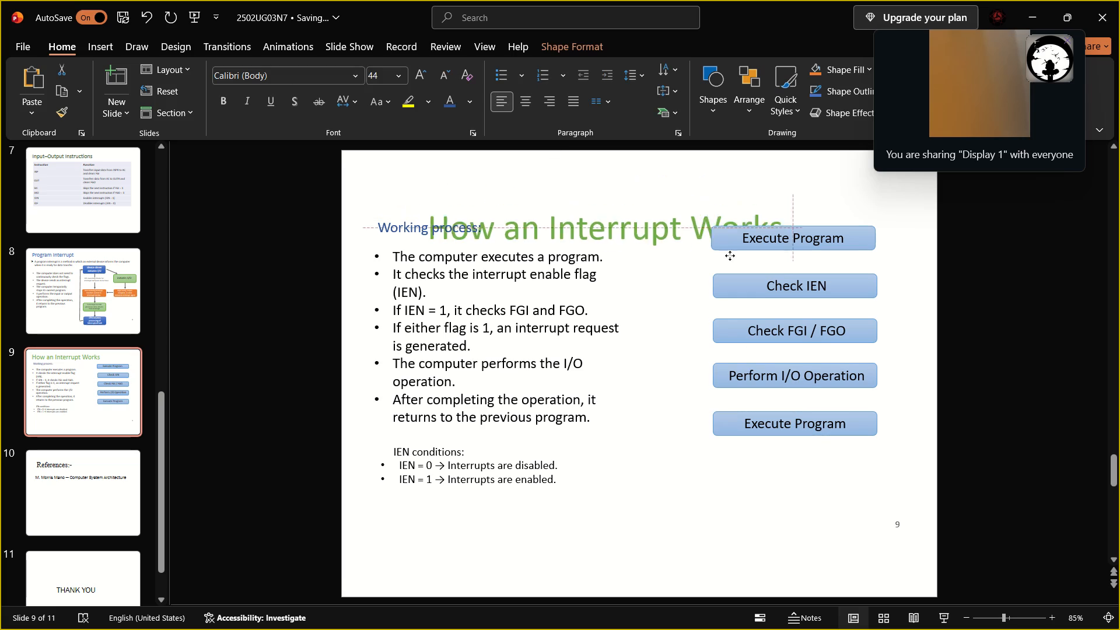
drag(730, 256, 664, 202)
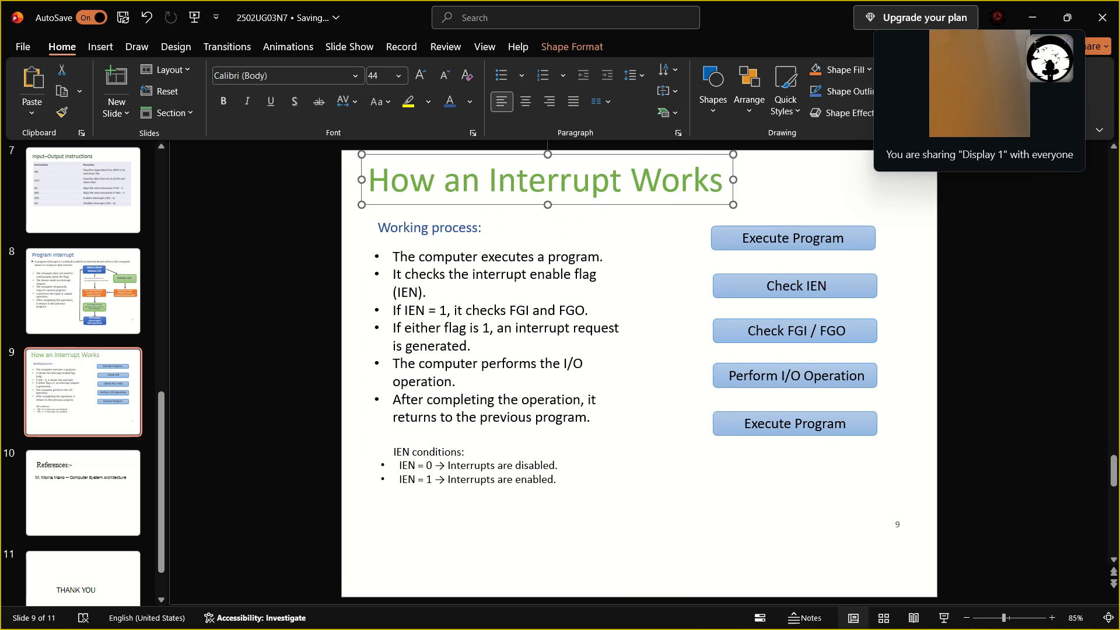
click(870, 488)
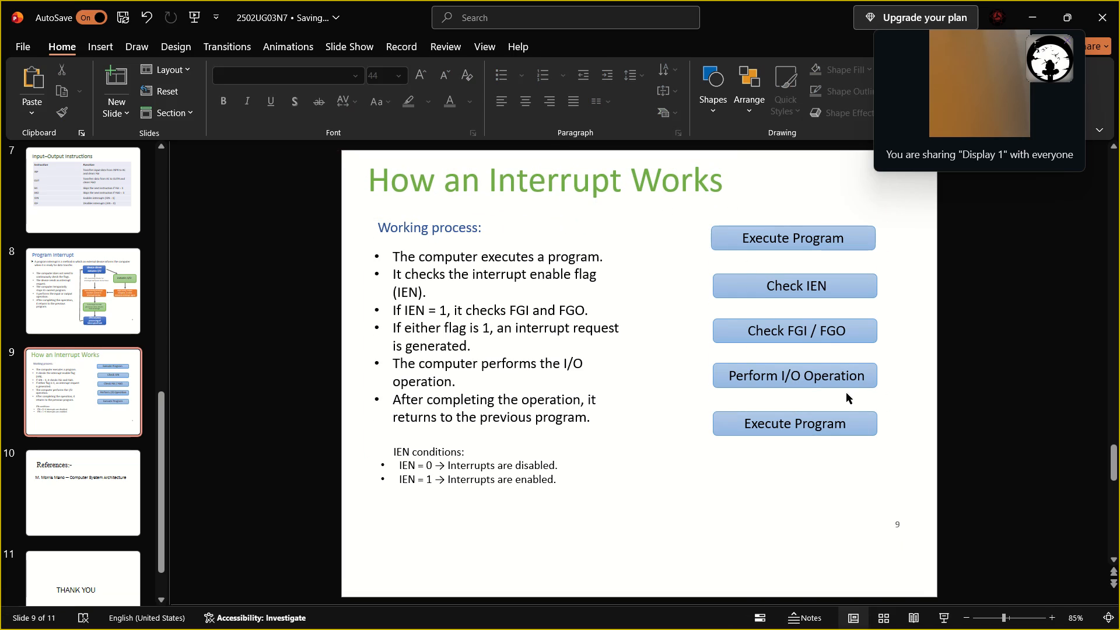
Select all five flowchart boxes and move them together slightly down the slide, keeping them beside the bullet list.
drag(894, 477, 691, 184)
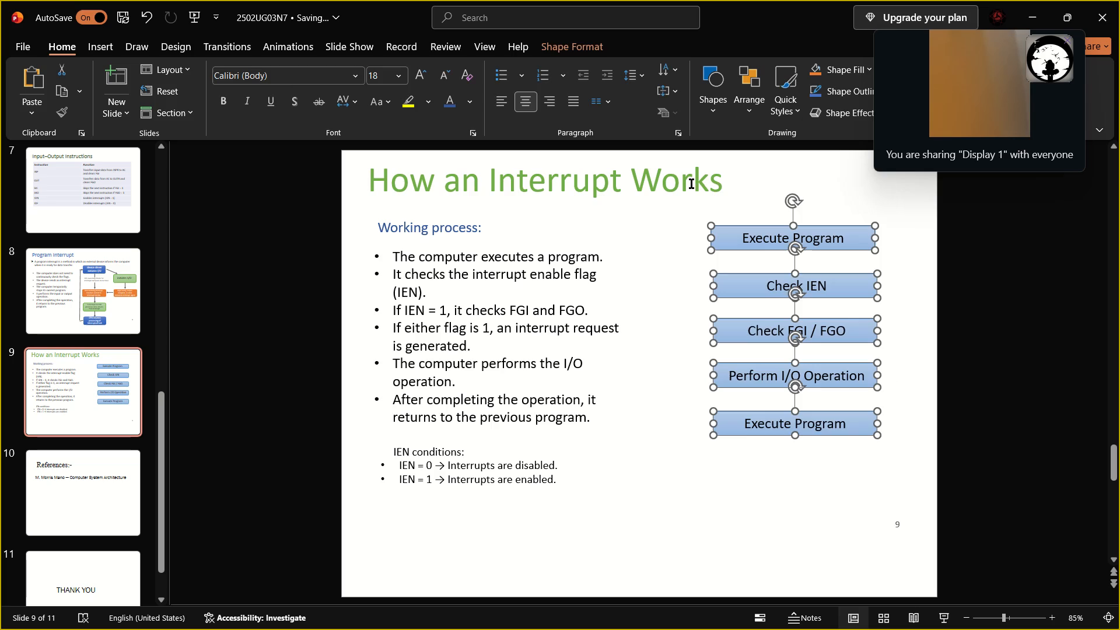
drag(745, 223, 731, 254)
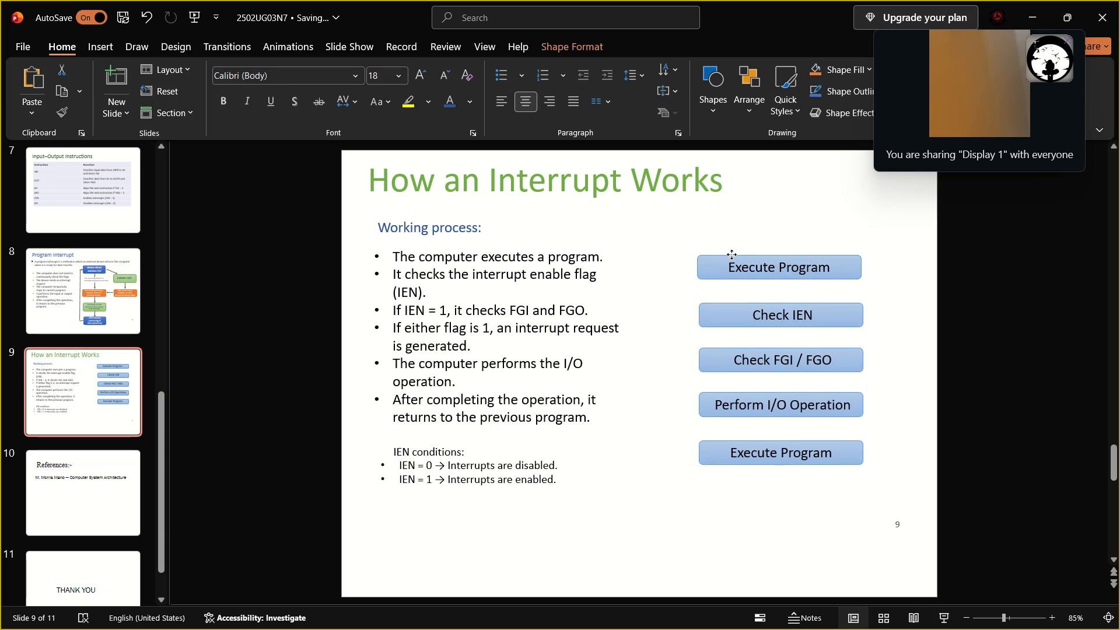
drag(731, 254, 743, 249)
click(674, 278)
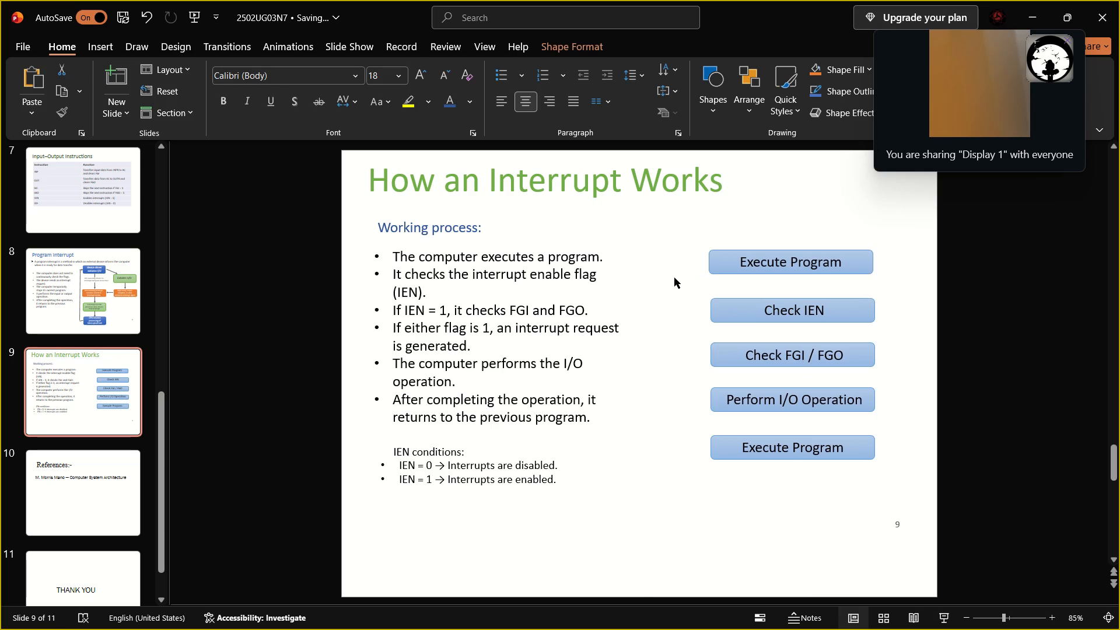
Copy the arrow between "device driver initiates I/O" and "initiates 1/O" on slide 8 and paste it onto slide 9.
click(92, 278)
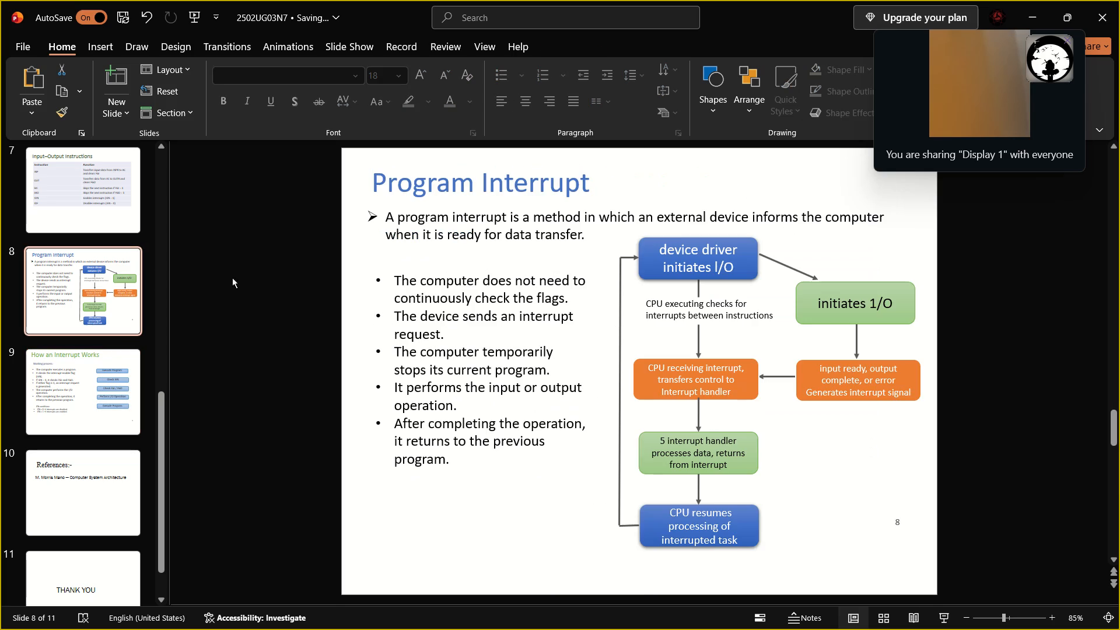
click(778, 264)
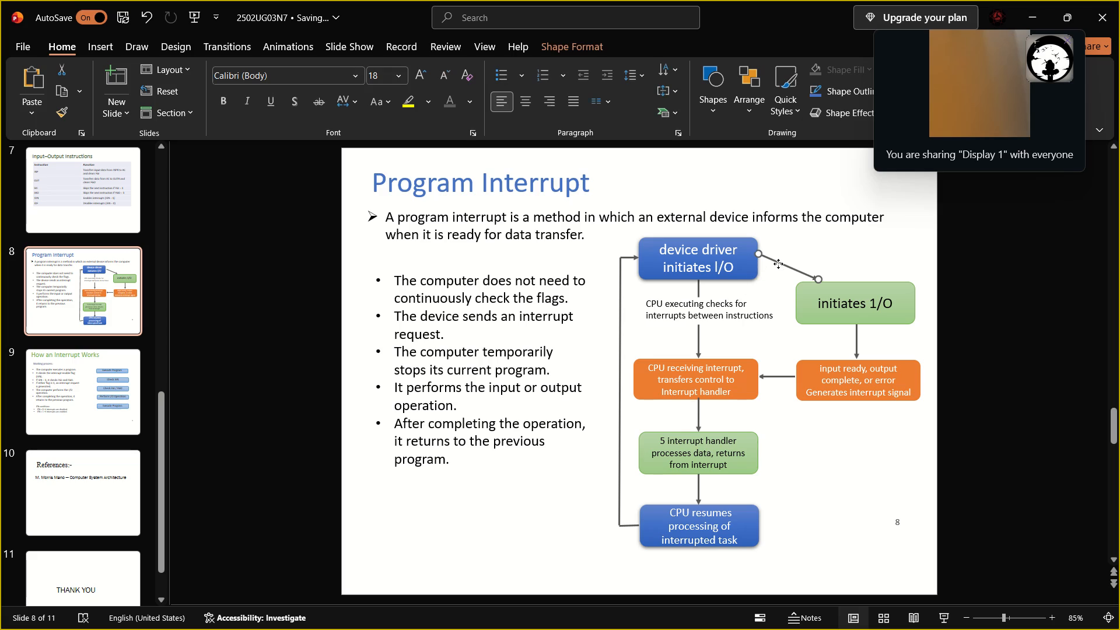
key(ctrl+c)
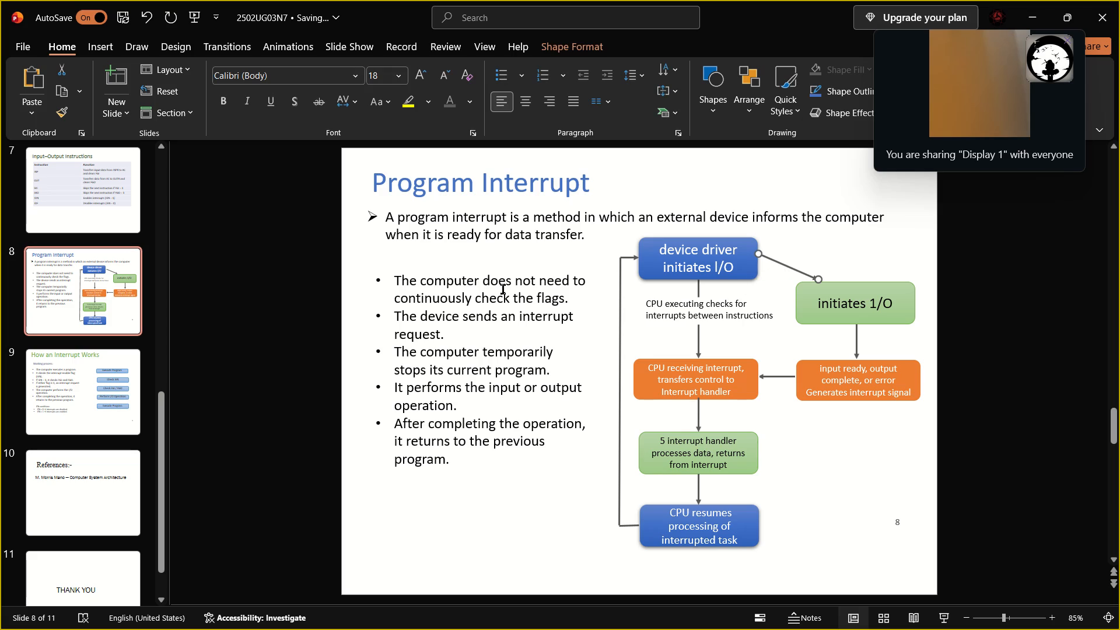
click(106, 404)
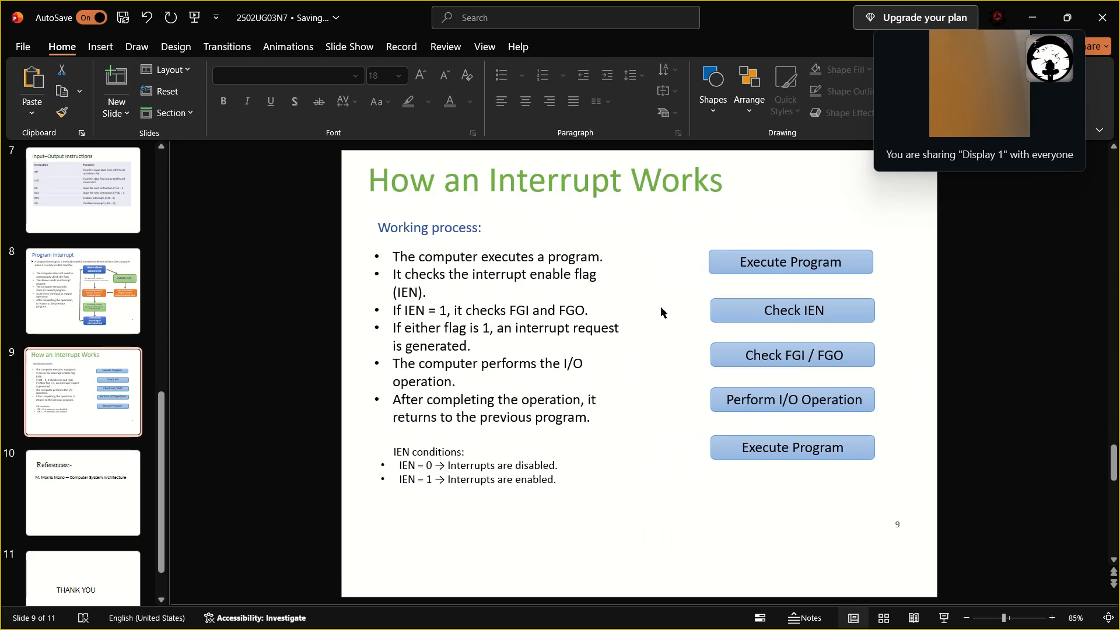
click(769, 284)
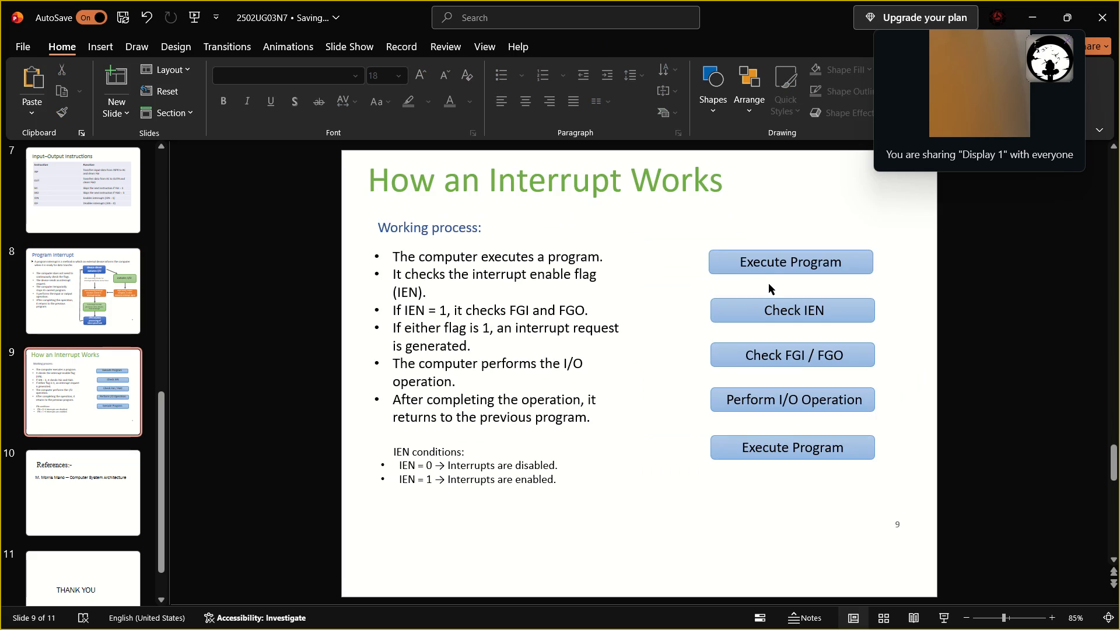
key(ctrl+c)
key(ctrl+v)
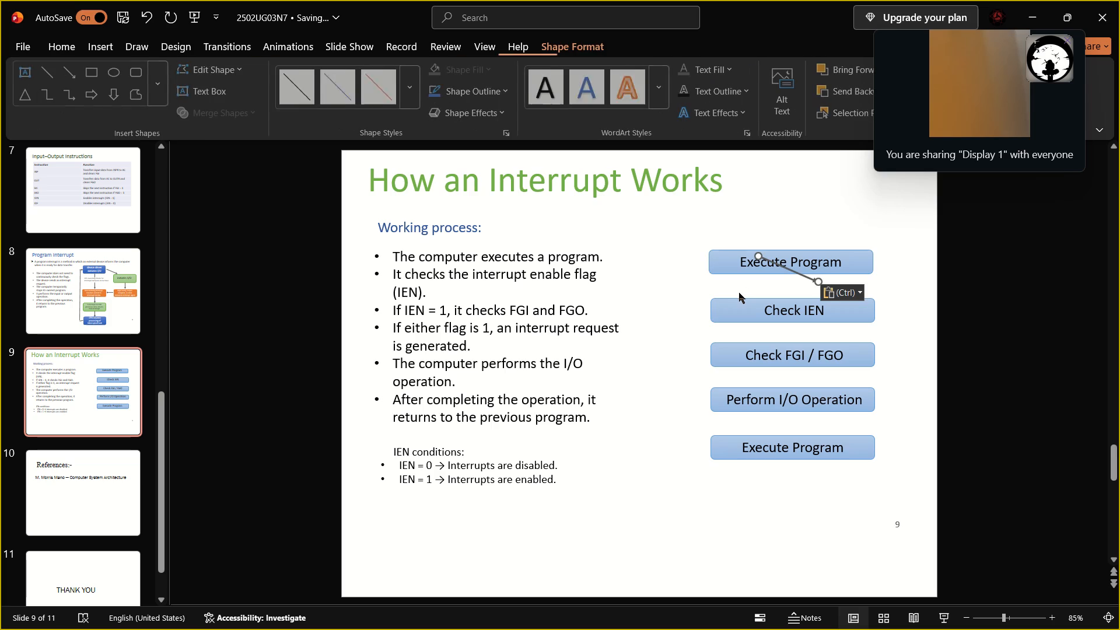
Reshape the pasted arrow into a short vertical connector running from the "Execute Program" box down to the "Check IEN" box.
drag(758, 256, 794, 280)
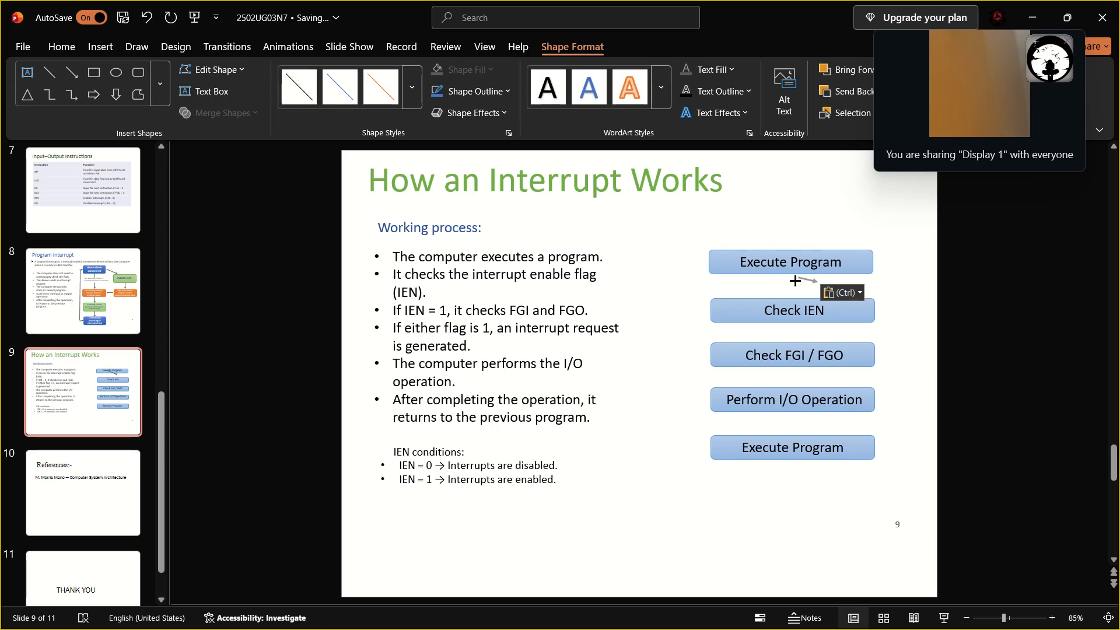
drag(794, 280, 783, 278)
drag(821, 282, 796, 290)
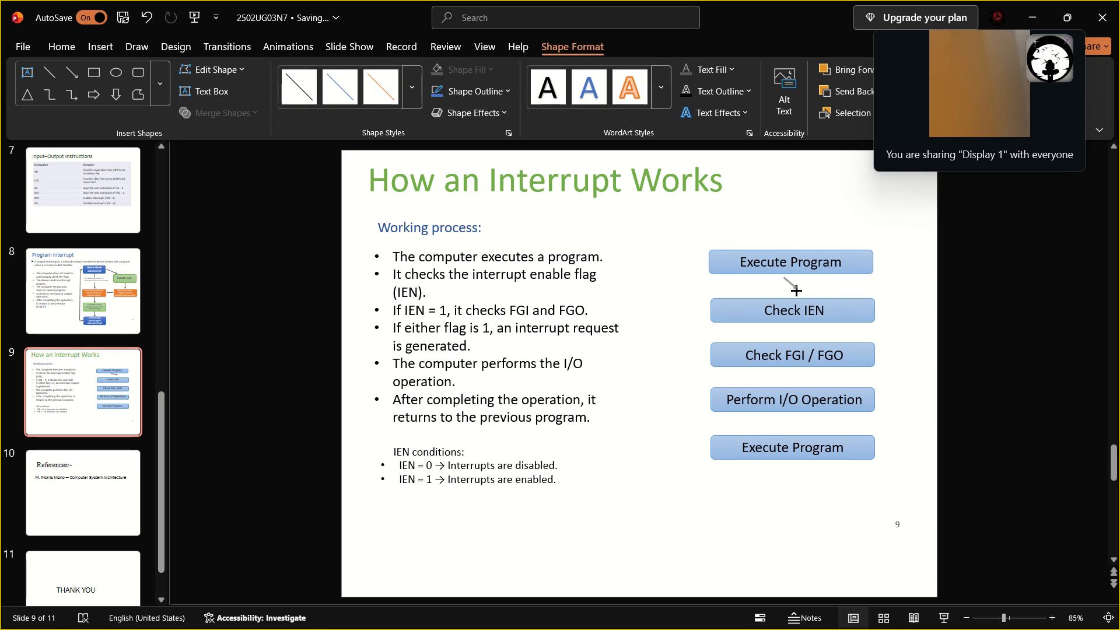
drag(796, 290, 786, 292)
drag(782, 277, 787, 277)
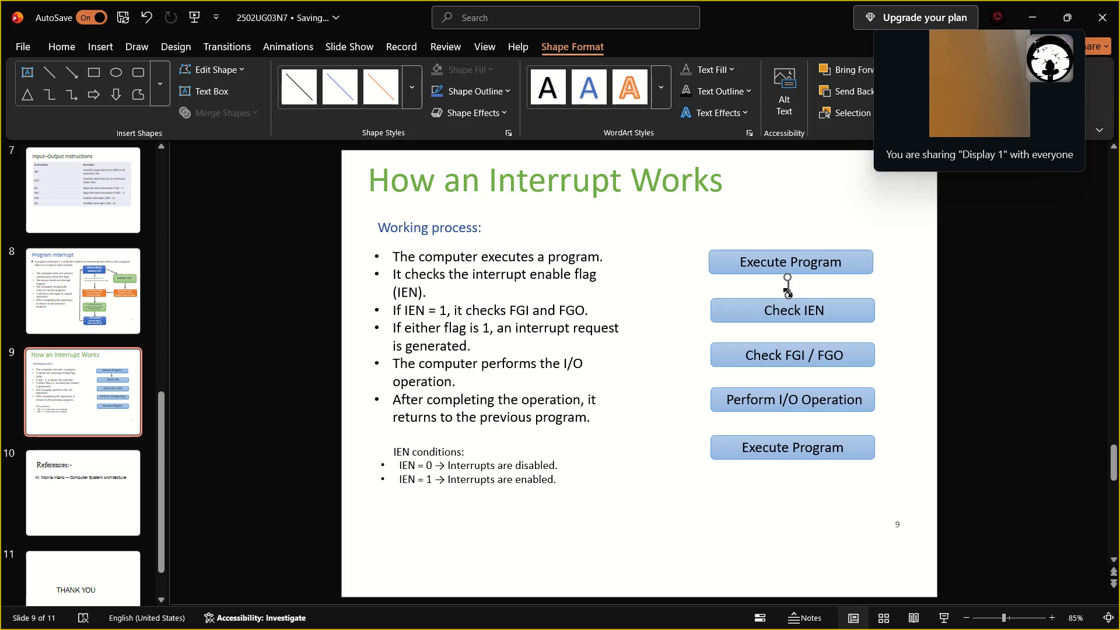
click(787, 295)
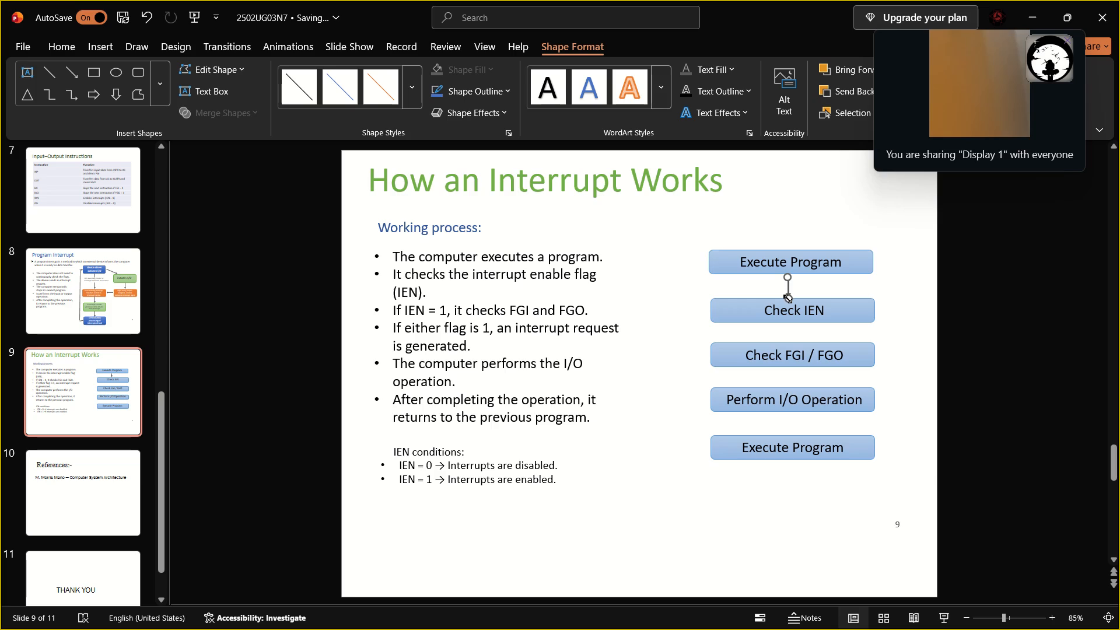
click(759, 344)
click(789, 292)
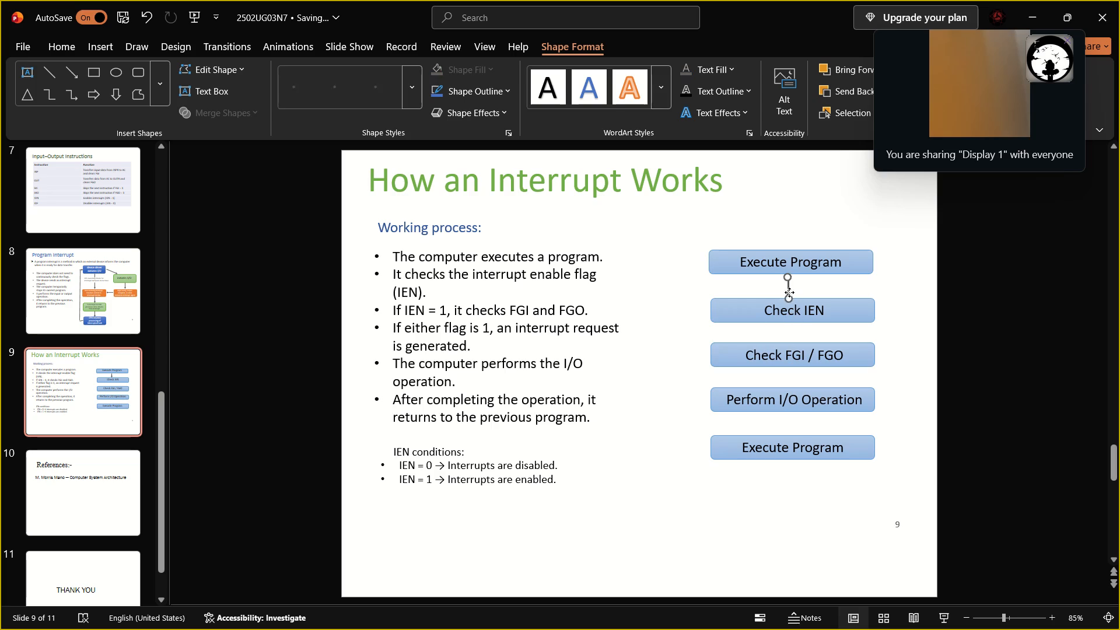
click(786, 278)
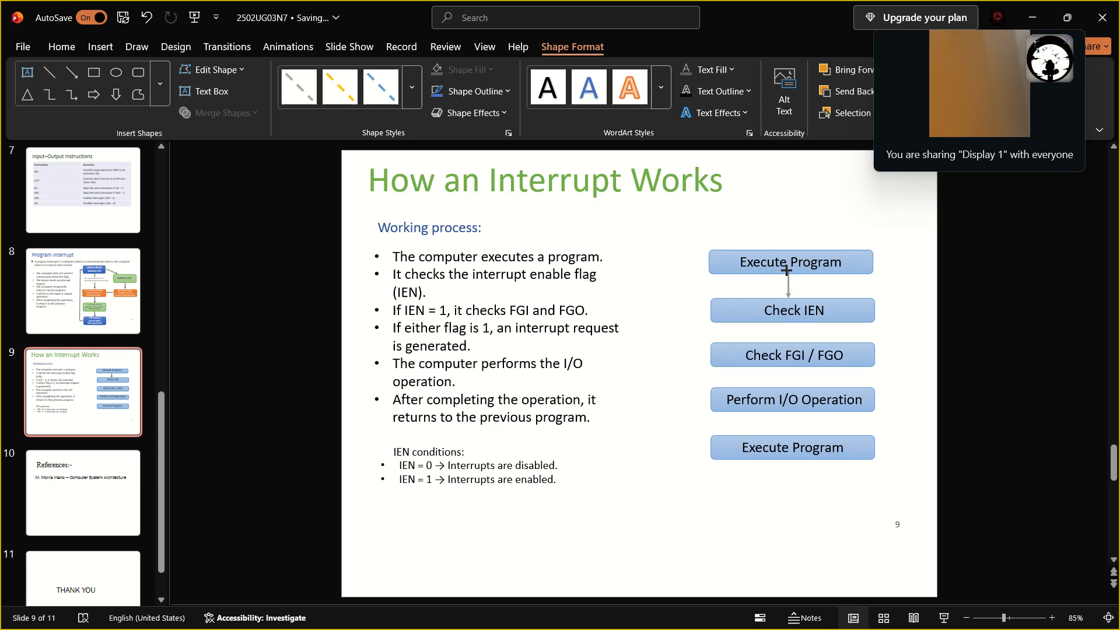
click(781, 278)
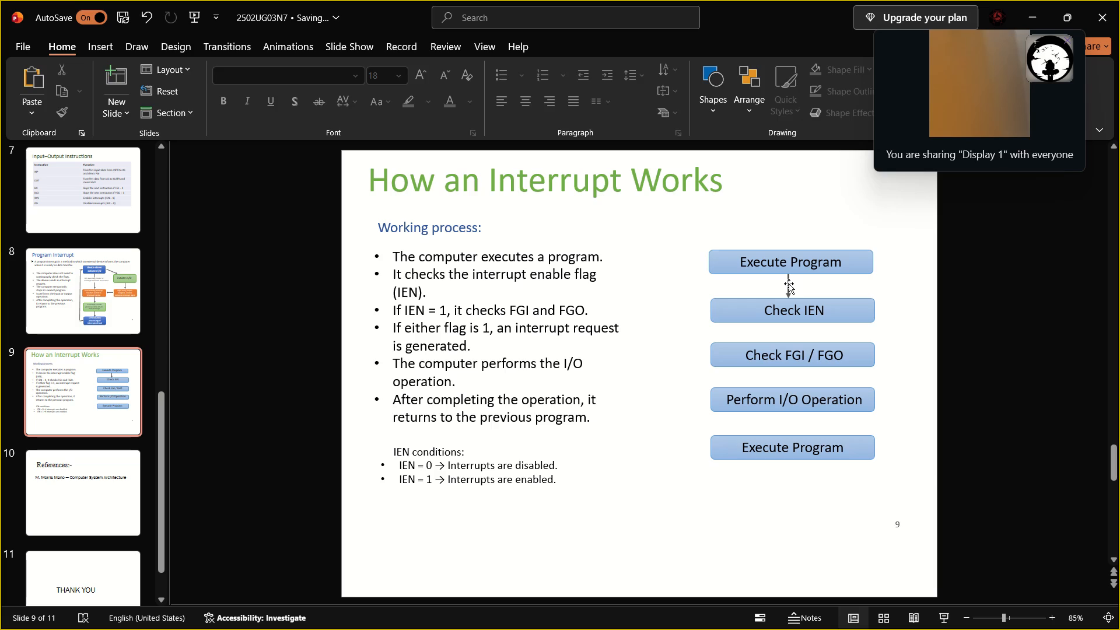
Duplicate the flowchart arrow, place it between the "Check IEN" and "Check FGI / FGO" boxes, and shorten it to fit the gap.
click(789, 285)
key(ctrl+c)
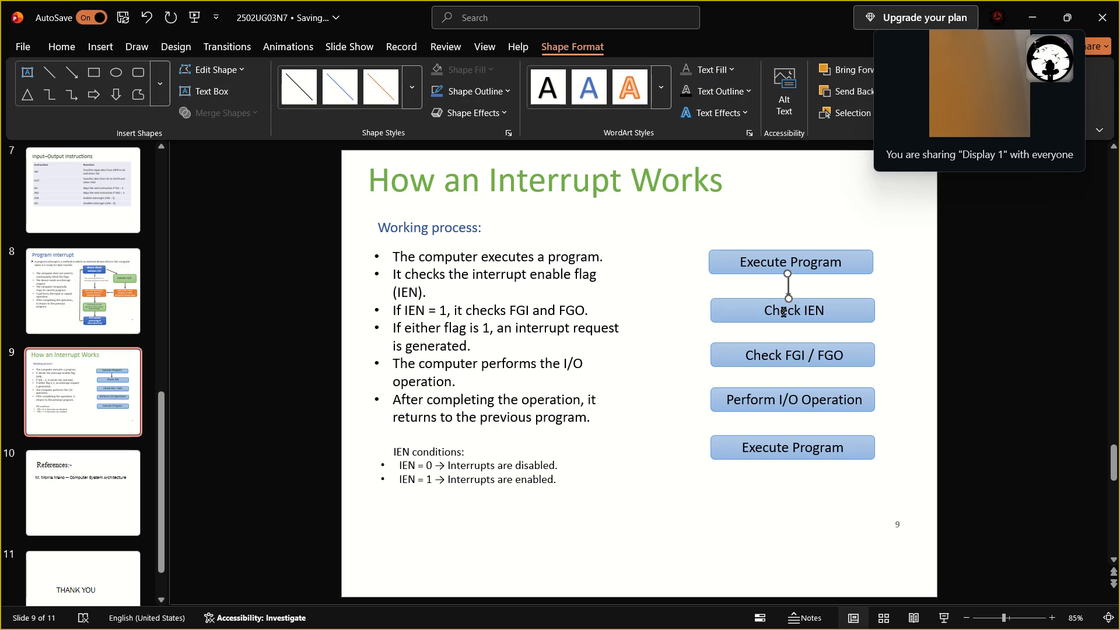
key(ctrl+v)
drag(798, 294, 799, 309)
drag(799, 309, 789, 328)
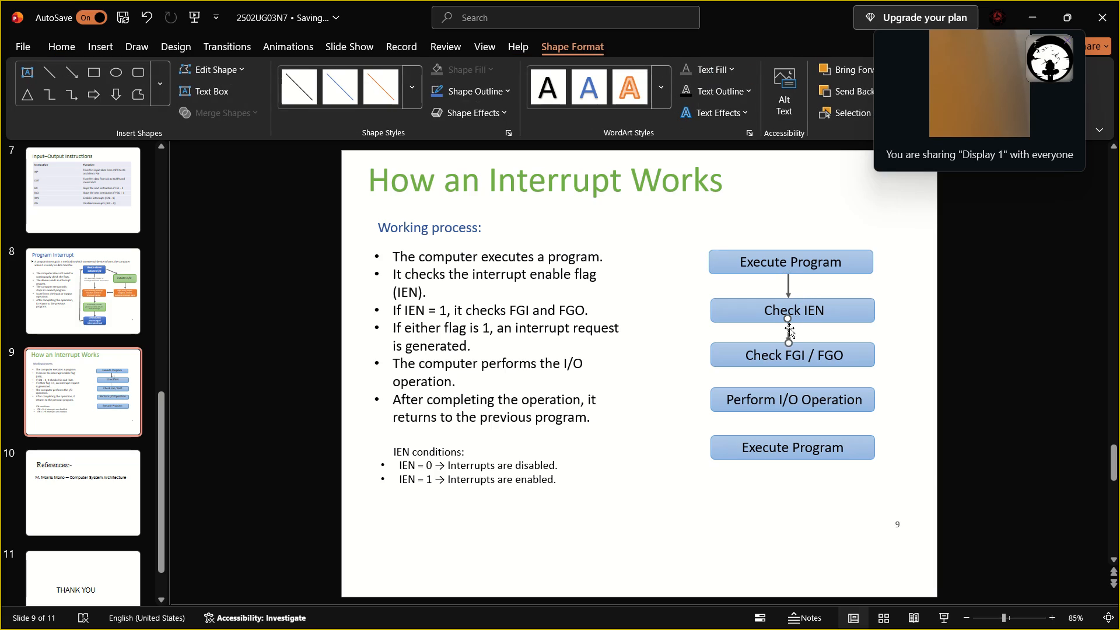
click(888, 325)
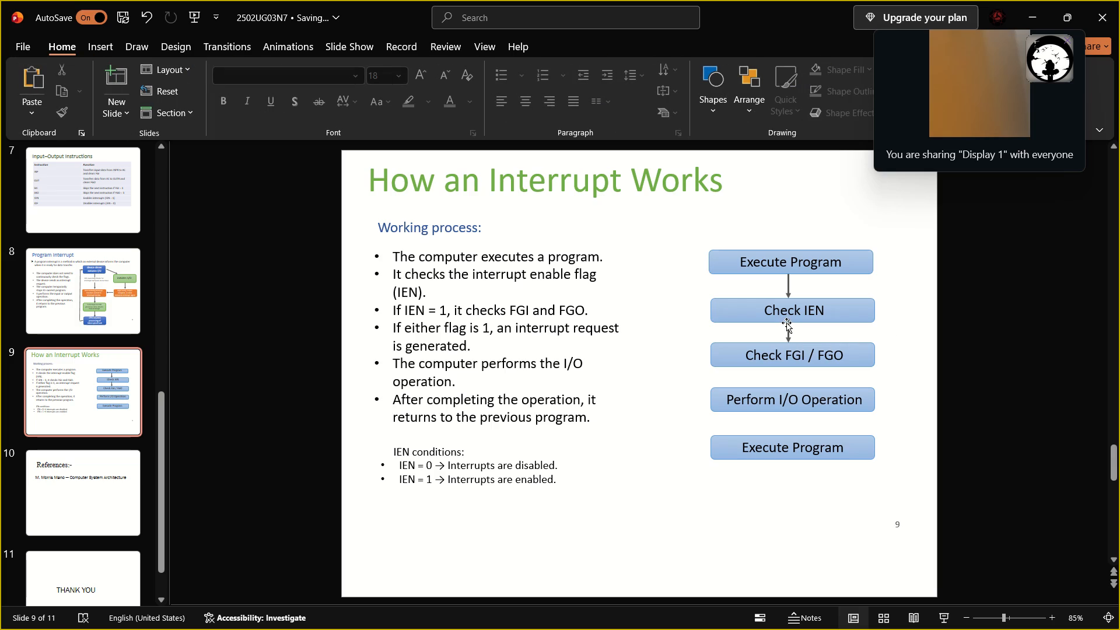
click(787, 322)
drag(787, 319, 788, 325)
click(900, 323)
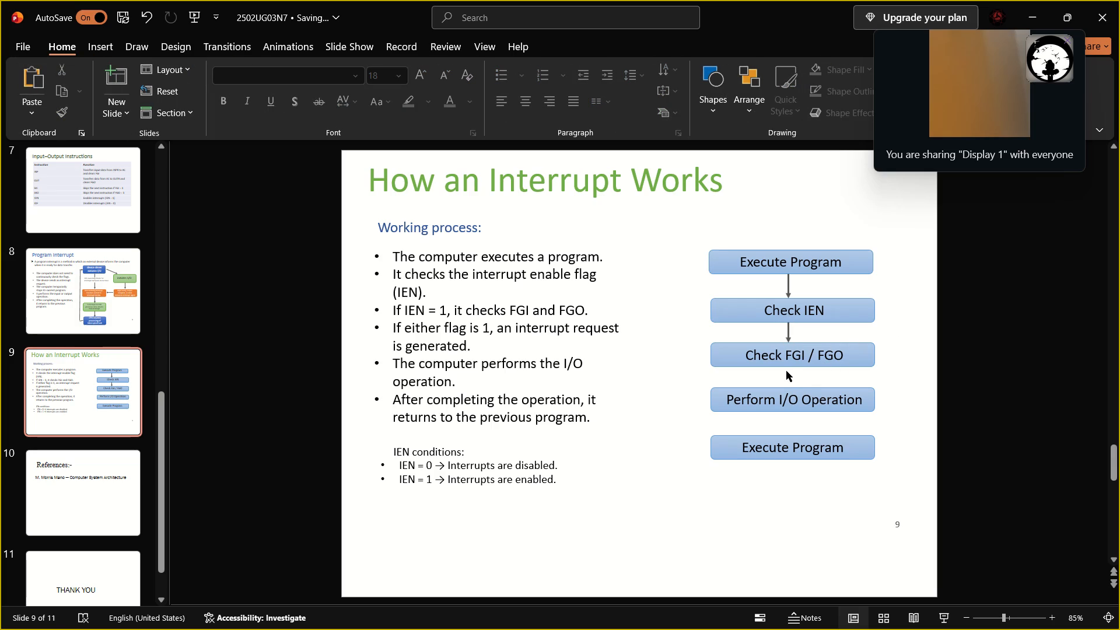
Copy the shortened arrow and place the duplicate between the "Check FGI / FGO" and "Perform I/O Operation" boxes.
click(786, 371)
click(790, 328)
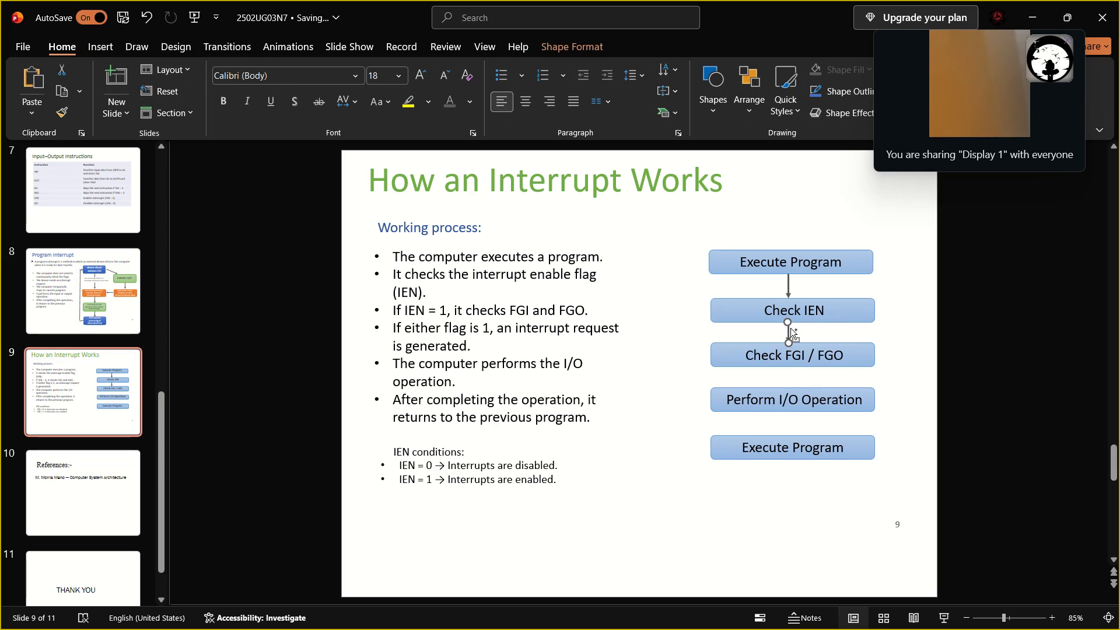
key(ctrl+c)
key(ctrl+v)
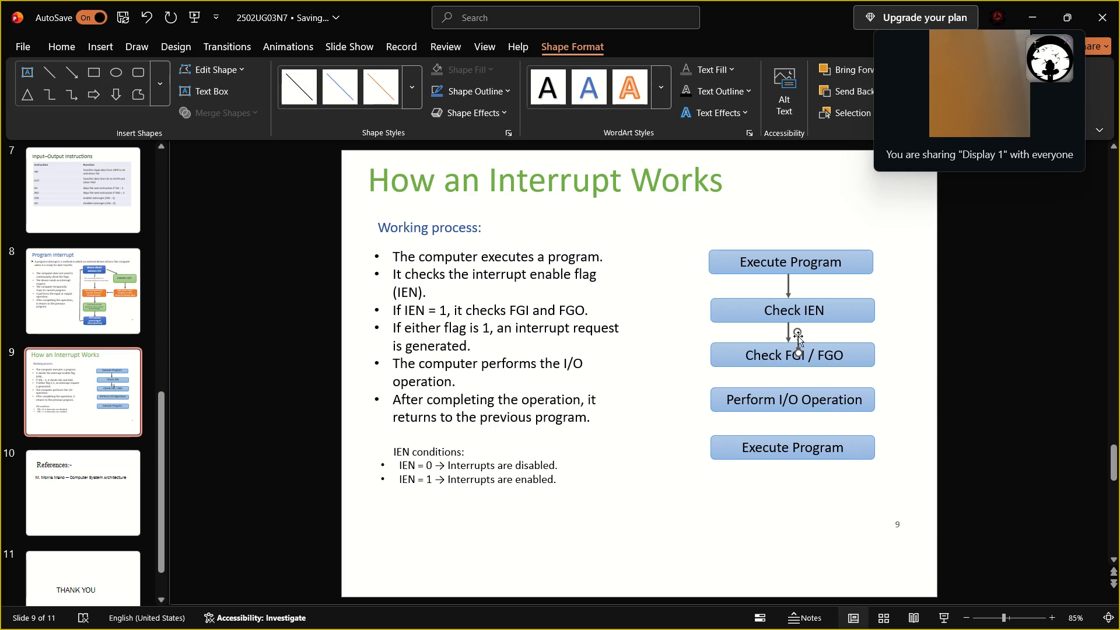
drag(798, 339, 791, 372)
drag(791, 372, 790, 374)
Paste another arrow between "Perform I/O Operation" and the last "Execute Program" box, extending its upper end to reach the box above.
key(ctrl+v)
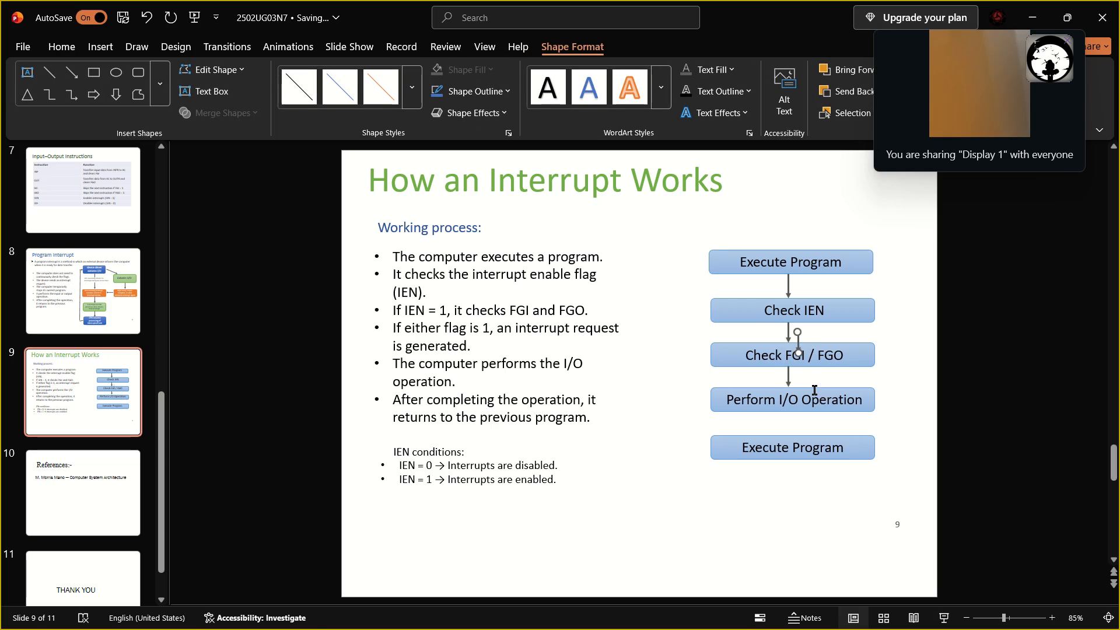
drag(797, 341, 786, 426)
drag(786, 426, 786, 422)
drag(786, 422, 787, 425)
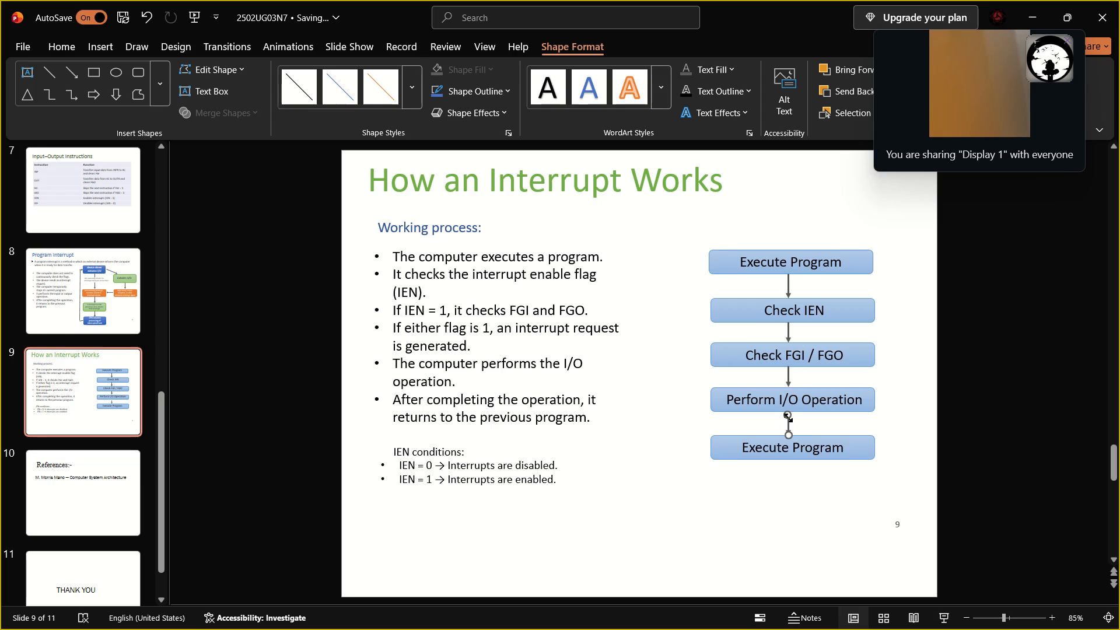
click(788, 416)
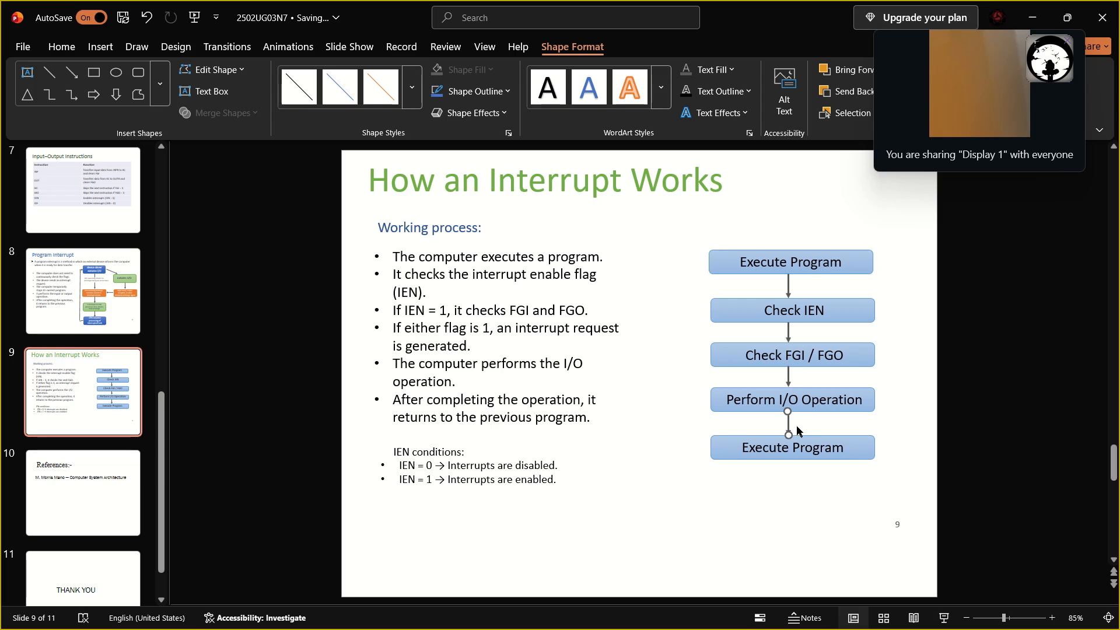
click(805, 426)
Move the "IEN conditions" text box from under the bullet list to below the flowchart's last "Execute Program" box.
click(635, 317)
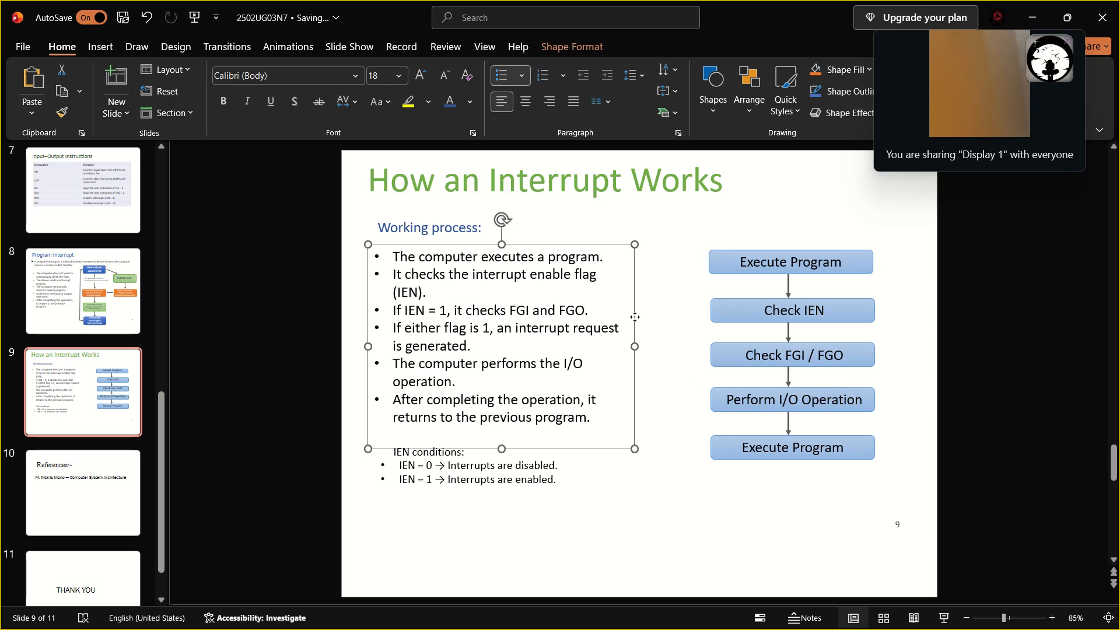
click(674, 435)
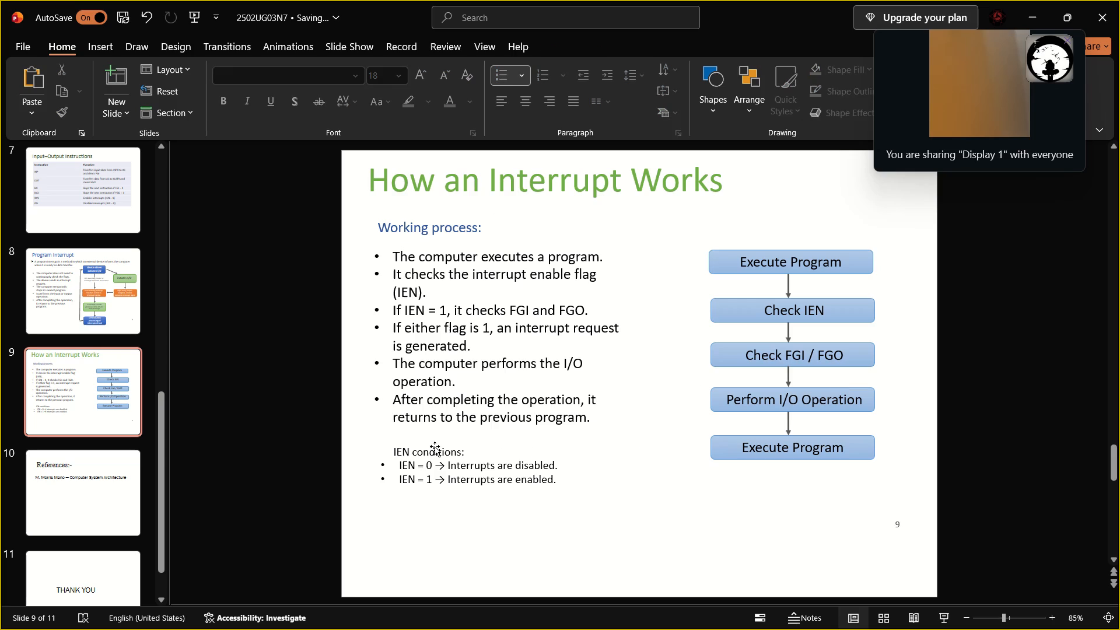
click(380, 453)
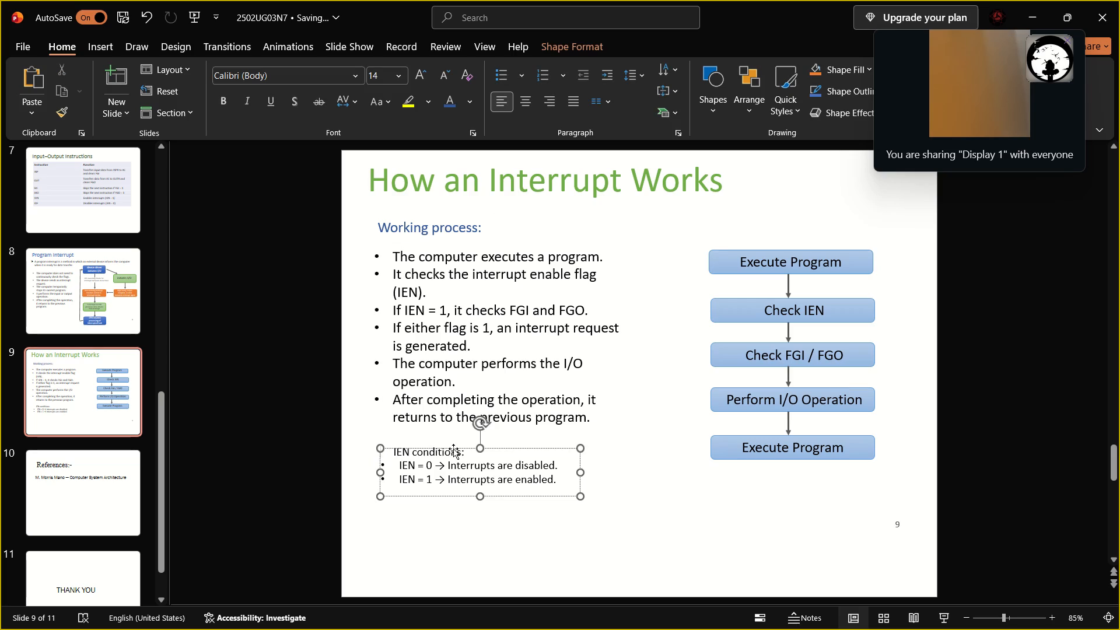
drag(453, 449, 767, 242)
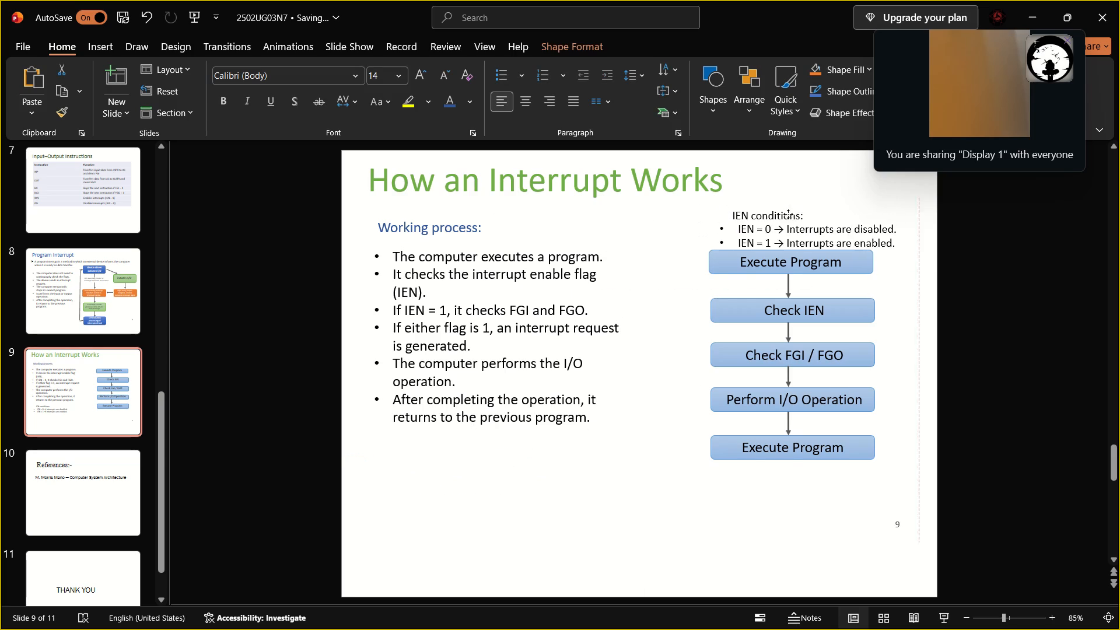
drag(767, 242, 758, 487)
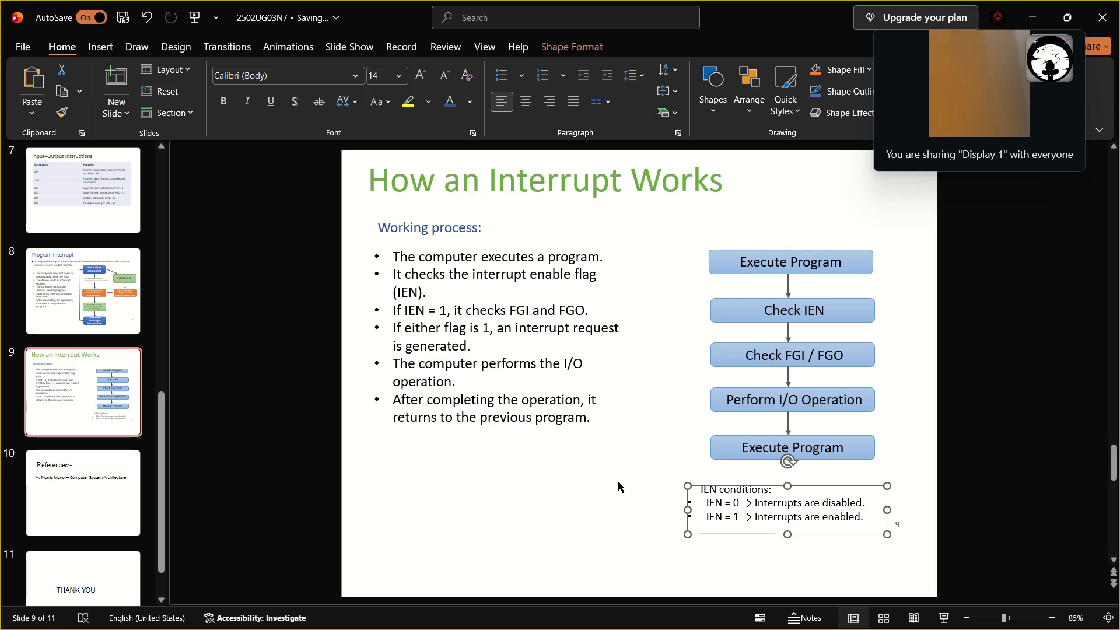
click(612, 484)
click(60, 507)
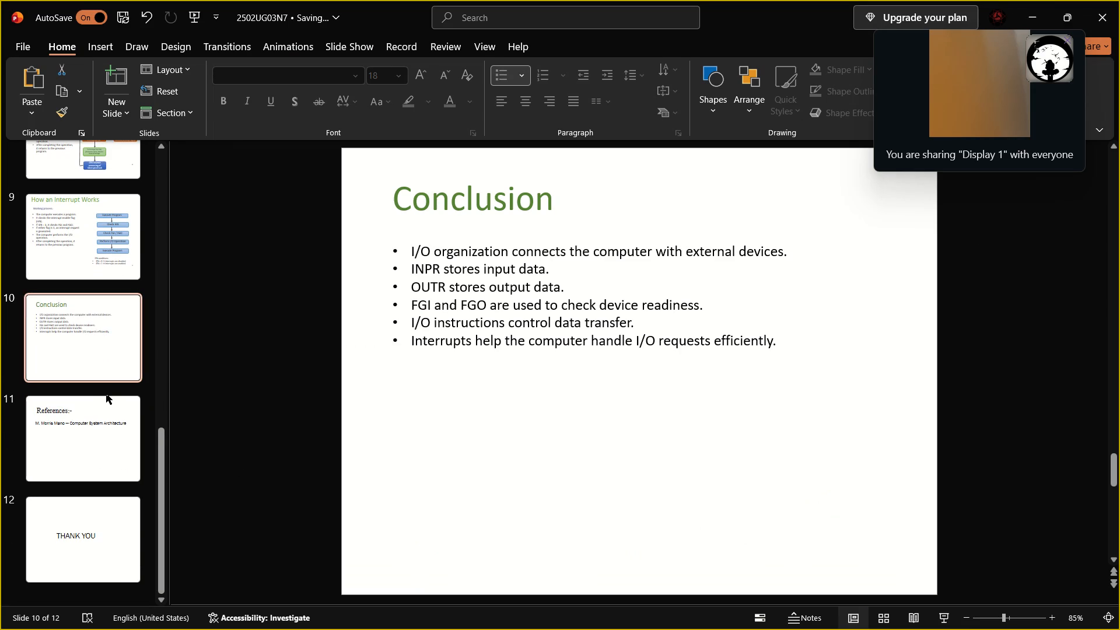
click(108, 394)
click(104, 408)
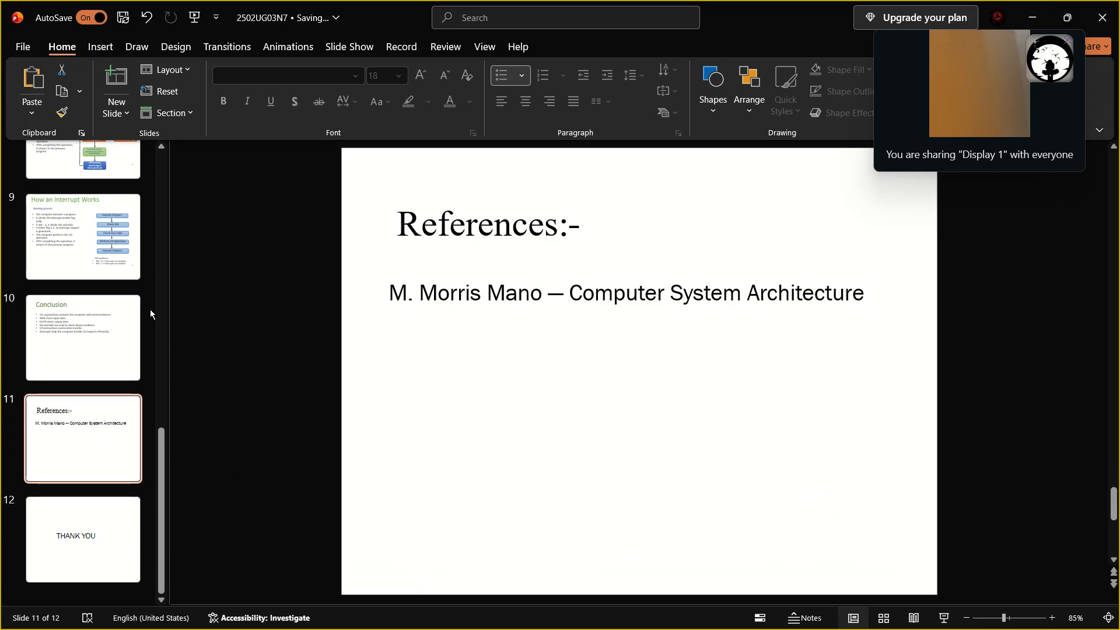
scroll(150, 309, up, 5)
click(97, 370)
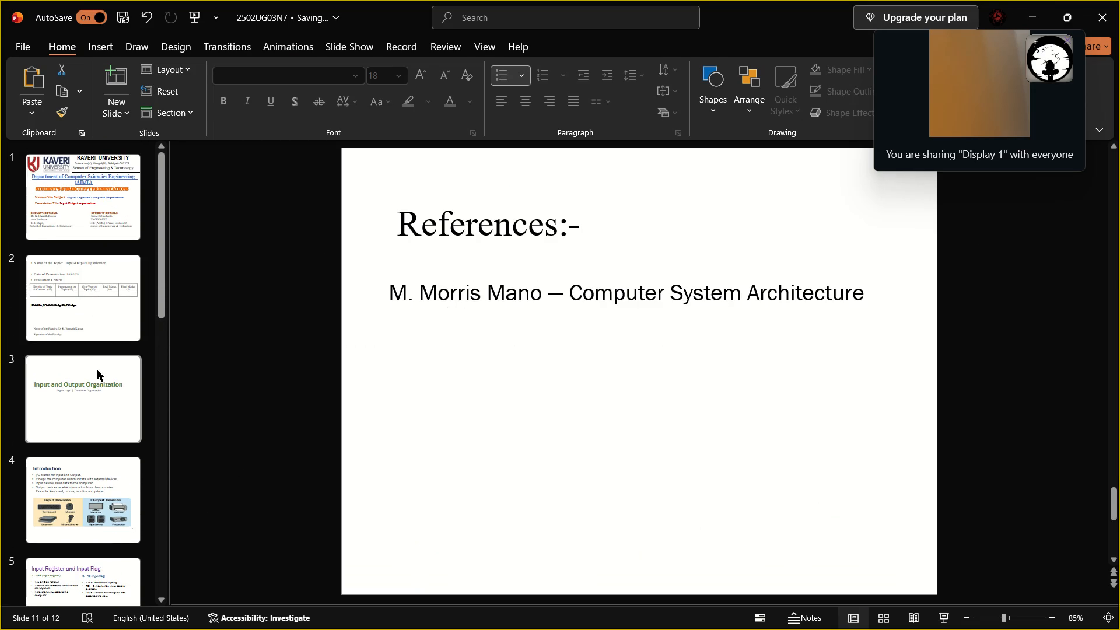
click(410, 292)
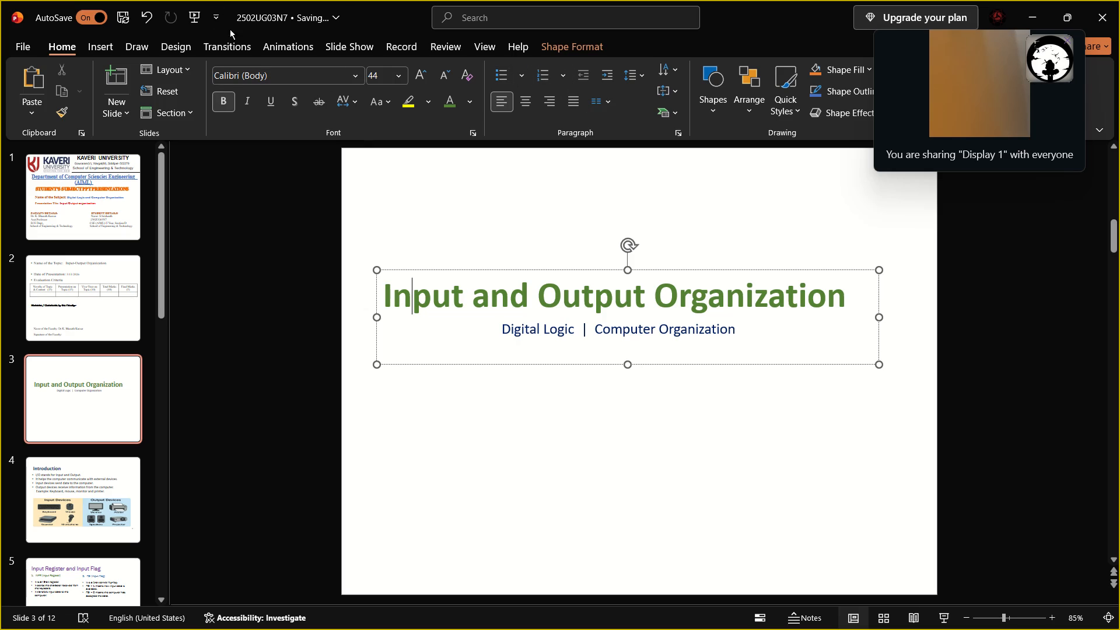
click(276, 47)
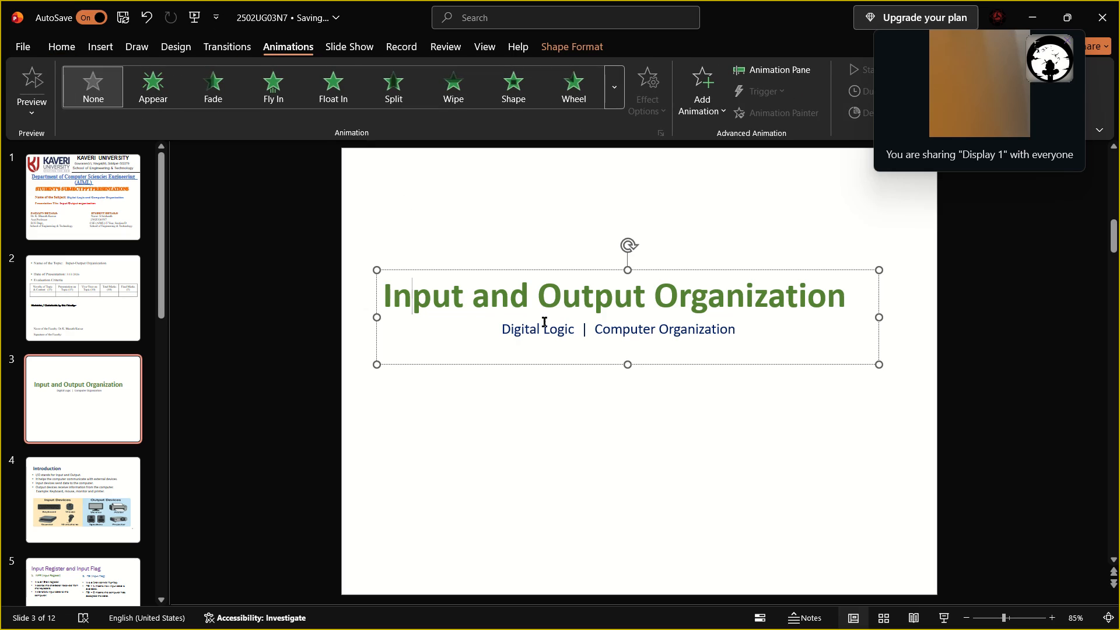
click(380, 288)
drag(383, 288, 536, 308)
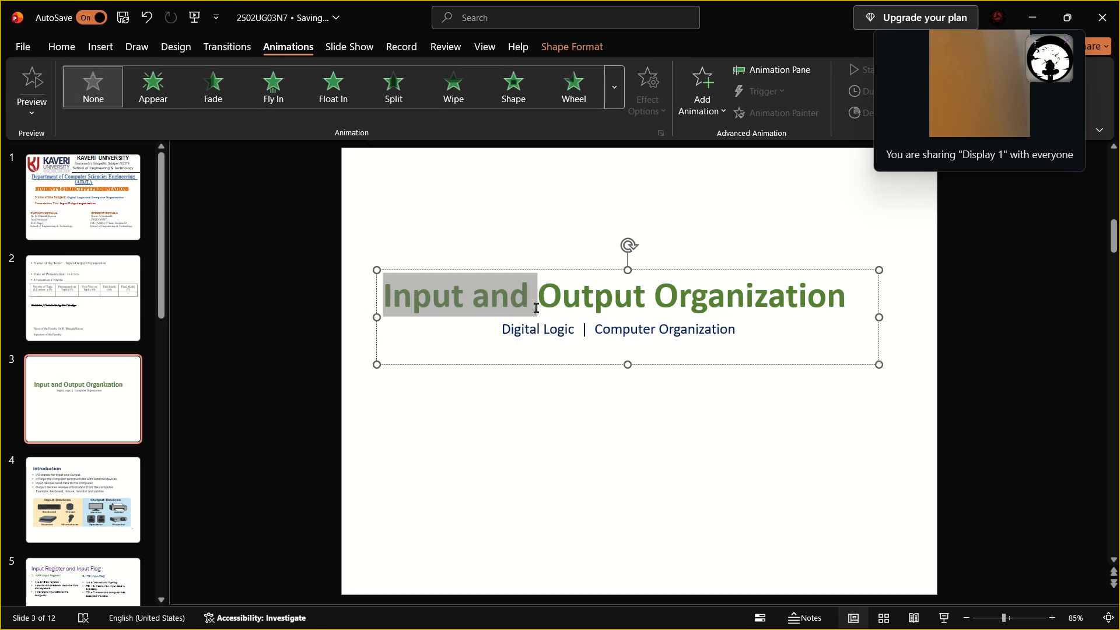
drag(536, 308, 760, 306)
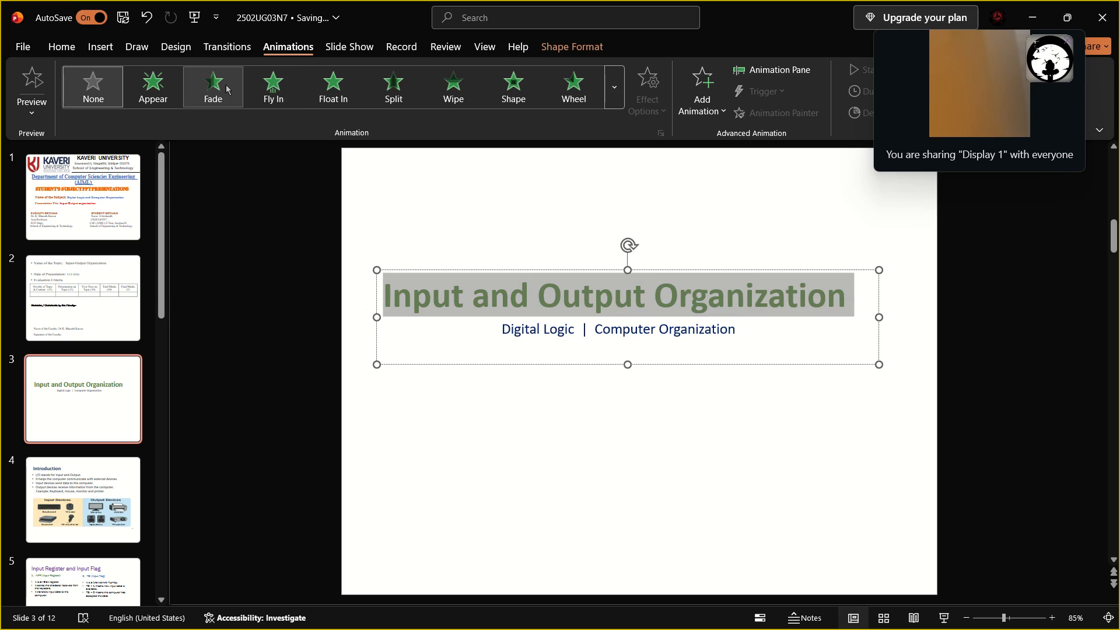
click(213, 87)
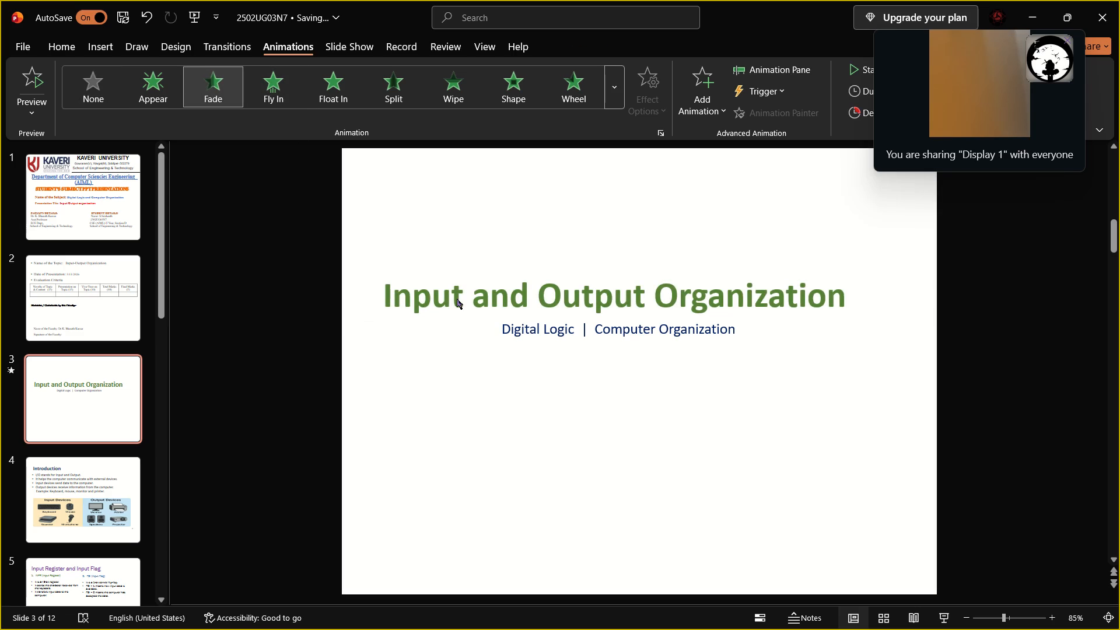
Apply the Fade animation to slide 3's subtitle "Digital Logic | Computer Organization", keeping its default effect options.
click(523, 326)
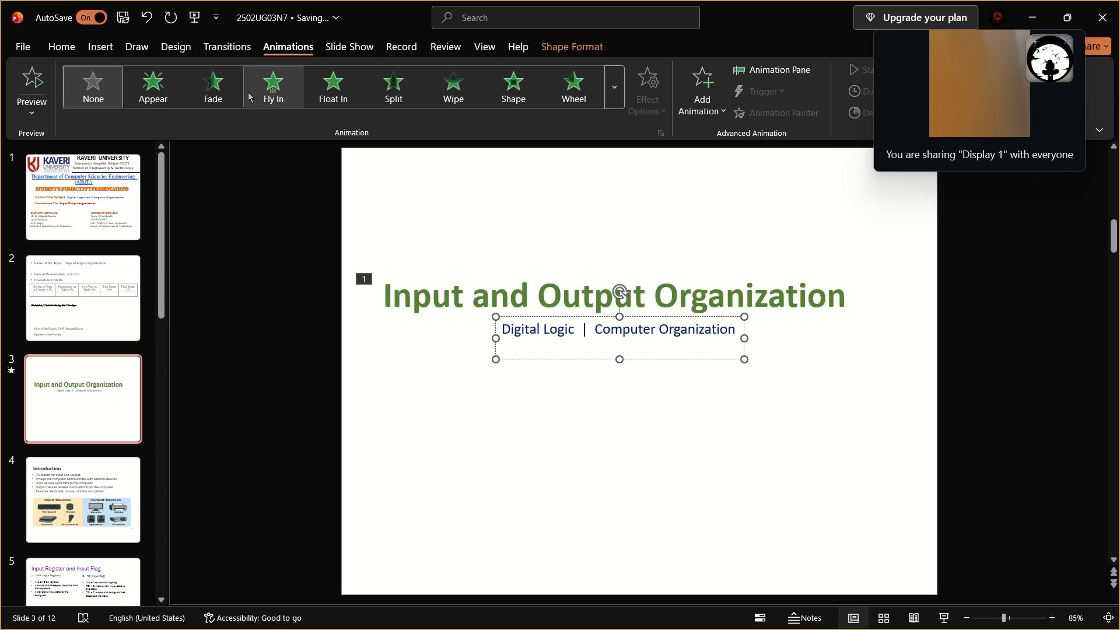
click(223, 84)
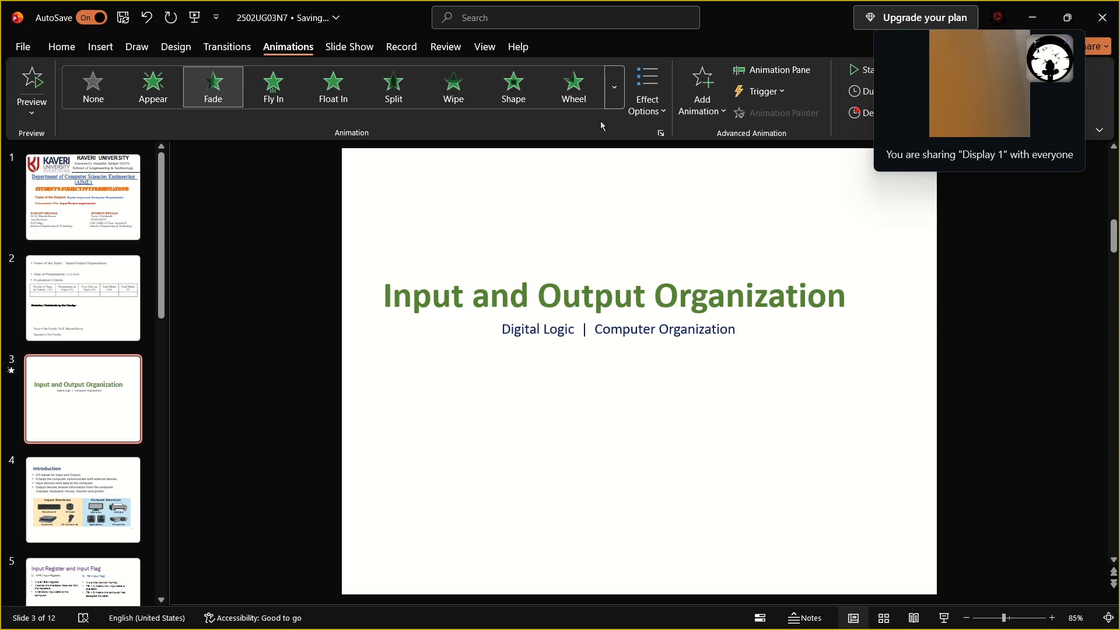
click(654, 120)
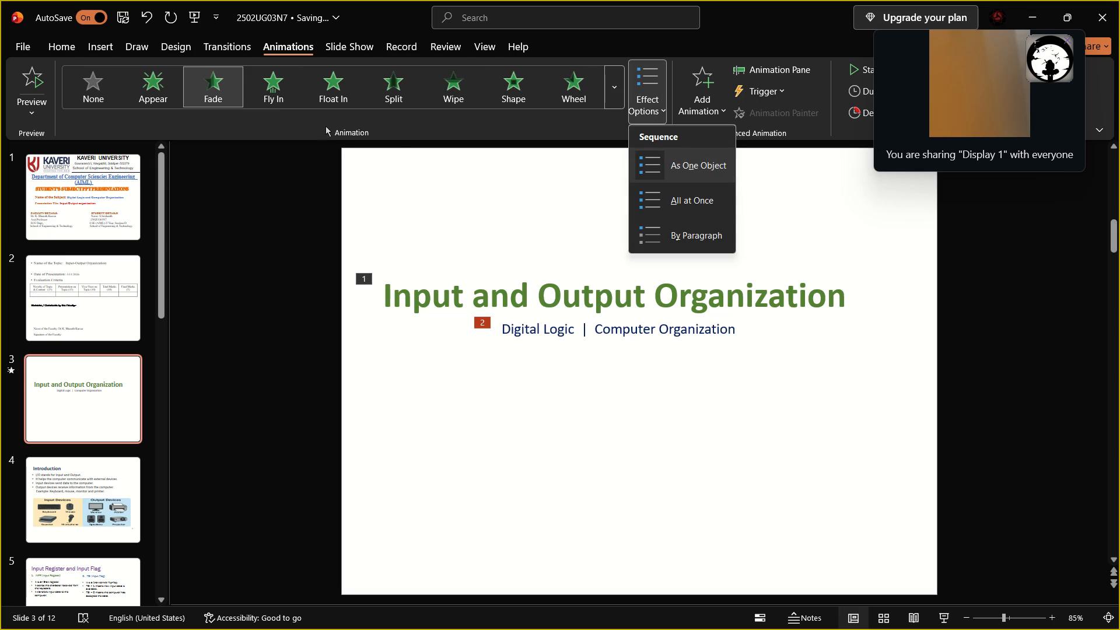
click(559, 179)
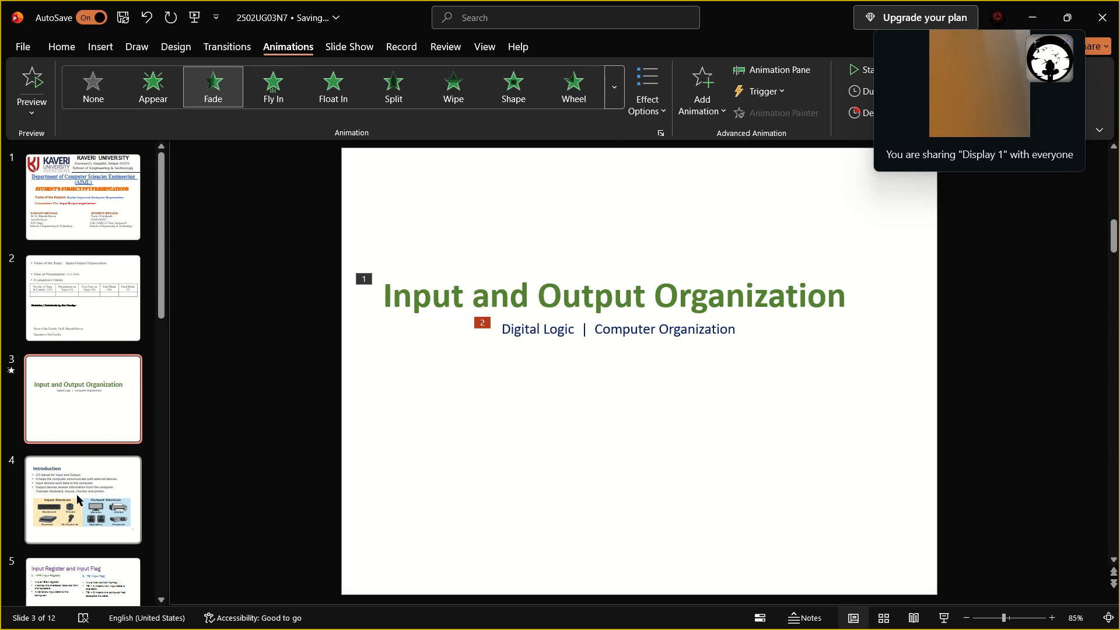
Apply the Fade animation to the "Introduction" heading on slide 4.
click(81, 461)
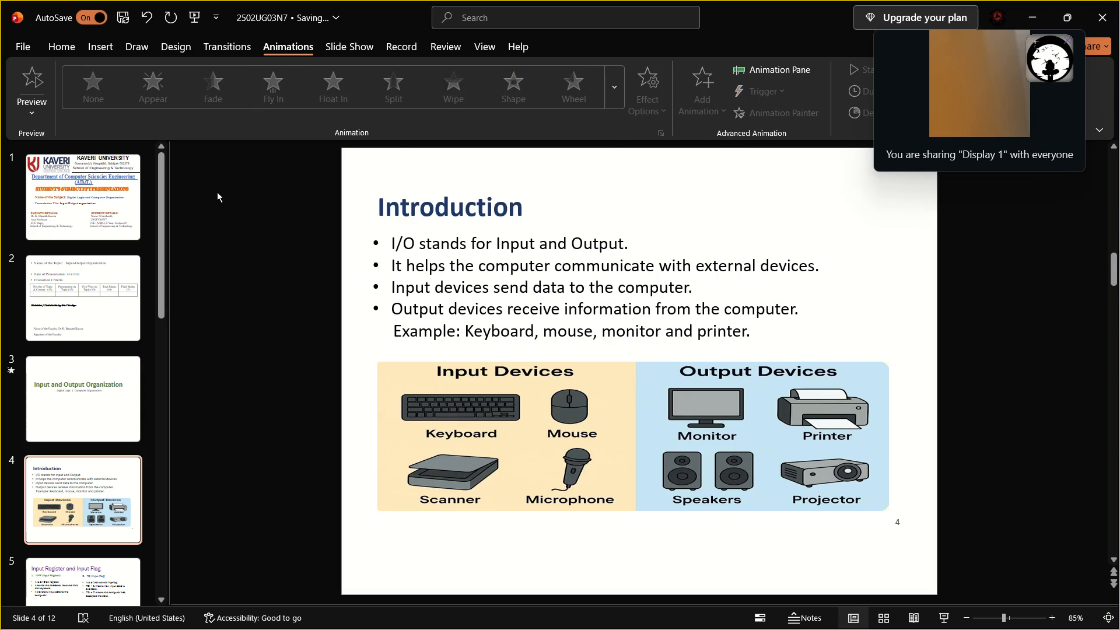
click(587, 225)
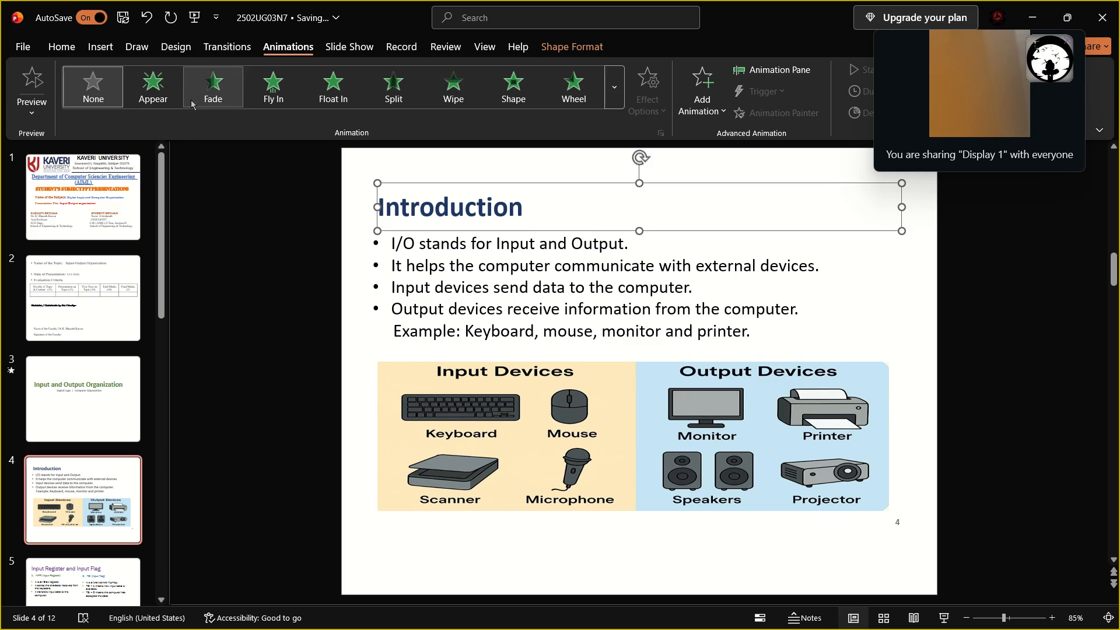
click(218, 85)
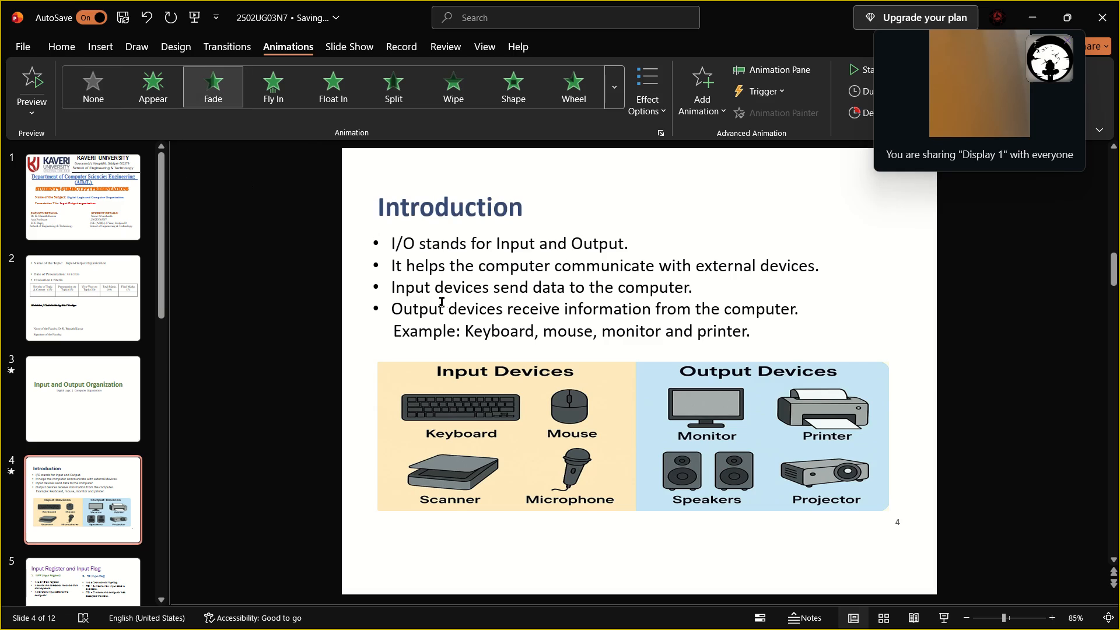
Apply the Fly In animation separately to each of slide 4's first three bullet points, from "I/O stands for" to "Input devices send data".
drag(393, 246, 601, 264)
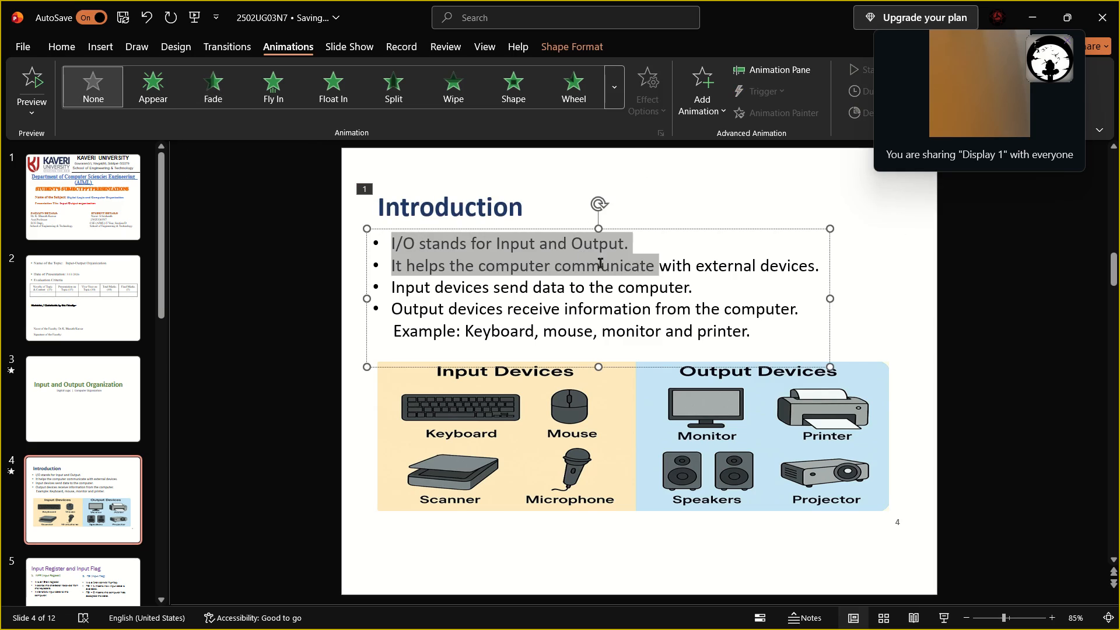
drag(601, 264, 647, 238)
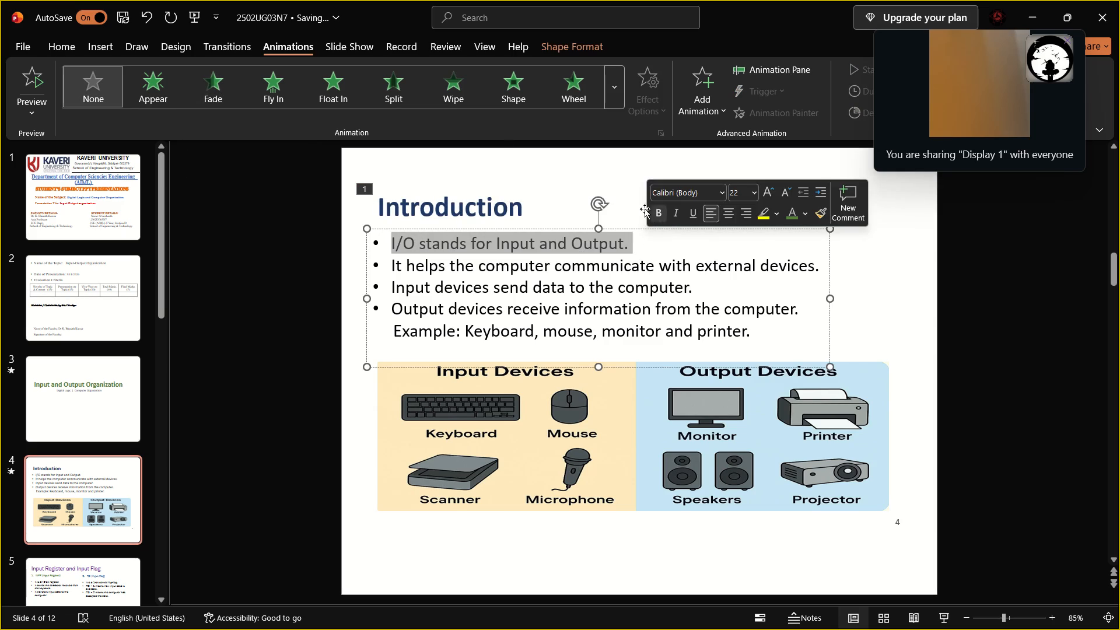
click(293, 78)
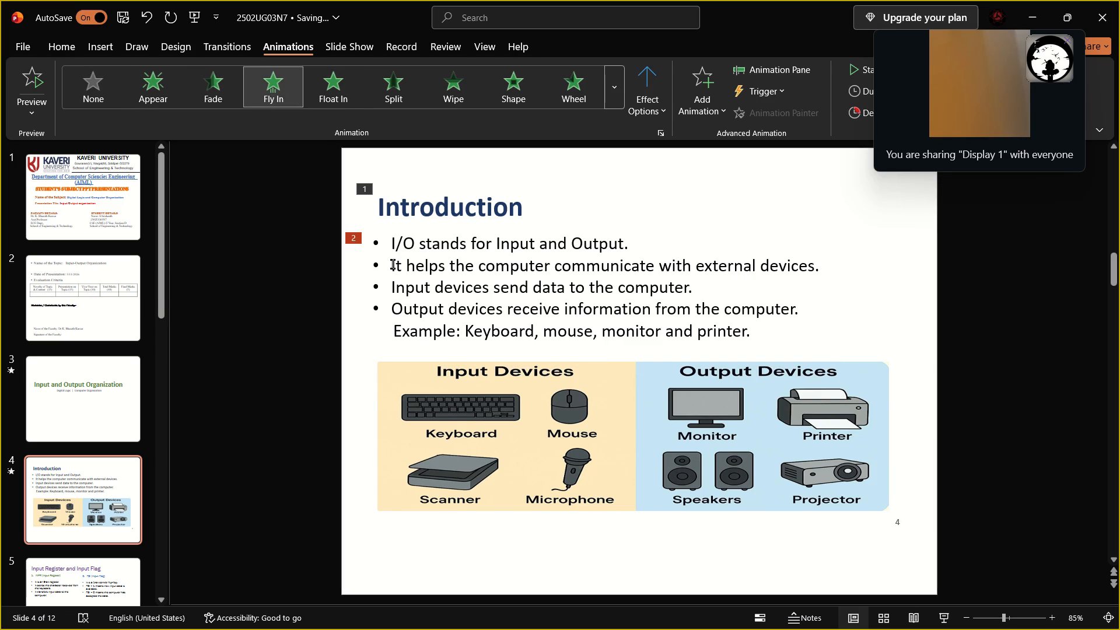
drag(394, 264, 817, 292)
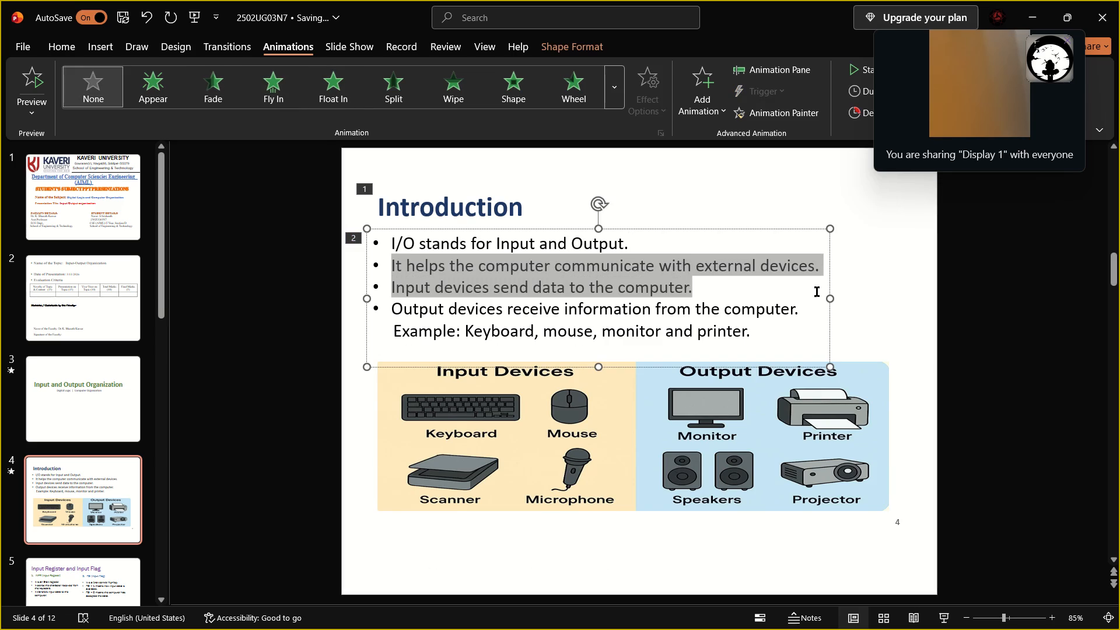
drag(817, 292, 821, 267)
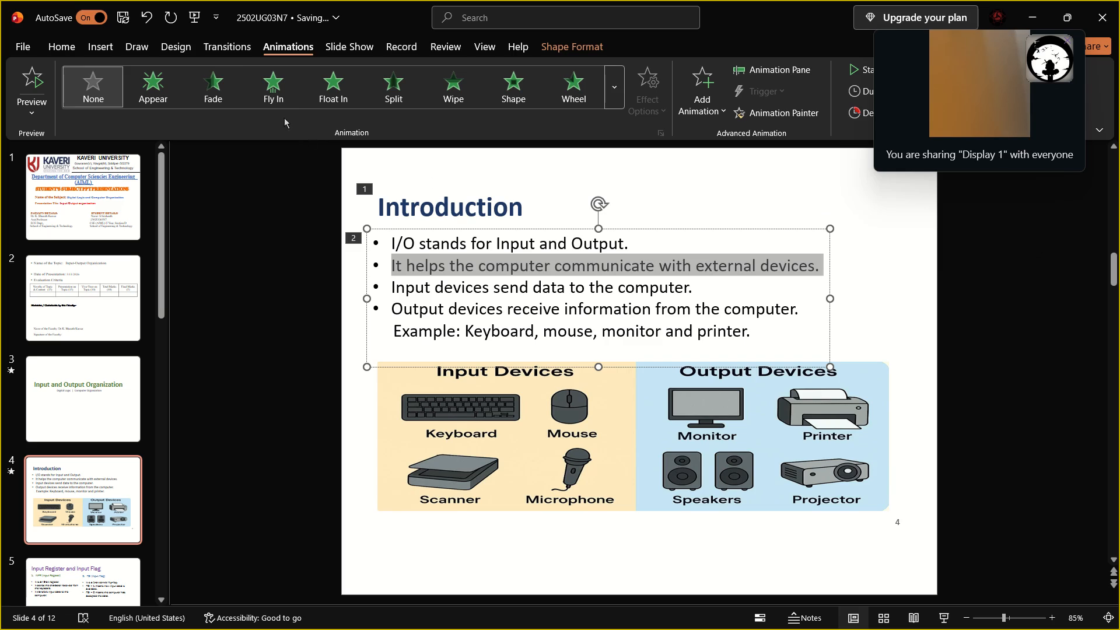
click(271, 92)
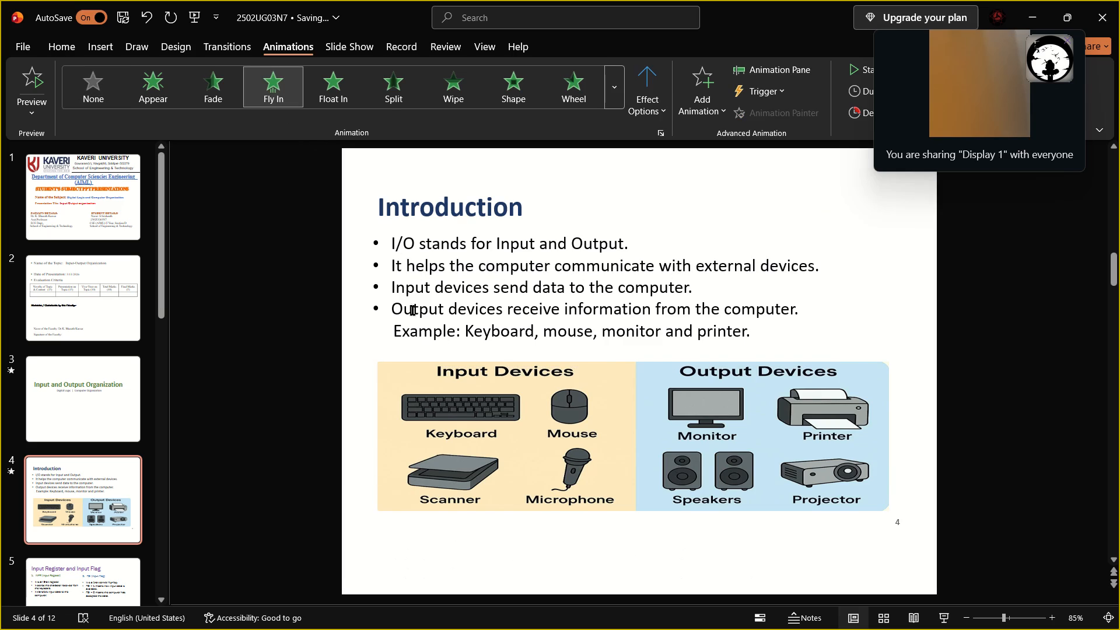
drag(393, 290, 711, 288)
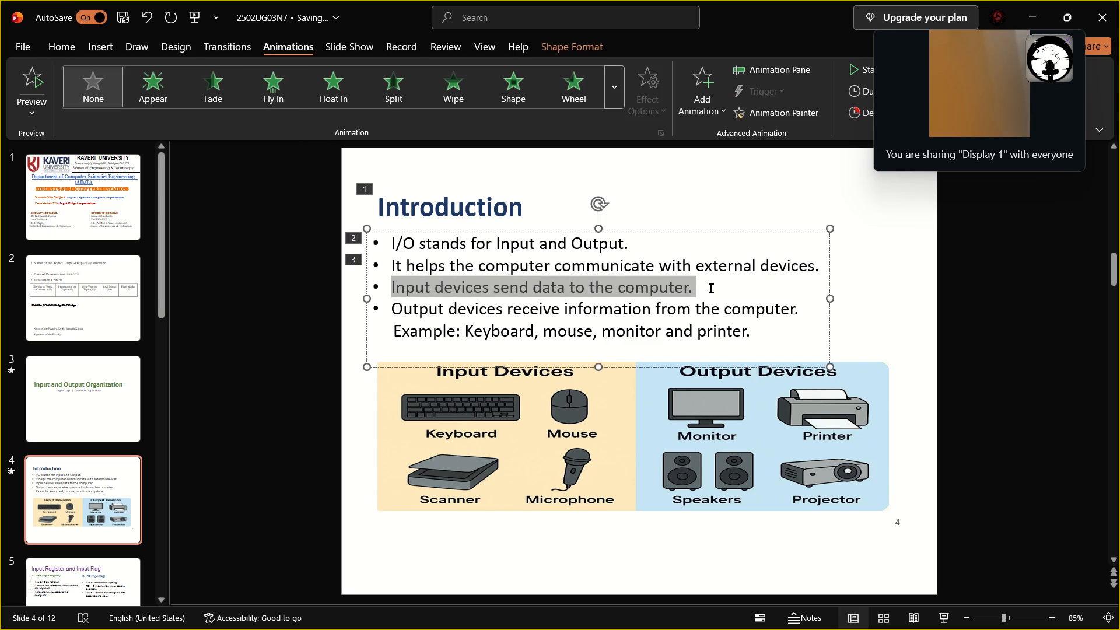
drag(711, 288, 710, 288)
click(268, 85)
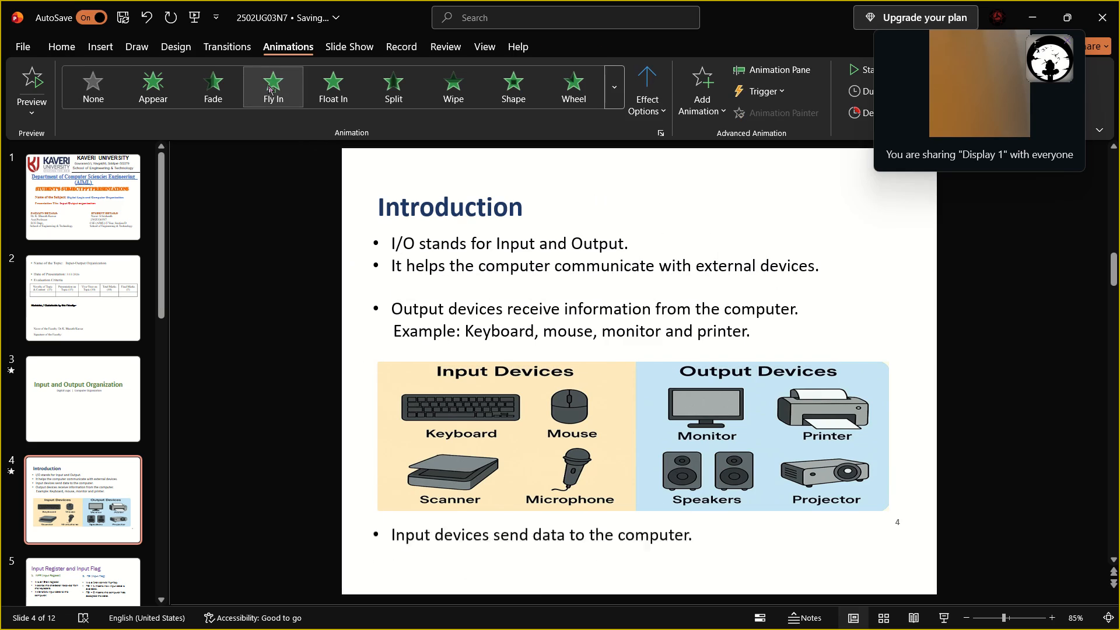
Apply the Fly In animation separately to slide 4's "Output devices receive information" bullet and to the "Example: Keyboard, mouse, monitor and printer." line.
click(391, 307)
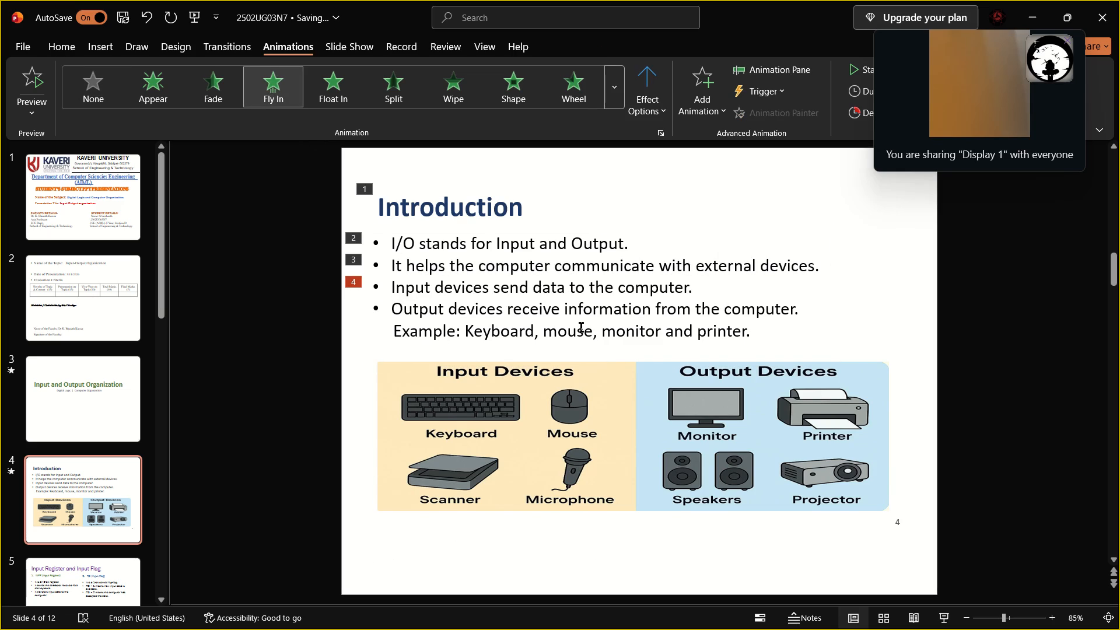
drag(395, 310, 651, 317)
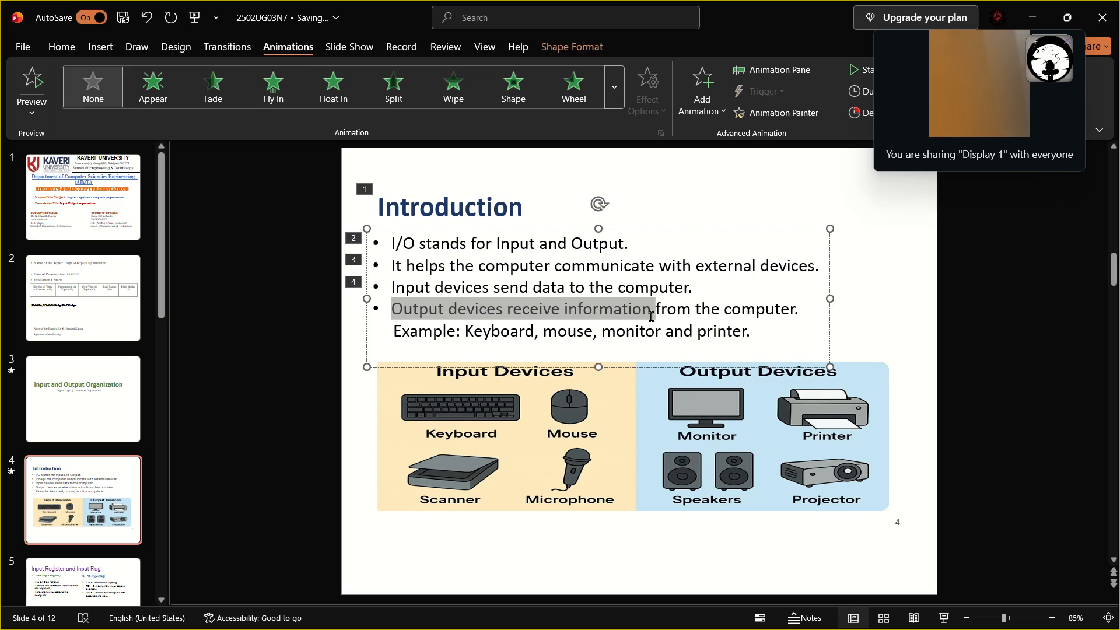
drag(651, 317, 838, 309)
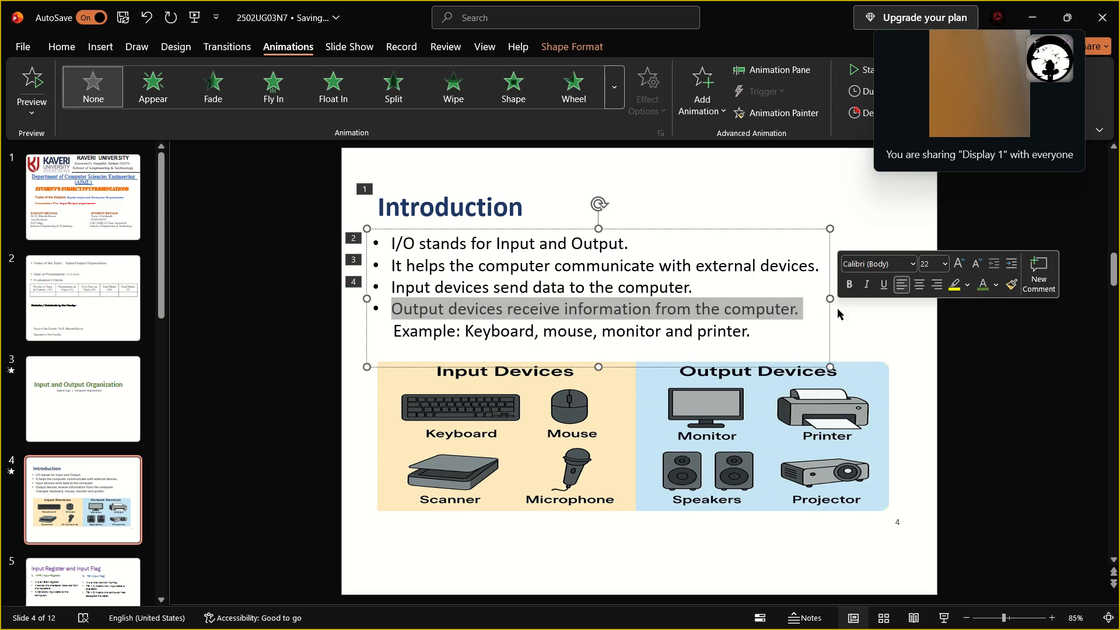
click(270, 92)
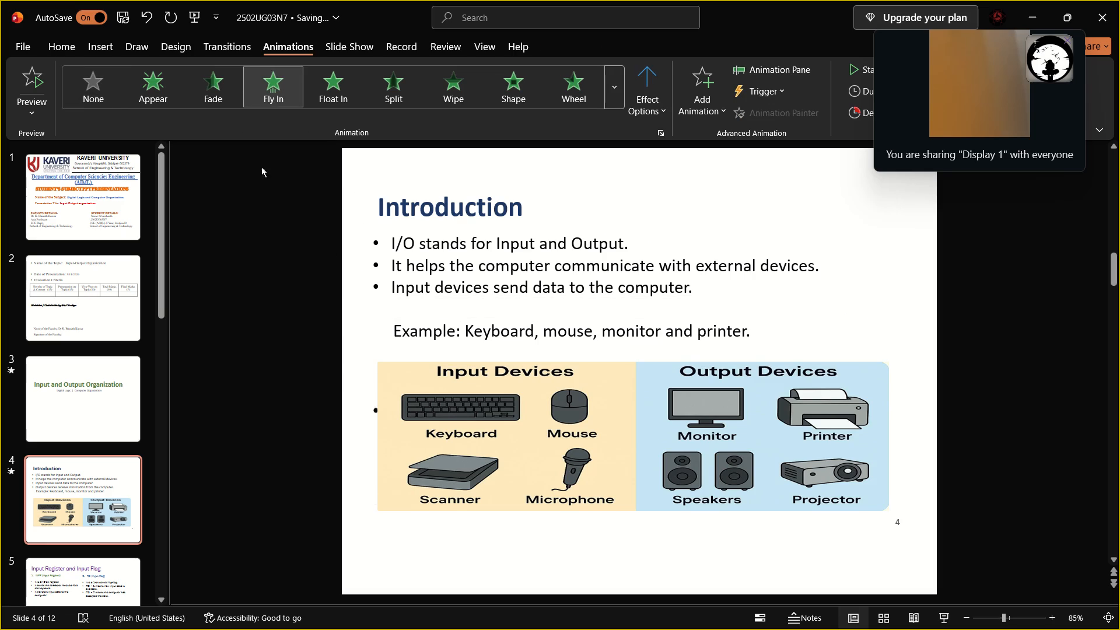
drag(396, 336, 592, 323)
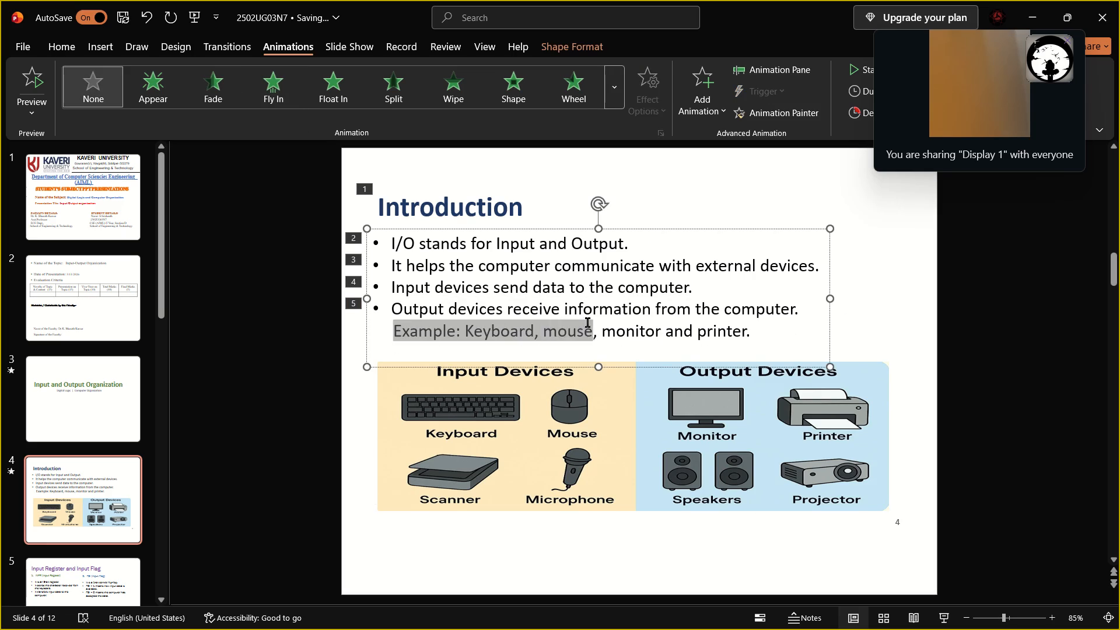
drag(592, 323, 843, 337)
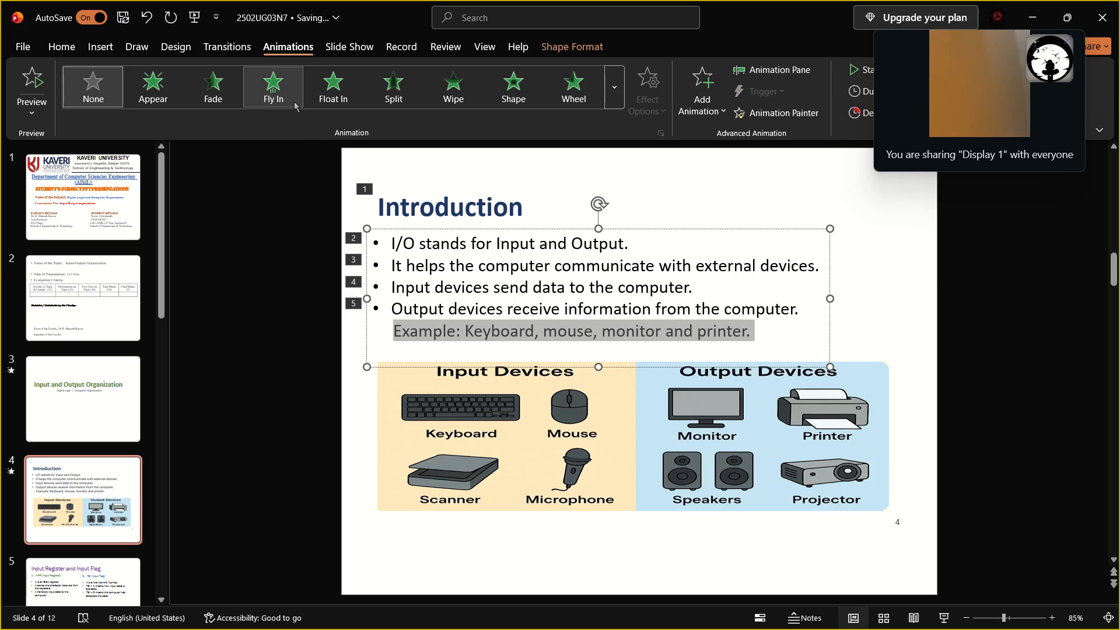
click(284, 93)
Animate the input and output devices picture on slide 4, trying Fade and settling on Appear.
click(477, 379)
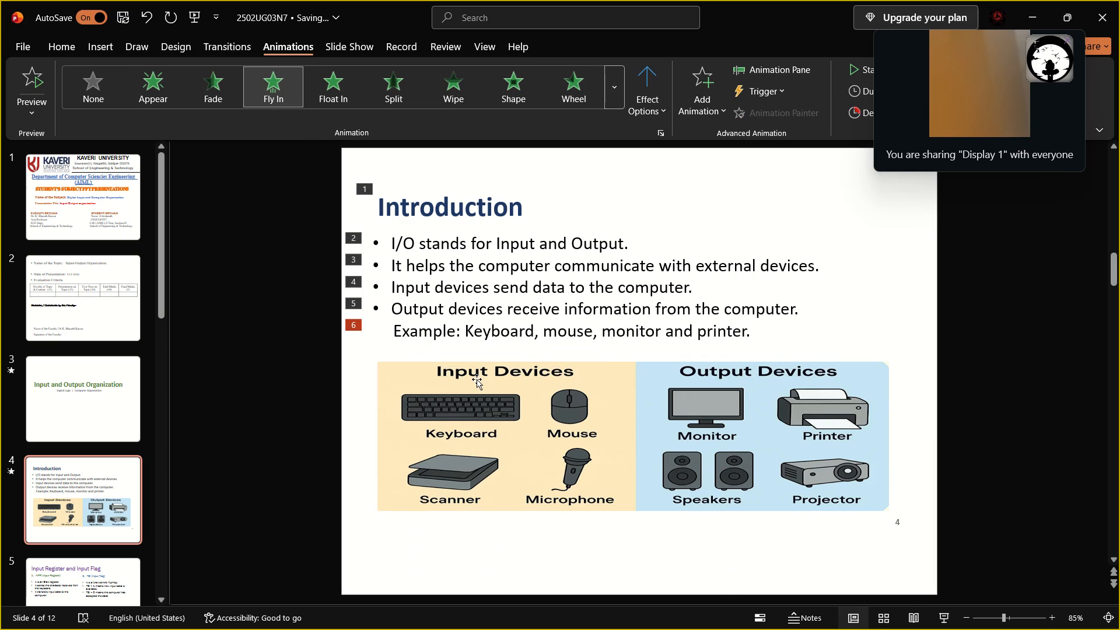
click(480, 368)
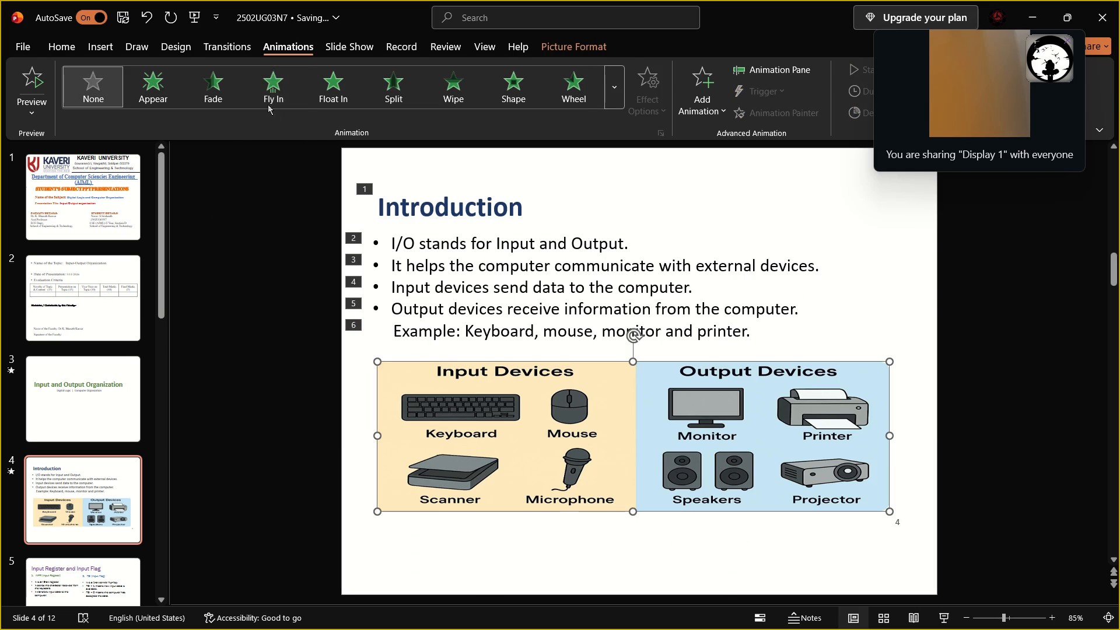
click(195, 84)
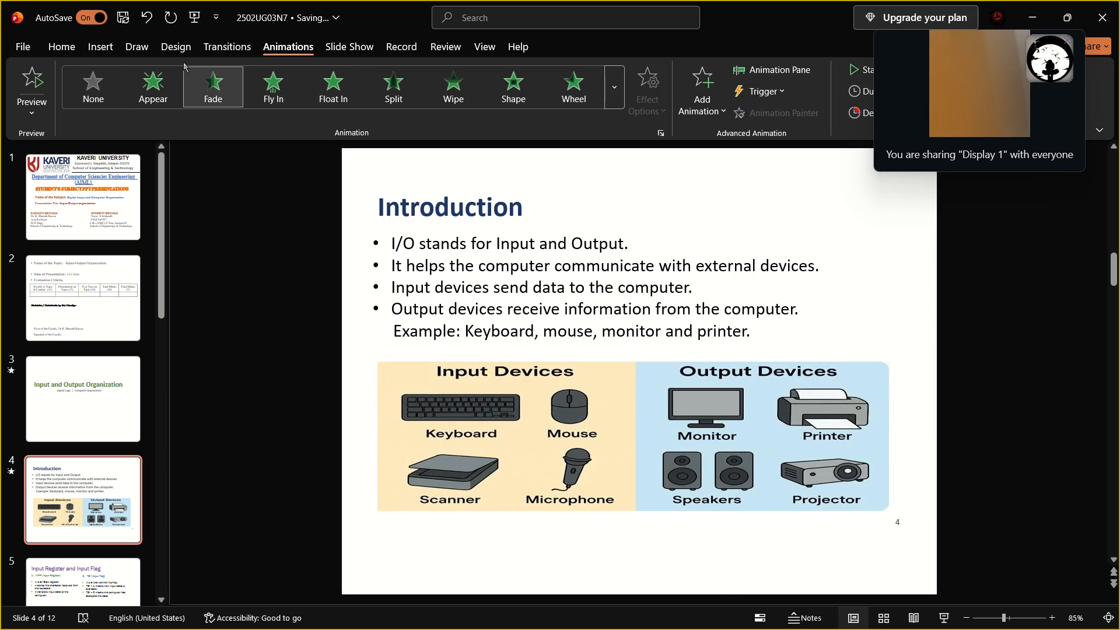
click(172, 79)
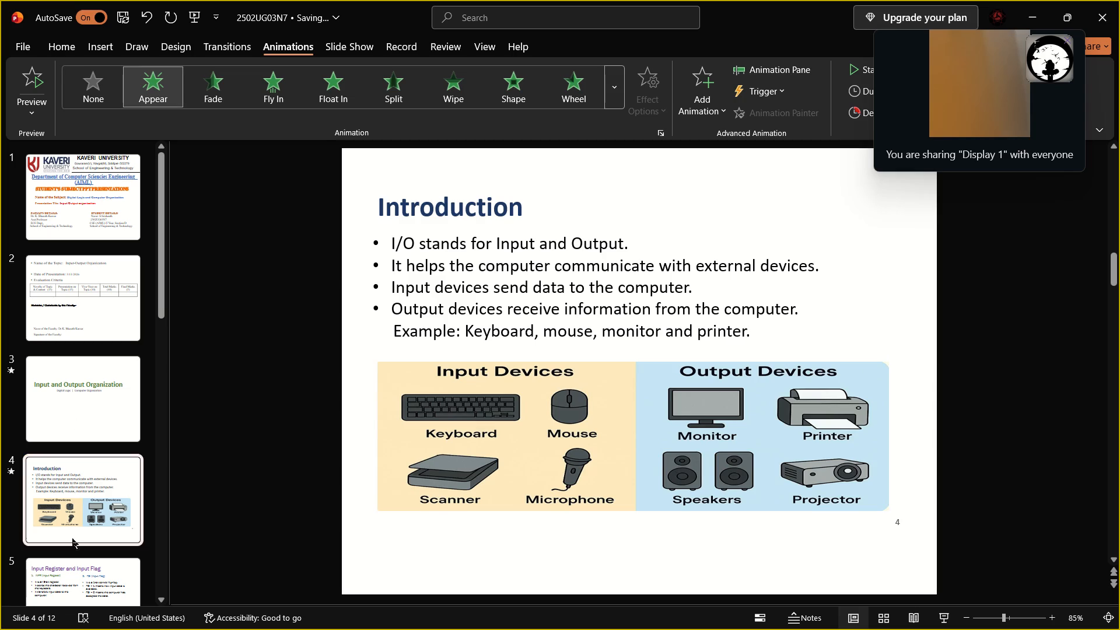
Animate slide 5's title "Input Register and Input Flag", trying Appear and settling on Fade.
click(73, 568)
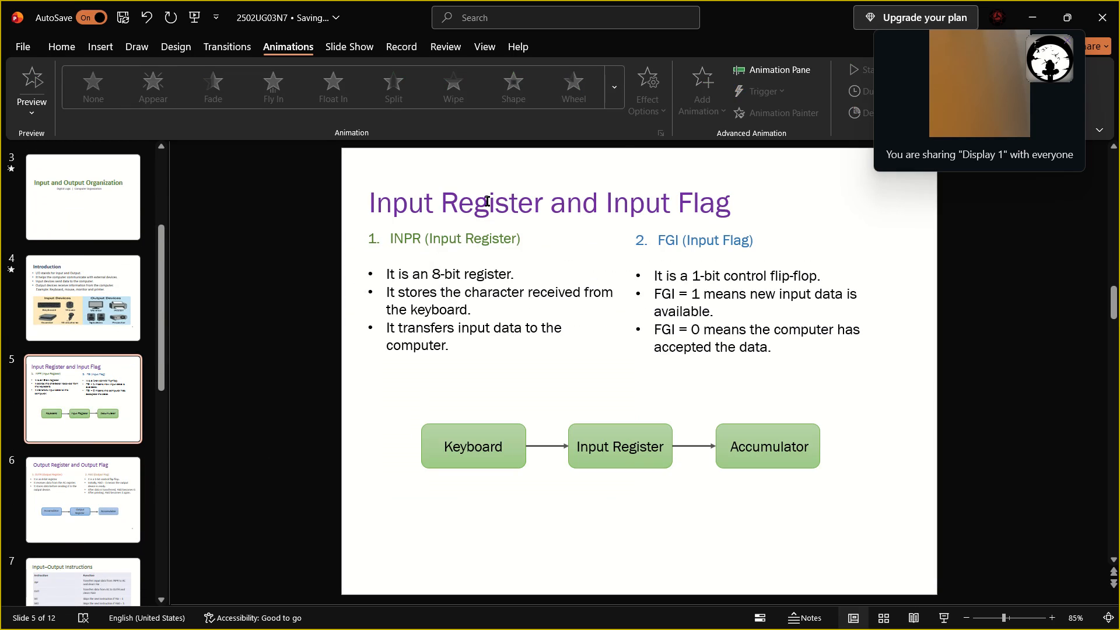
click(487, 201)
click(169, 82)
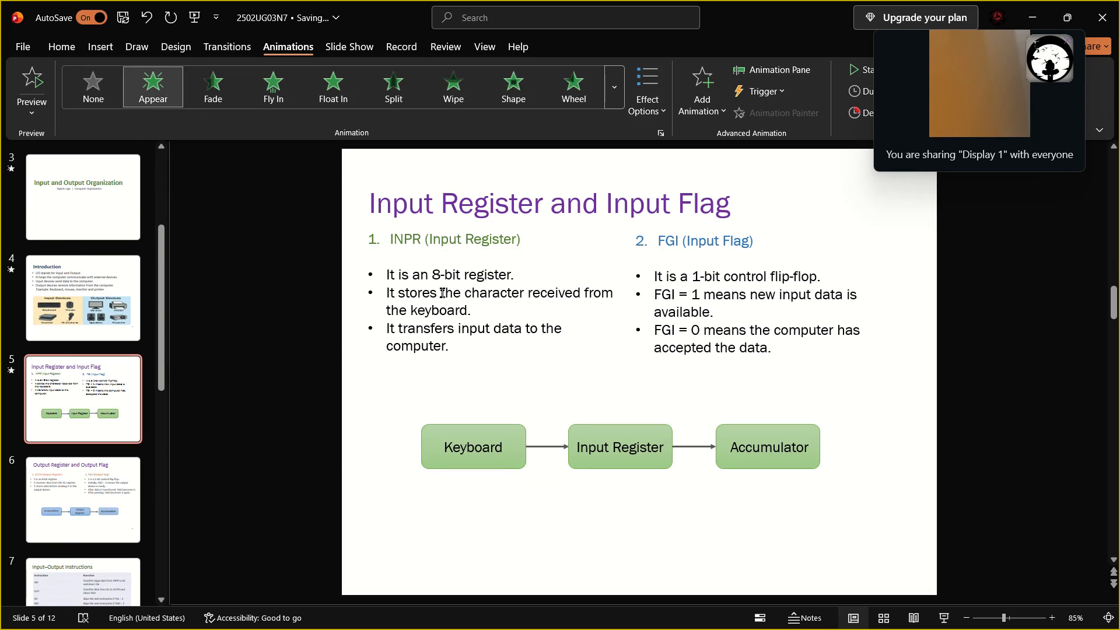
click(174, 100)
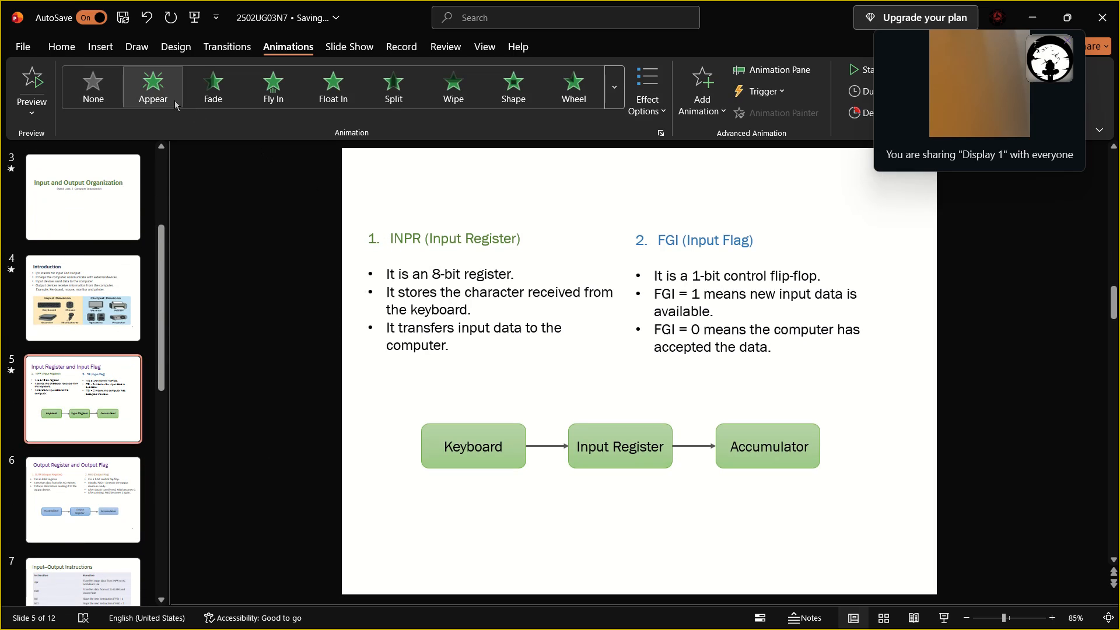
double_click(210, 82)
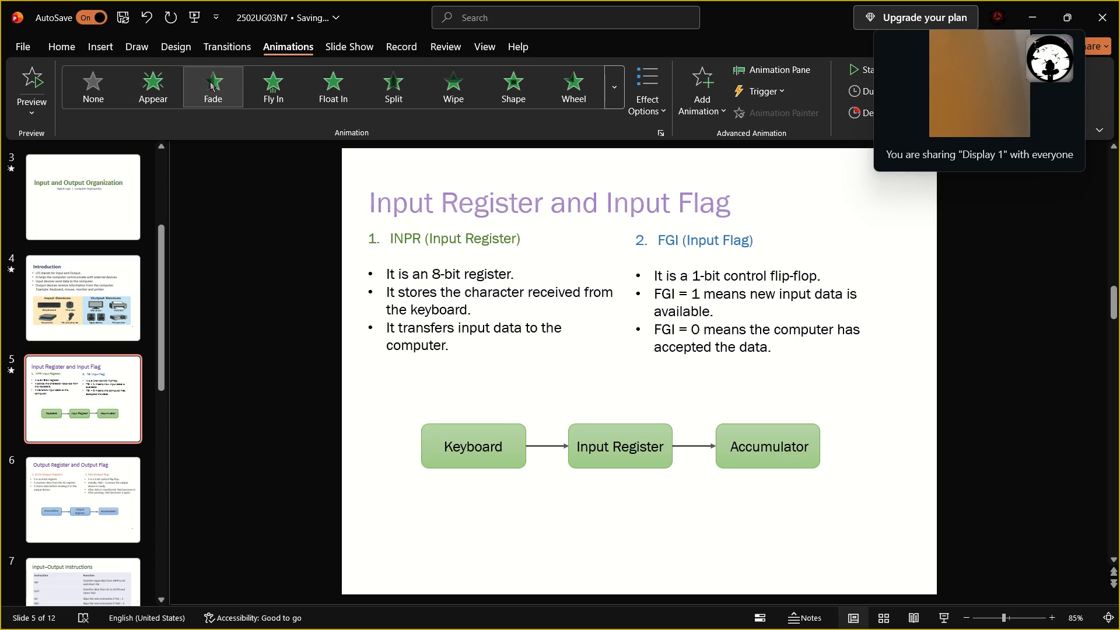
Copy the "INPR (Input Register)" heading on slide 5 and delete it with its number from the text box.
click(437, 238)
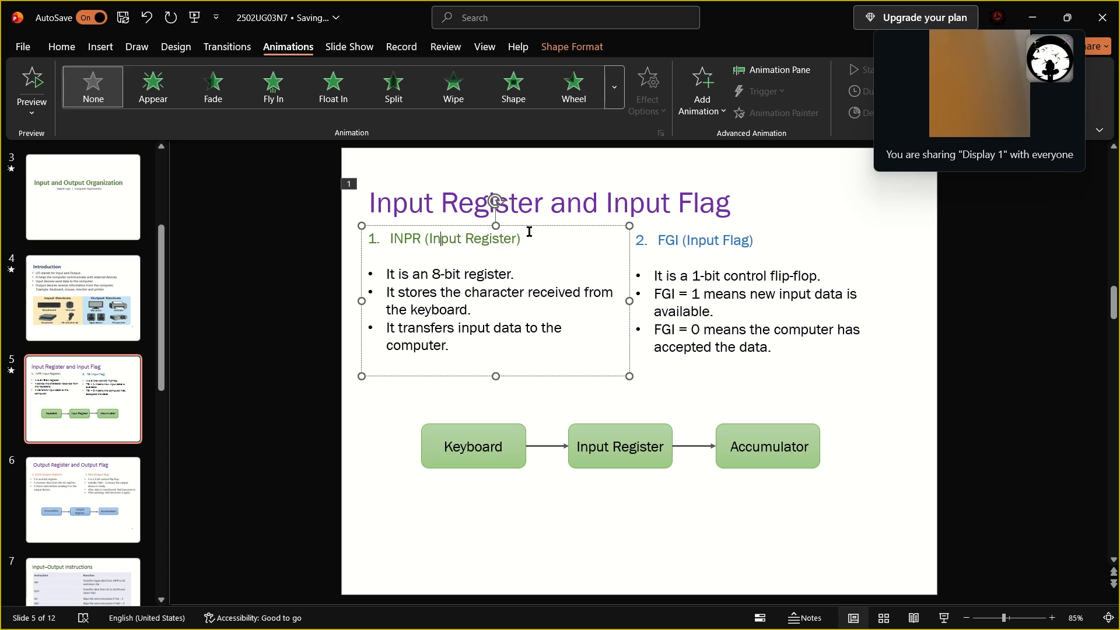
drag(524, 240, 359, 239)
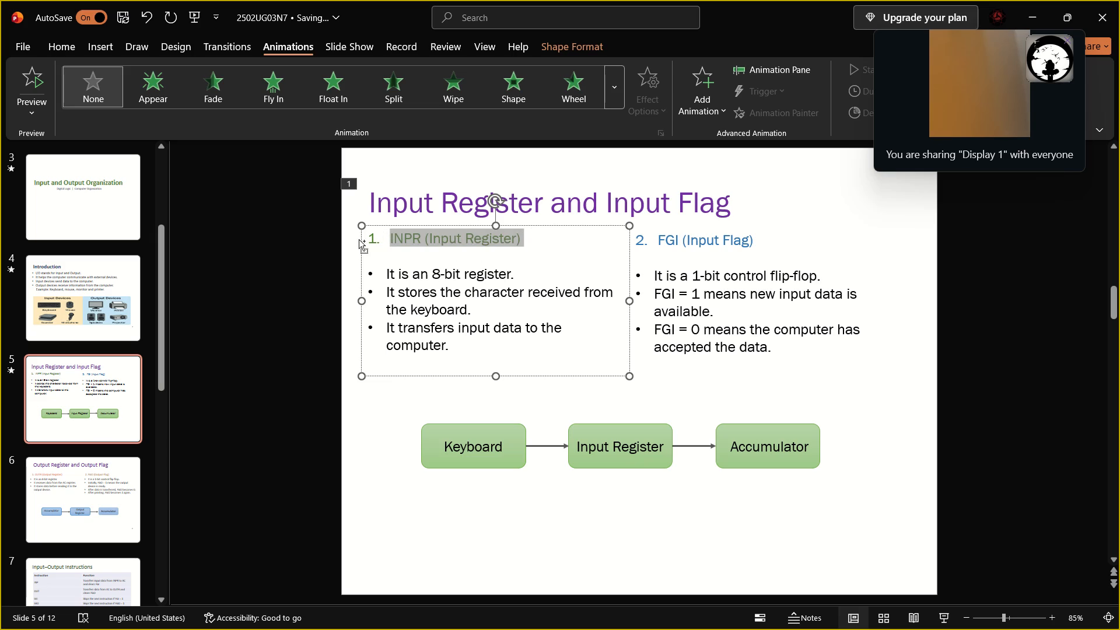
key(ctrl+c)
key(space)
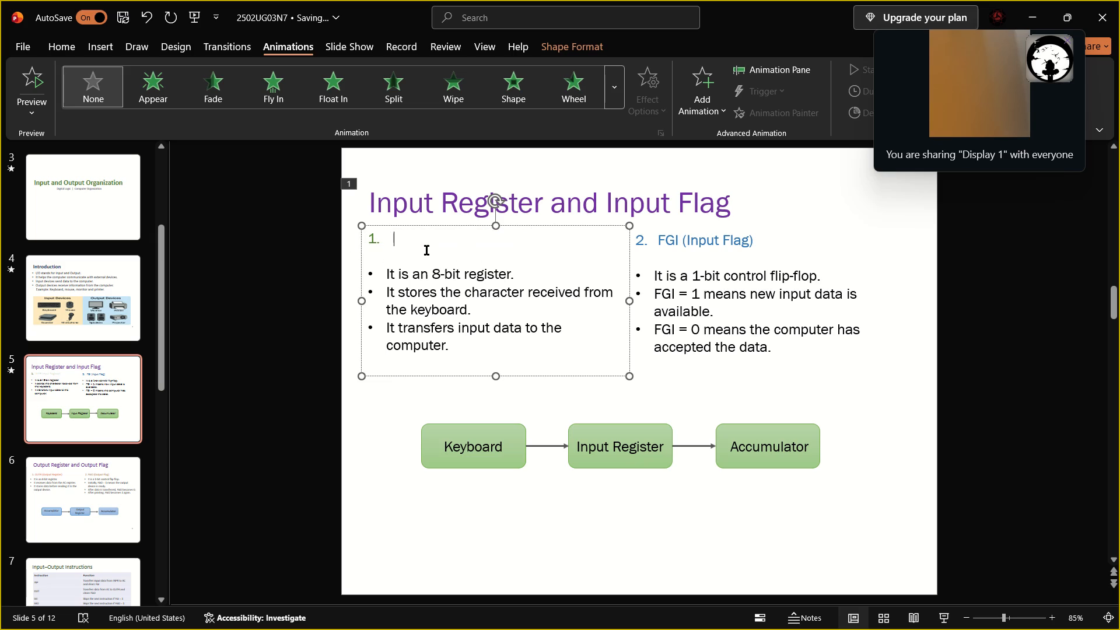
key(BackSpace)
key(BackSpace)
key(BackSpace)
Remove the empty lines above "It is an 8-bit register." so that the text box on slide 5 starts with that line.
drag(495, 226, 485, 275)
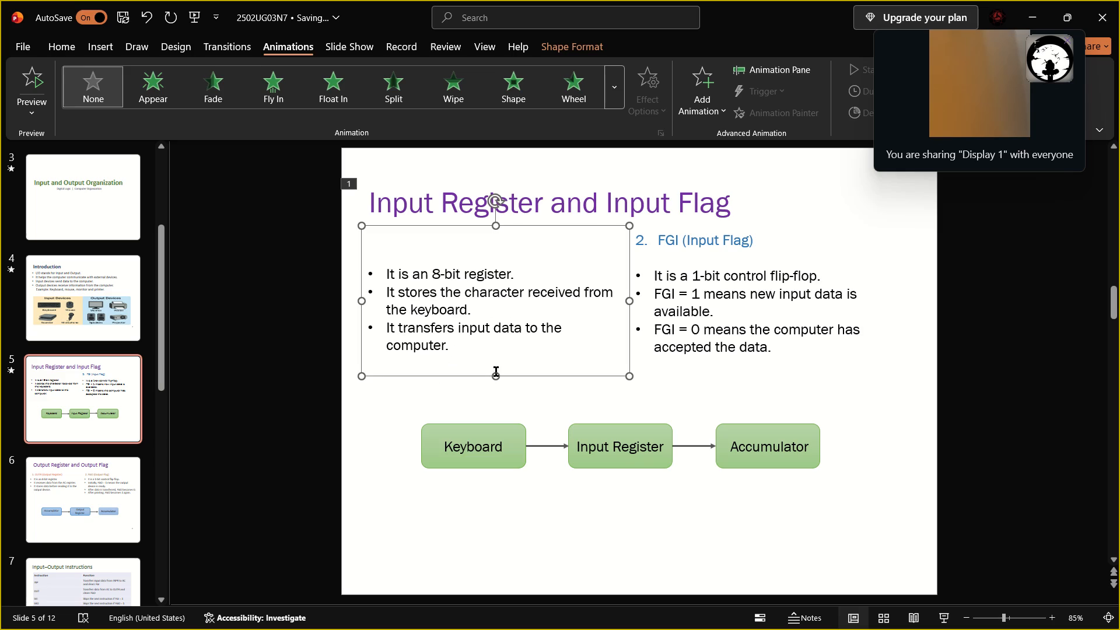
click(465, 261)
key(BackSpace)
key(BackSpace)
key(BackSpace)
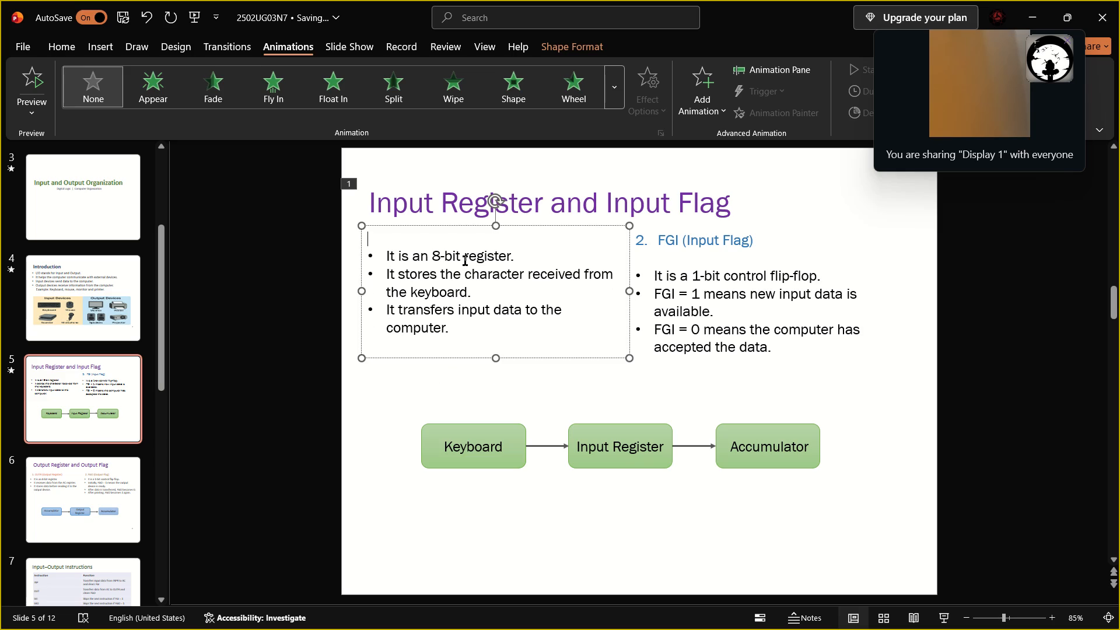
key(BackSpace)
drag(494, 230, 492, 254)
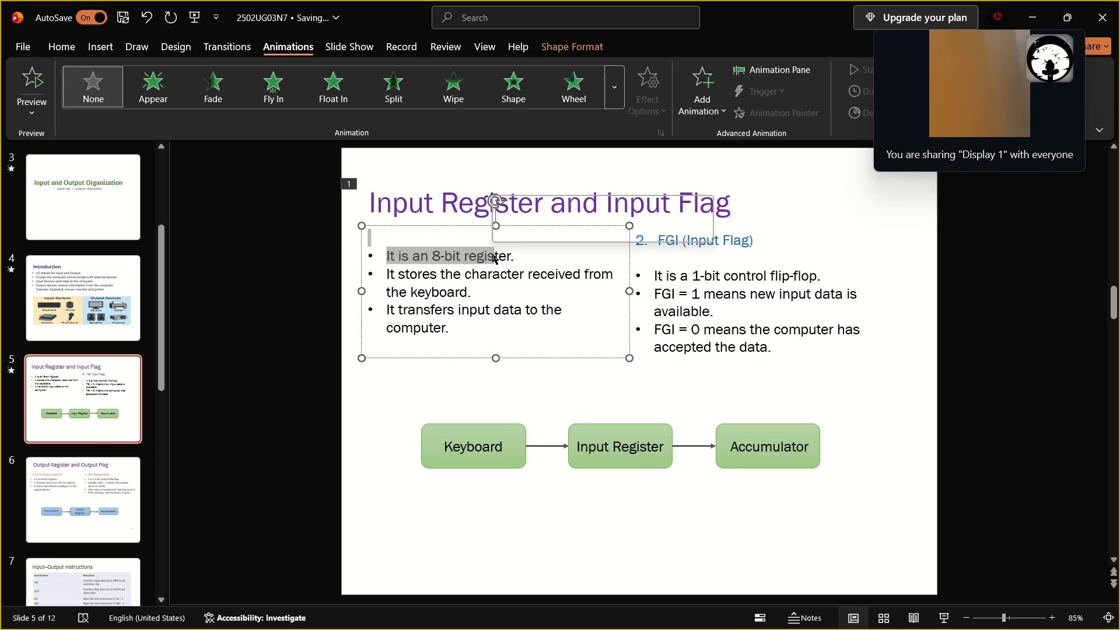
click(527, 247)
click(379, 253)
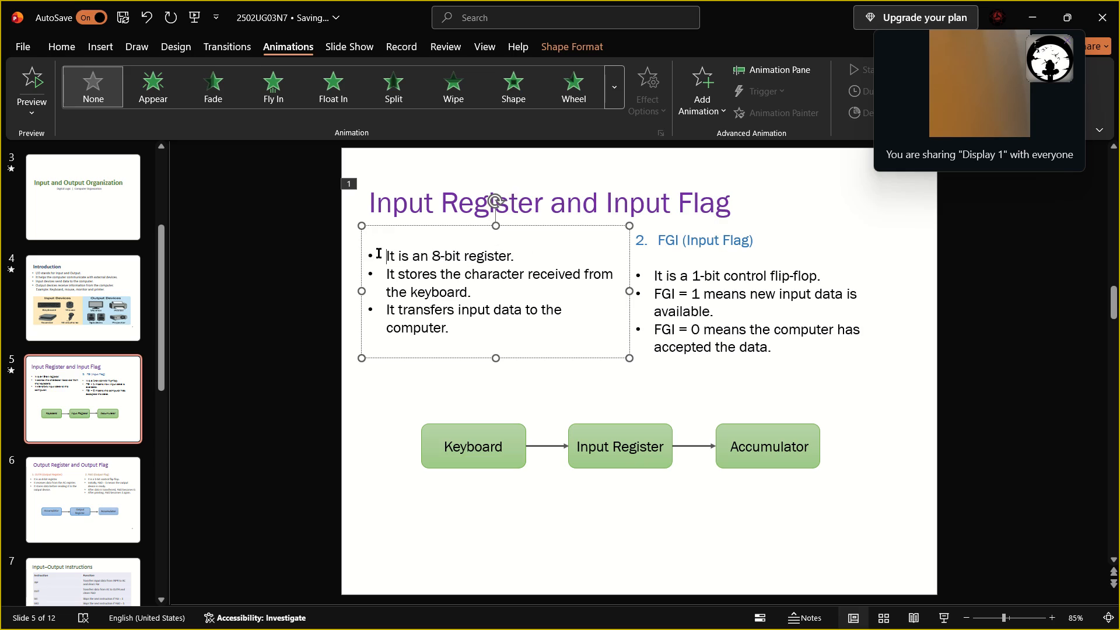
key(BackSpace)
key(BackSpace)
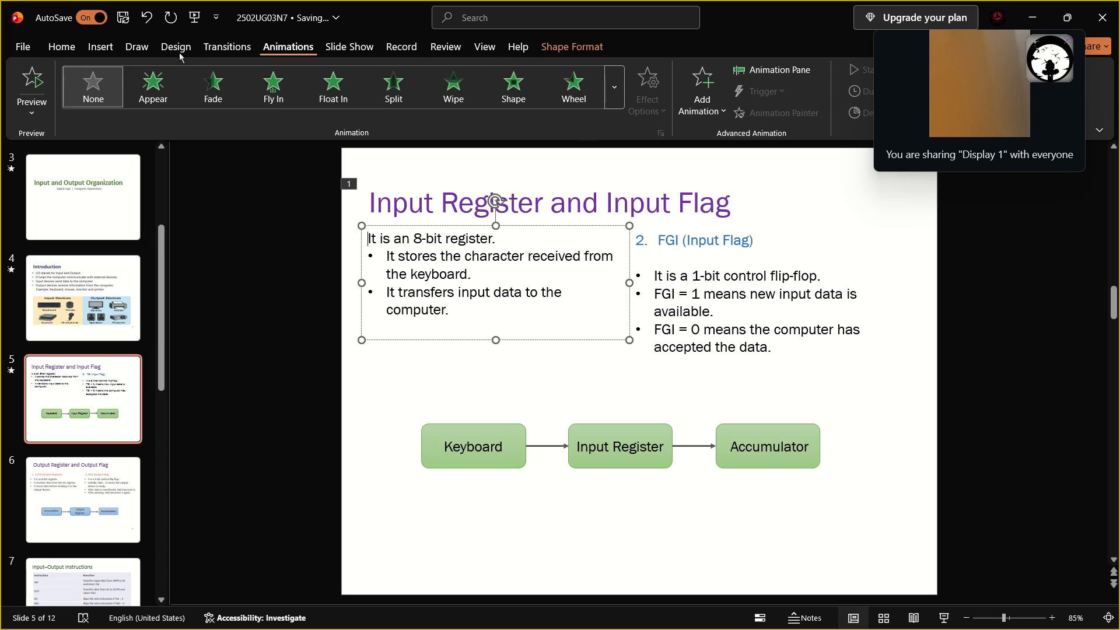
Turn the line "It is an 8-bit register." on slide 5 back into a bullet point.
click(99, 50)
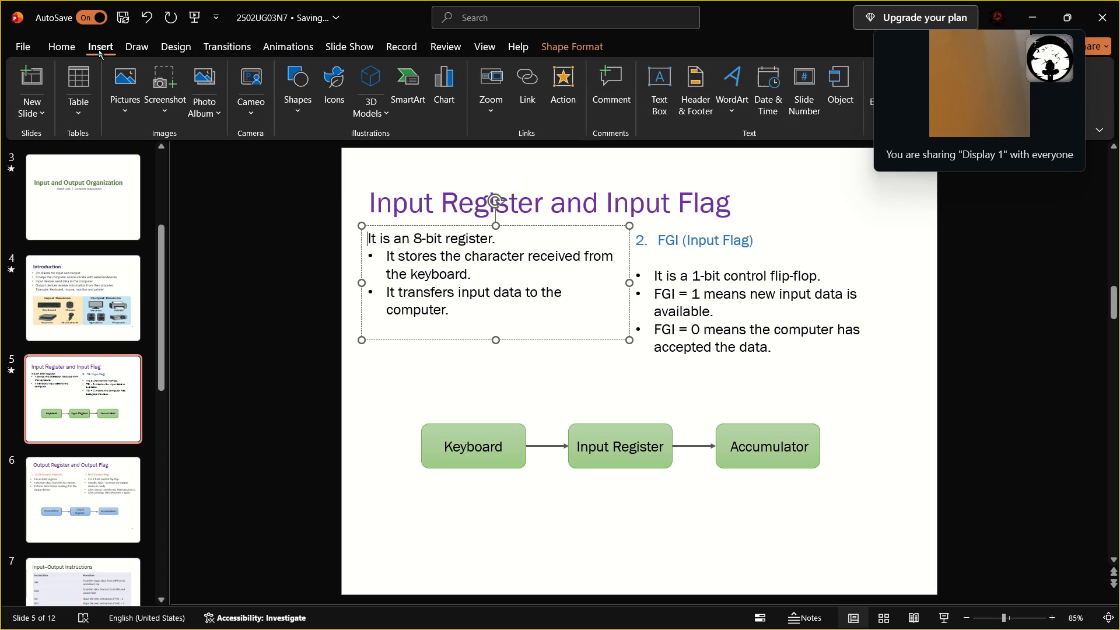
click(52, 47)
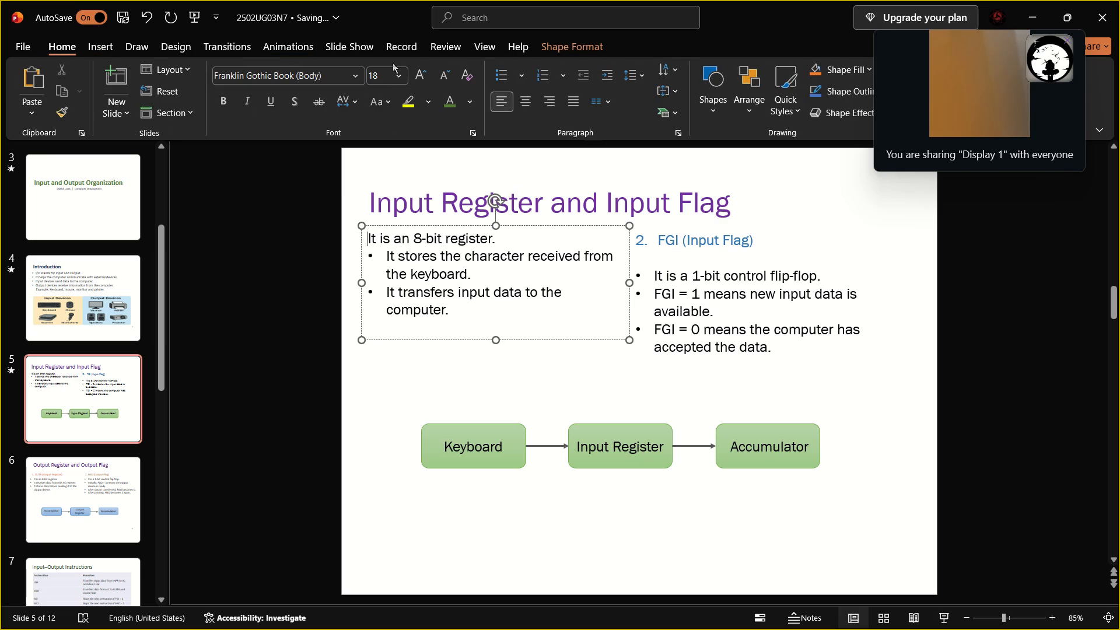
click(498, 73)
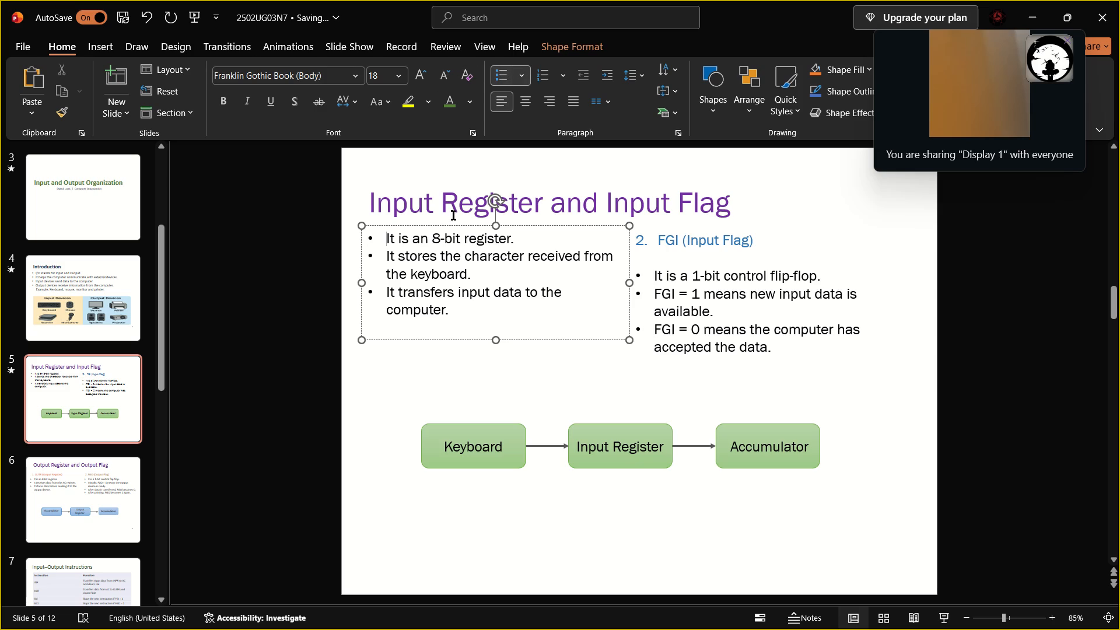
Make room on slide 5 by moving the register bullet list down and the title "Input Register and Input Flag" up.
drag(478, 225, 480, 254)
drag(419, 221, 418, 220)
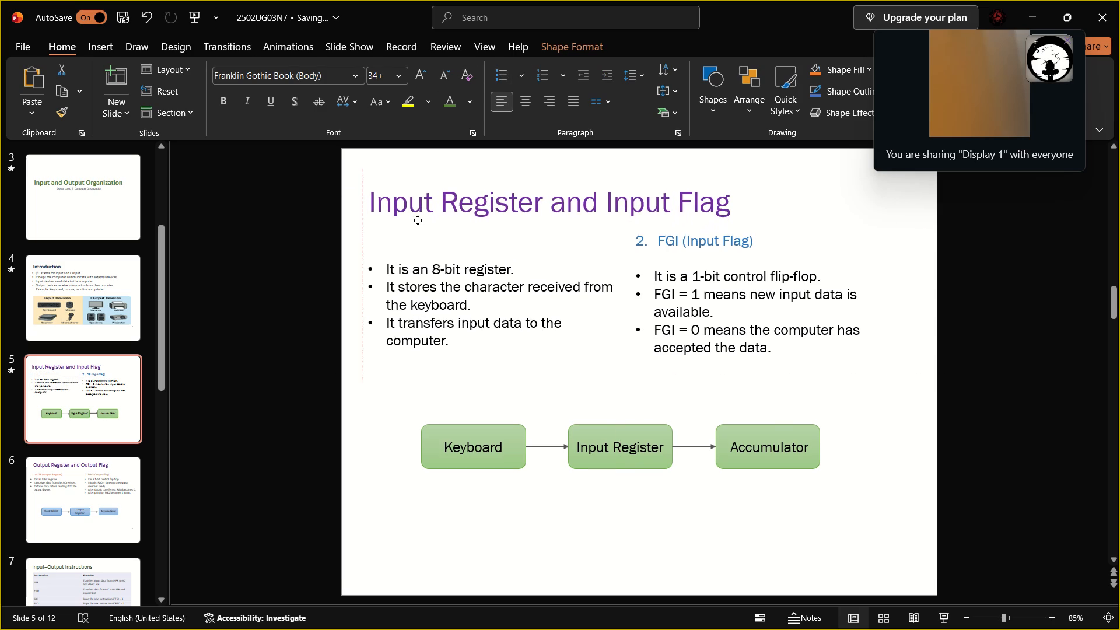
drag(418, 220, 414, 204)
Paste the copied "INPR (Input Register)" heading into a new text box above the register bullets, without a trailing empty line.
double_click(414, 226)
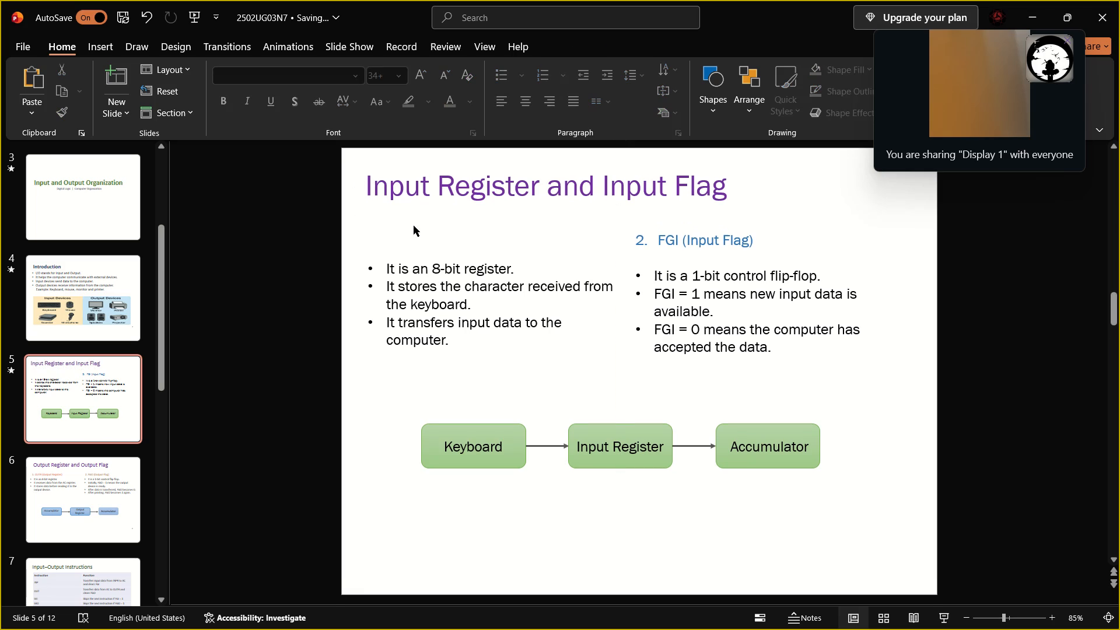
key(ctrl+c)
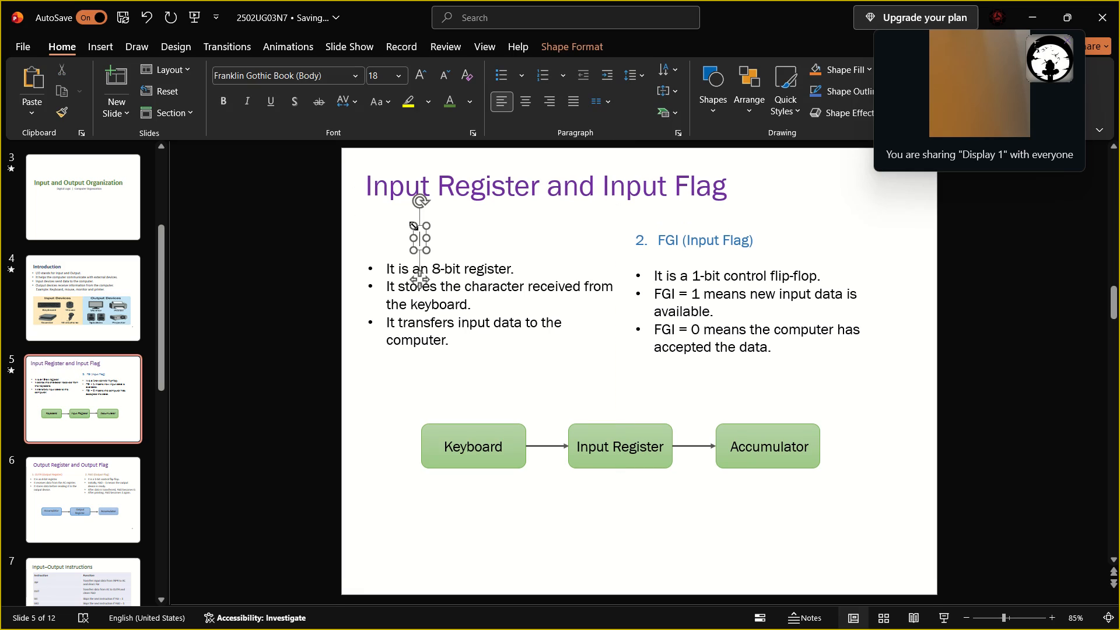
key(ctrl+v)
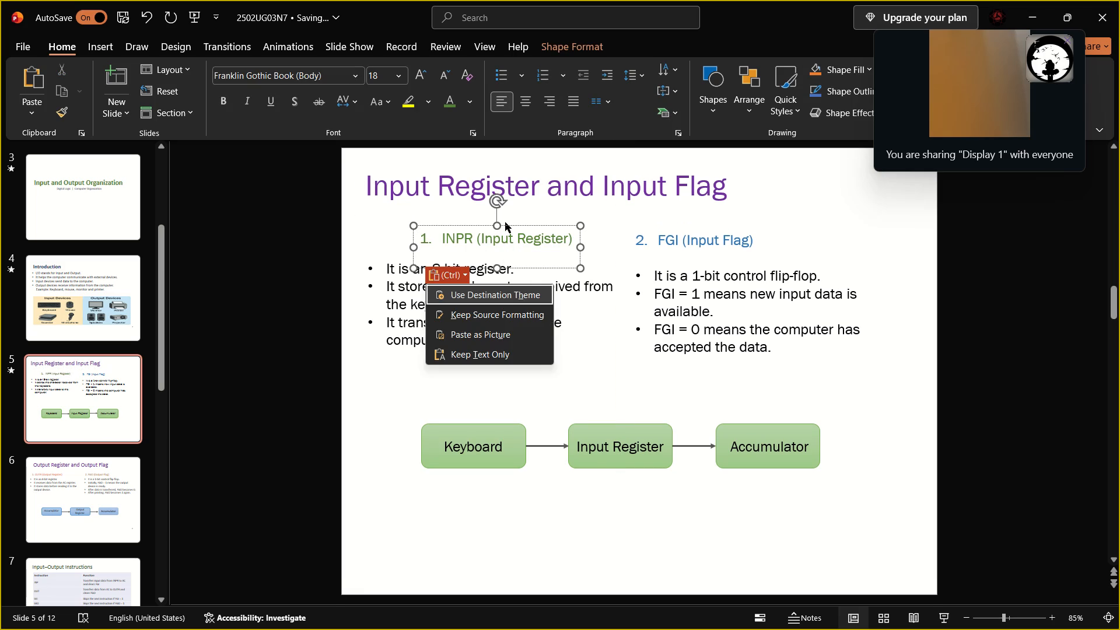
click(505, 222)
key(BackSpace)
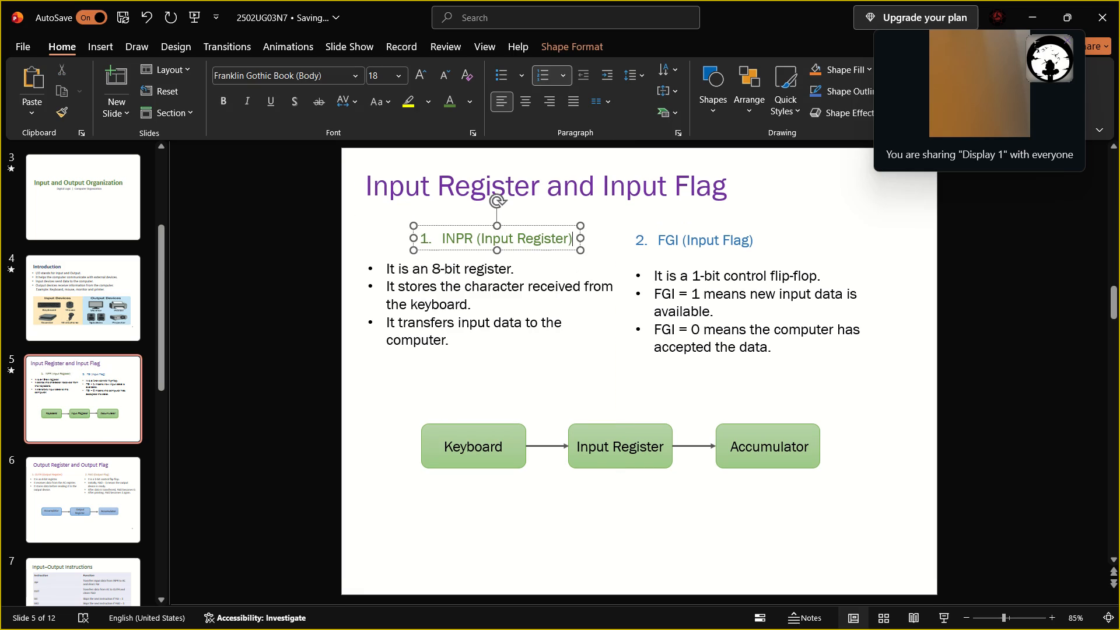
Line up the INPR heading beneath the slide title and place the register bullet list closely under it.
drag(524, 225, 495, 236)
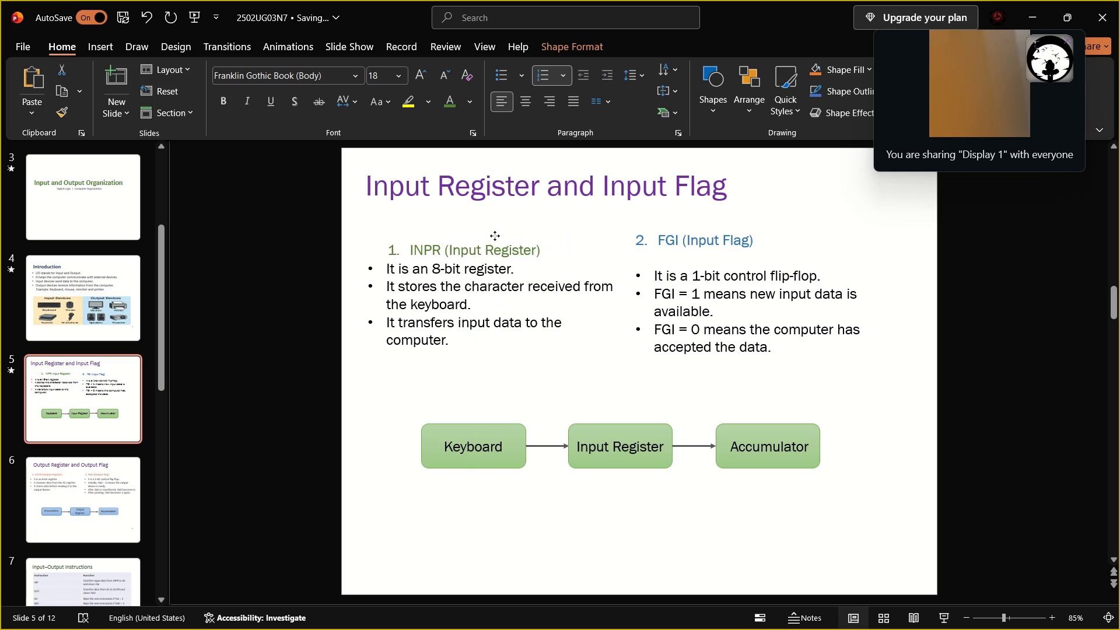
drag(495, 236, 488, 225)
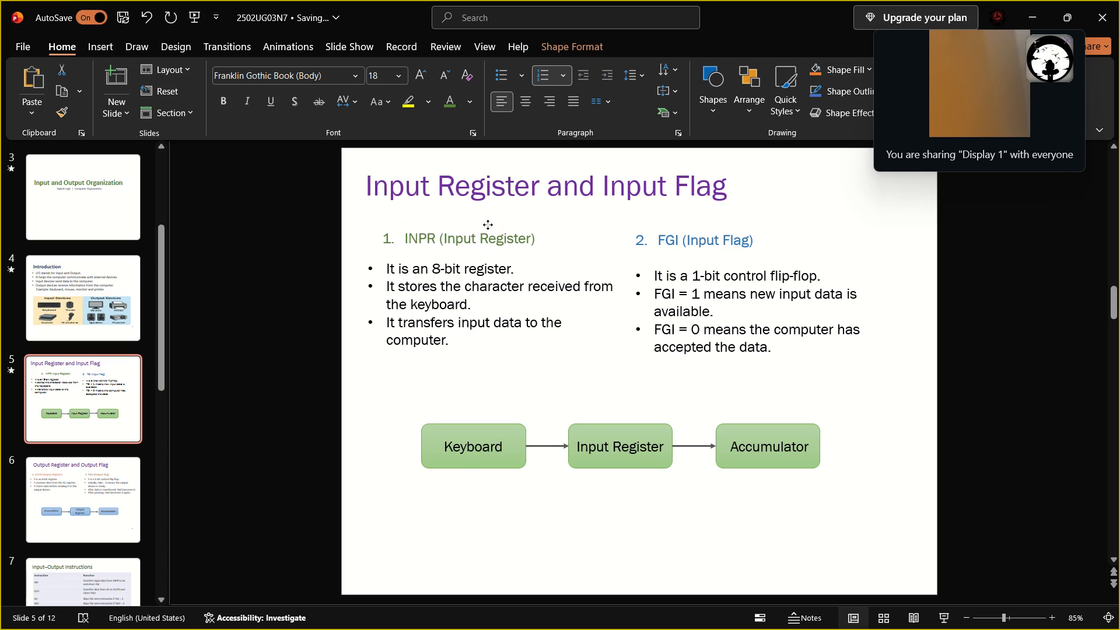
drag(488, 225, 480, 219)
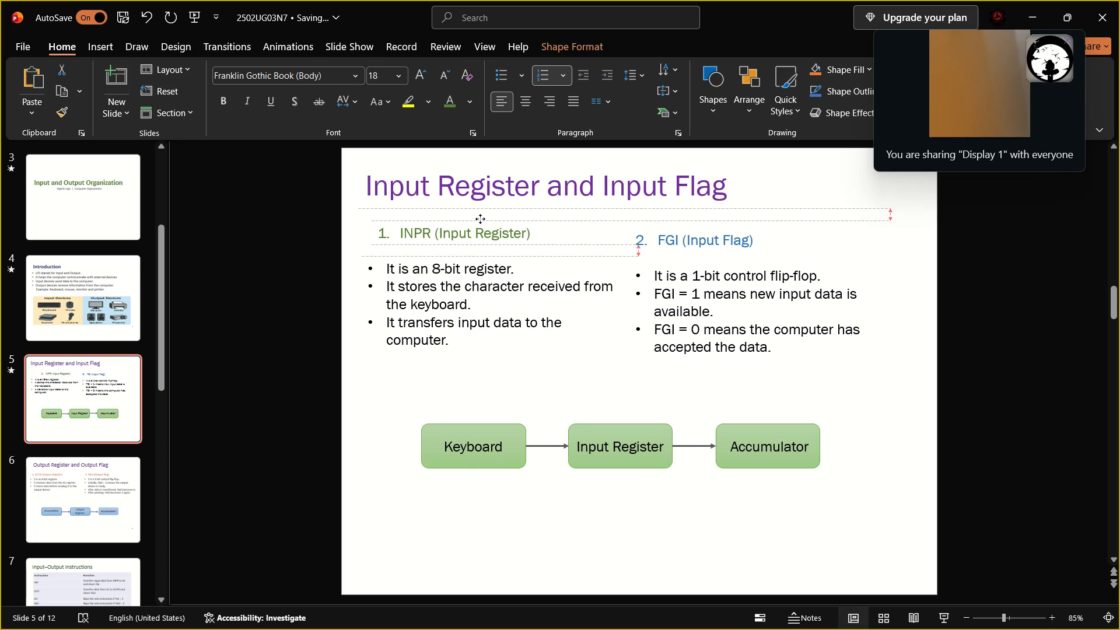
drag(480, 219, 479, 220)
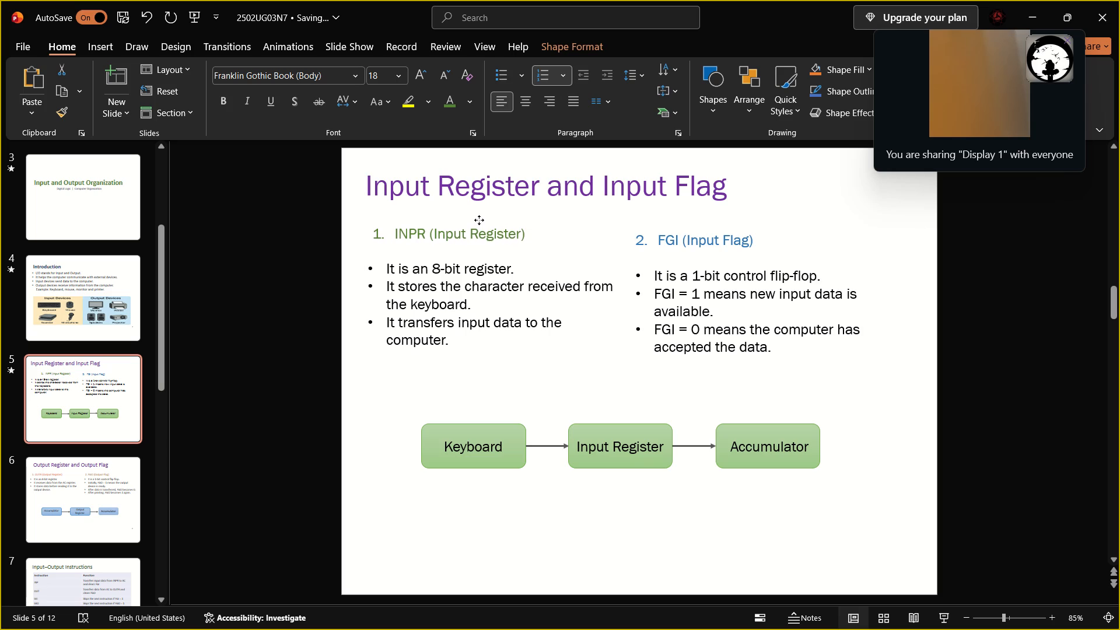
drag(479, 220, 481, 218)
click(471, 261)
drag(477, 255, 484, 250)
Copy the "FGI (Input Flag)" heading on slide 5 and delete it with its number from the text box.
click(666, 302)
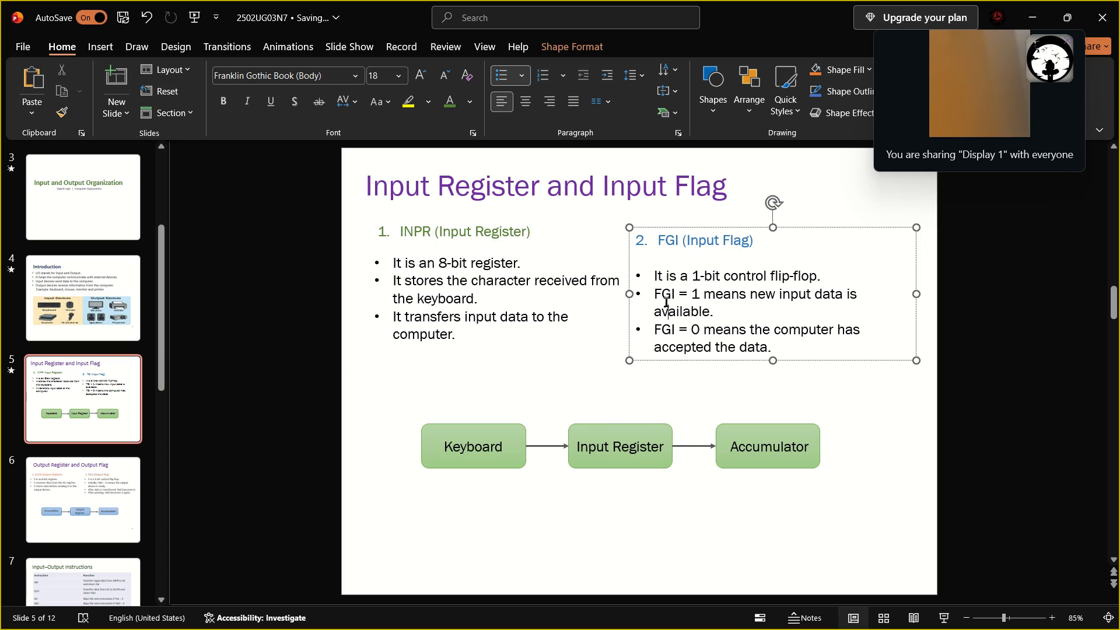
drag(760, 245, 576, 245)
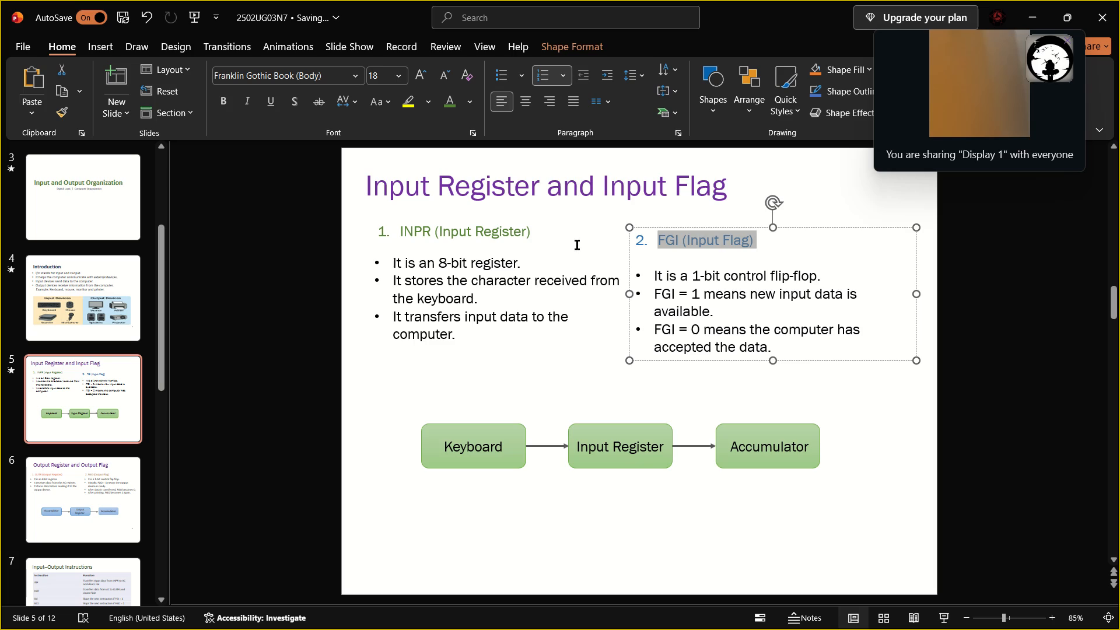
drag(576, 245, 570, 245)
key(ctrl+c)
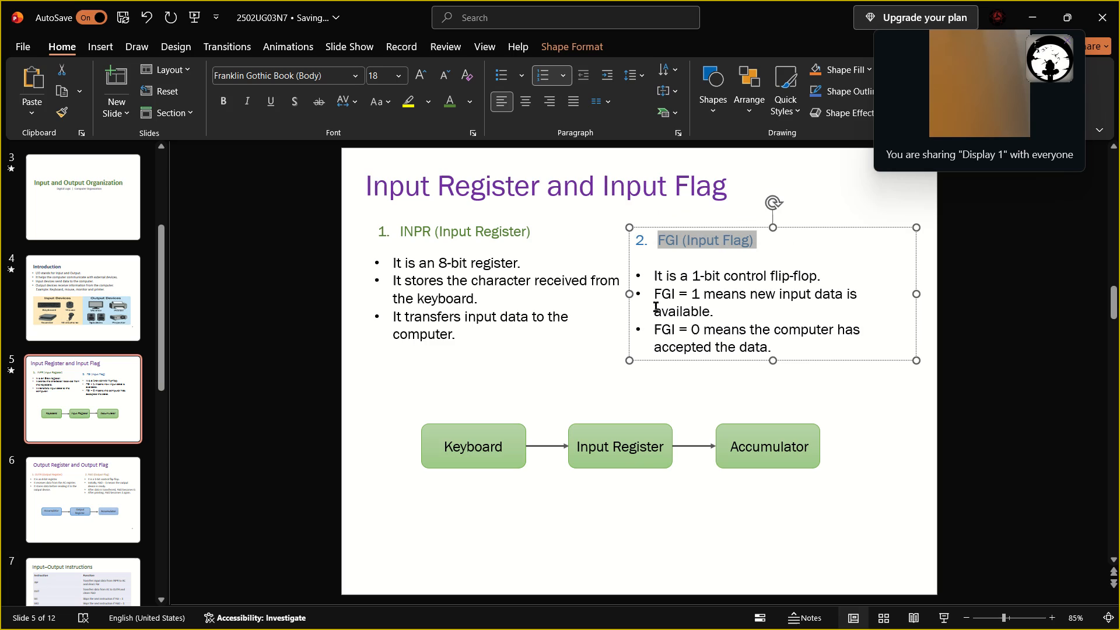
key(BackSpace)
key(BackSpace)
key(BackSpace)
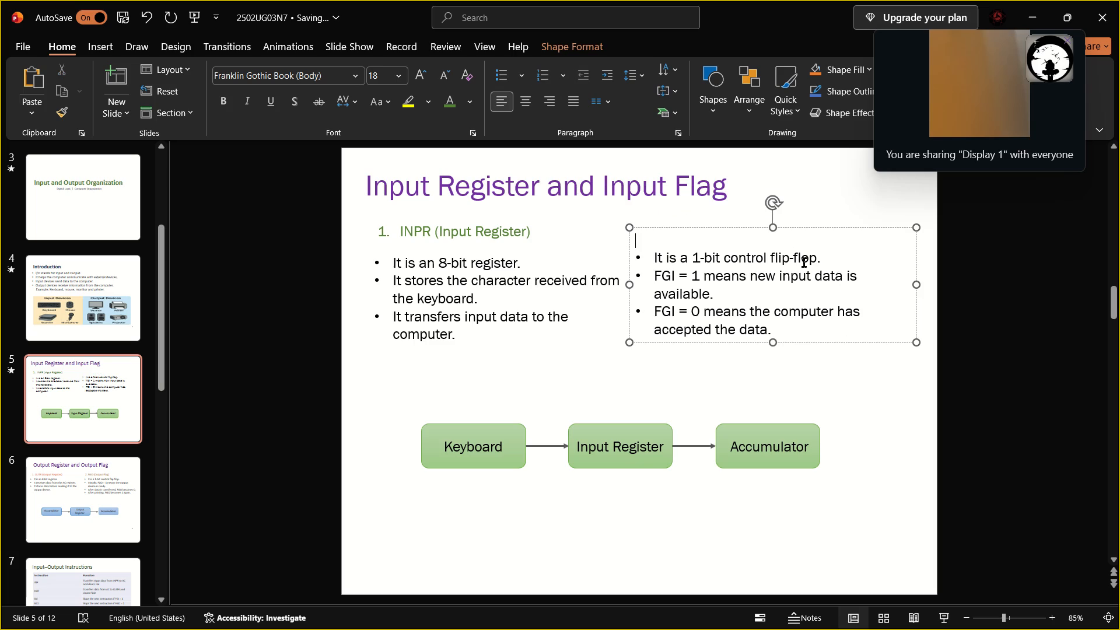
Remove the empty lines above "It is a 1-bit control flip-flop." and make that line a bullet point again.
click(656, 256)
key(Left)
key(BackSpace)
key(BackSpace)
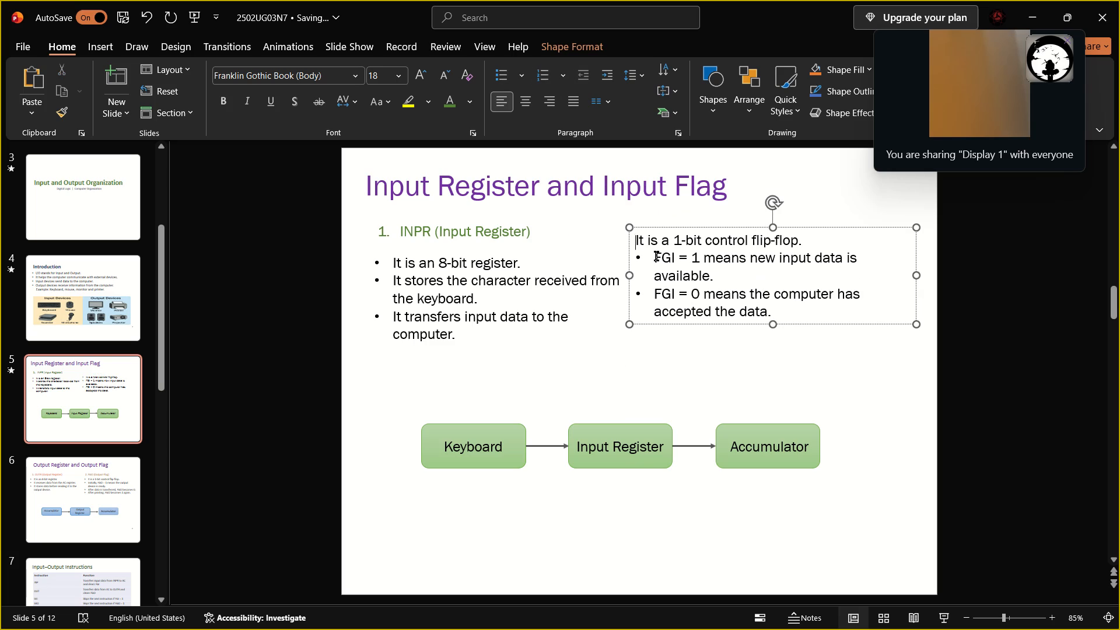
click(507, 78)
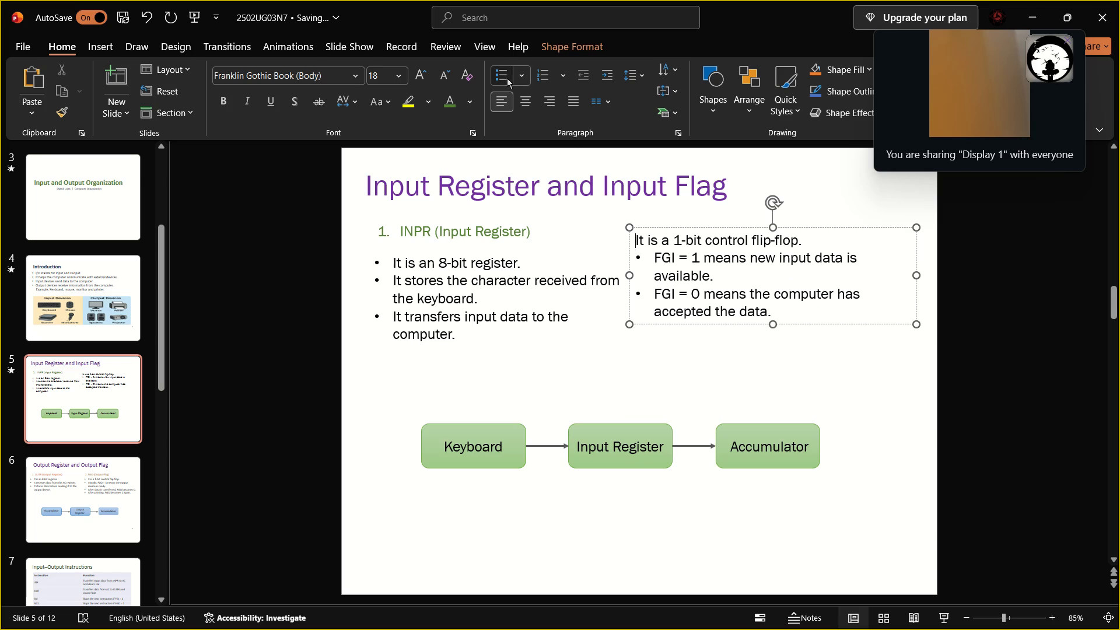
Move the FGI bullet list down to about the level of the register bullet list, leaving room for a heading.
drag(737, 228, 723, 232)
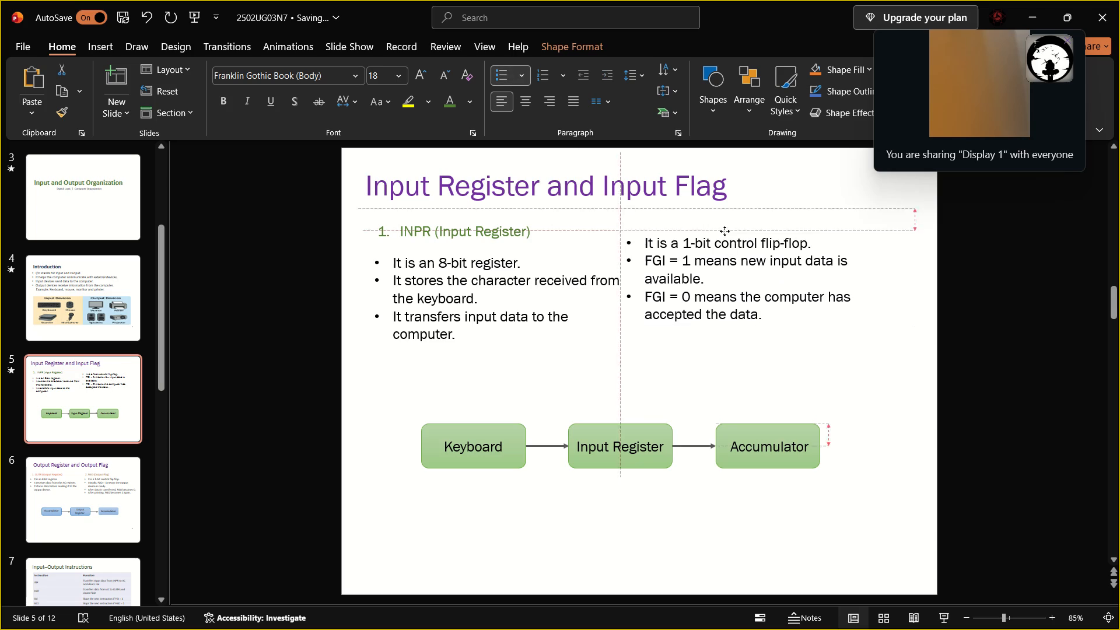
drag(723, 232, 734, 249)
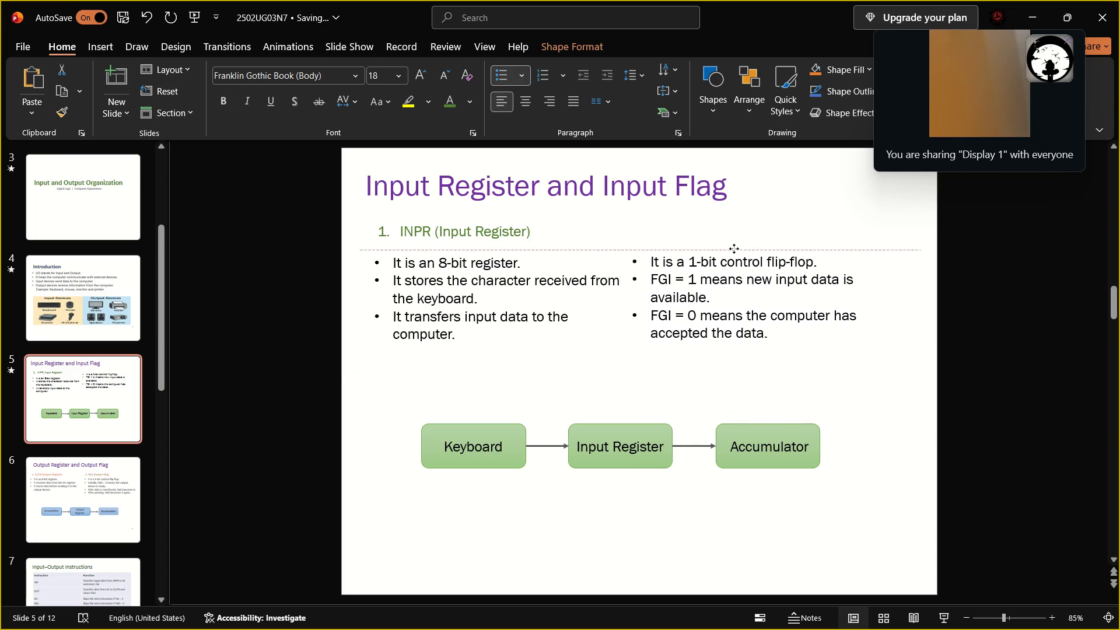
drag(734, 249, 733, 246)
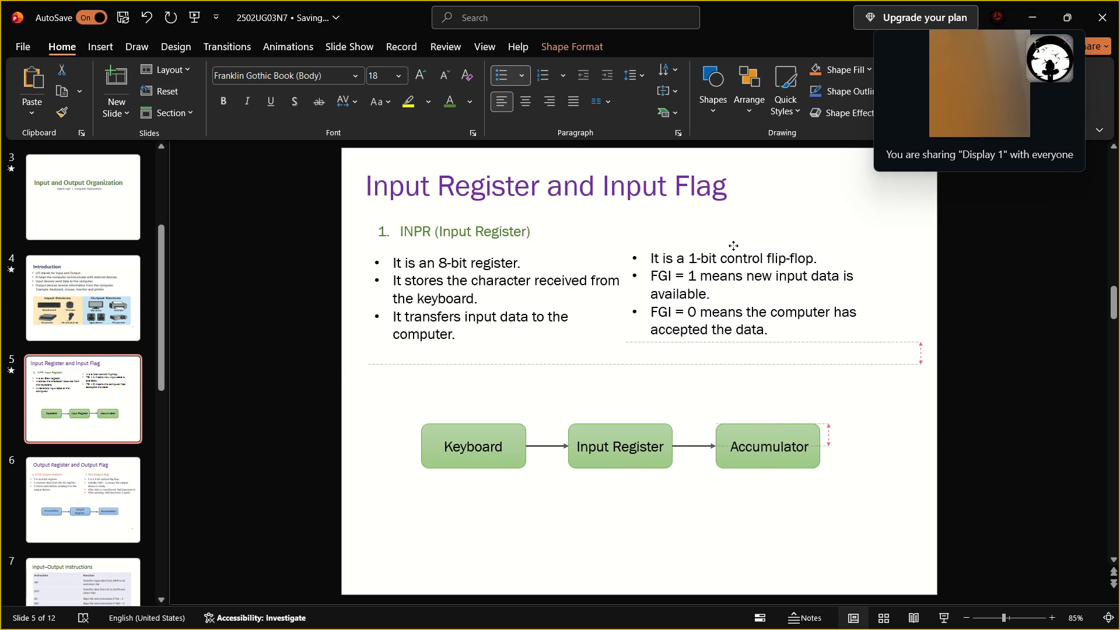
drag(733, 246, 733, 250)
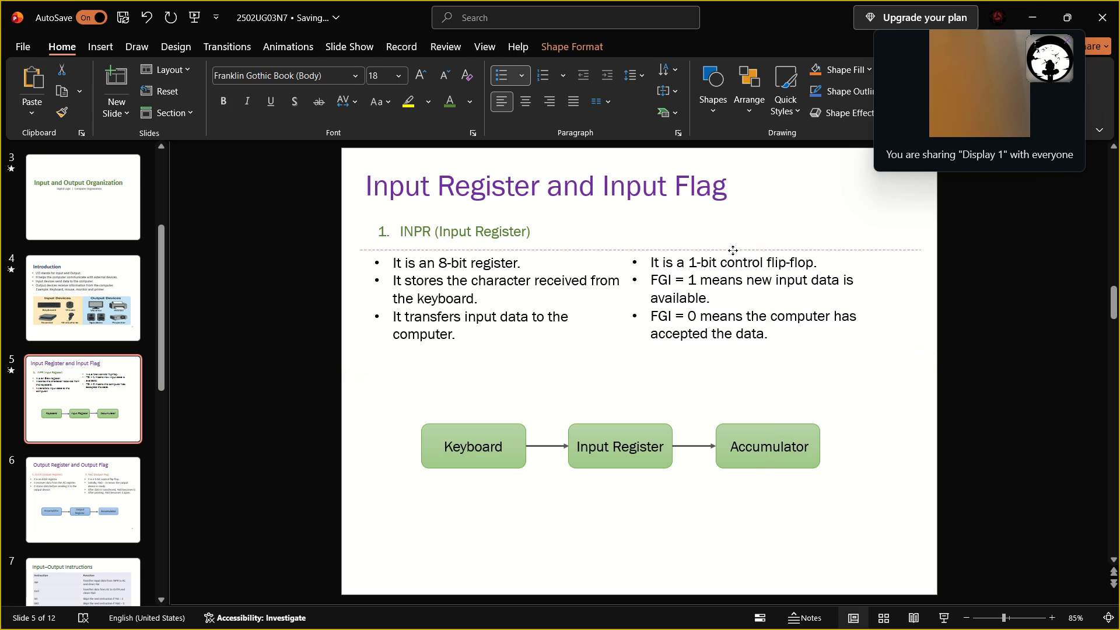
drag(733, 250, 733, 251)
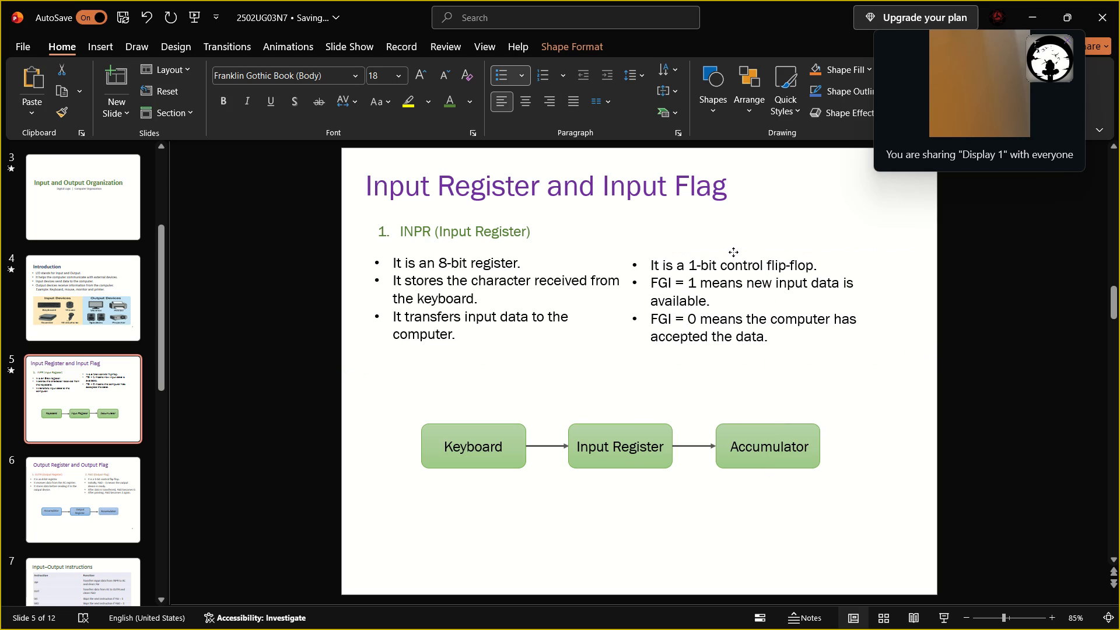
drag(733, 251, 730, 251)
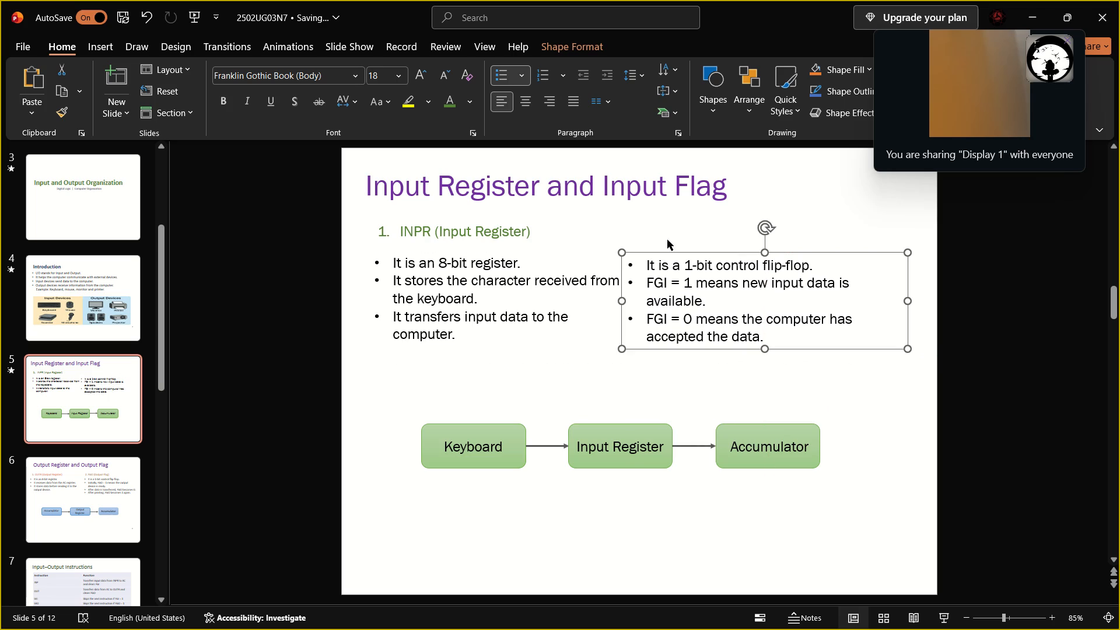
Paste the copied "FGI (Input Flag)" heading into a new text box above the FGI bullets, without a trailing empty line.
click(667, 239)
double_click(647, 226)
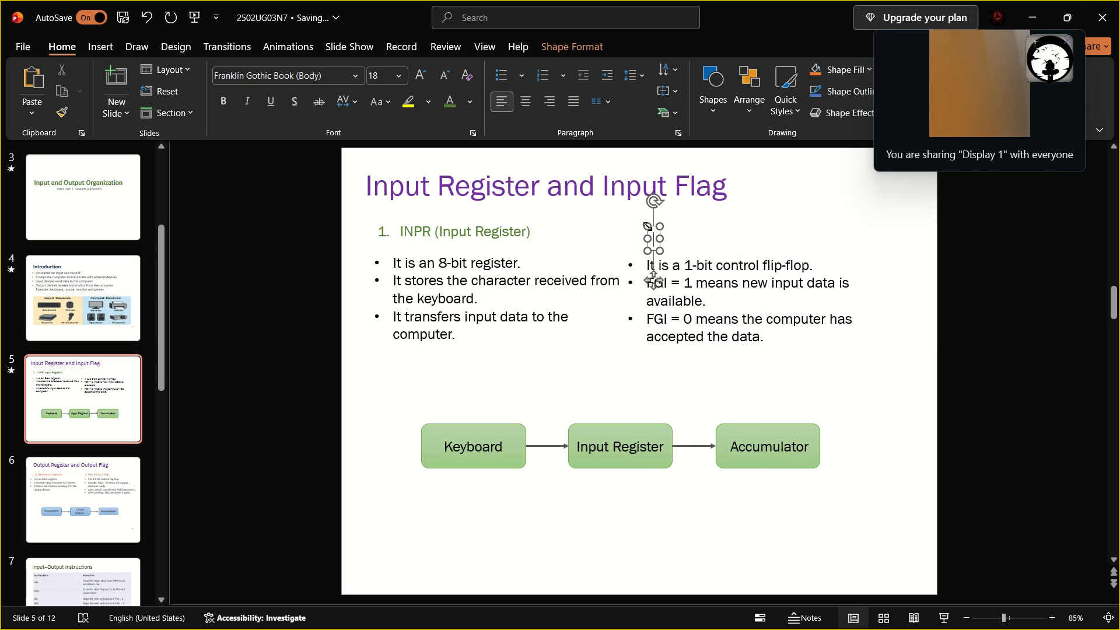
key(ctrl+v)
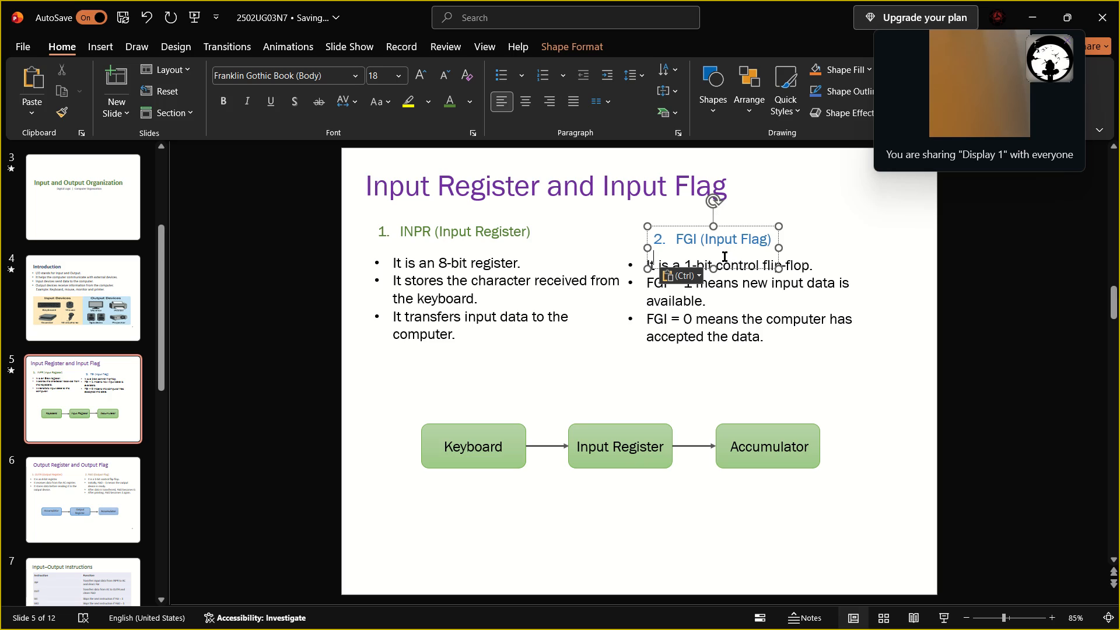
key(BackSpace)
Align the FGI heading with the INPR heading and the FGI bullet list with the register bullet list.
drag(690, 226, 676, 220)
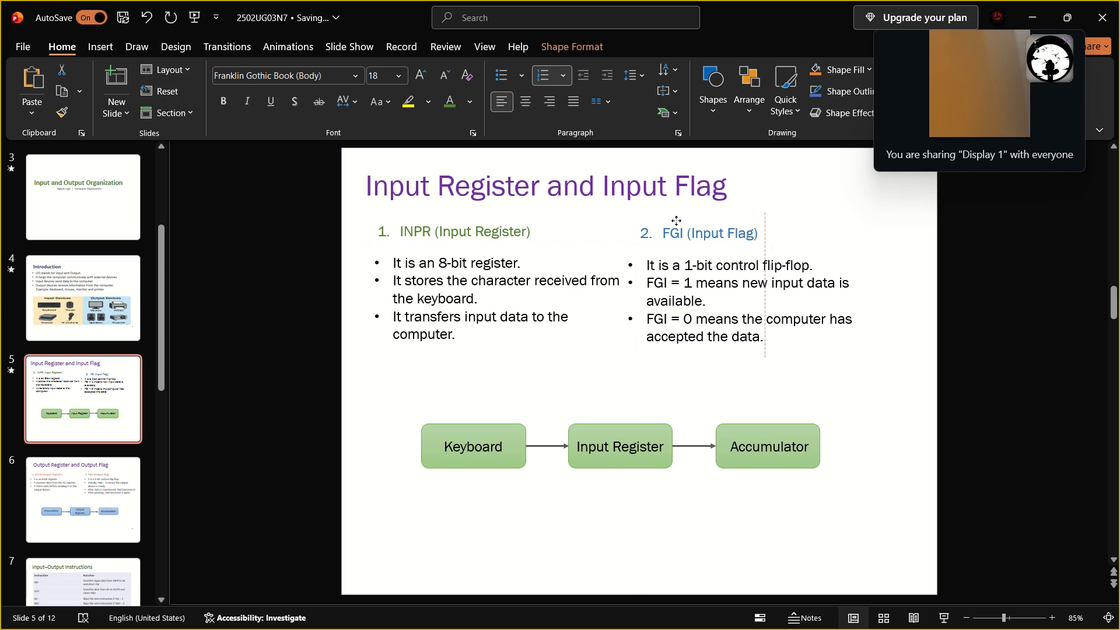
drag(676, 220, 678, 218)
click(680, 268)
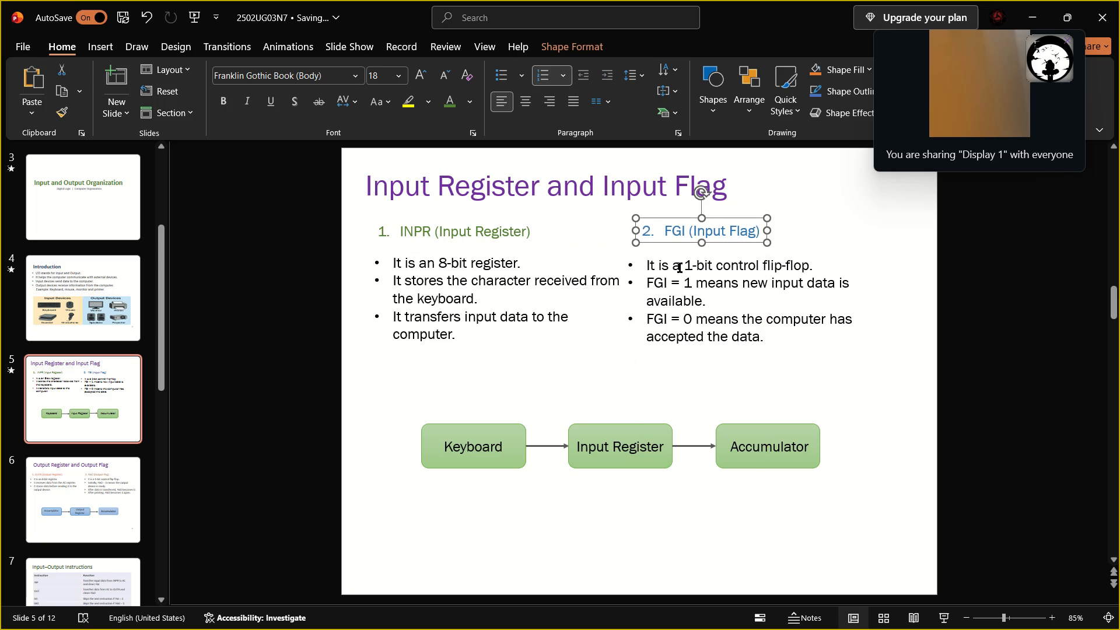
click(691, 254)
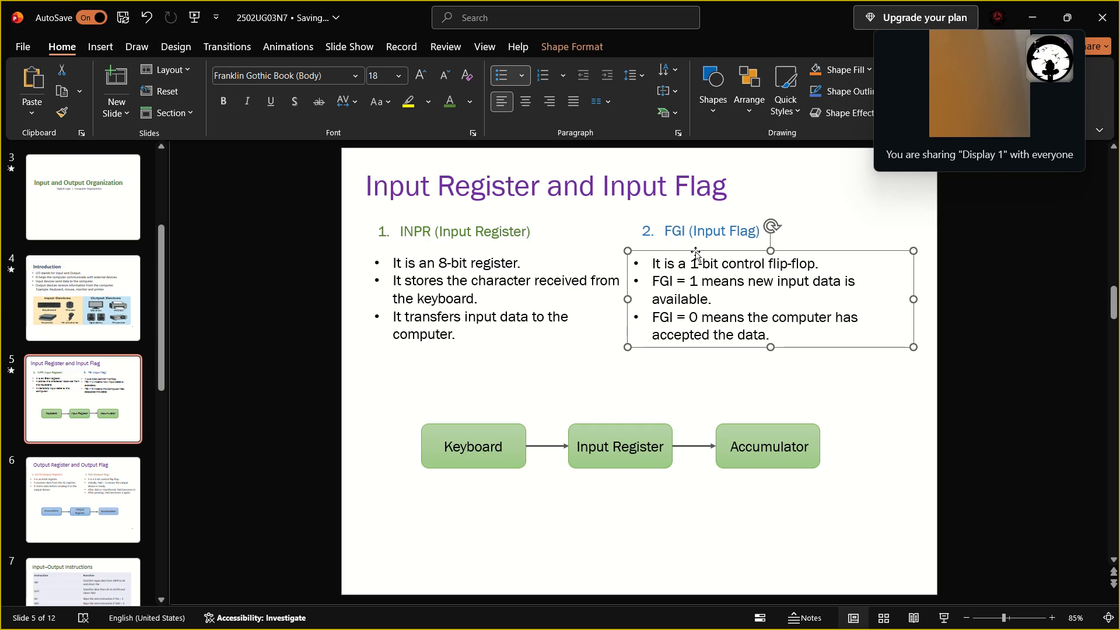
Apply the Fade animation to the "INPR (Input Register)" heading on slide 5.
click(586, 365)
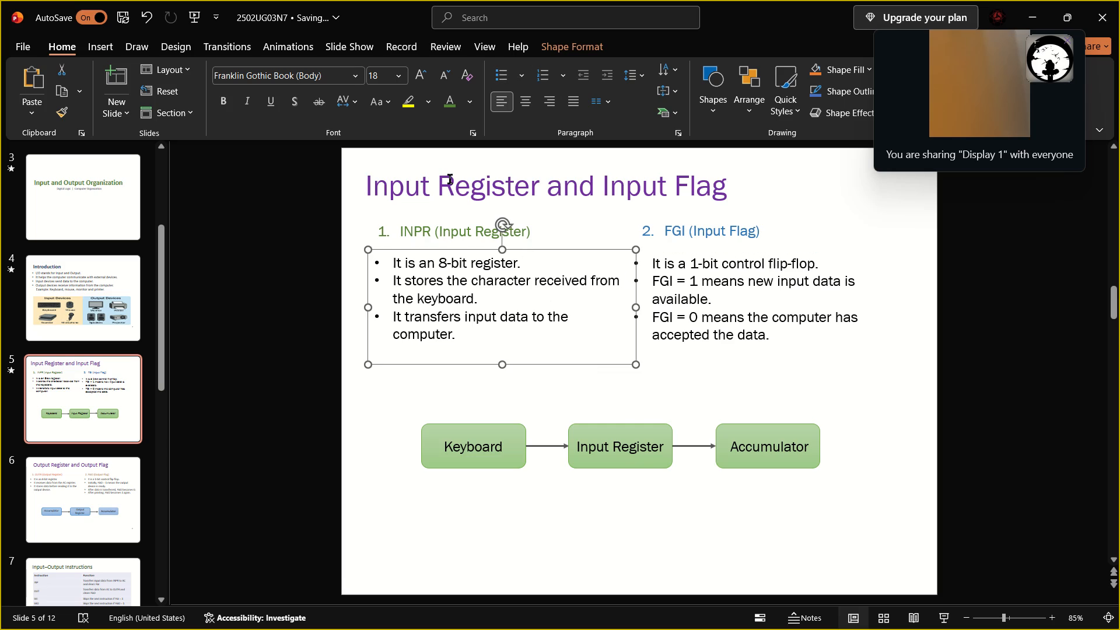
click(449, 178)
click(284, 45)
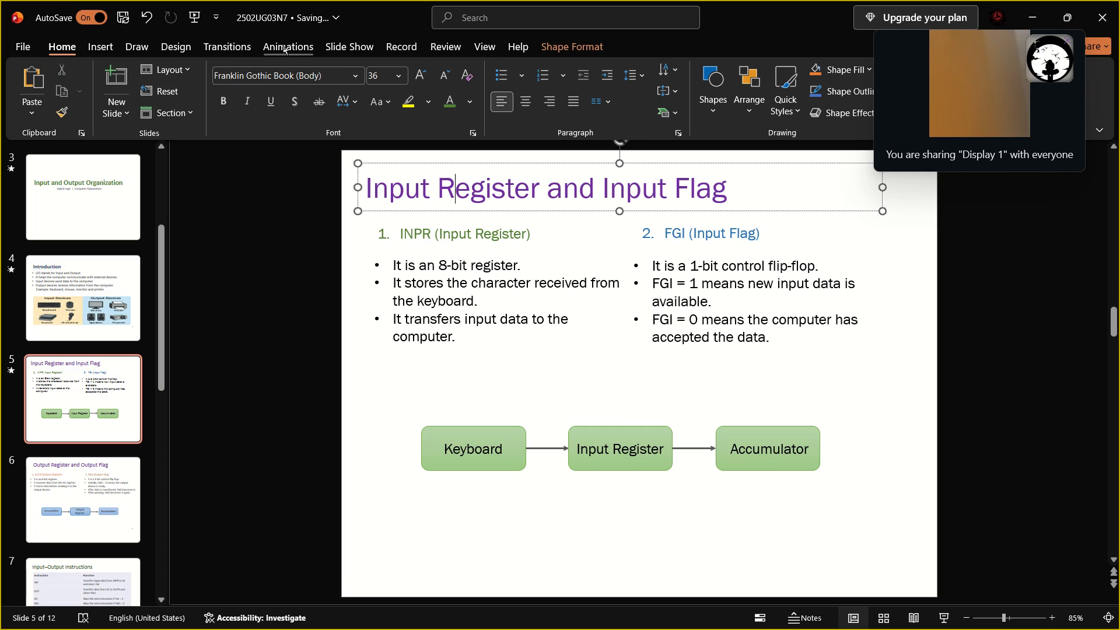
click(421, 237)
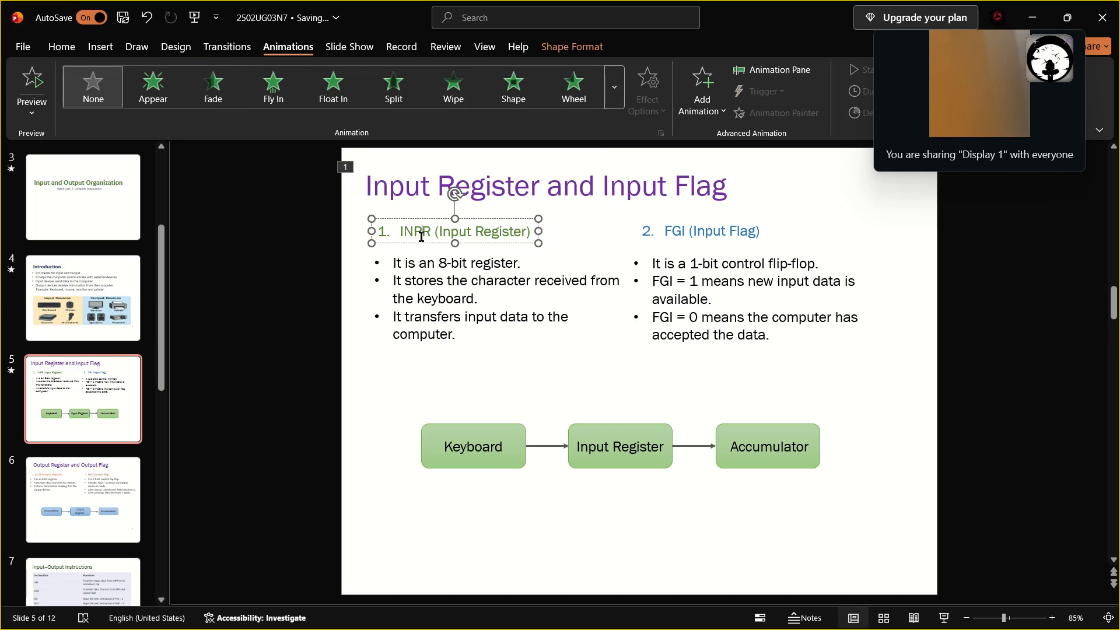
click(239, 86)
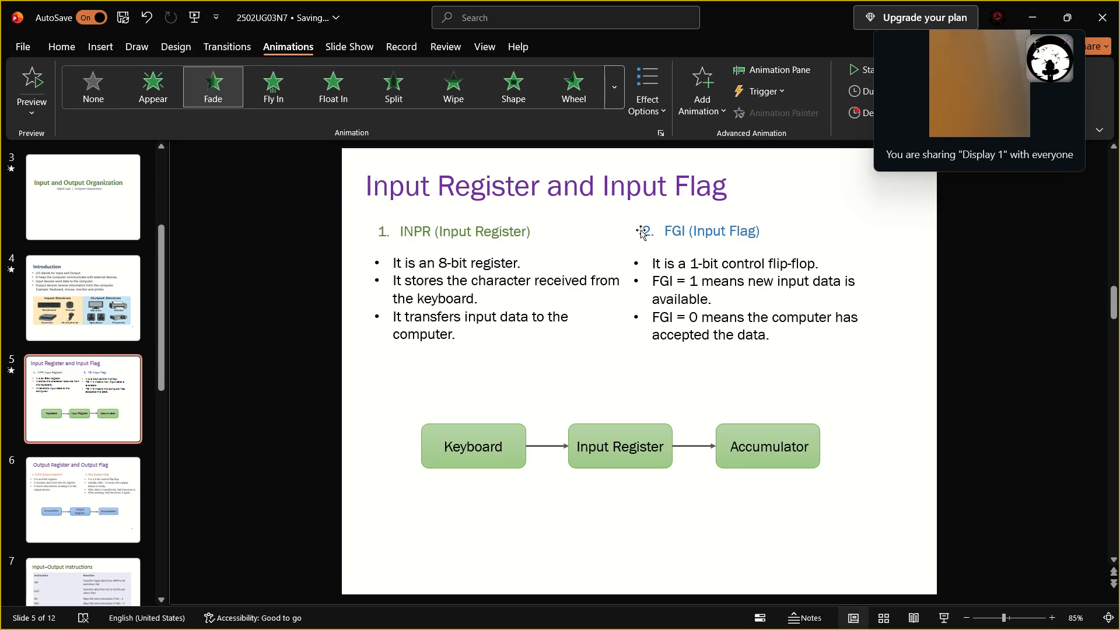
Apply the Fly In animation separately to each of the three INPR bullets on slide 5, in reading order.
click(640, 230)
click(404, 264)
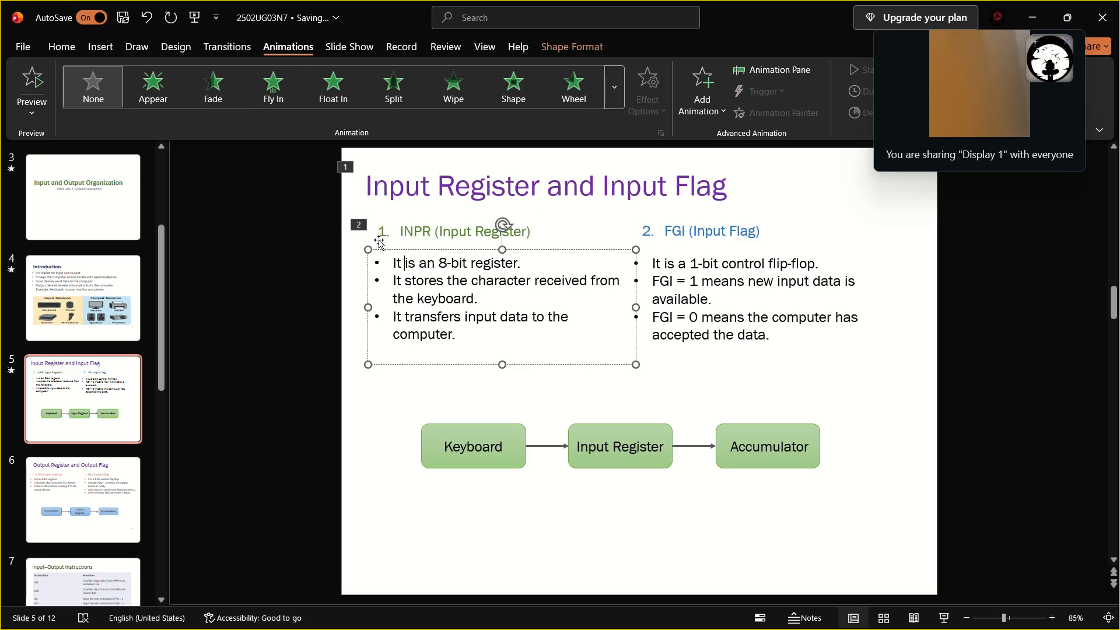
drag(395, 264, 589, 265)
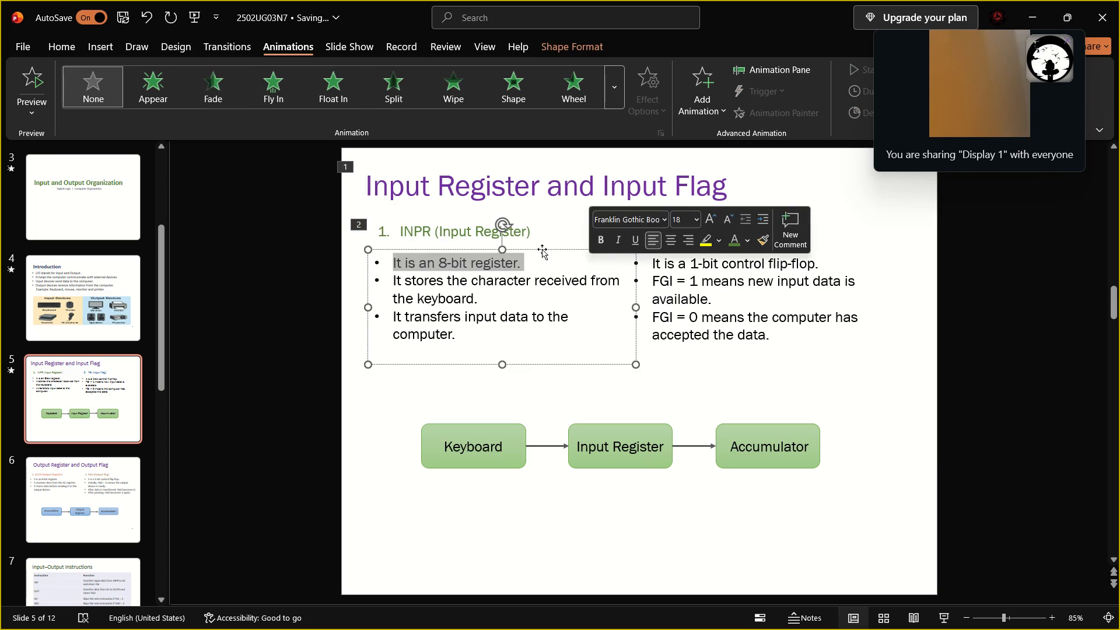
click(295, 90)
drag(395, 286, 445, 293)
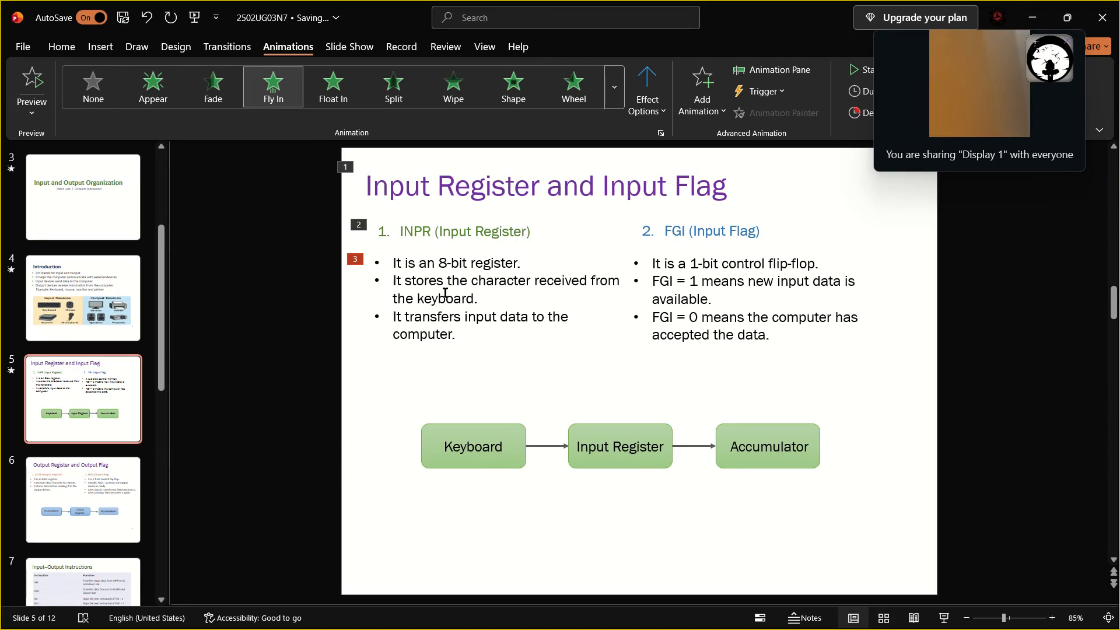
drag(445, 293, 481, 300)
drag(481, 300, 386, 273)
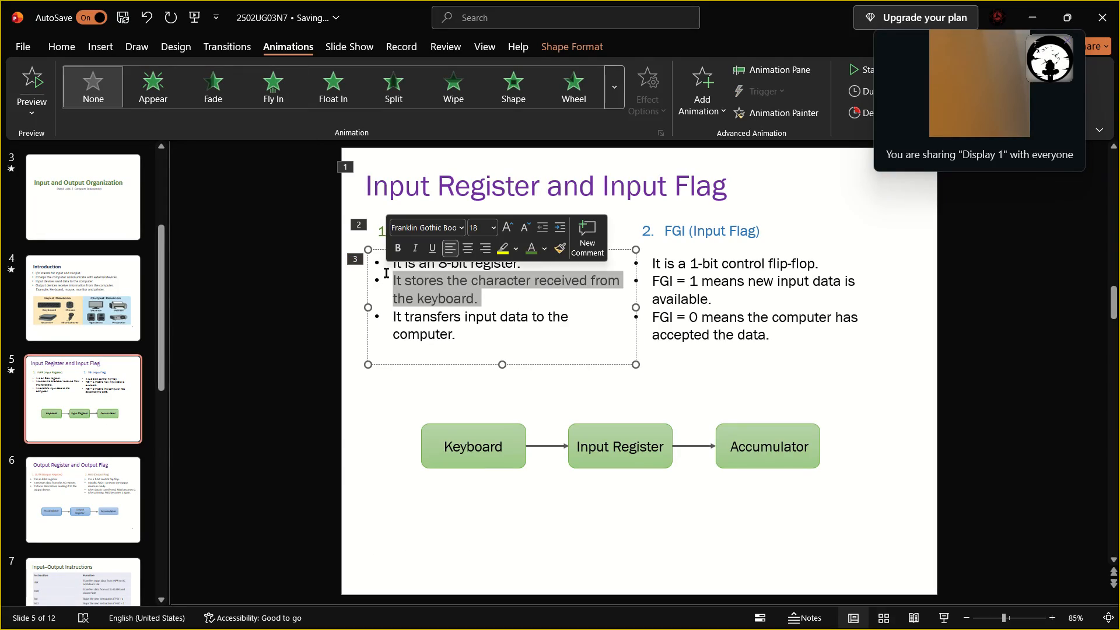
click(270, 87)
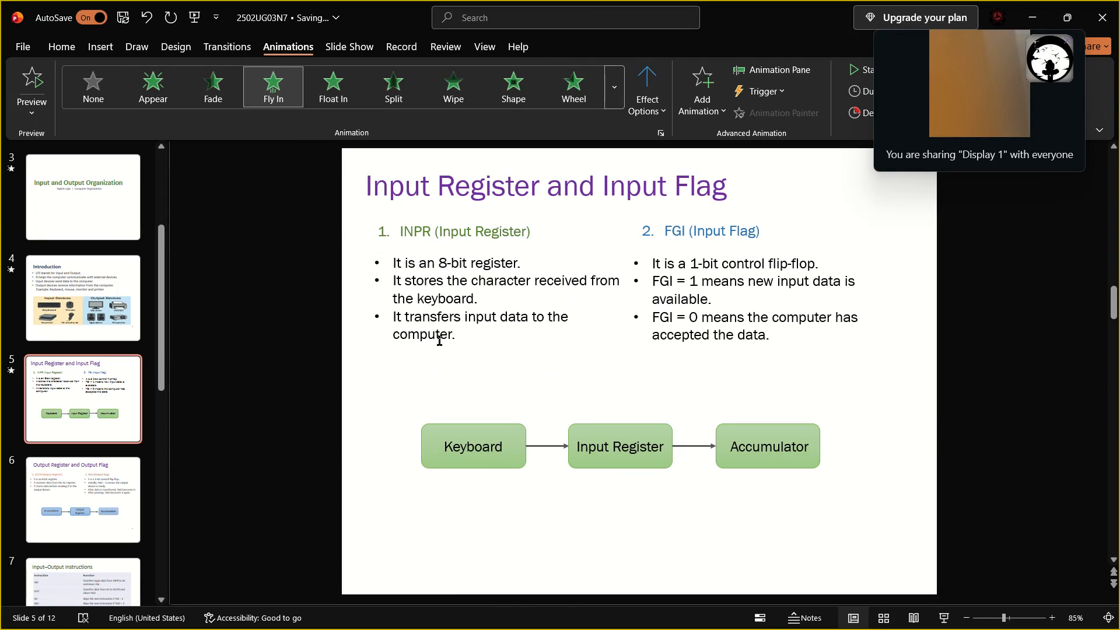
drag(460, 337, 390, 311)
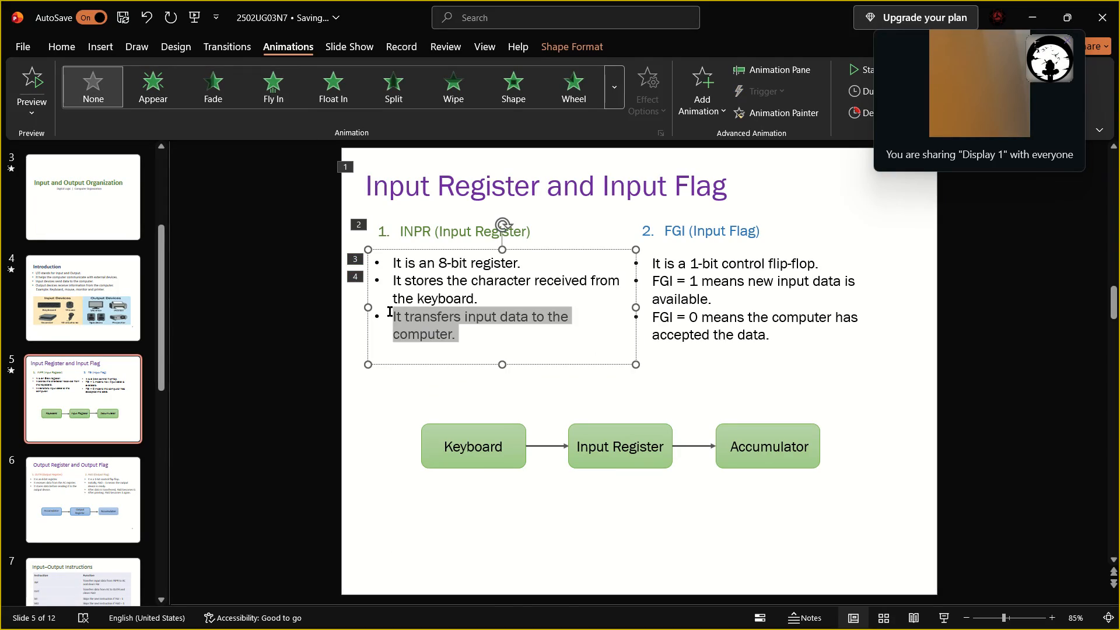
click(274, 98)
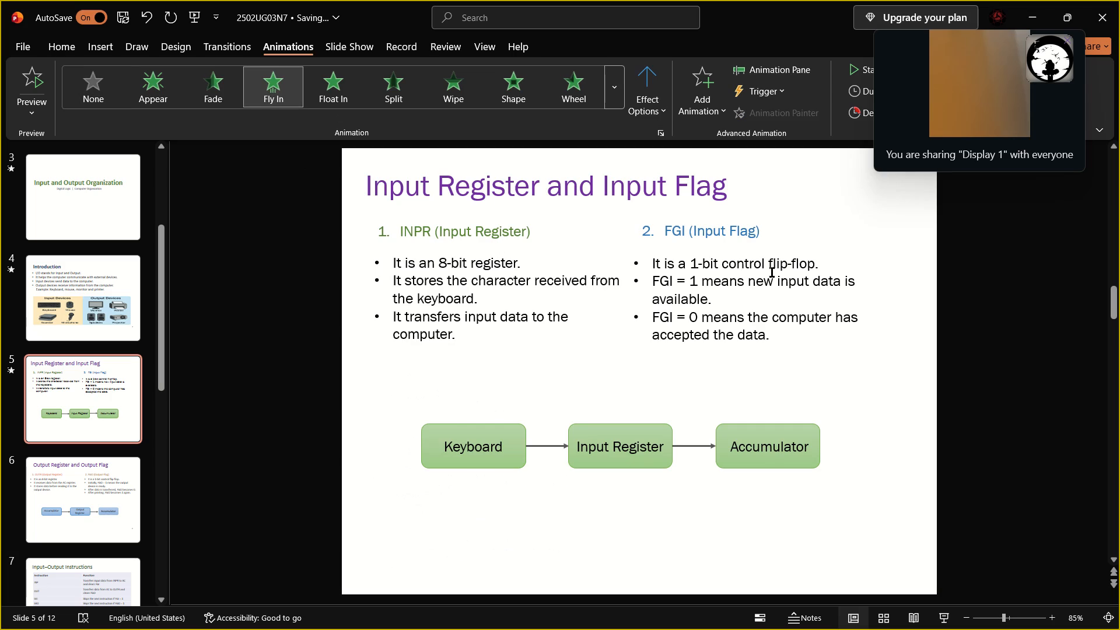
Move the FGI bullet list and the INPR bullet list up slightly, closer to their headings.
click(648, 262)
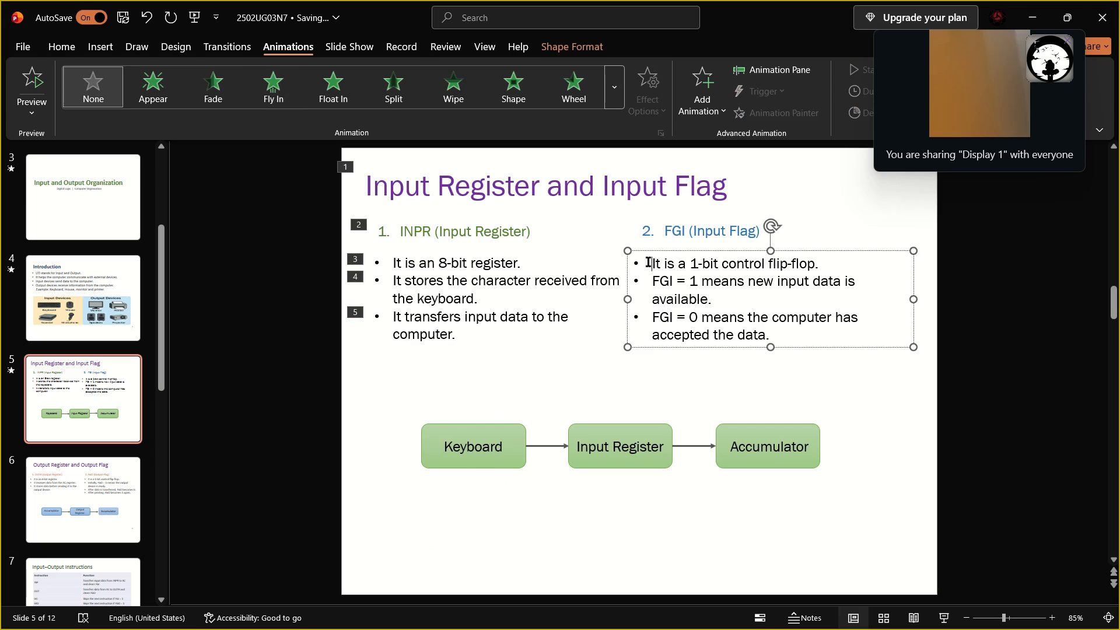
drag(720, 249, 717, 242)
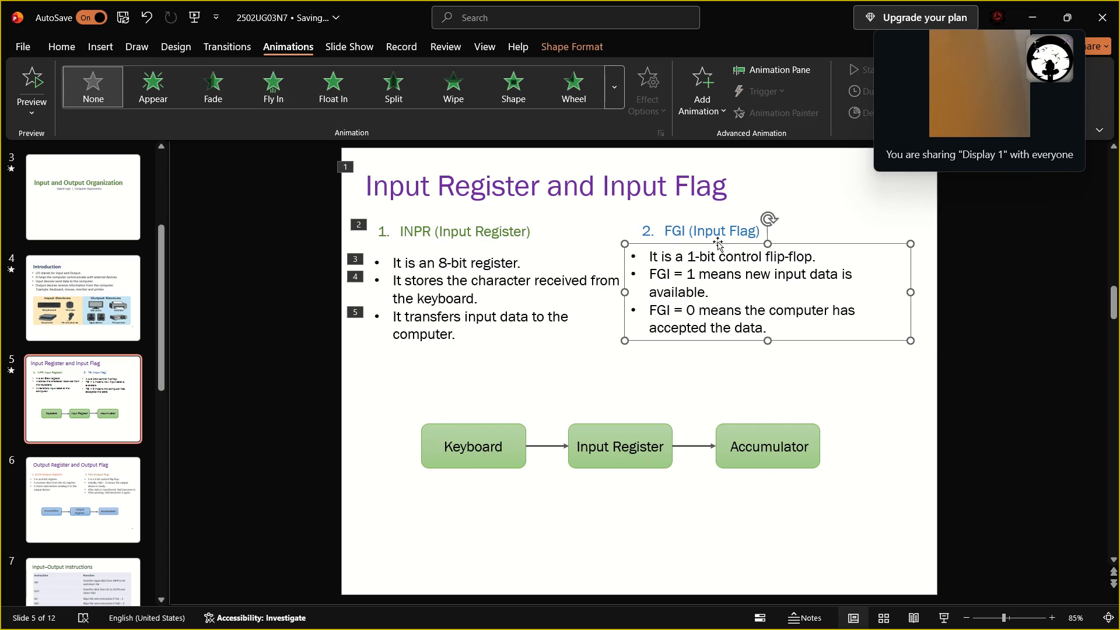
click(544, 265)
click(540, 246)
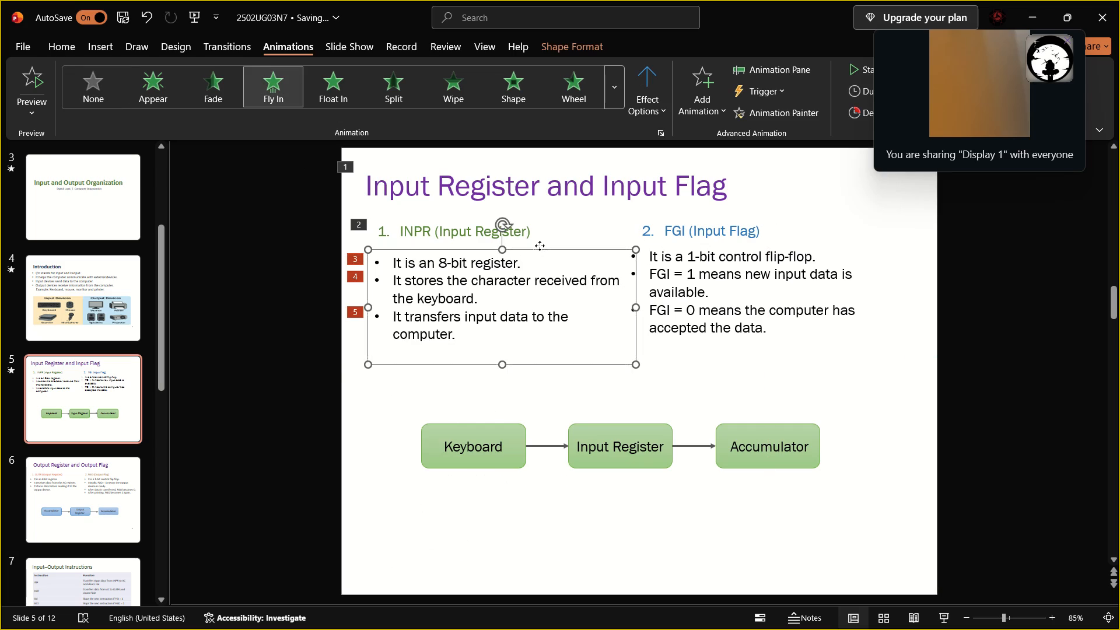
click(624, 240)
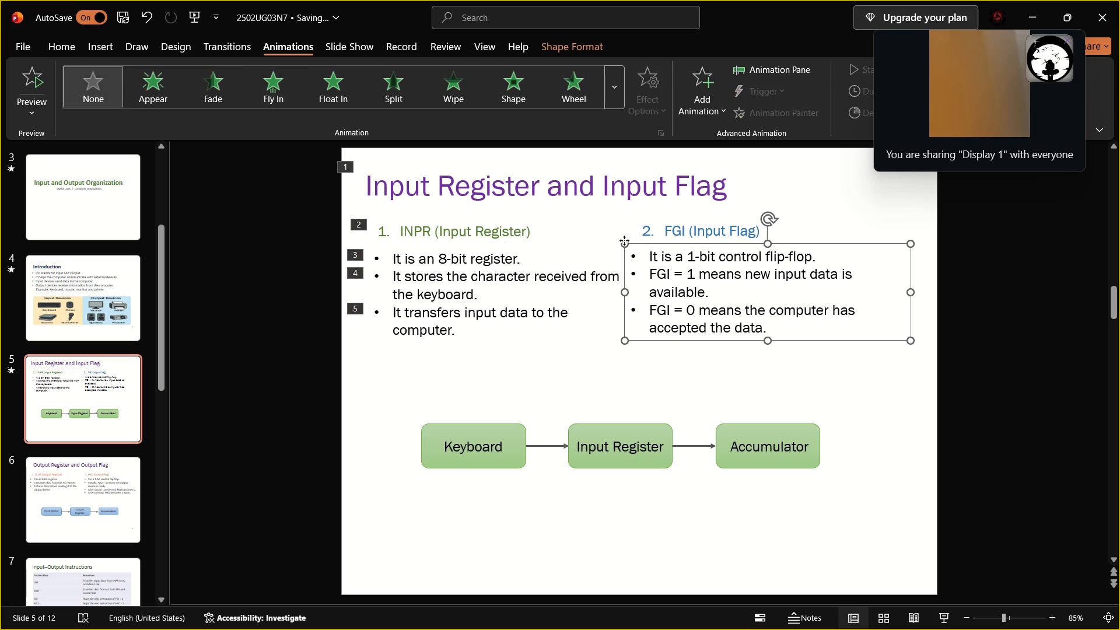
Apply the Fade animation to the "FGI (Input Flag)" heading.
click(671, 226)
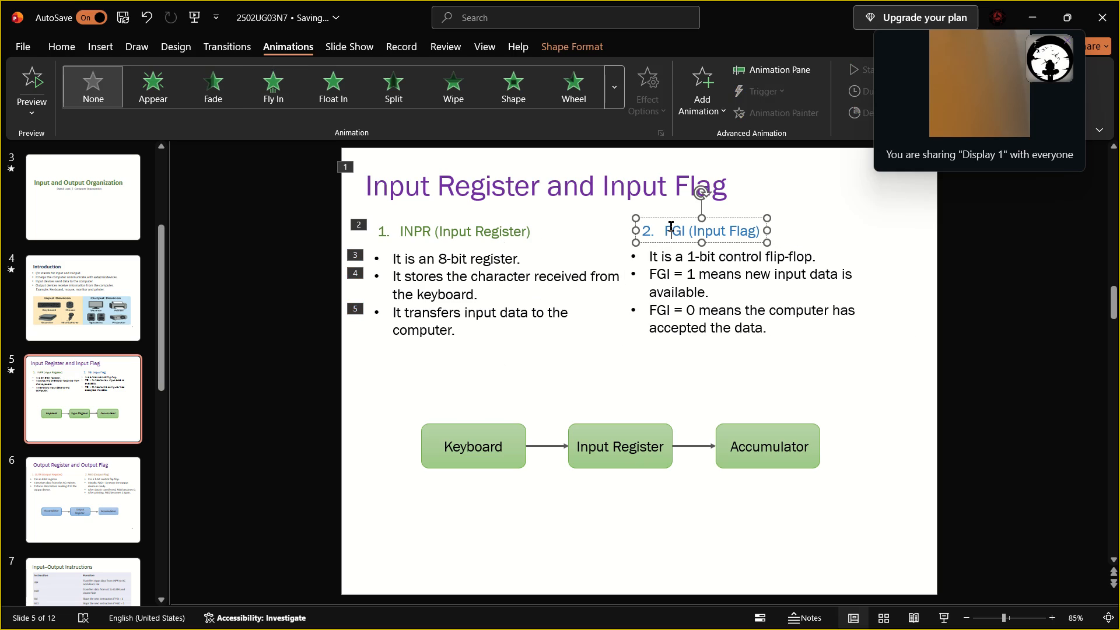
click(226, 90)
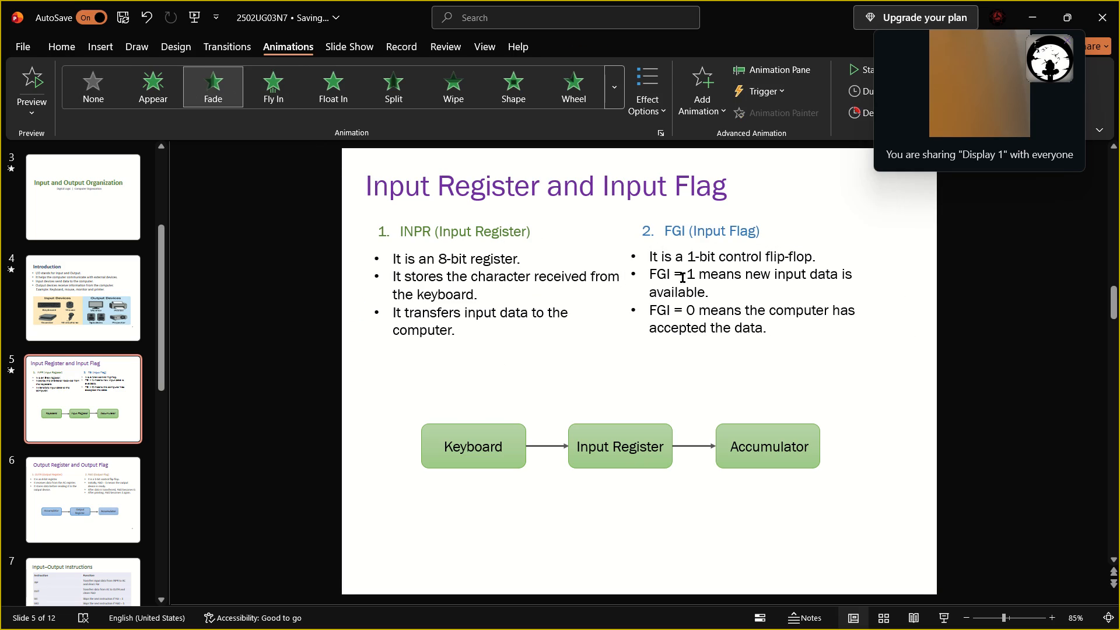
Animate the "It is a 1-bit control flip-flop." bullet with Fly In and the "FGI = 1" bullet with Float In.
click(514, 230)
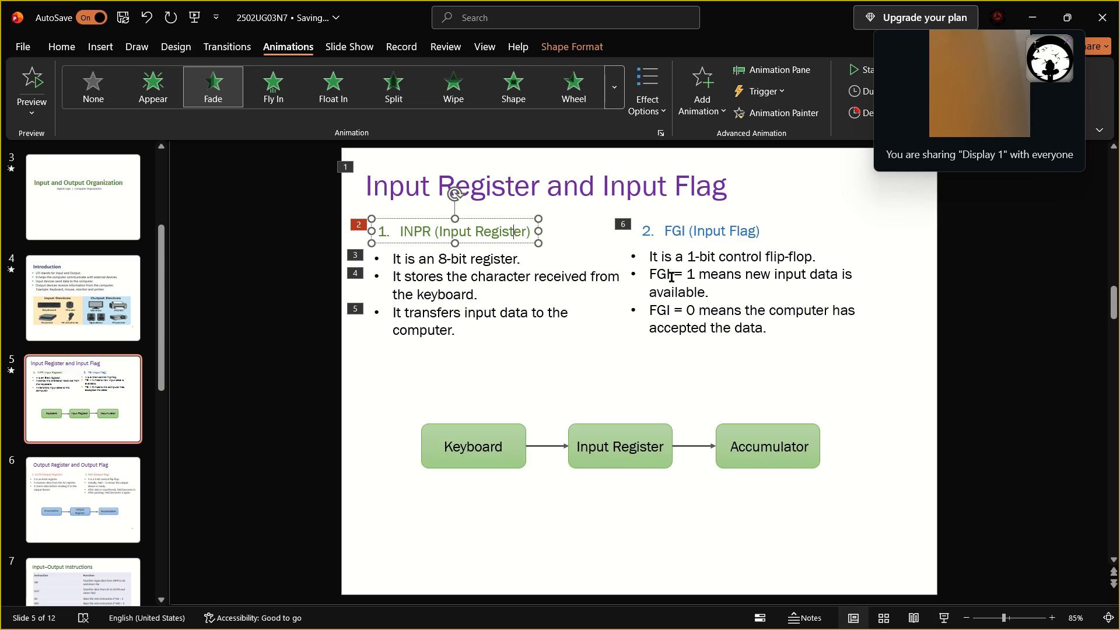
click(673, 278)
drag(648, 258, 824, 246)
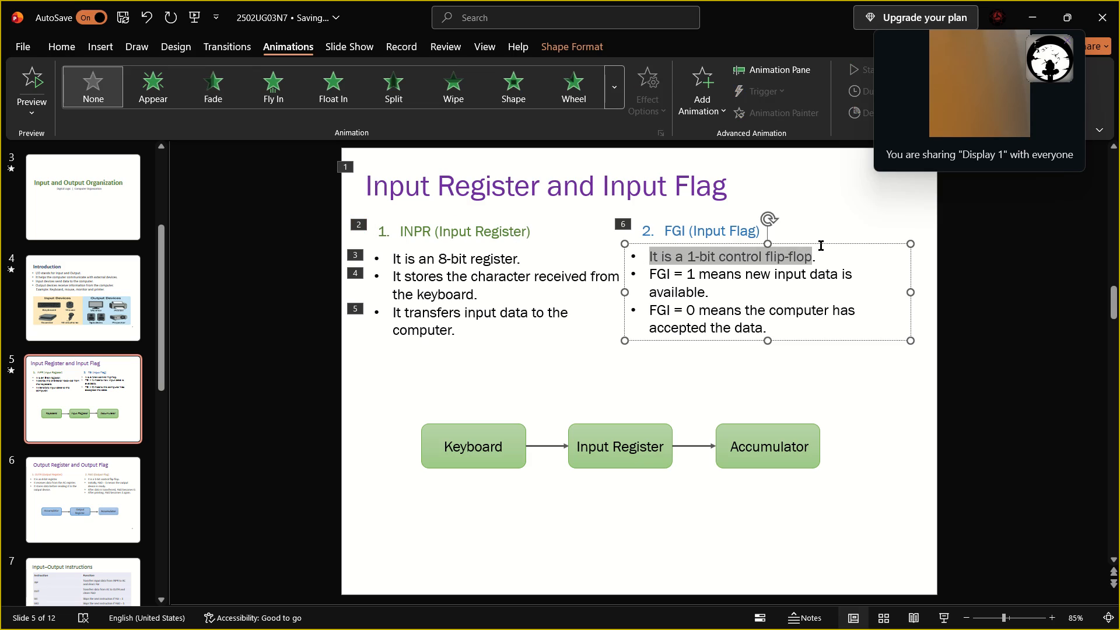
drag(824, 246, 875, 247)
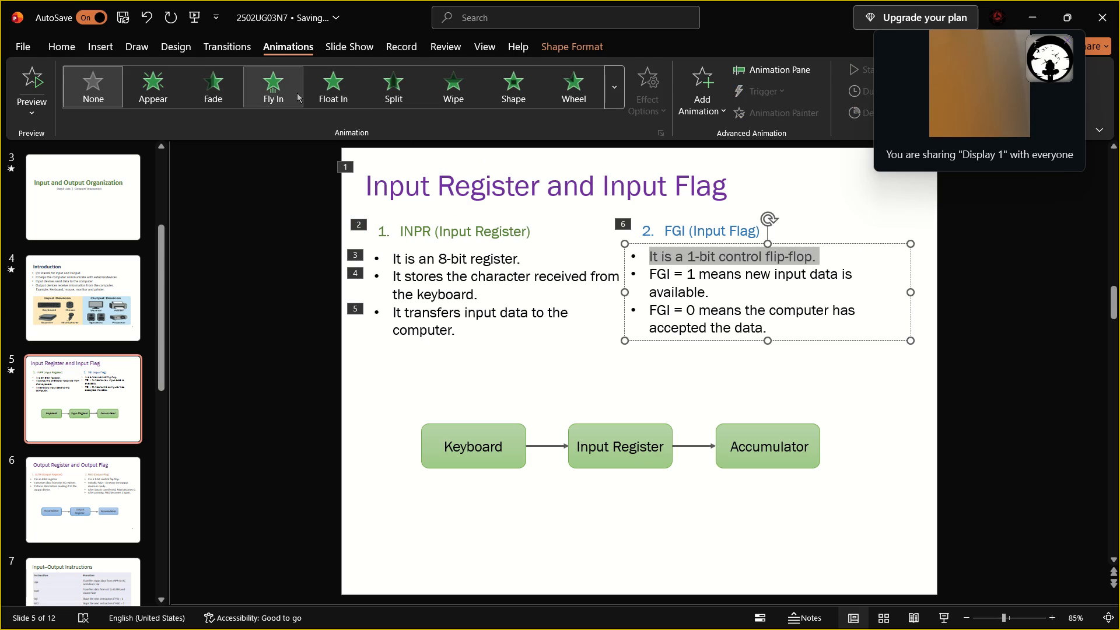
click(297, 91)
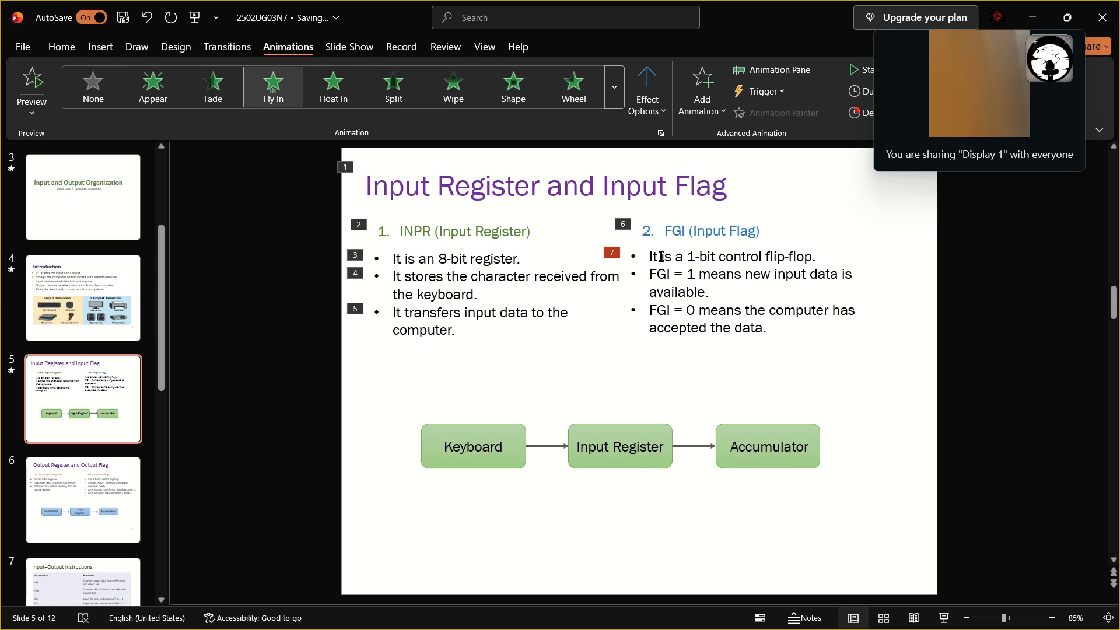
drag(649, 272, 711, 299)
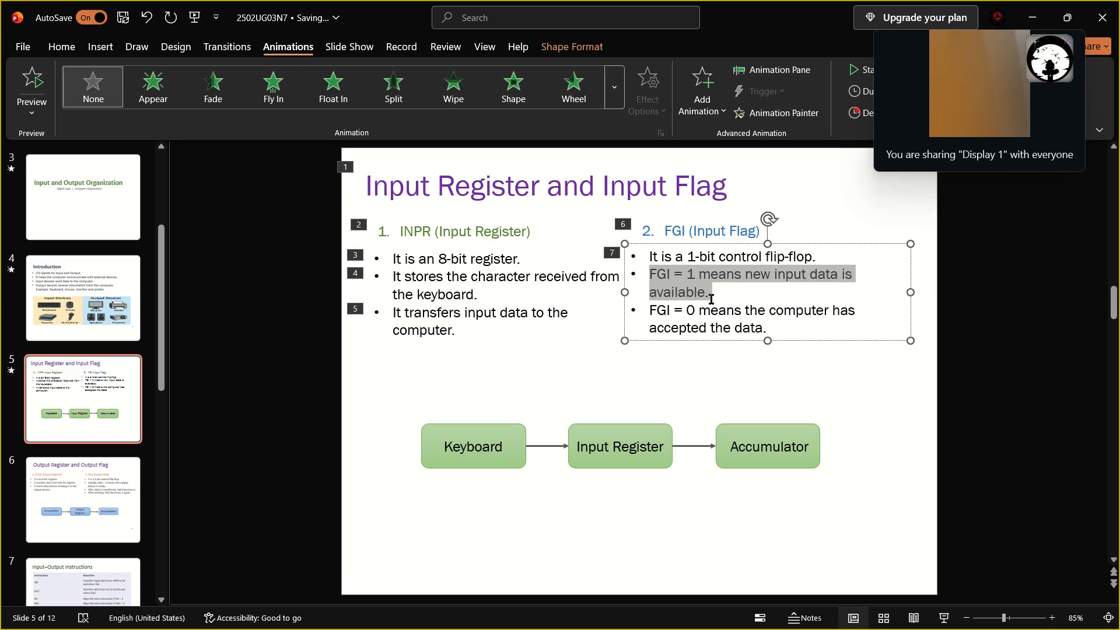
click(348, 91)
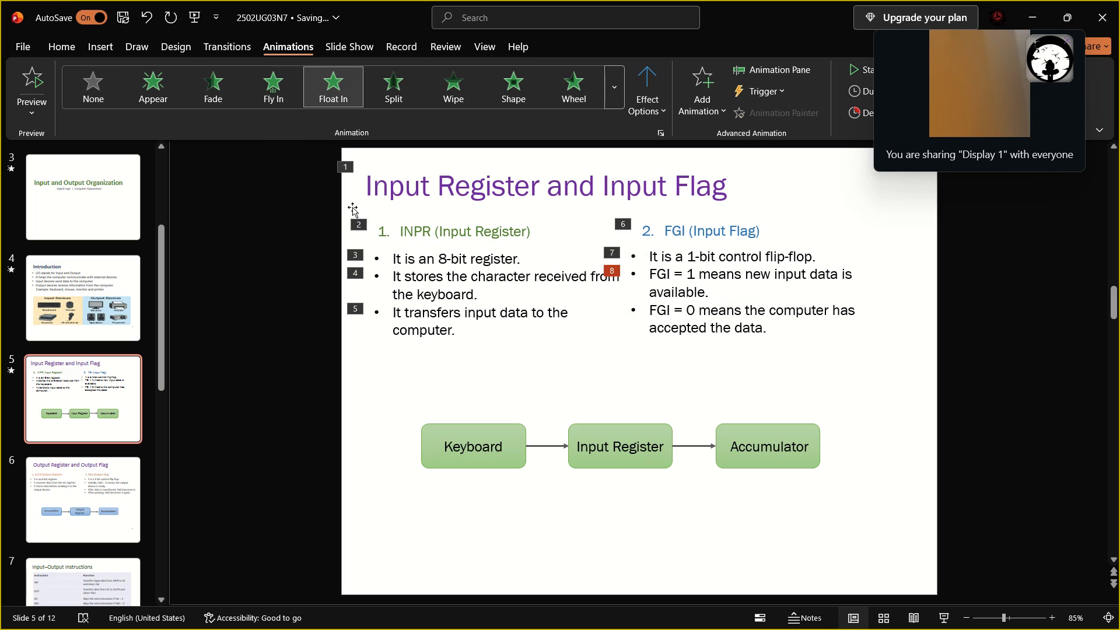
Change the animation of the "INPR (Input Register)" heading to Fly In.
click(403, 236)
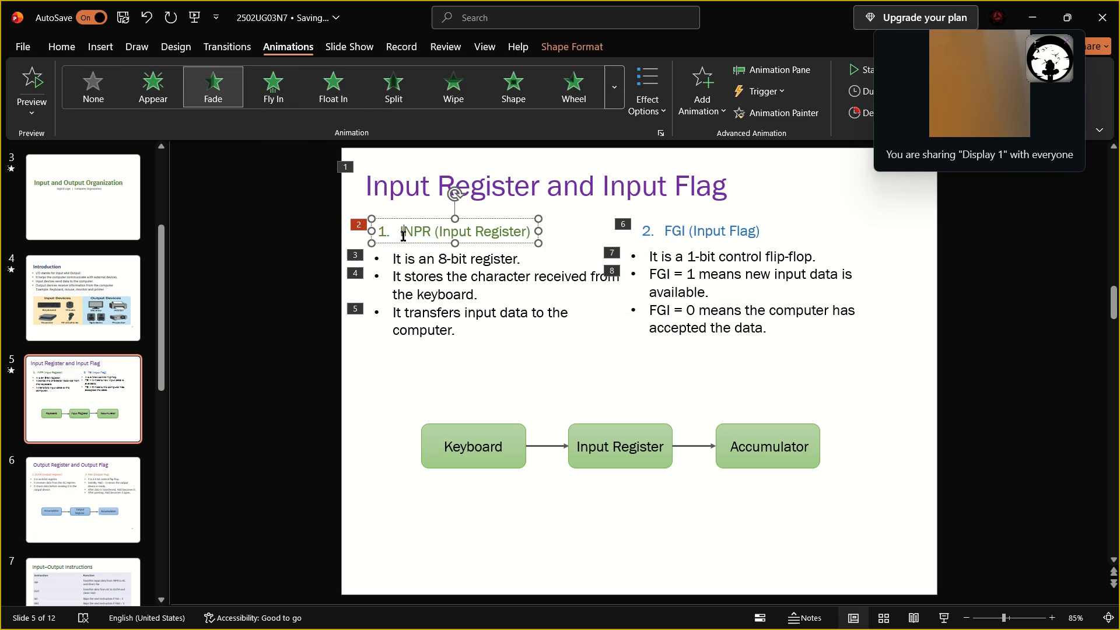
click(269, 94)
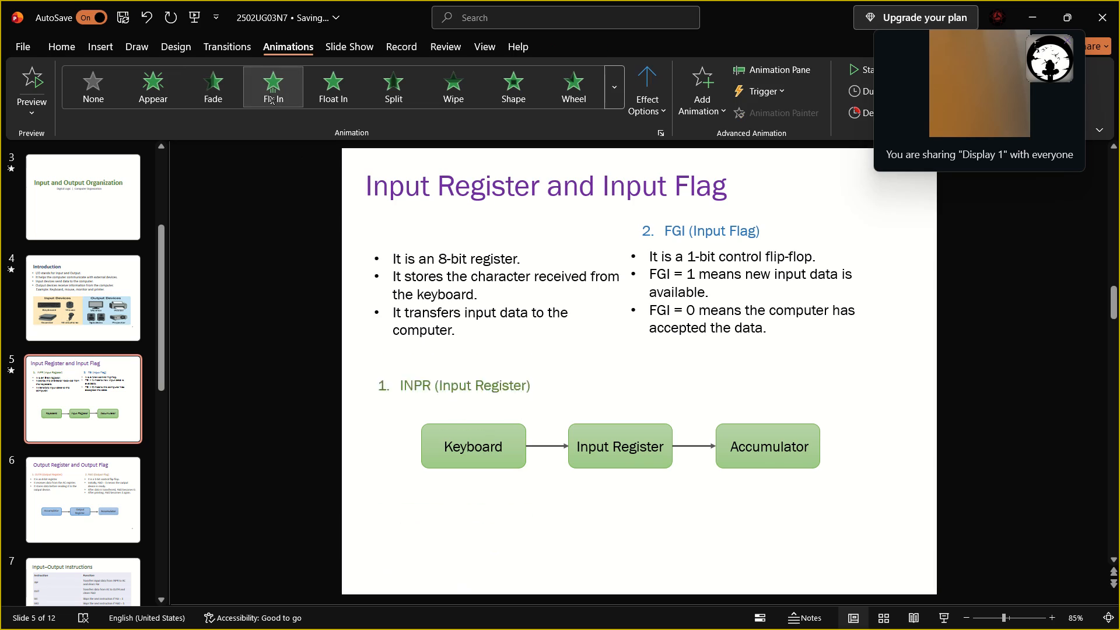
Change the animation of each of the three INPR bullets to Float In, one bullet at a time.
click(432, 267)
click(432, 260)
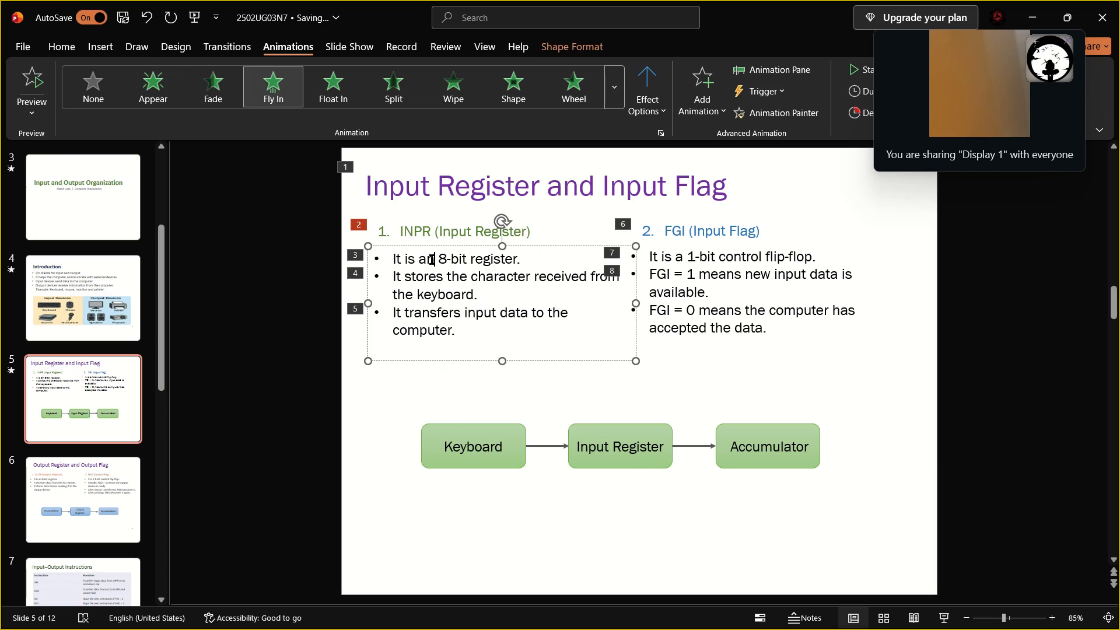
drag(523, 258, 360, 257)
click(329, 86)
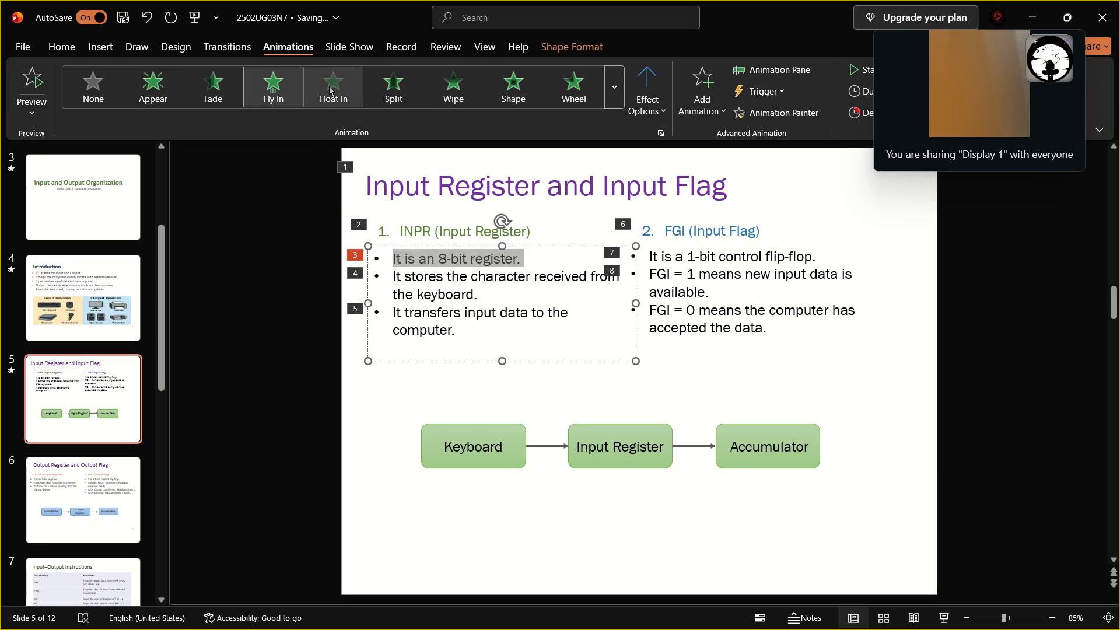
drag(394, 277, 476, 297)
click(476, 297)
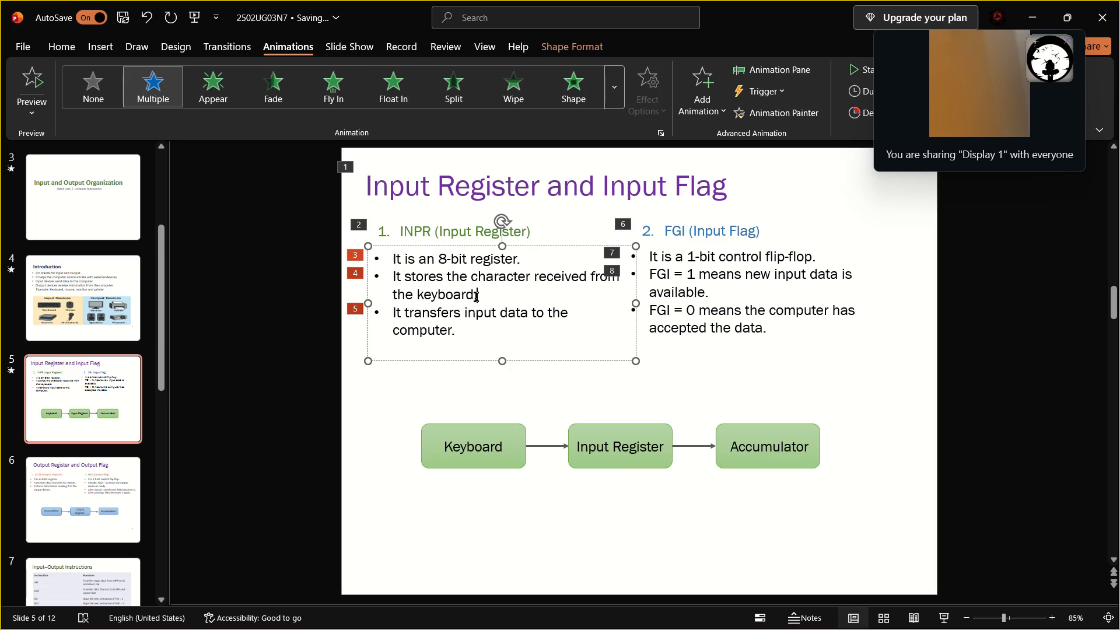
drag(483, 296, 387, 277)
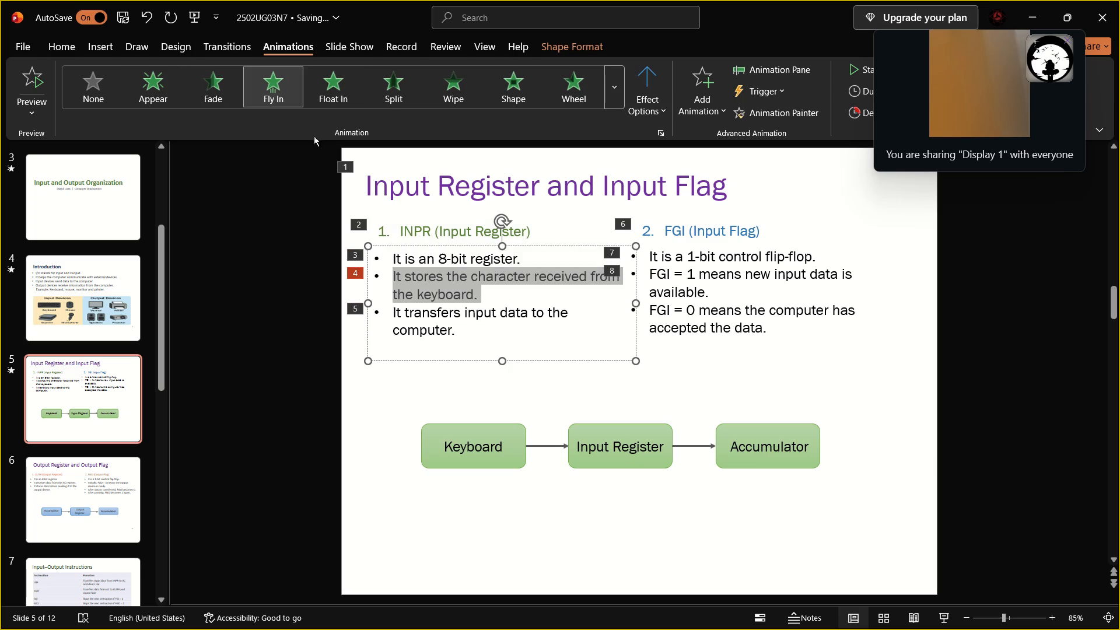
click(319, 83)
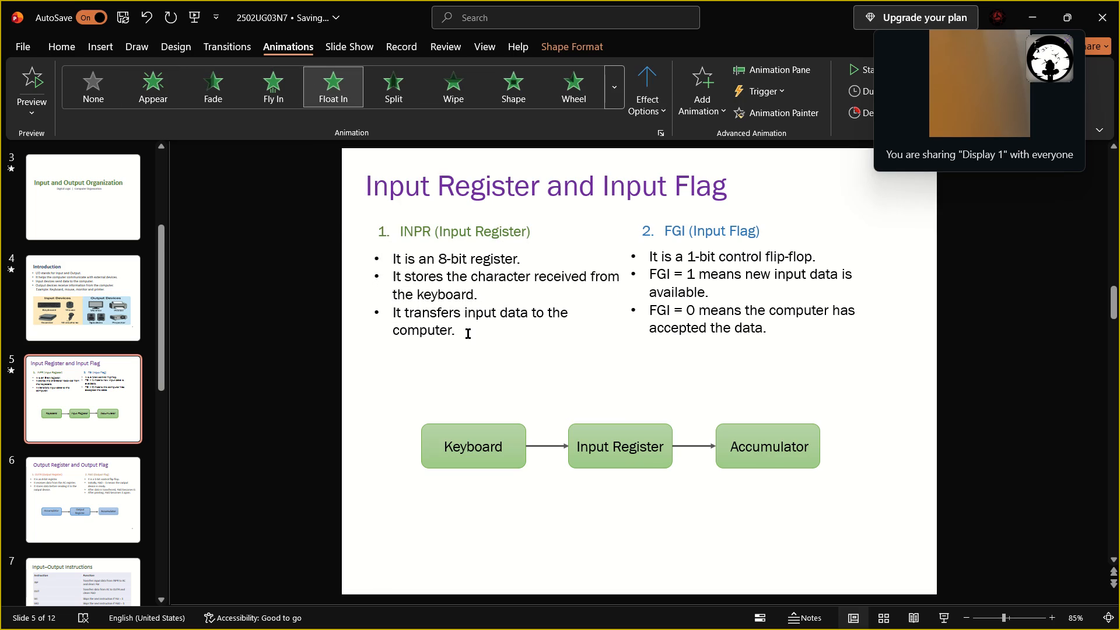
drag(469, 335, 394, 314)
drag(394, 314, 465, 337)
click(337, 101)
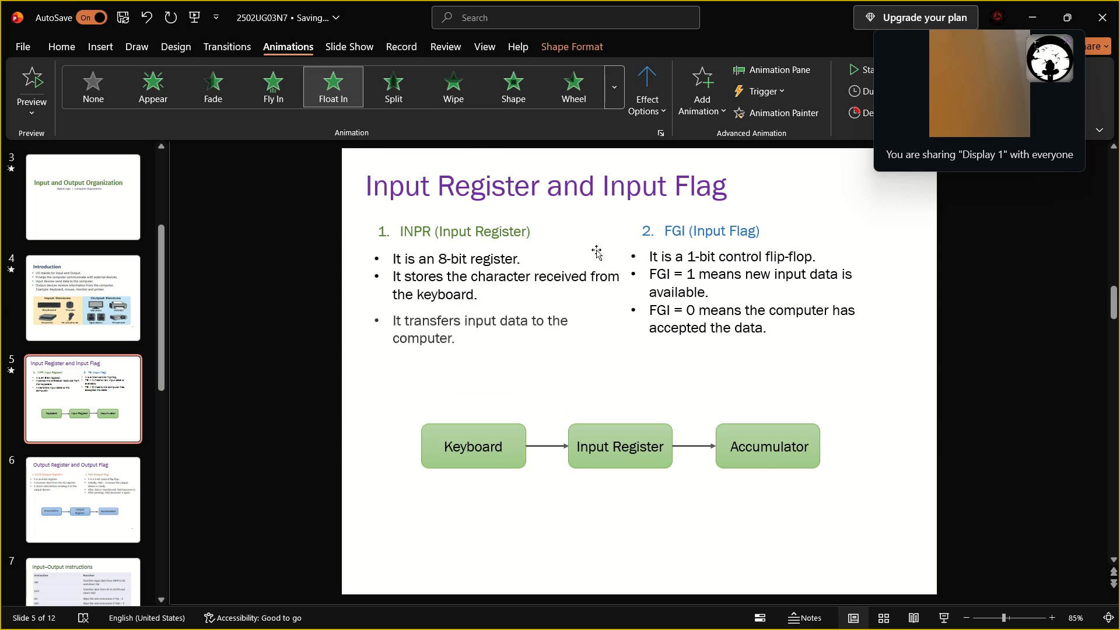
Set the Float In animation on each of the three FGI bullets, one bullet at a time.
click(656, 257)
drag(647, 257, 715, 253)
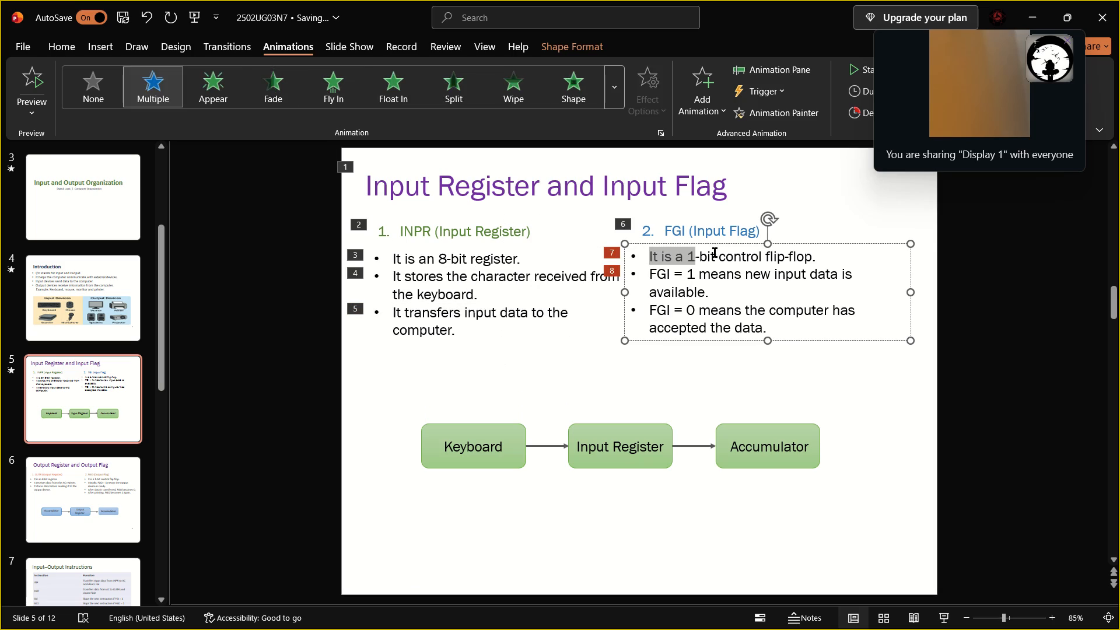
drag(715, 253, 818, 253)
click(342, 101)
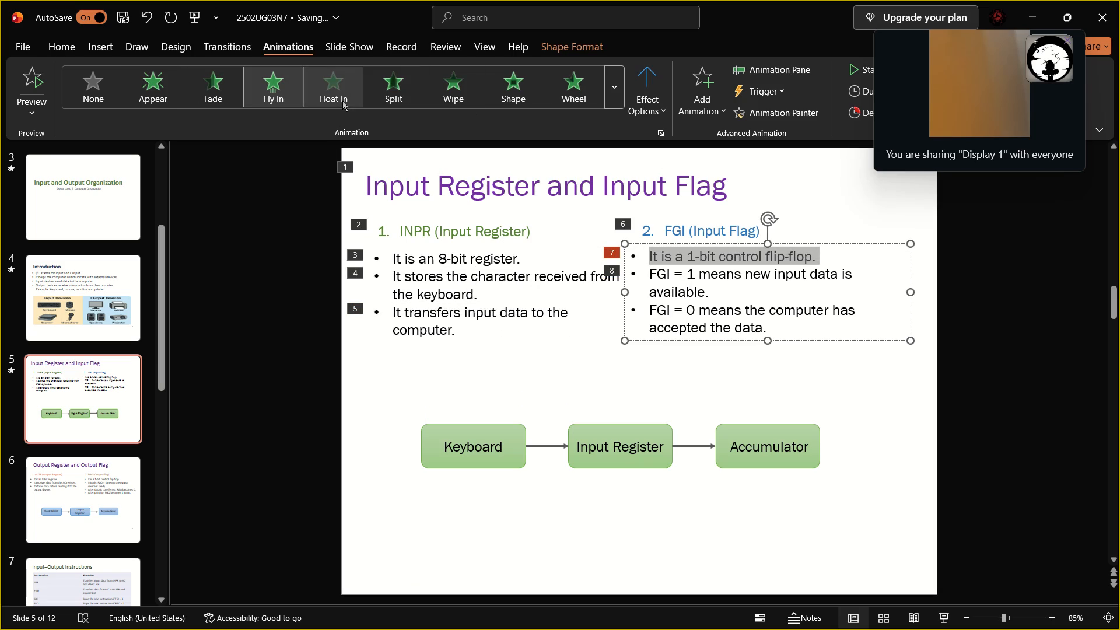
drag(650, 276, 707, 295)
drag(716, 295, 645, 272)
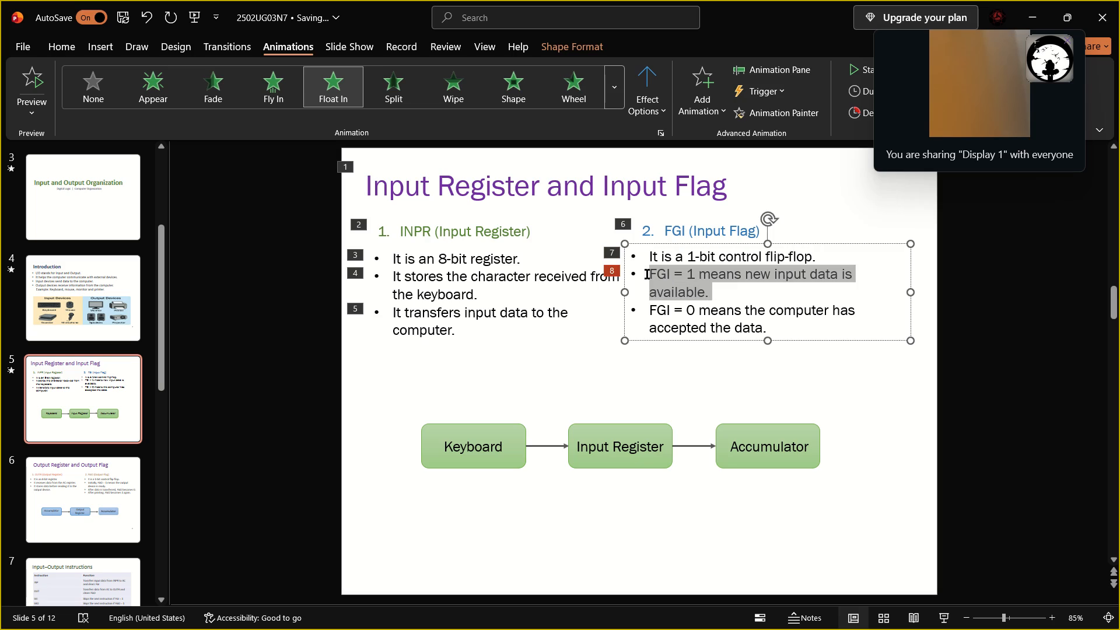
drag(645, 272, 643, 271)
click(348, 86)
drag(642, 310, 776, 341)
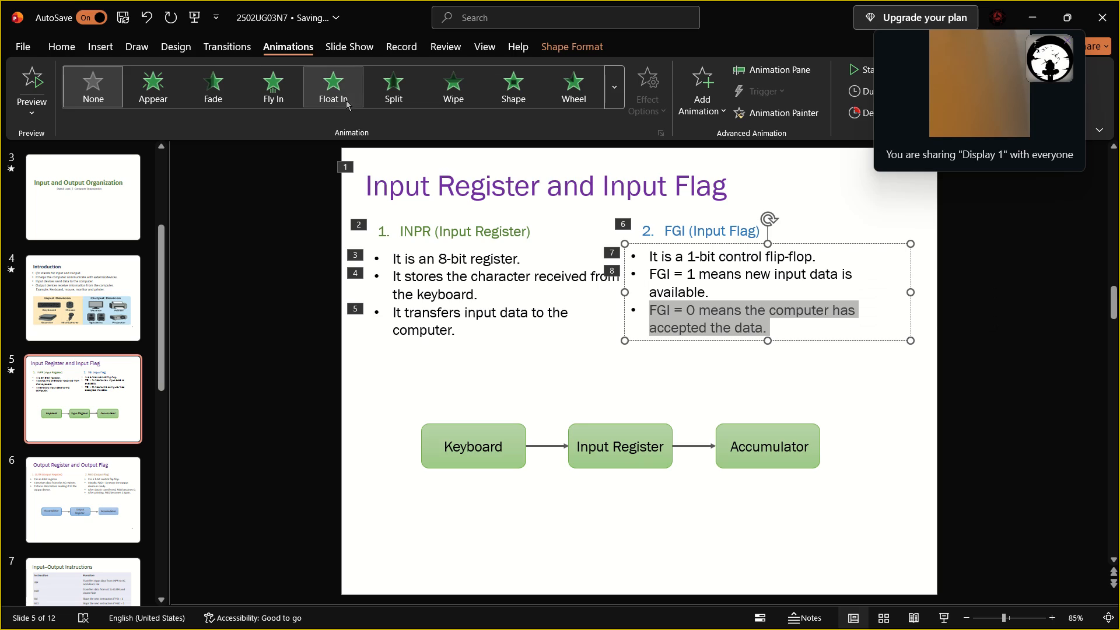
click(345, 98)
Apply the Fade animation to the Keyboard box in the flow diagram.
click(448, 455)
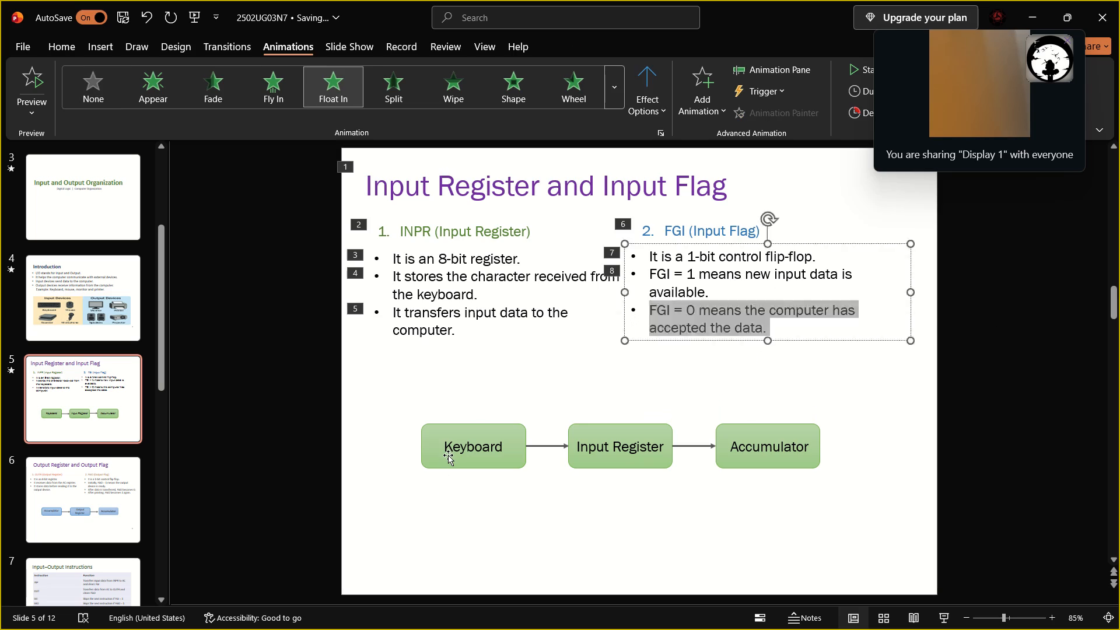
click(434, 450)
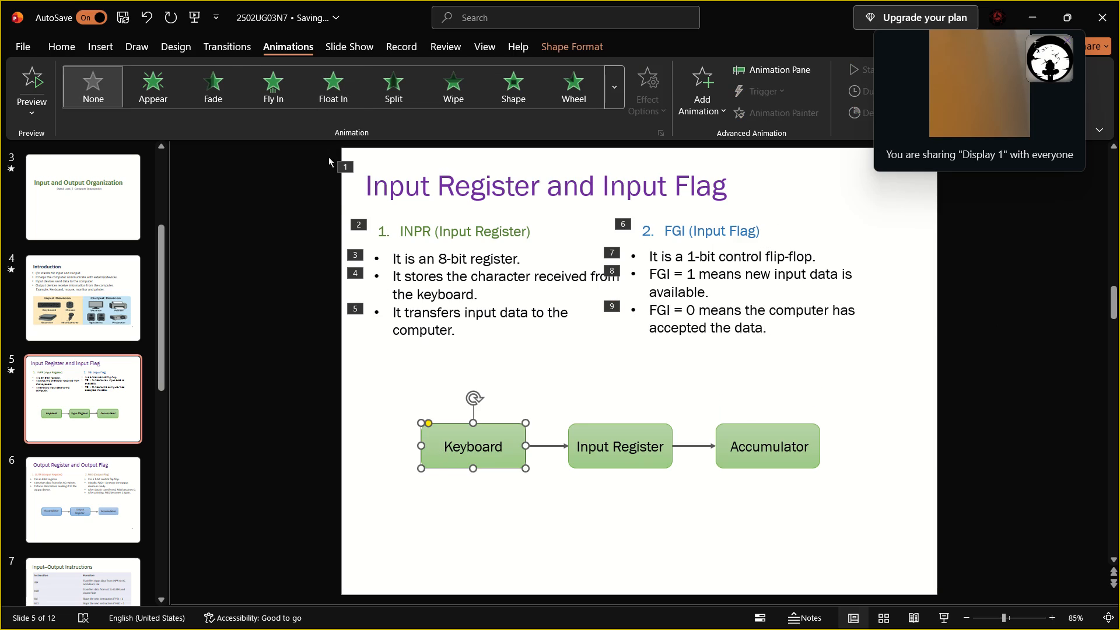
click(197, 101)
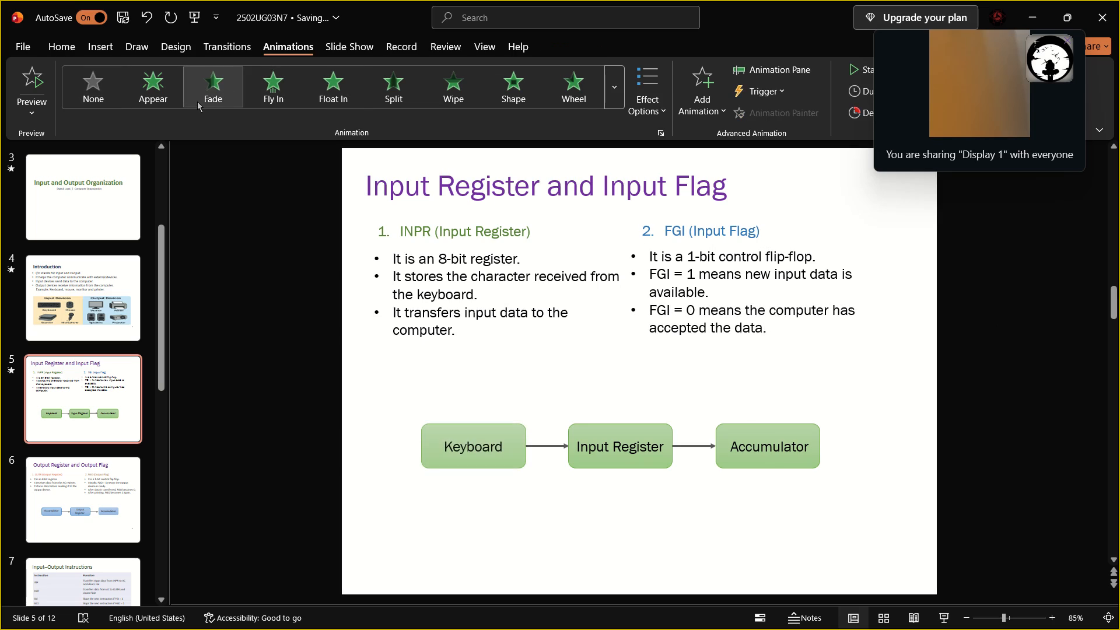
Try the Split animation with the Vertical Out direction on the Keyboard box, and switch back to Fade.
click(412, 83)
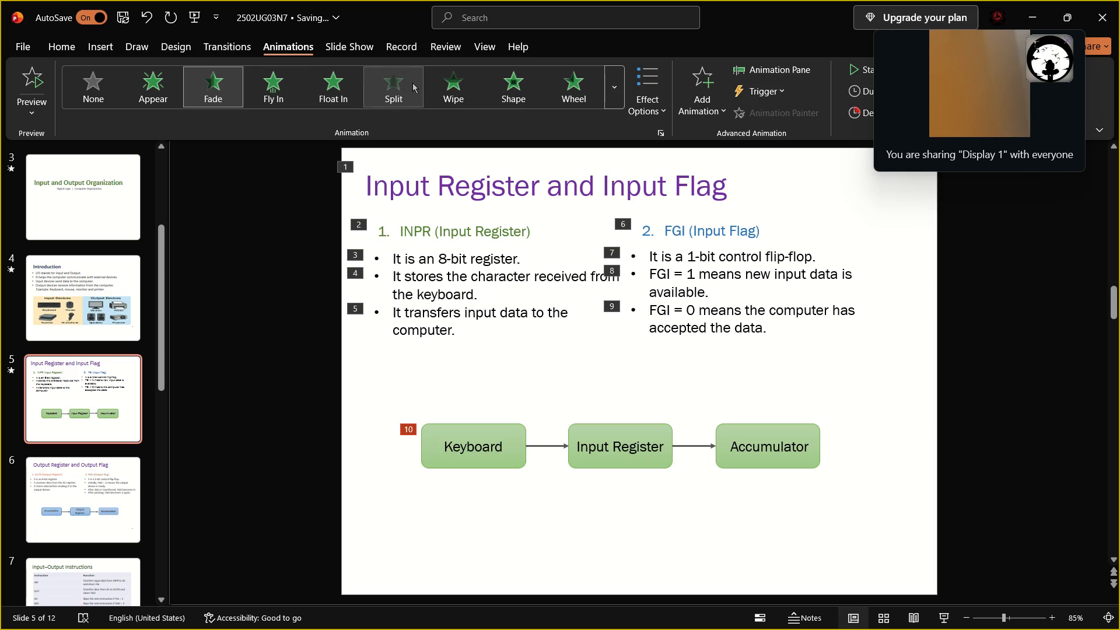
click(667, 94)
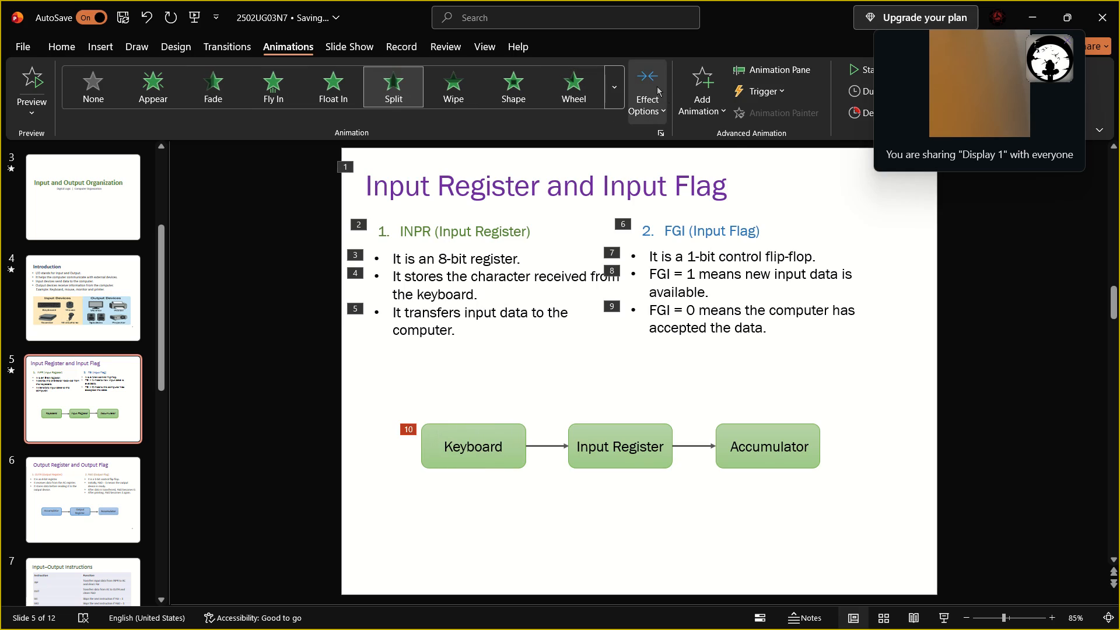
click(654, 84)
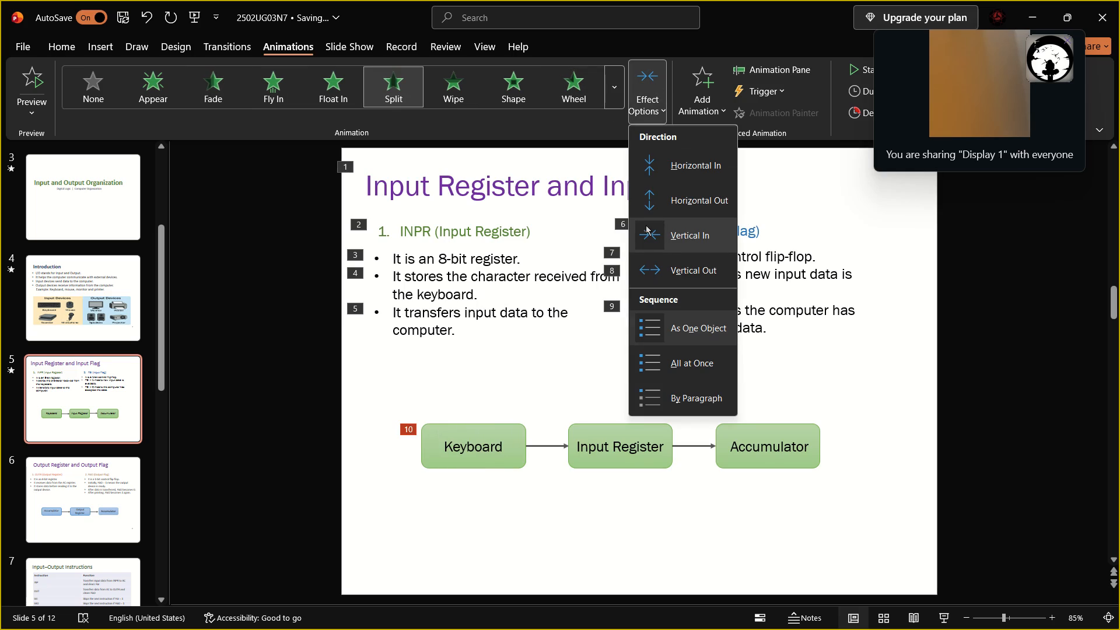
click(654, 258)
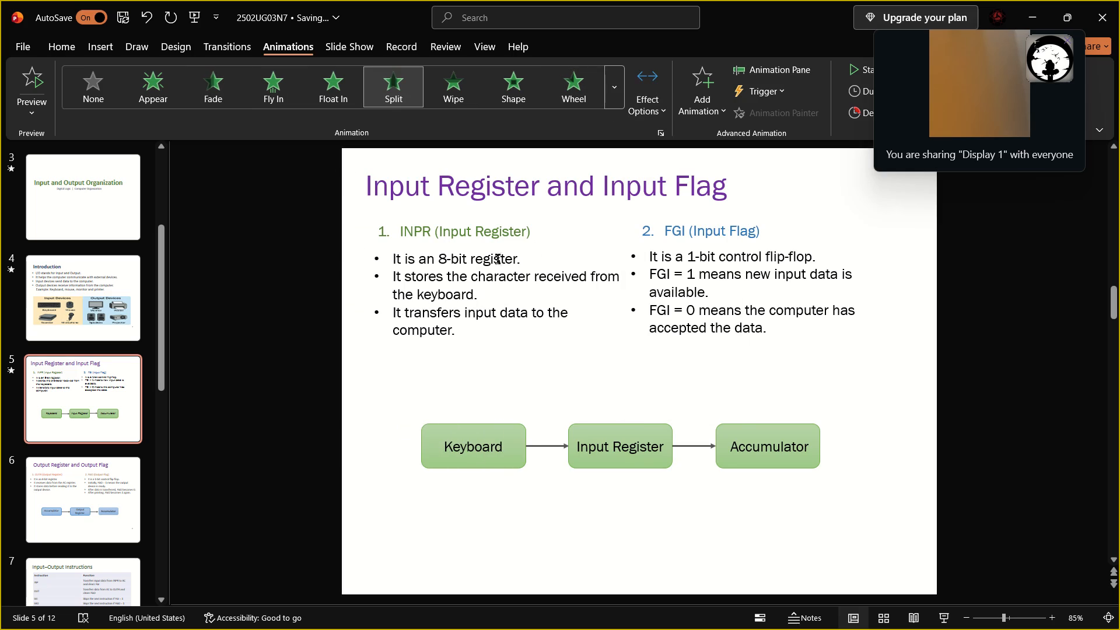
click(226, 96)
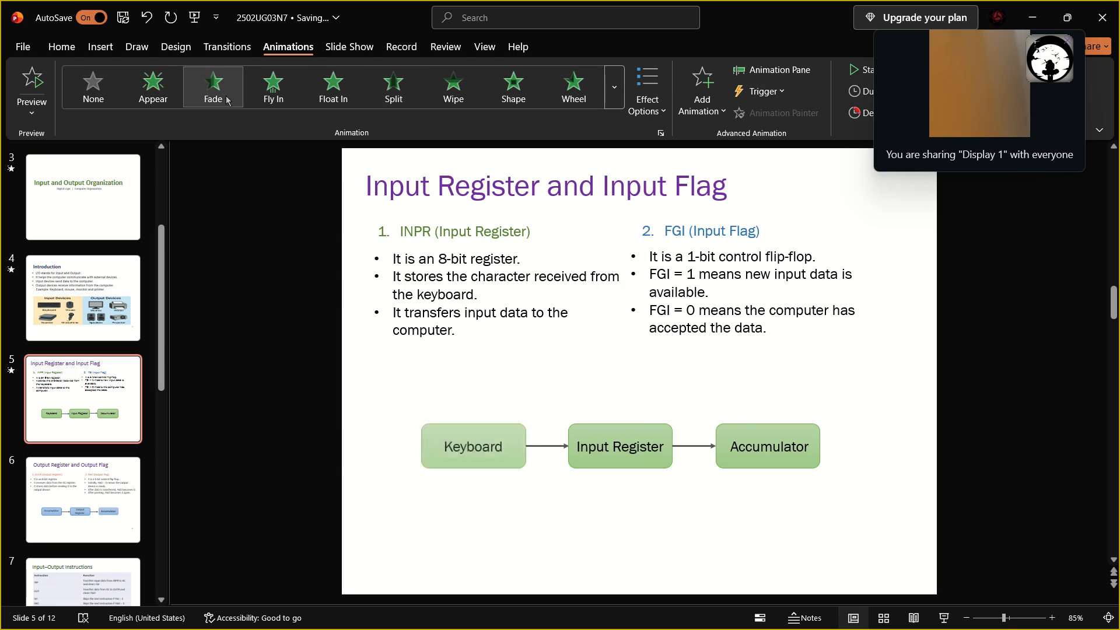
Change the Keyboard box's animation to Wipe with the From Left direction.
click(620, 96)
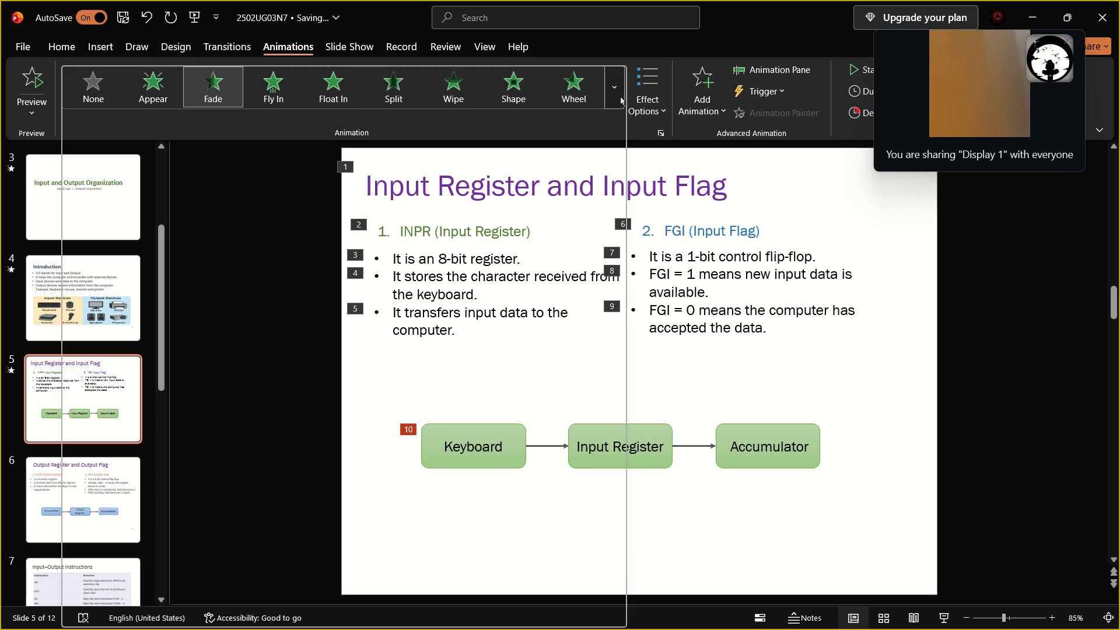
click(389, 174)
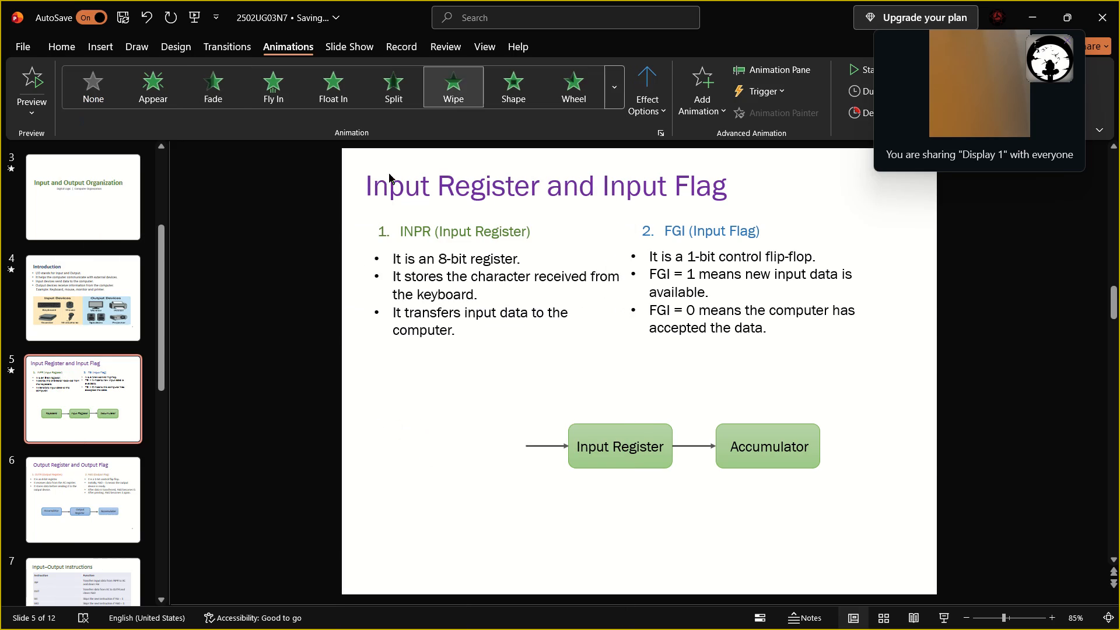
click(647, 82)
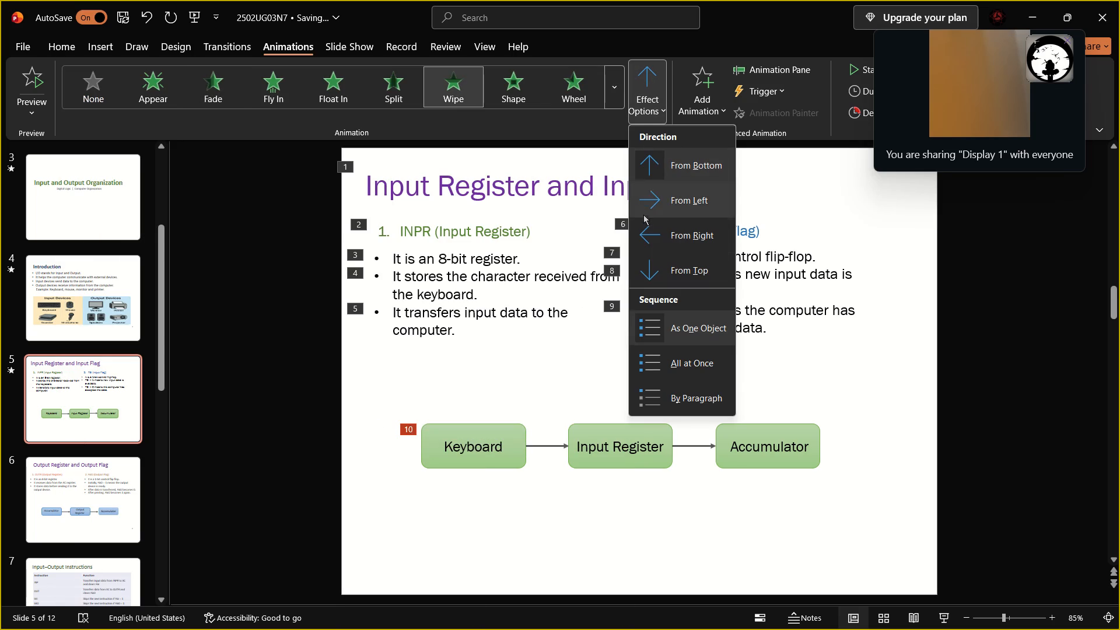
click(673, 191)
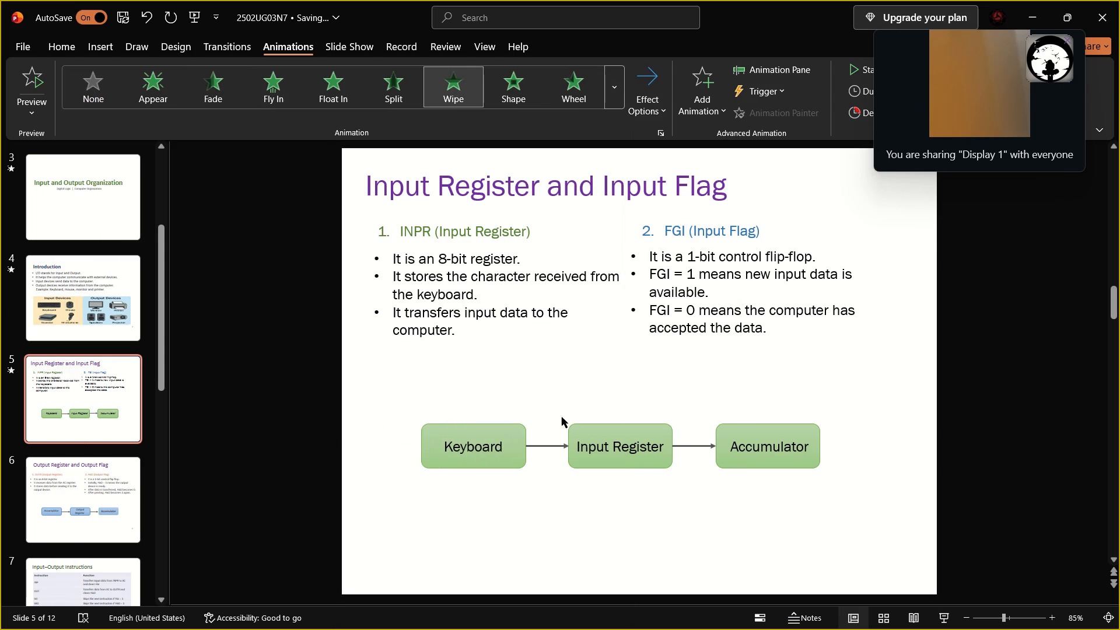
Apply the Wipe animation From Left to the arrow after the Keyboard box and to the Input Register box, one at a time.
click(545, 441)
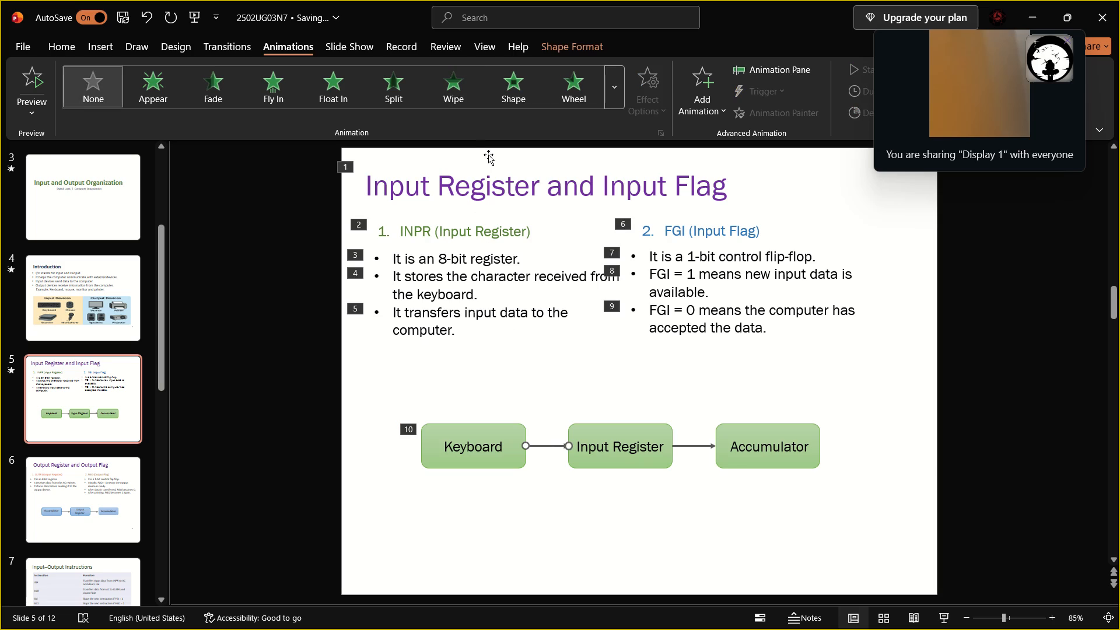
click(458, 106)
click(649, 90)
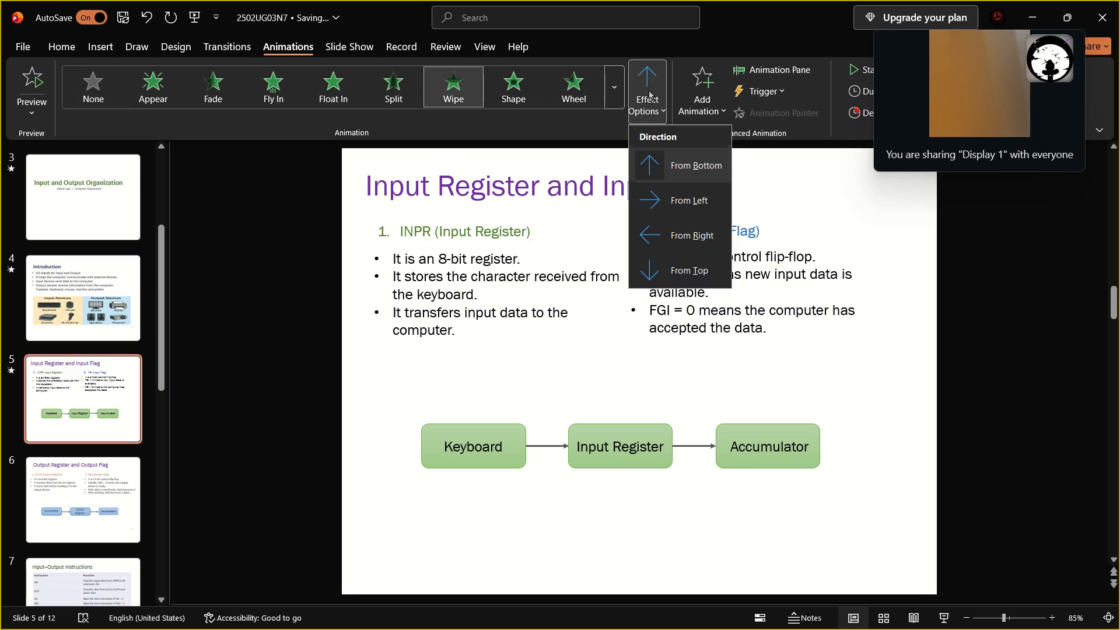
click(661, 192)
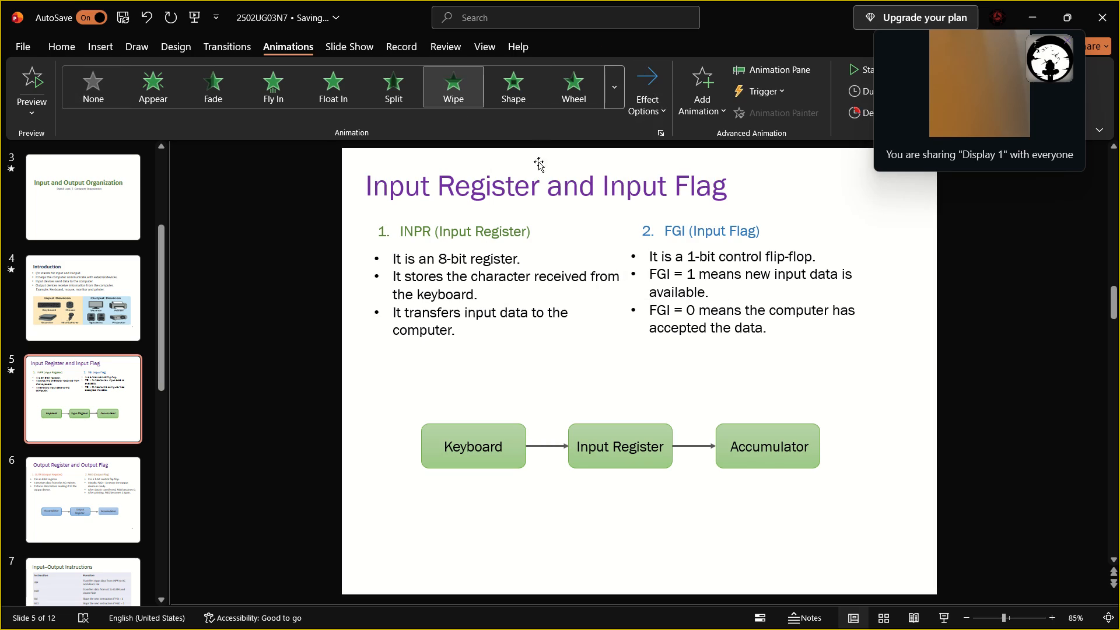
click(592, 435)
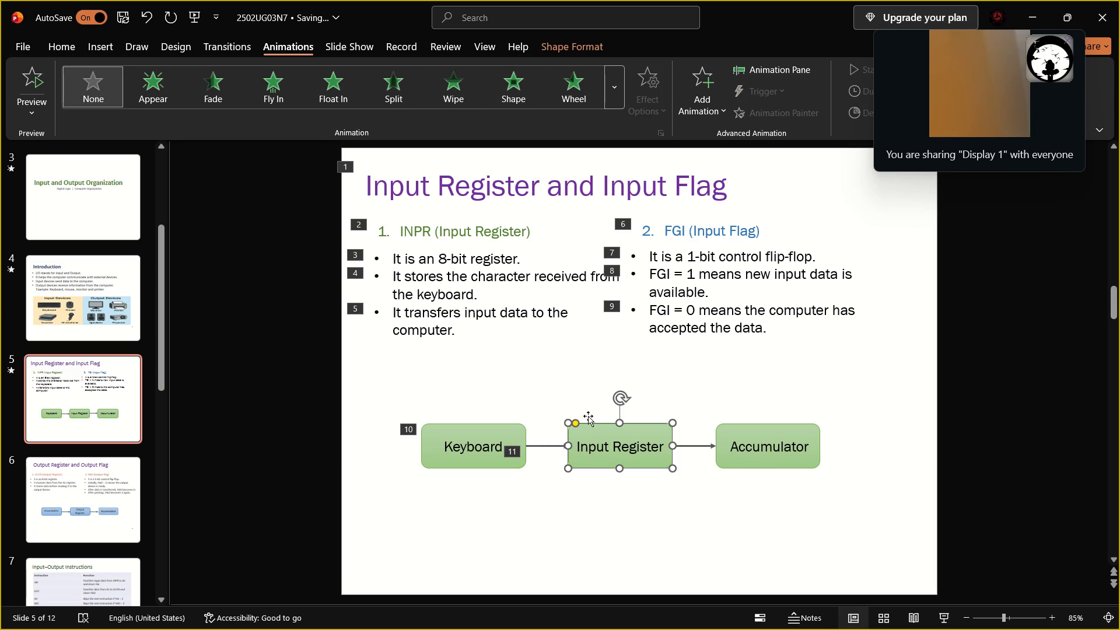
click(455, 89)
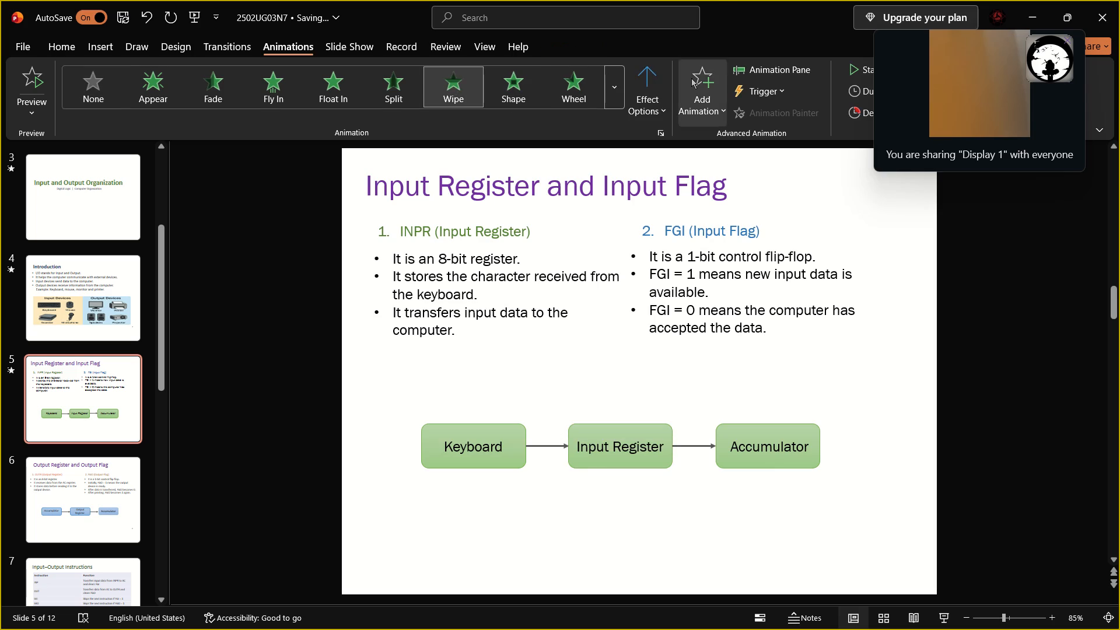
click(656, 82)
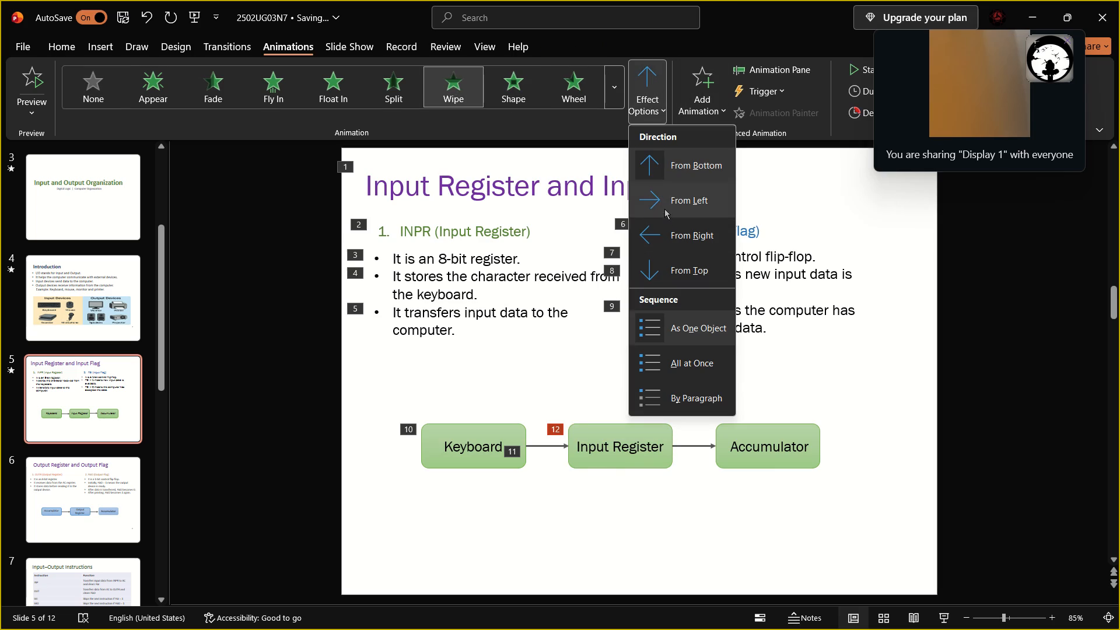
click(664, 208)
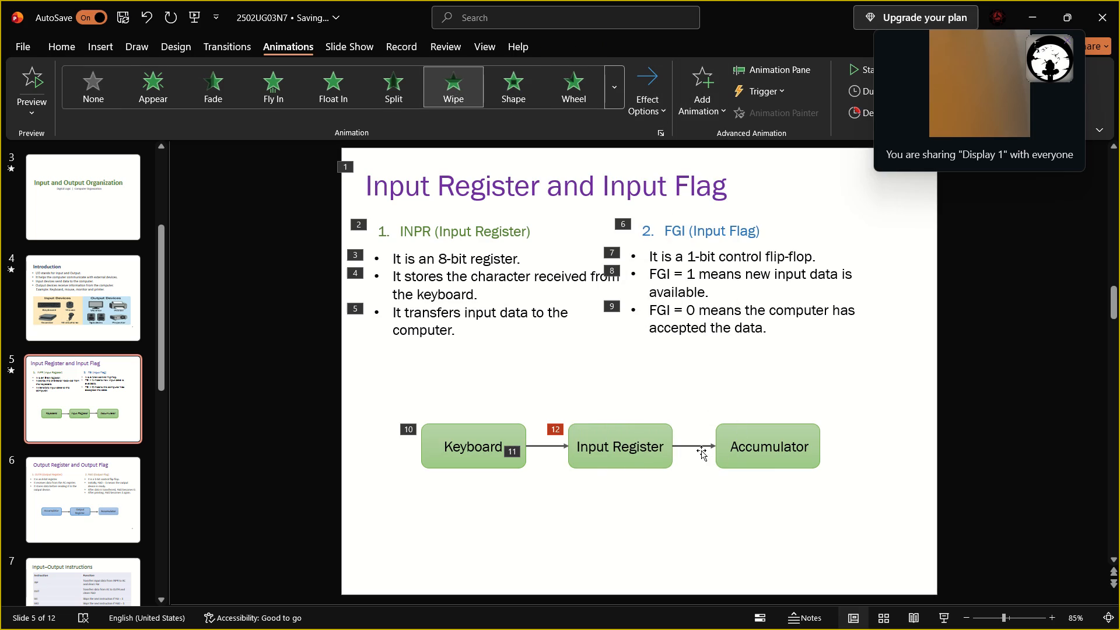
Apply the Wipe animation From Left to the arrow after the Input Register box and to the Accumulator box, one at a time.
click(701, 450)
click(471, 88)
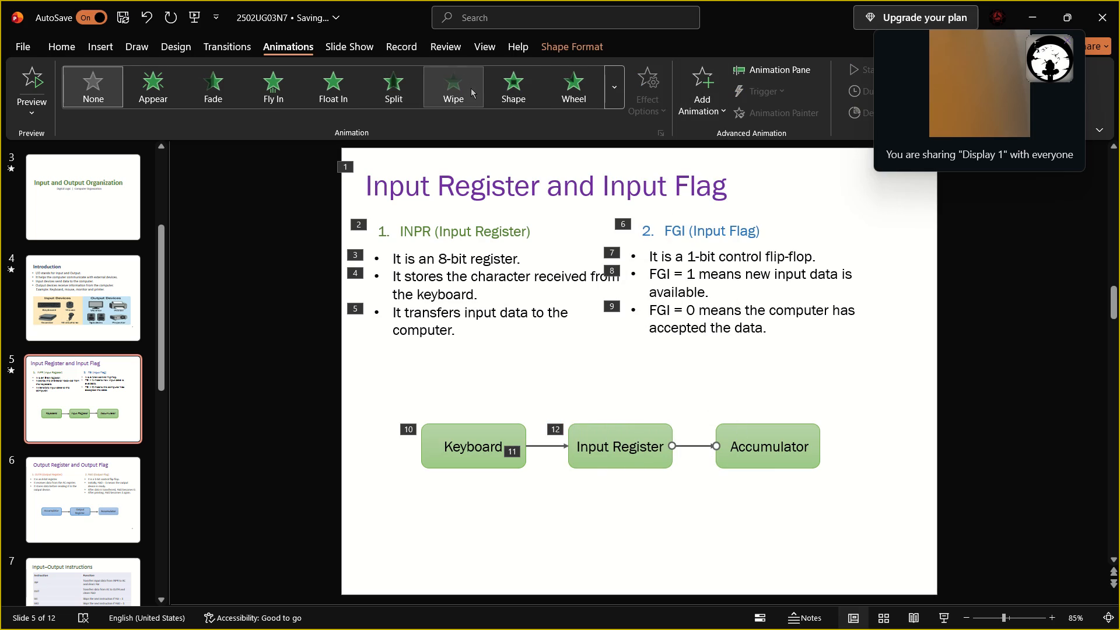
click(663, 79)
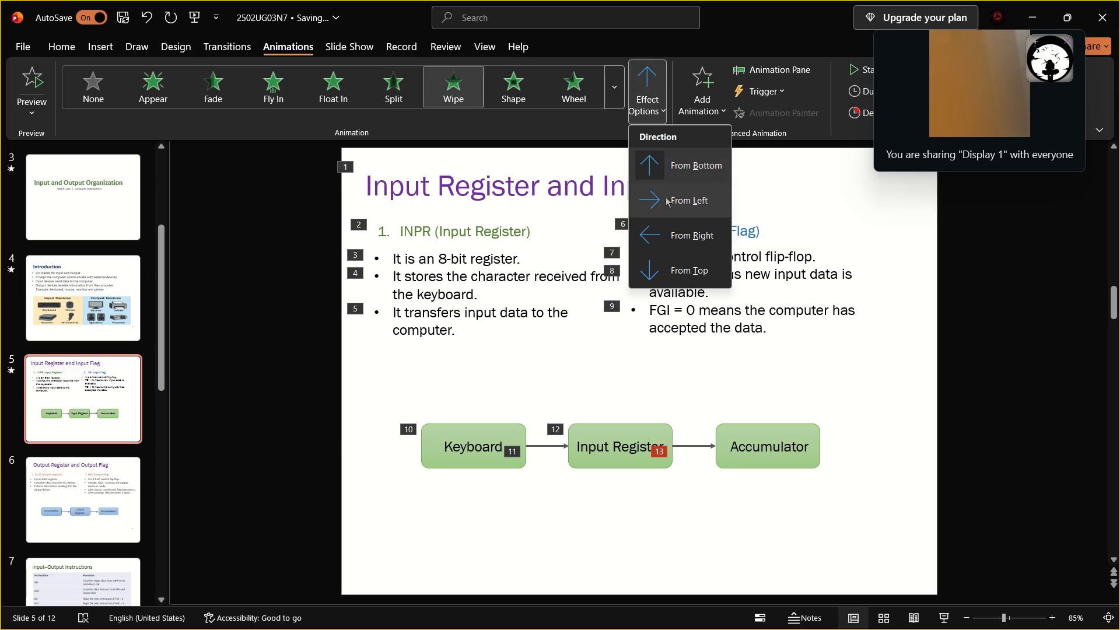
click(666, 198)
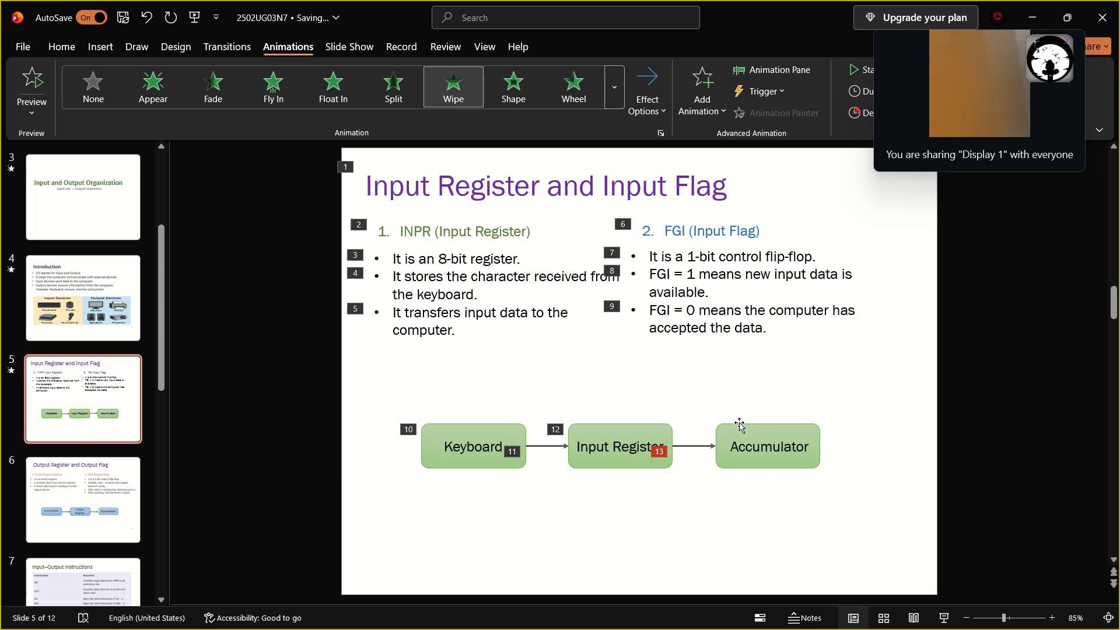
click(739, 422)
click(475, 83)
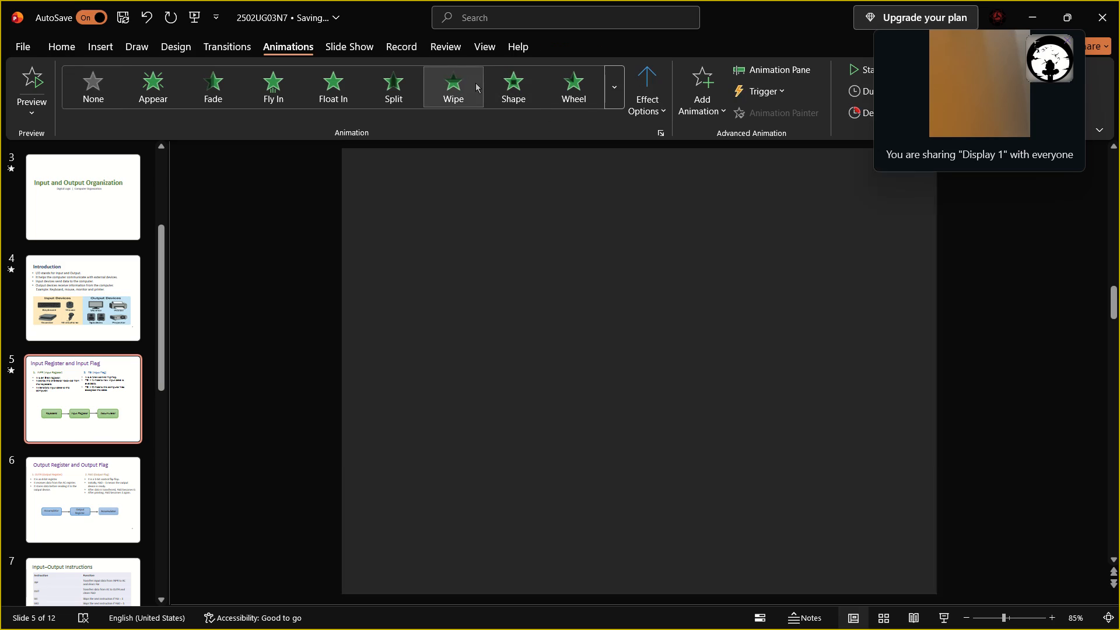
click(641, 90)
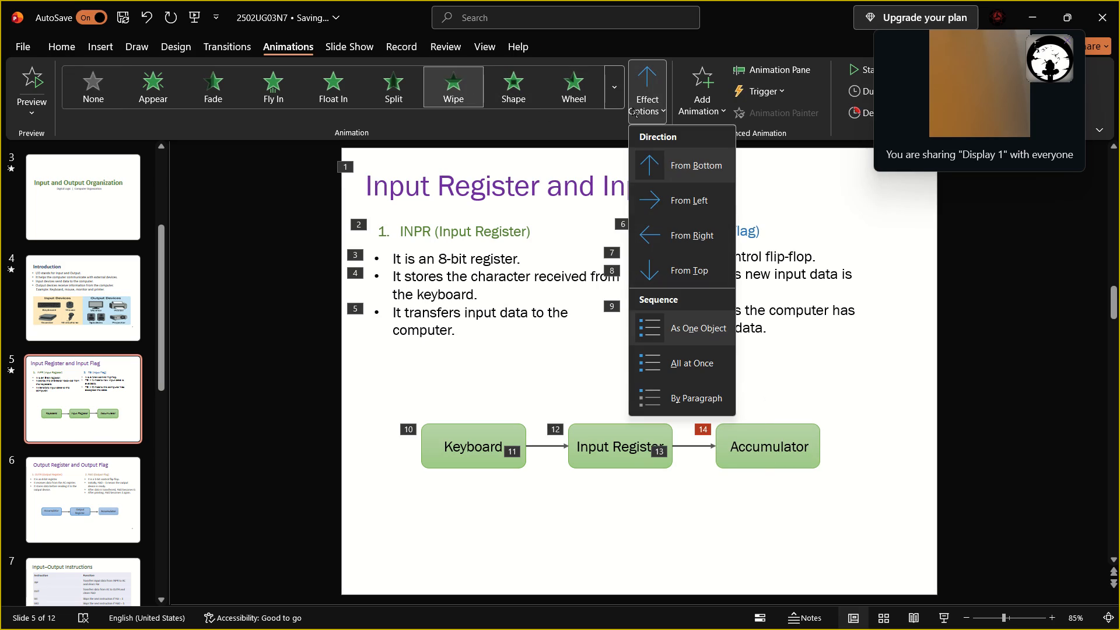
click(670, 205)
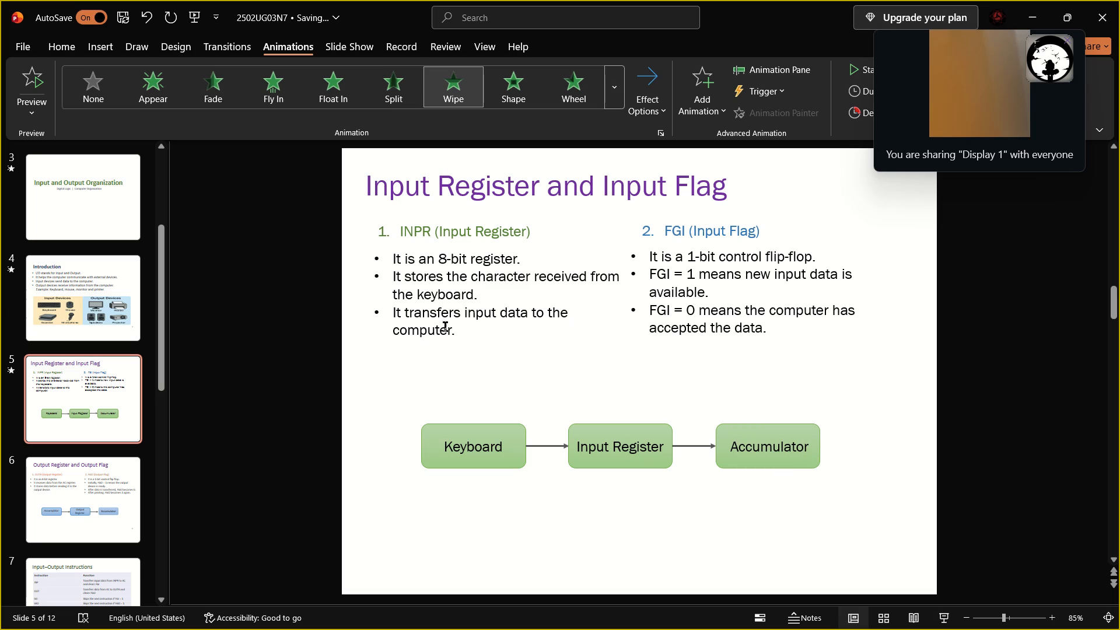
Apply the Fade animation to the "Output Register and Output Flag" title on slide 6, using slide 5's title as reference.
click(107, 458)
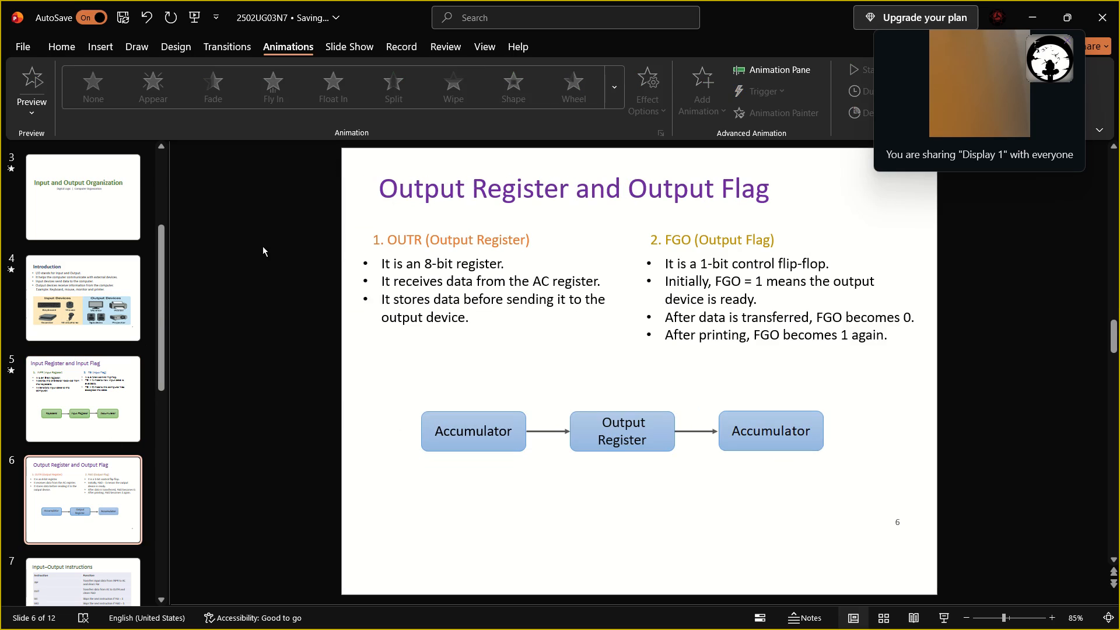
click(512, 177)
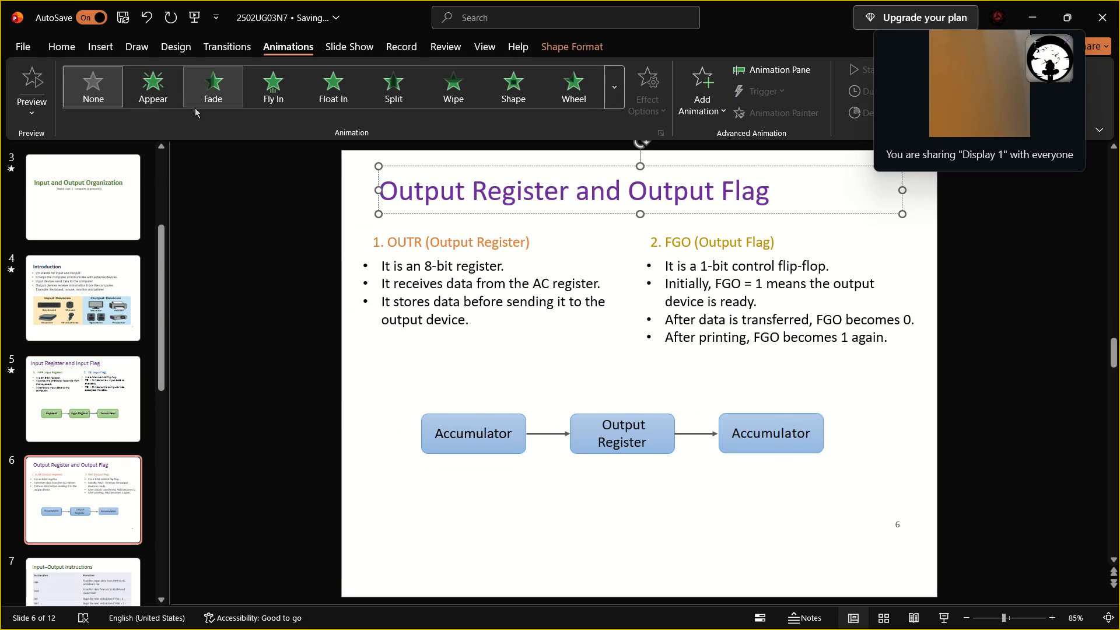
click(97, 386)
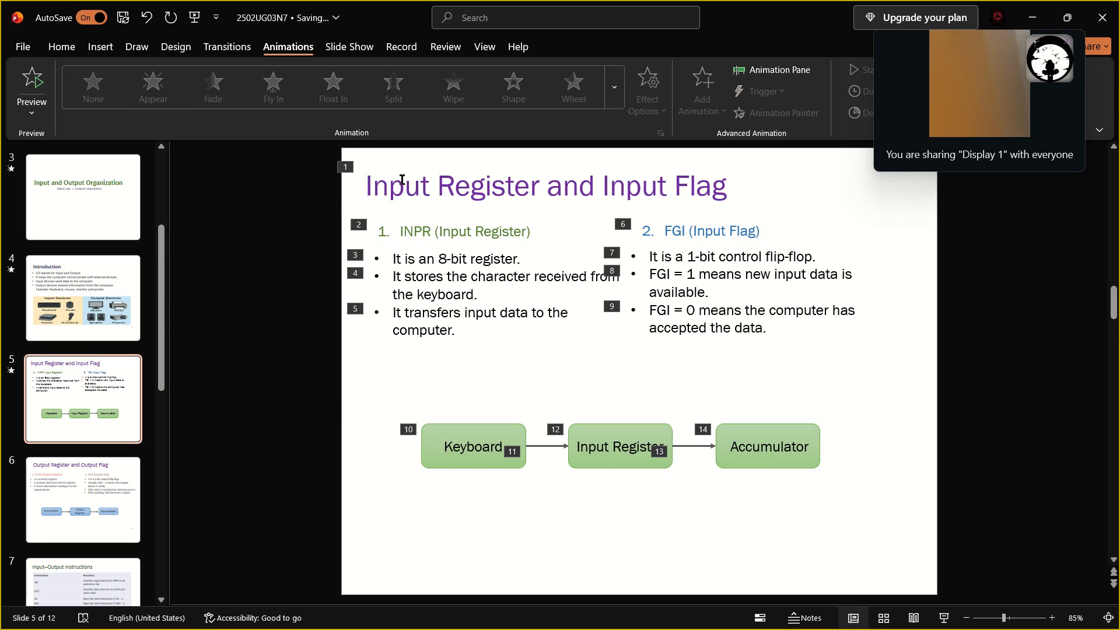
click(402, 180)
click(50, 499)
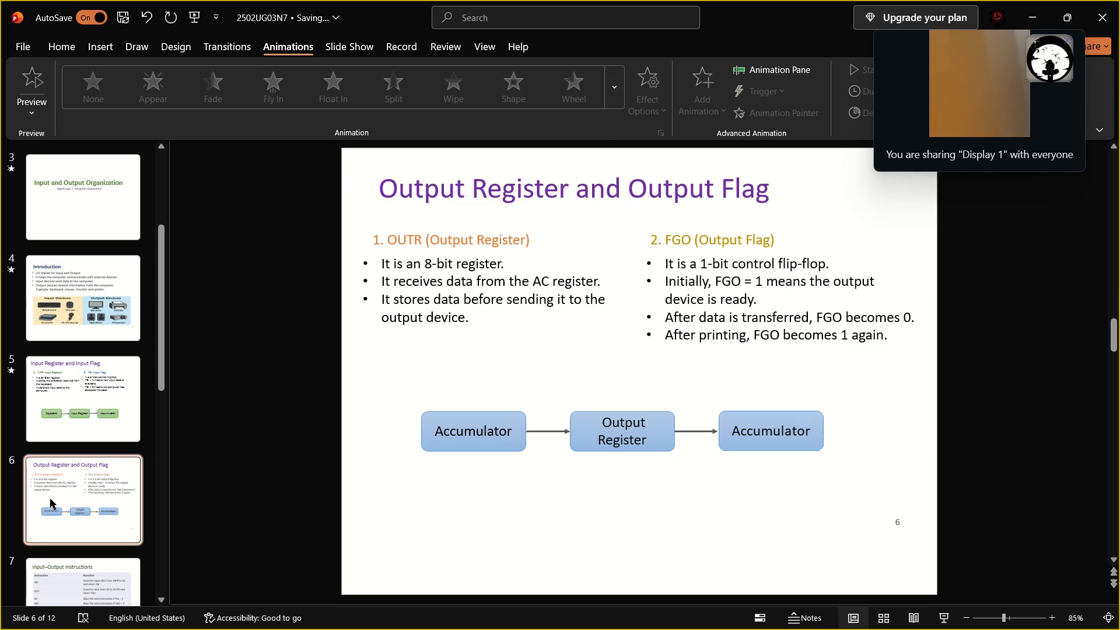
click(433, 185)
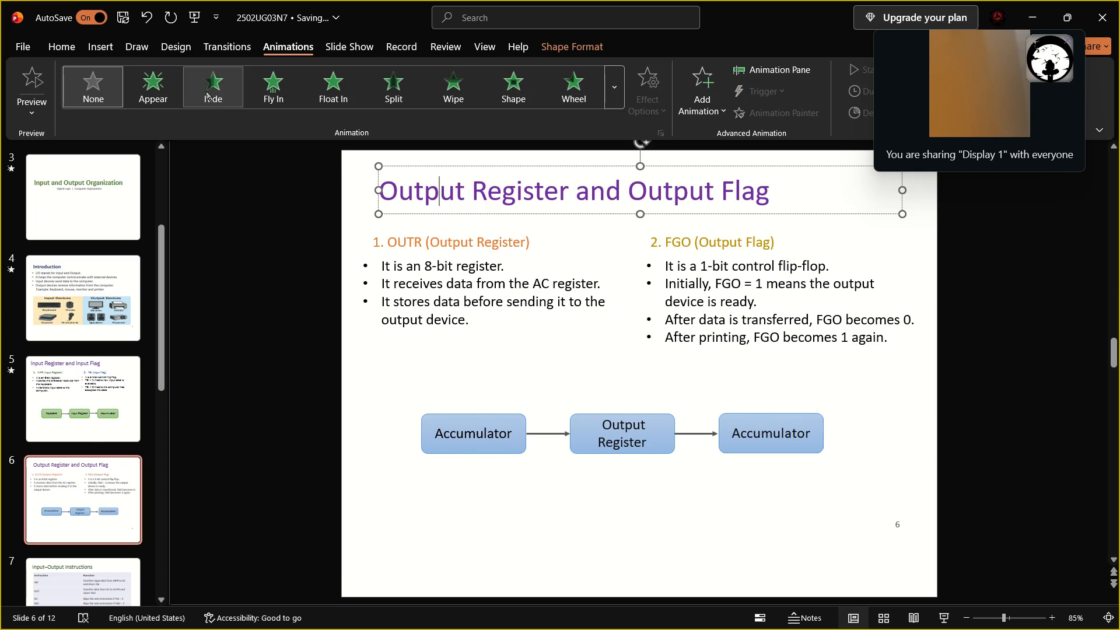
click(206, 91)
Apply the Fly In animation to the "OUTR (Output Register)" heading.
click(414, 246)
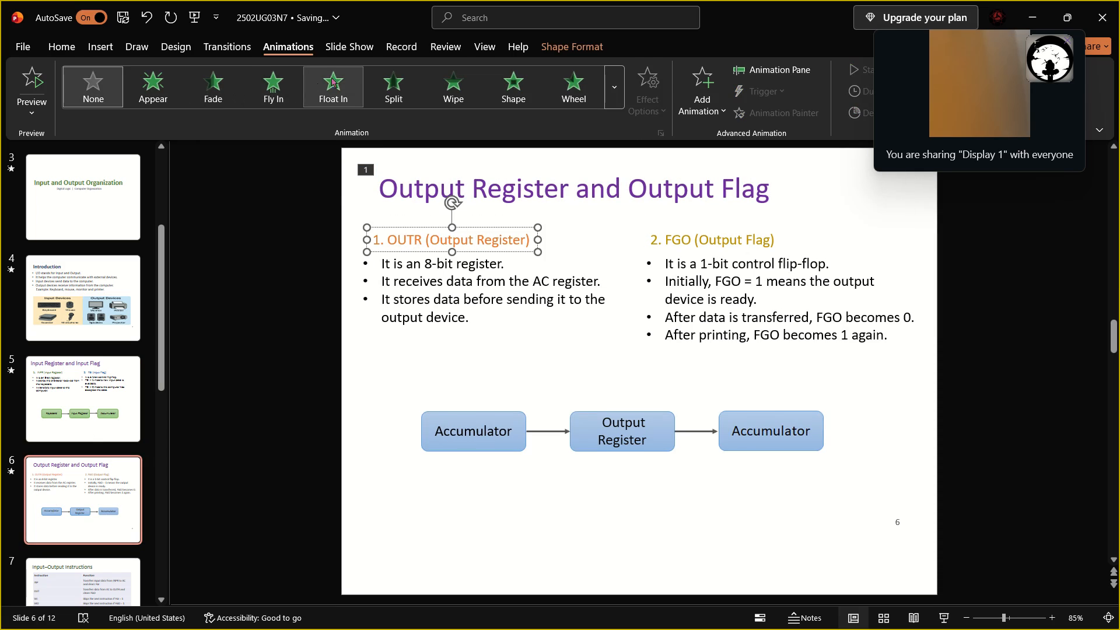
click(291, 87)
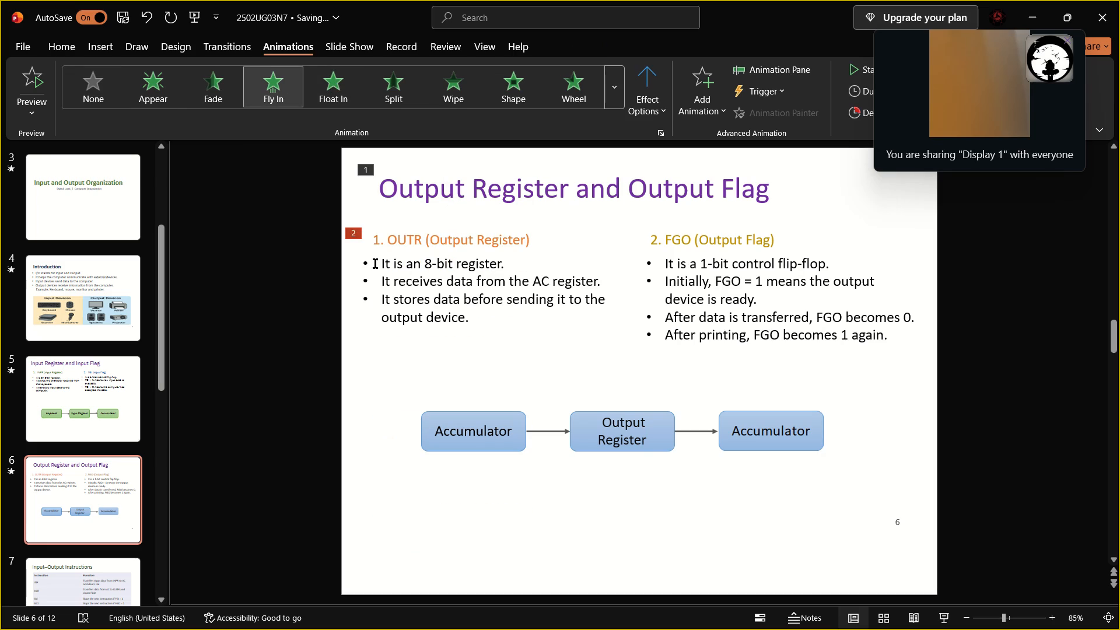
Apply the Float In animation to each of the three bullets under the OUTR (Output Register) heading, one at a time.
drag(375, 262, 528, 256)
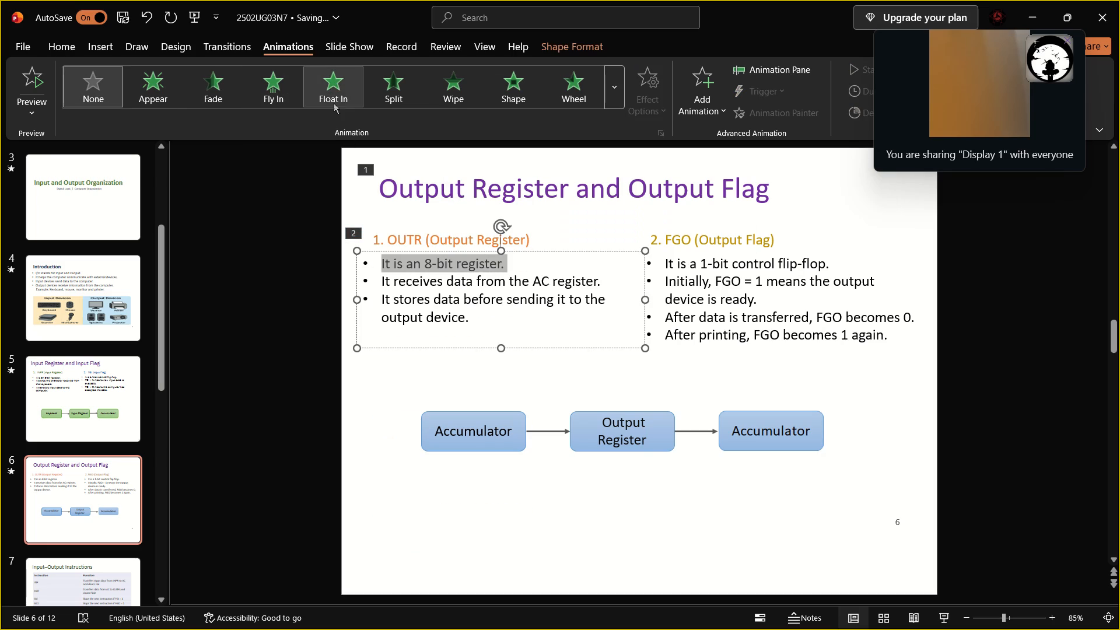
click(334, 94)
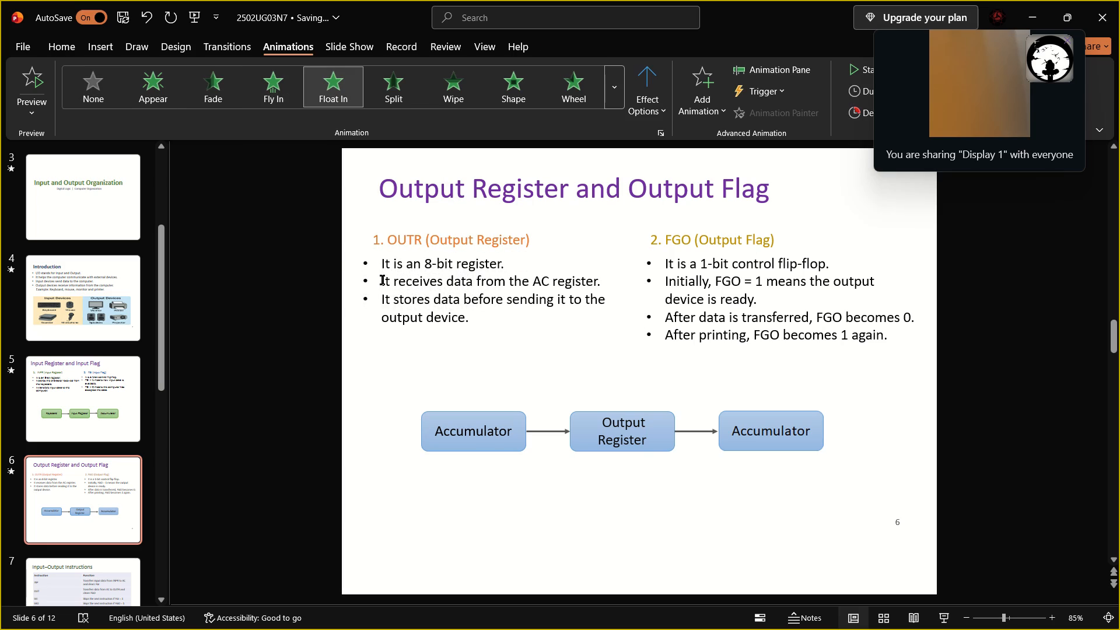
click(382, 281)
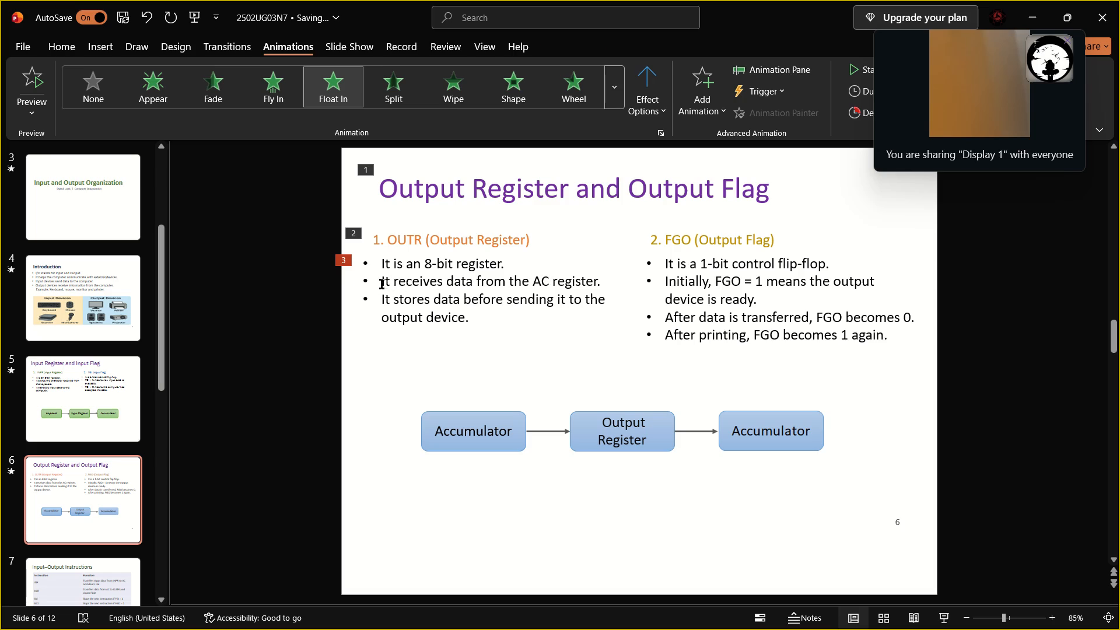
drag(381, 284, 671, 283)
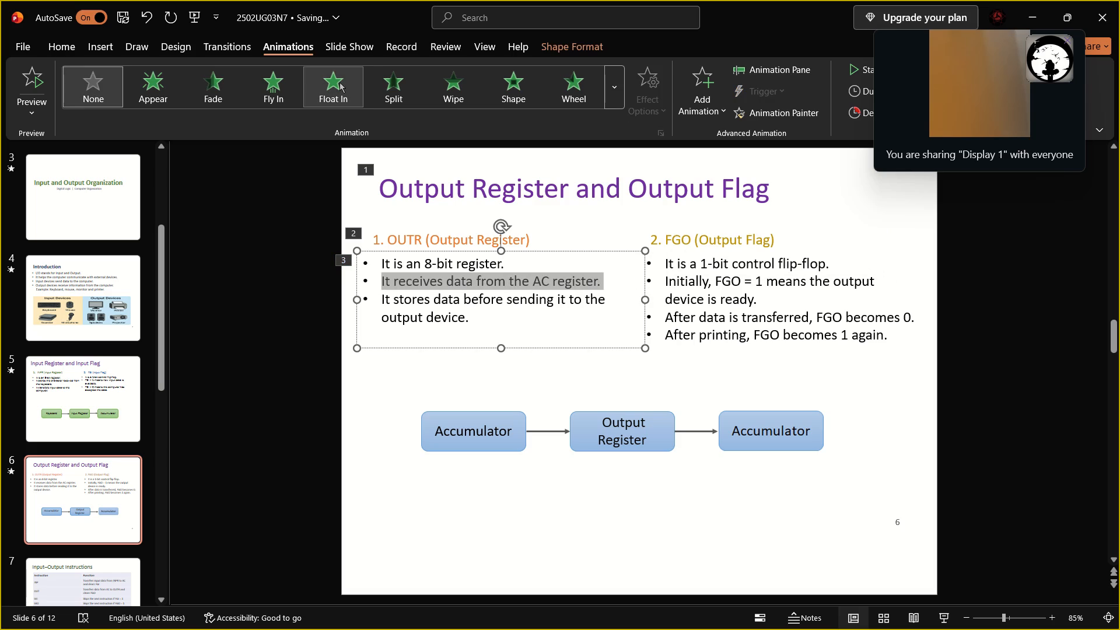
click(339, 82)
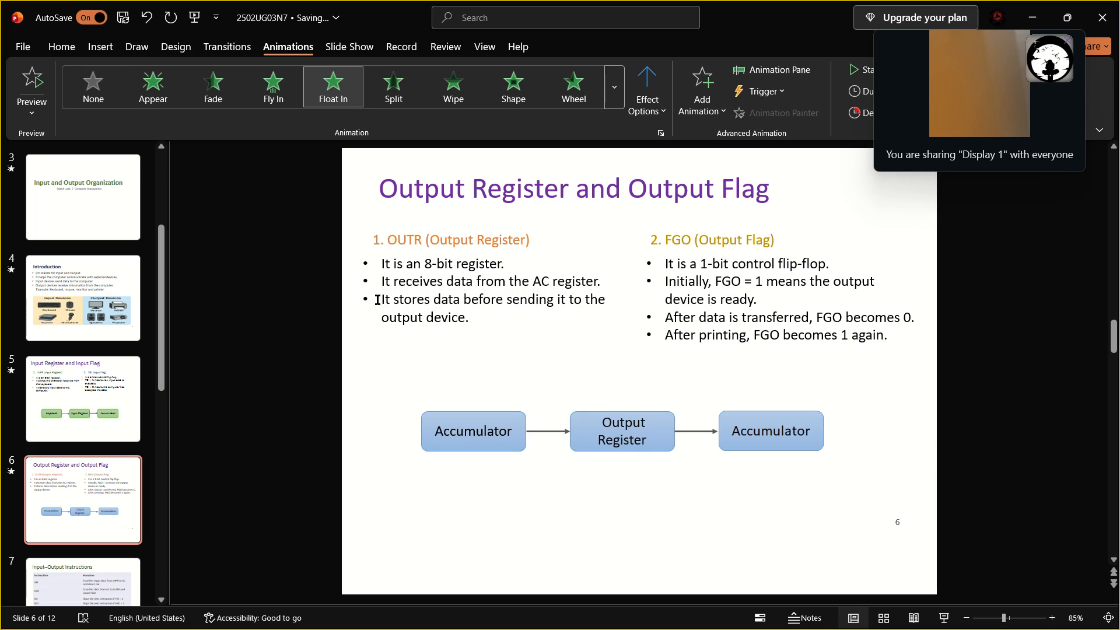
drag(380, 301, 491, 330)
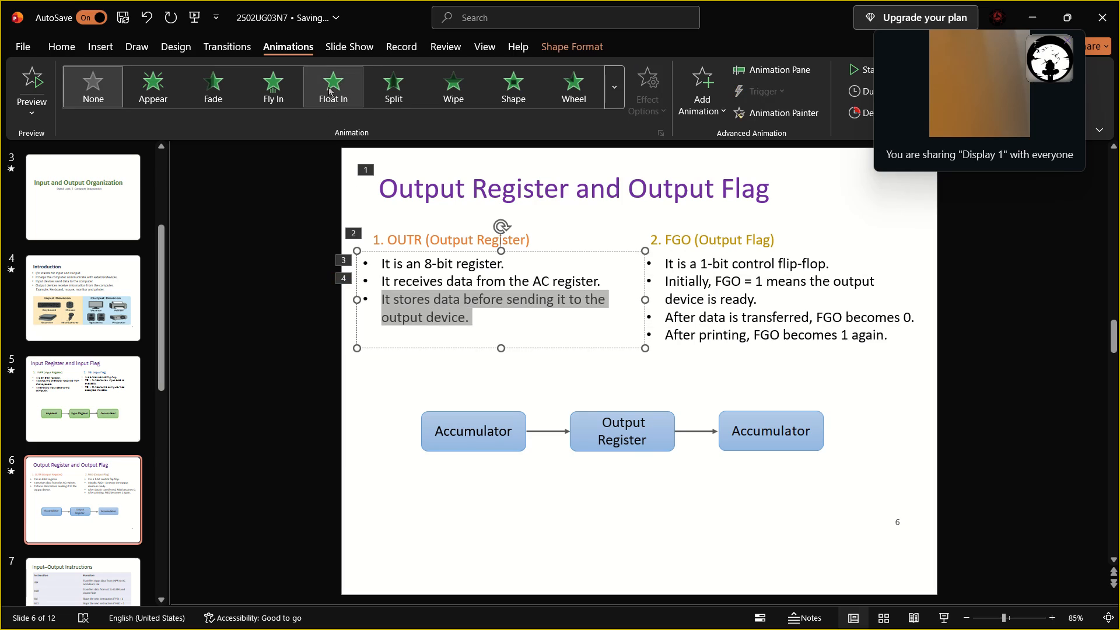
click(329, 86)
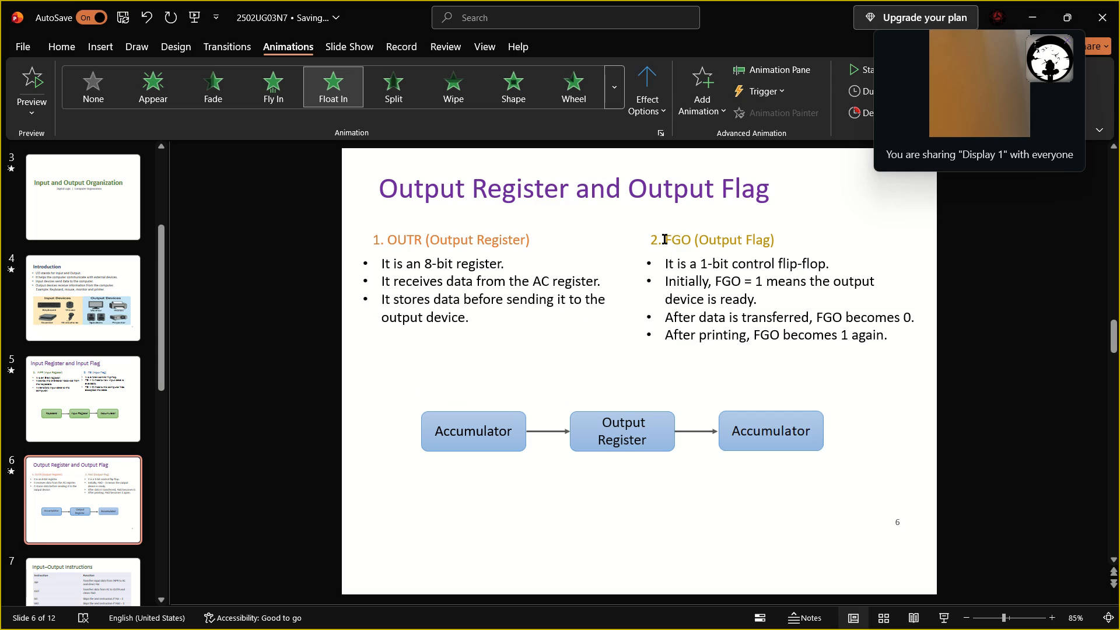
Apply the Fly In animation to the "FGO (Output Flag)" heading.
click(664, 239)
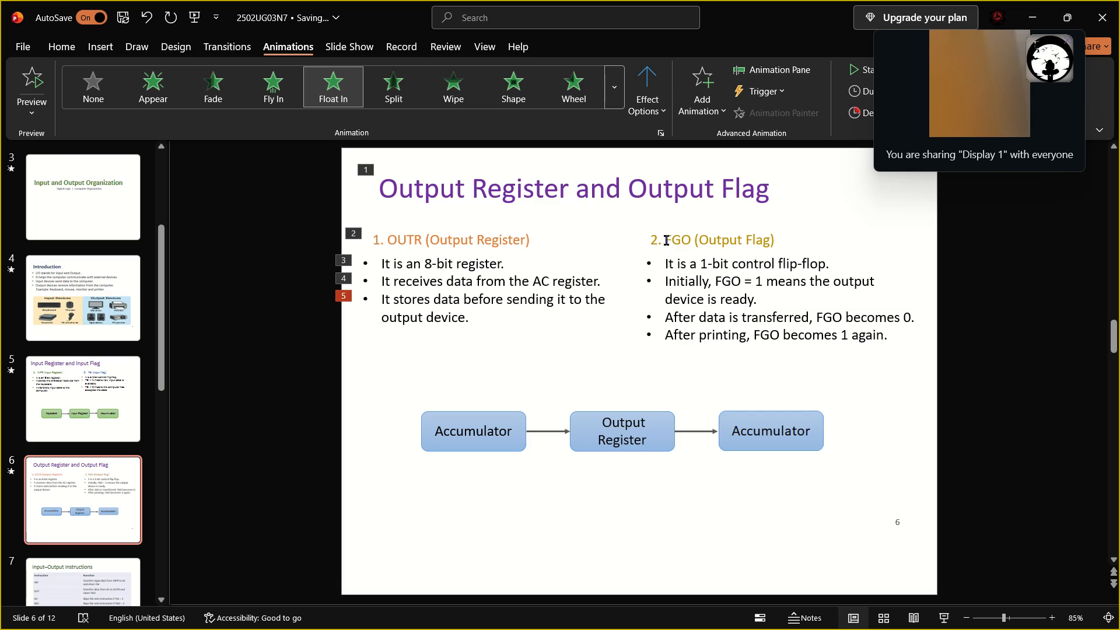
drag(666, 238, 779, 239)
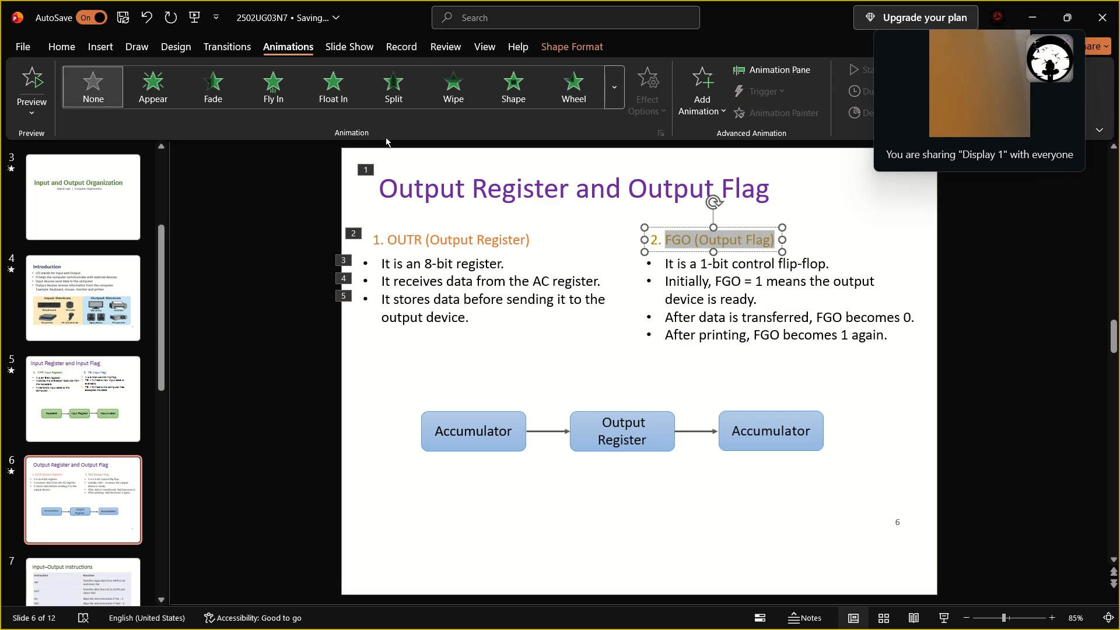
click(270, 88)
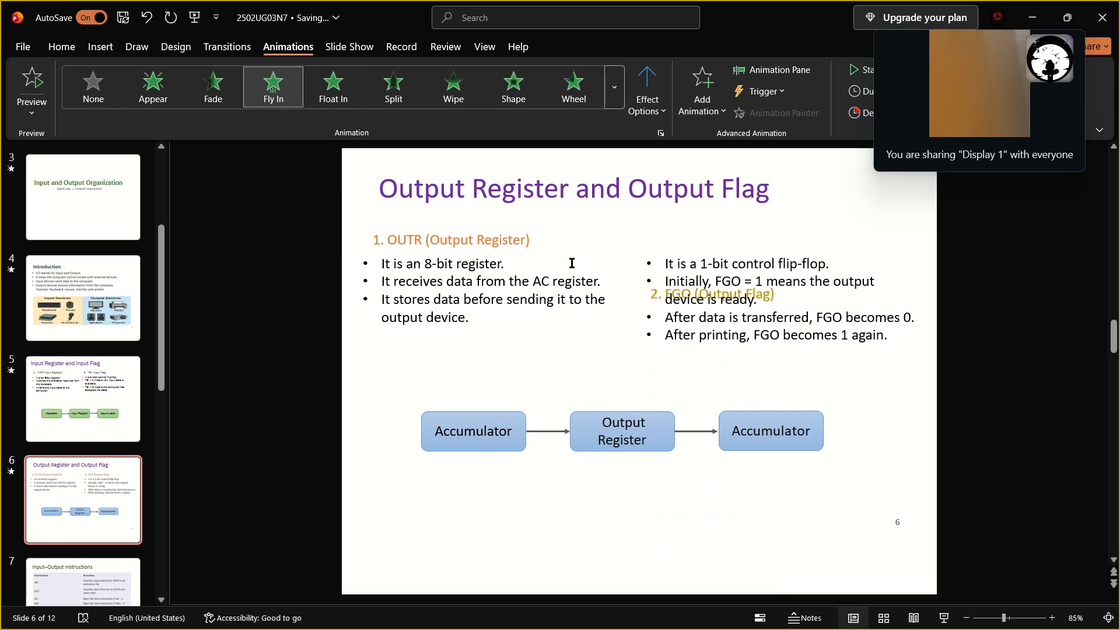
Apply the Float In animation to the first two bullets under the FGO (Output Flag) heading, one at a time.
drag(663, 264, 845, 256)
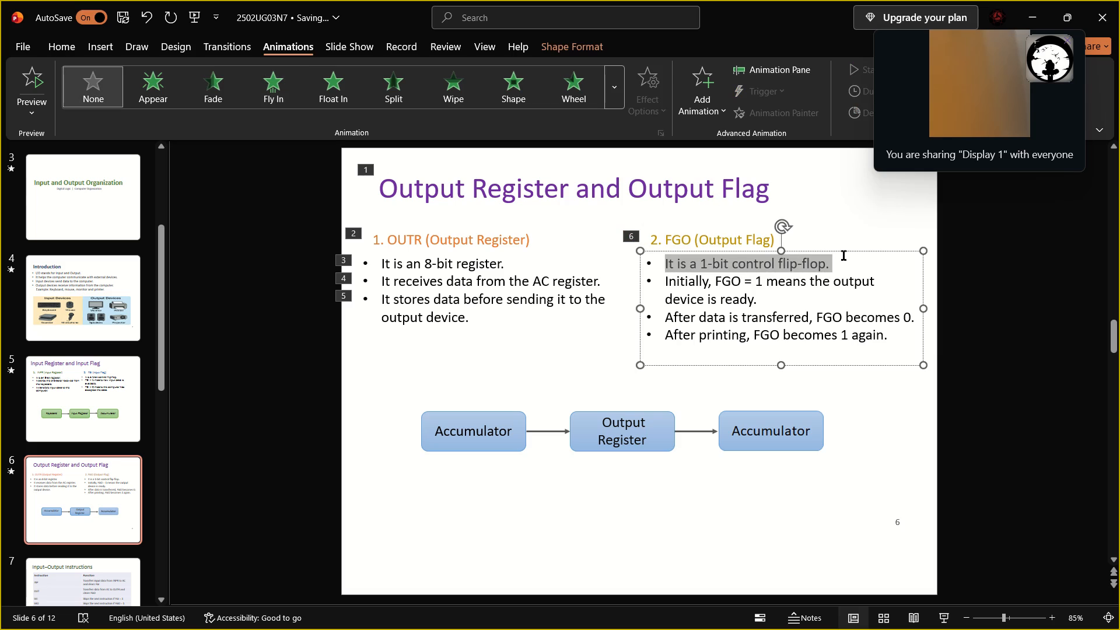
drag(845, 256, 915, 256)
click(342, 90)
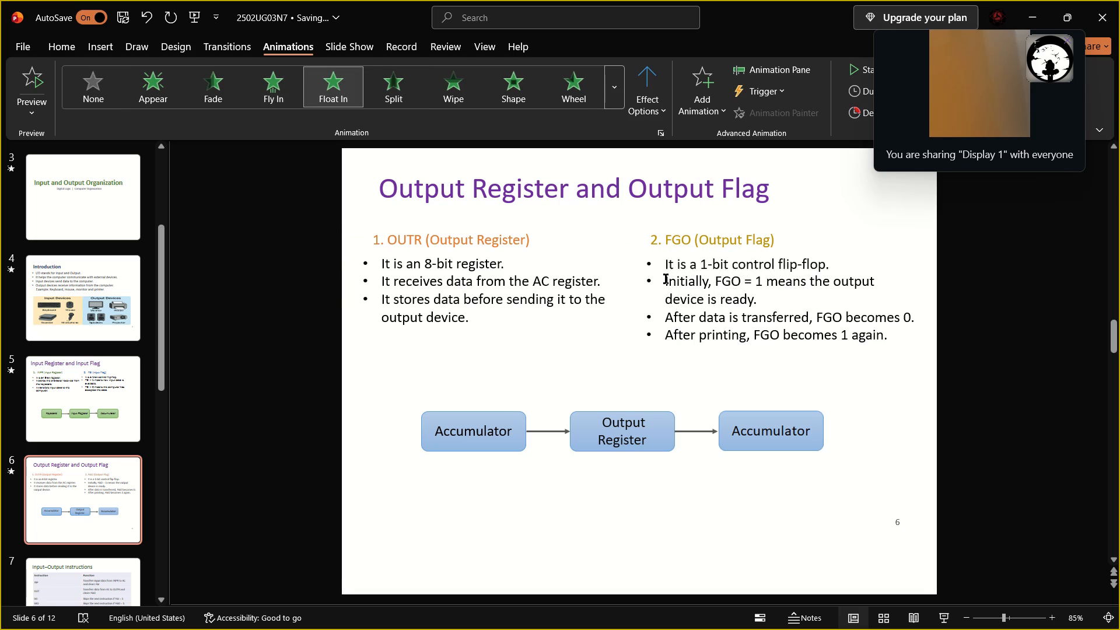
click(666, 279)
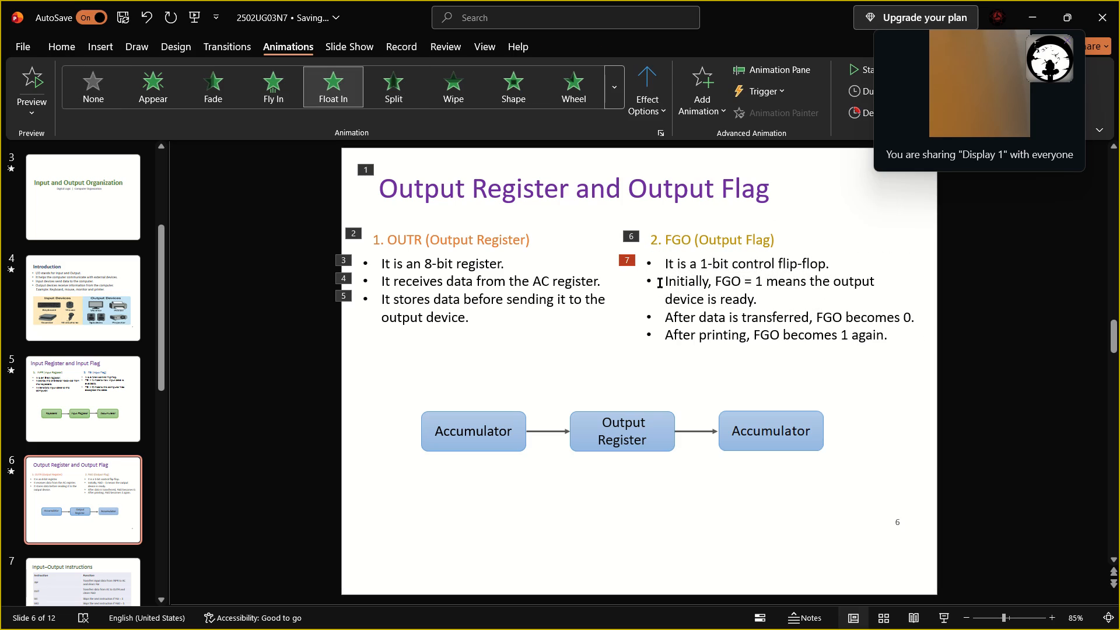
drag(666, 282, 756, 297)
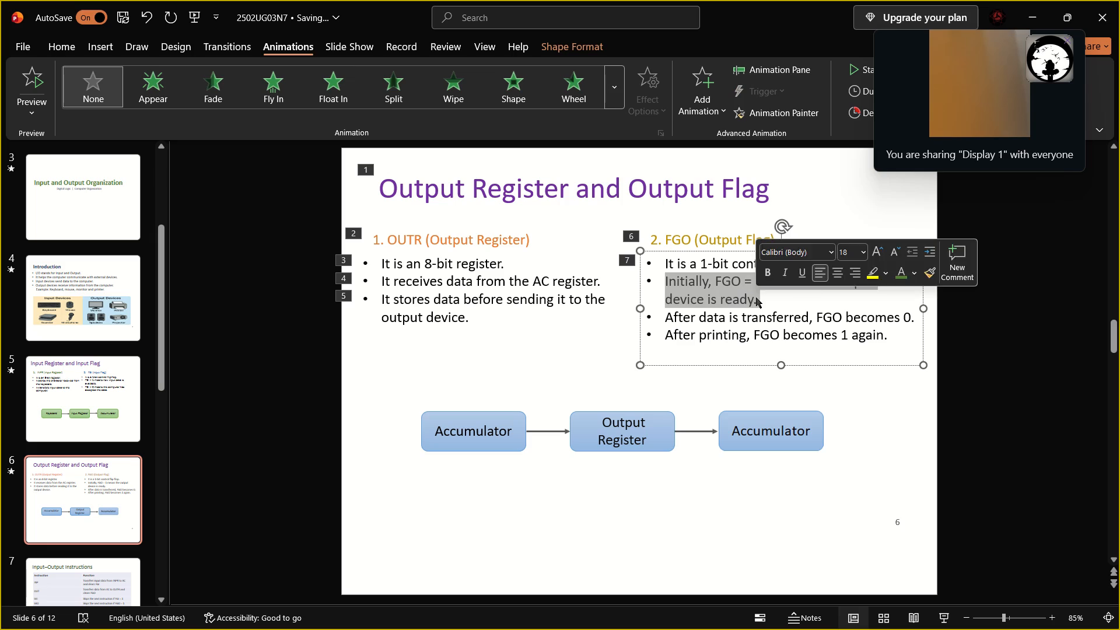
click(342, 107)
click(335, 88)
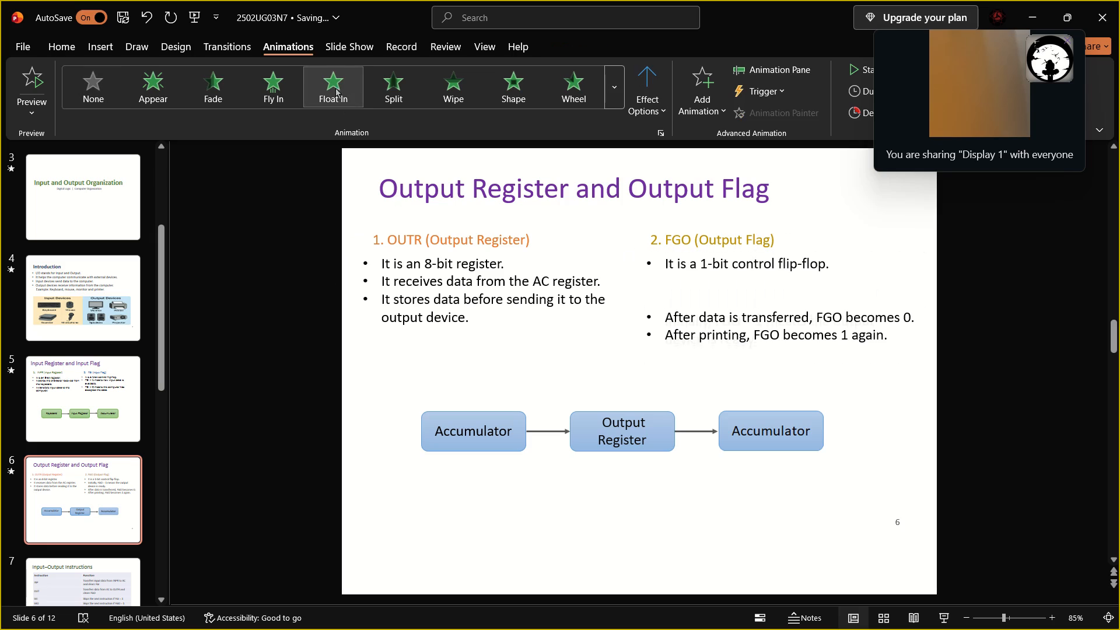
Apply the Float In animation to the "After data is transferred" and "After printing" bullets under the FGO heading, one at a time.
click(666, 316)
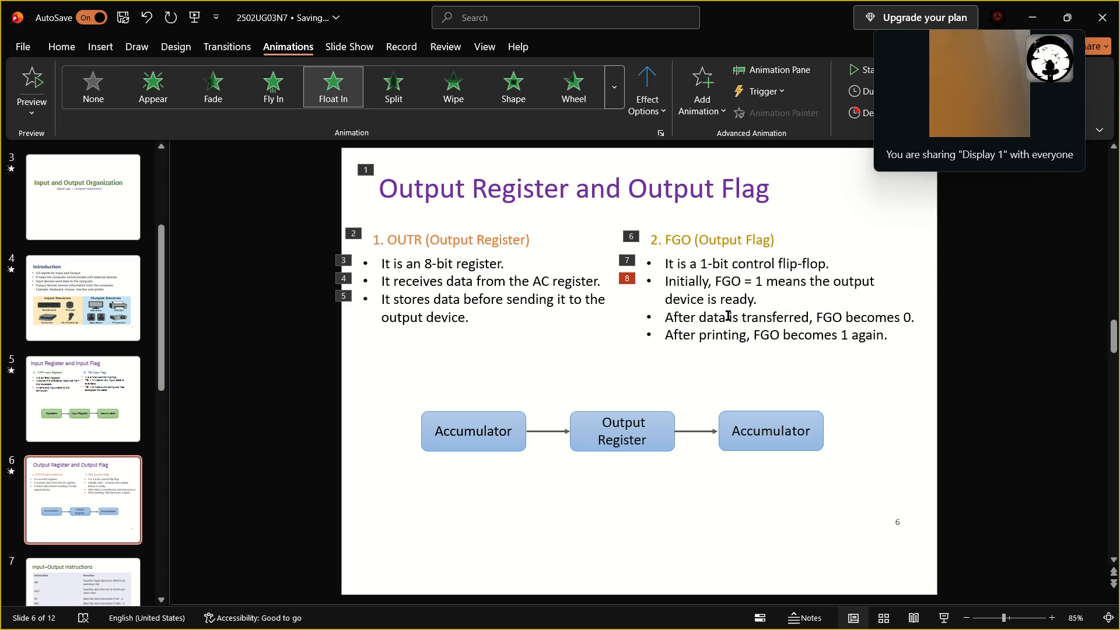
drag(664, 318, 828, 310)
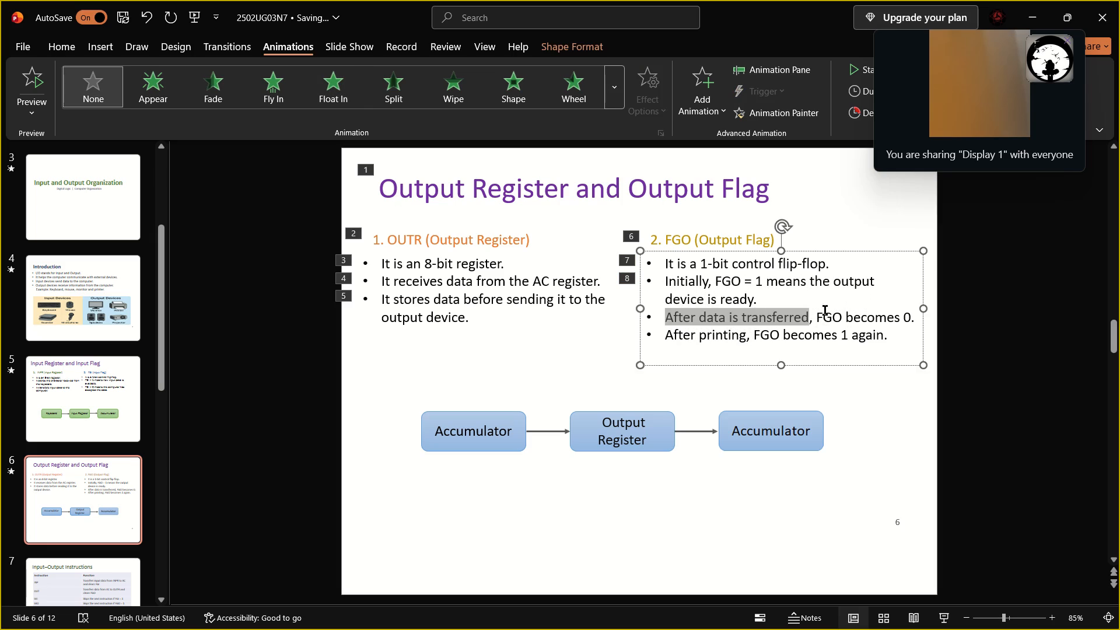
drag(828, 310, 914, 313)
click(337, 83)
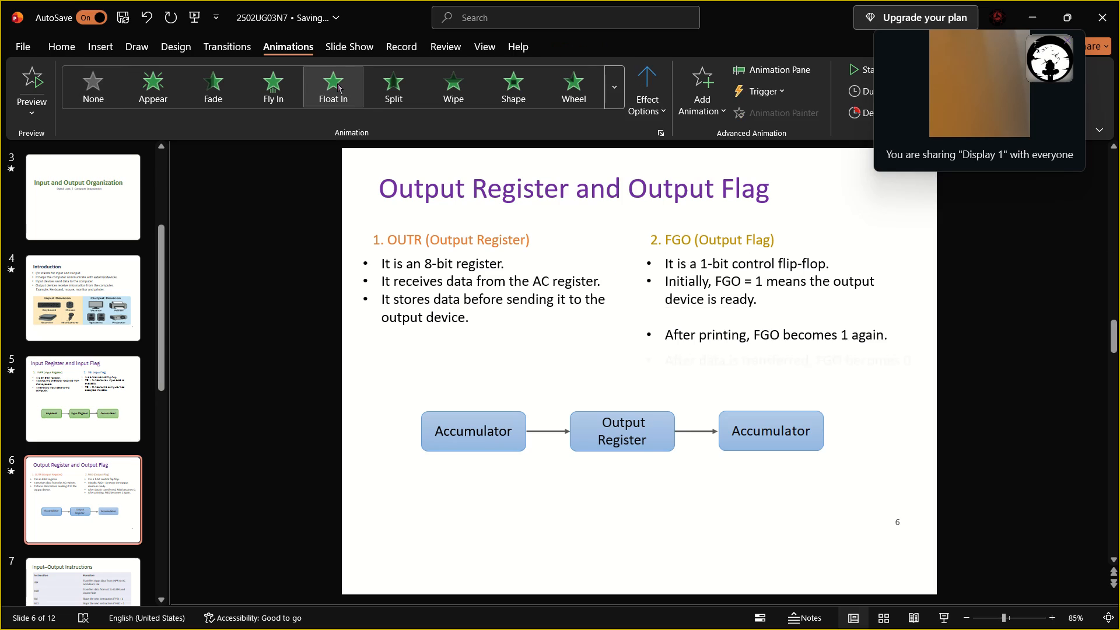
drag(670, 335, 786, 349)
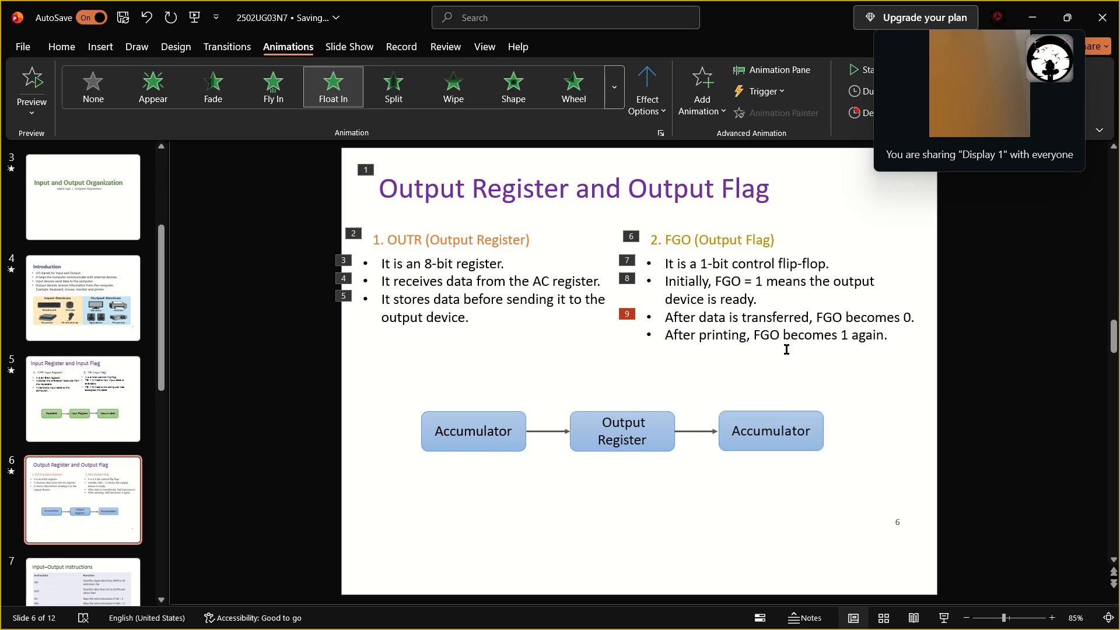
drag(786, 349, 680, 338)
click(680, 338)
drag(664, 338, 926, 334)
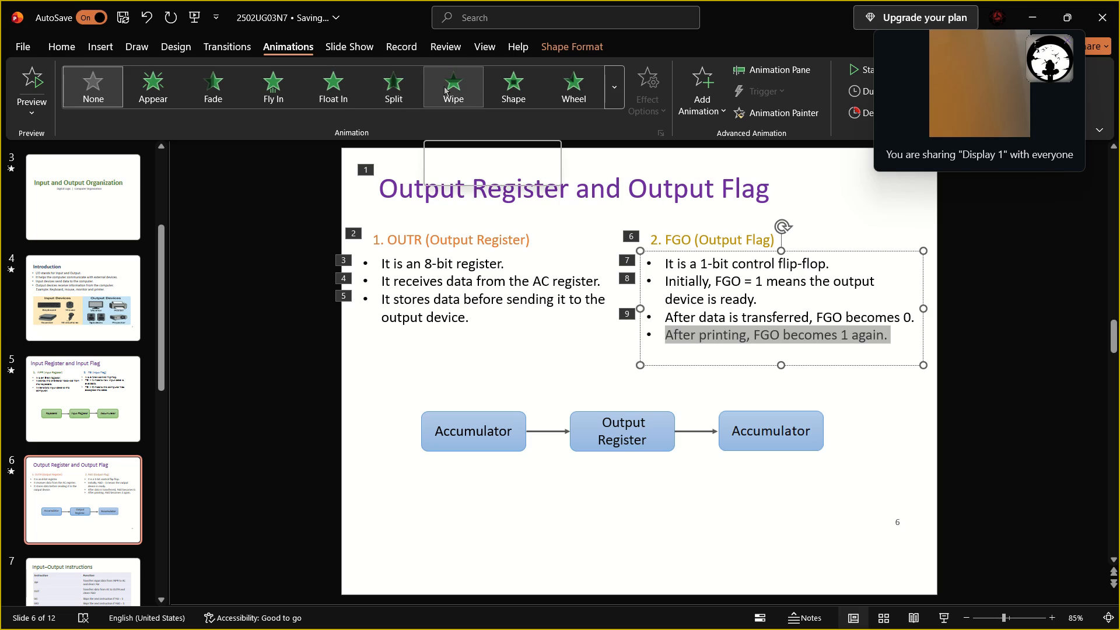
click(331, 84)
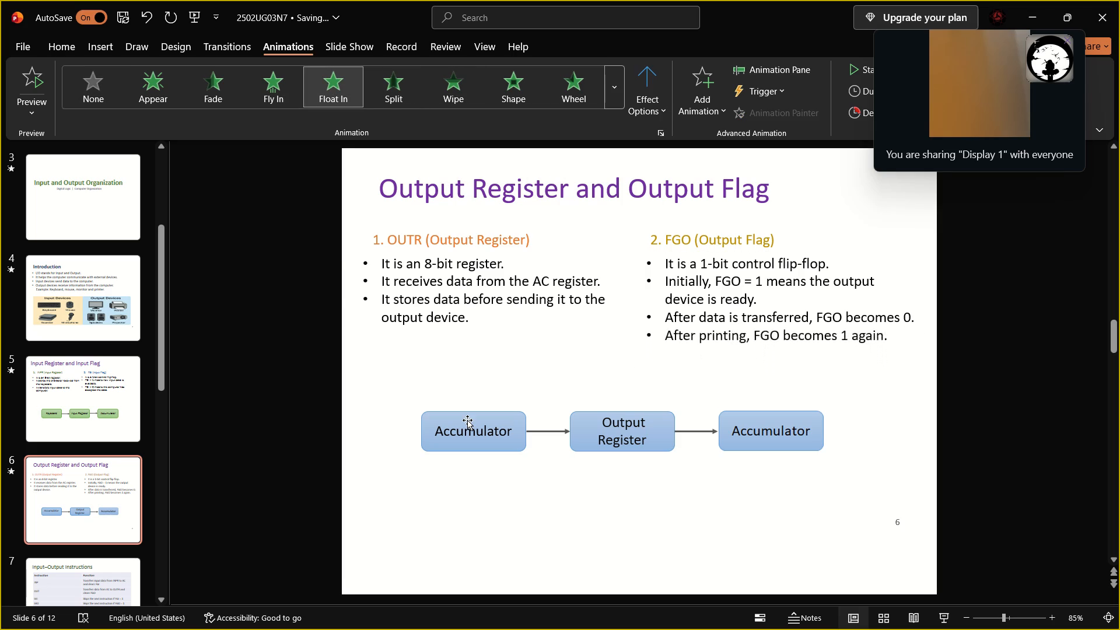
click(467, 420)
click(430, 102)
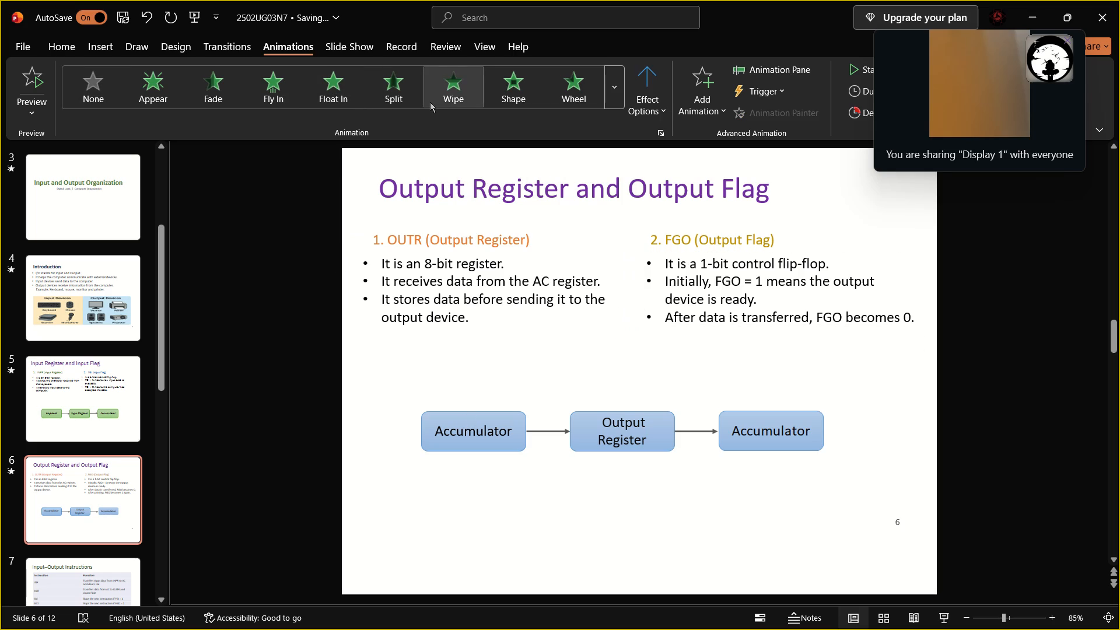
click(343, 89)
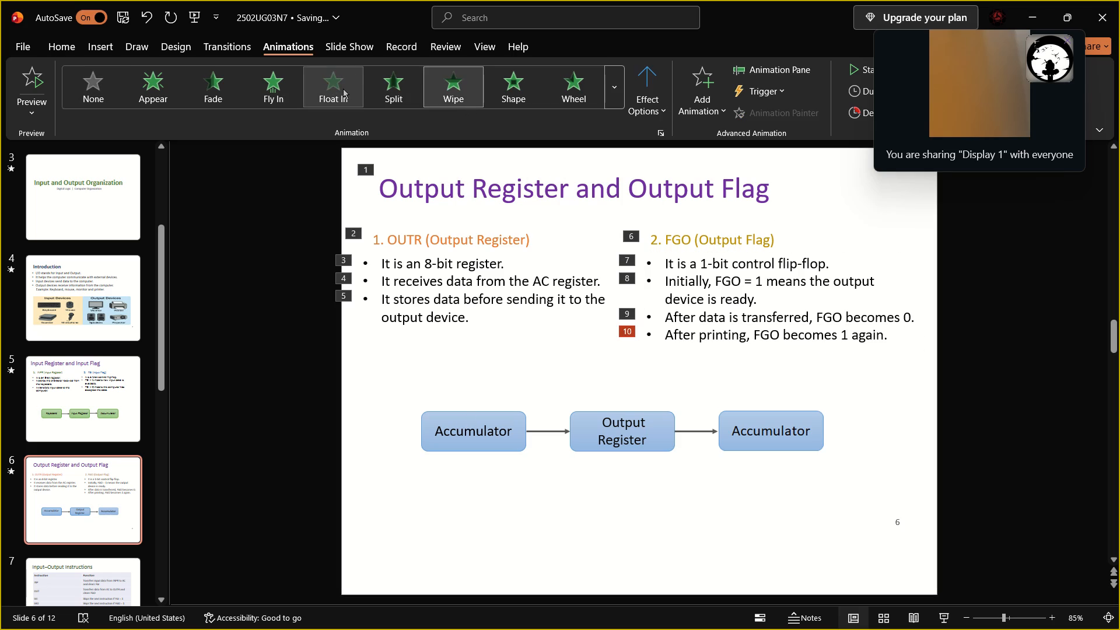
Apply the Wipe animation From Left to the first Accumulator box and to the arrow after it, one at a time.
click(496, 419)
click(496, 419)
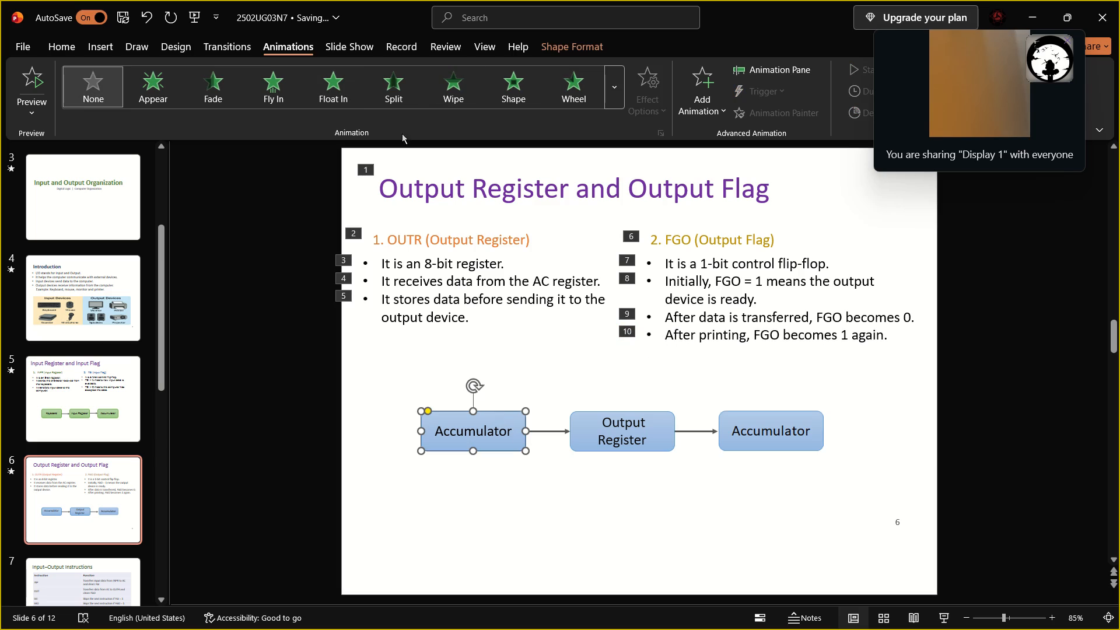
click(456, 88)
click(653, 89)
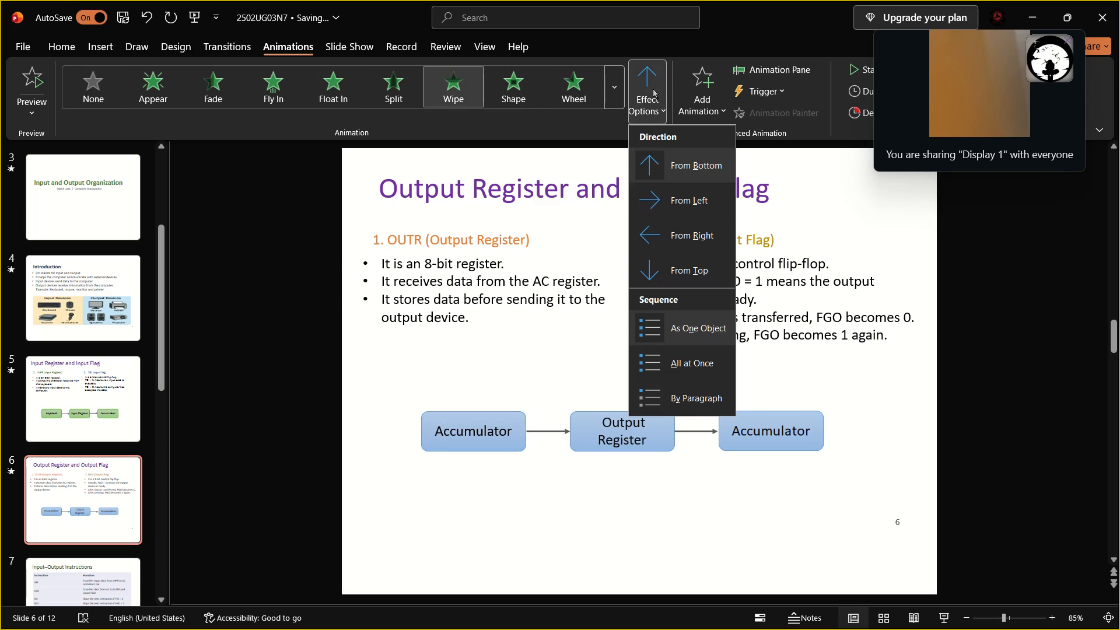
click(645, 193)
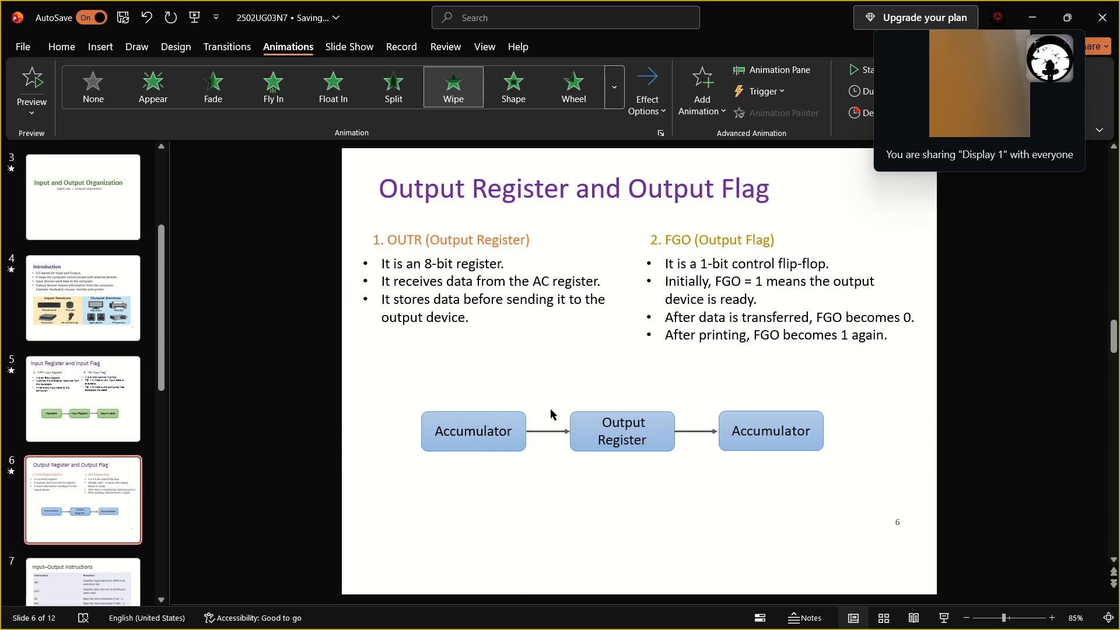
click(544, 429)
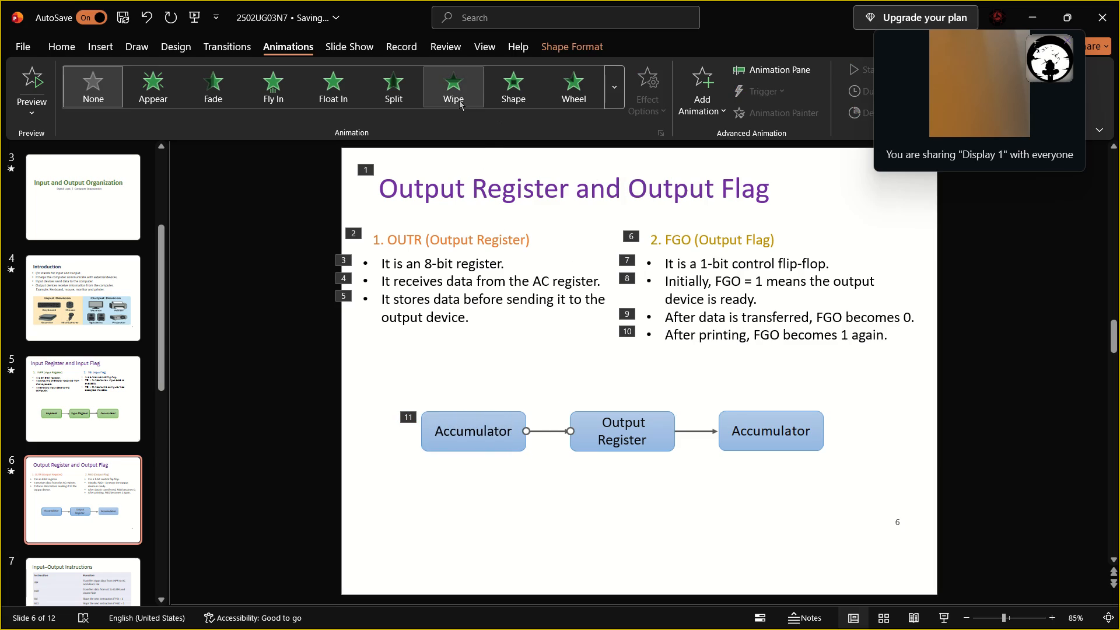
click(459, 100)
click(646, 105)
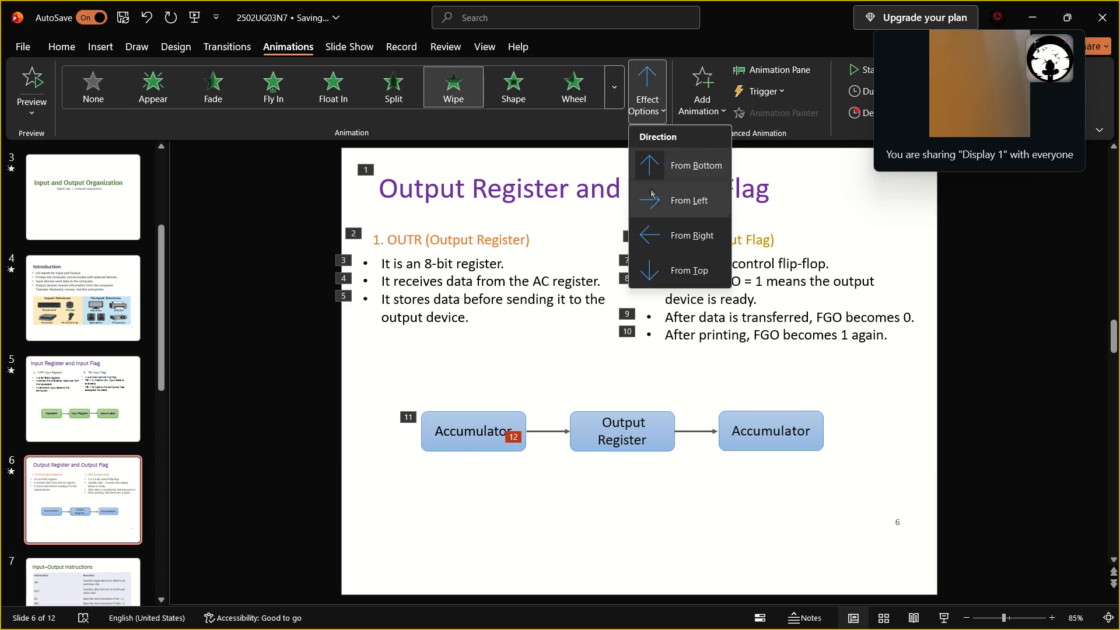
click(653, 201)
Apply the Wipe animation From Left to the Output Register box in the flow diagram.
click(590, 420)
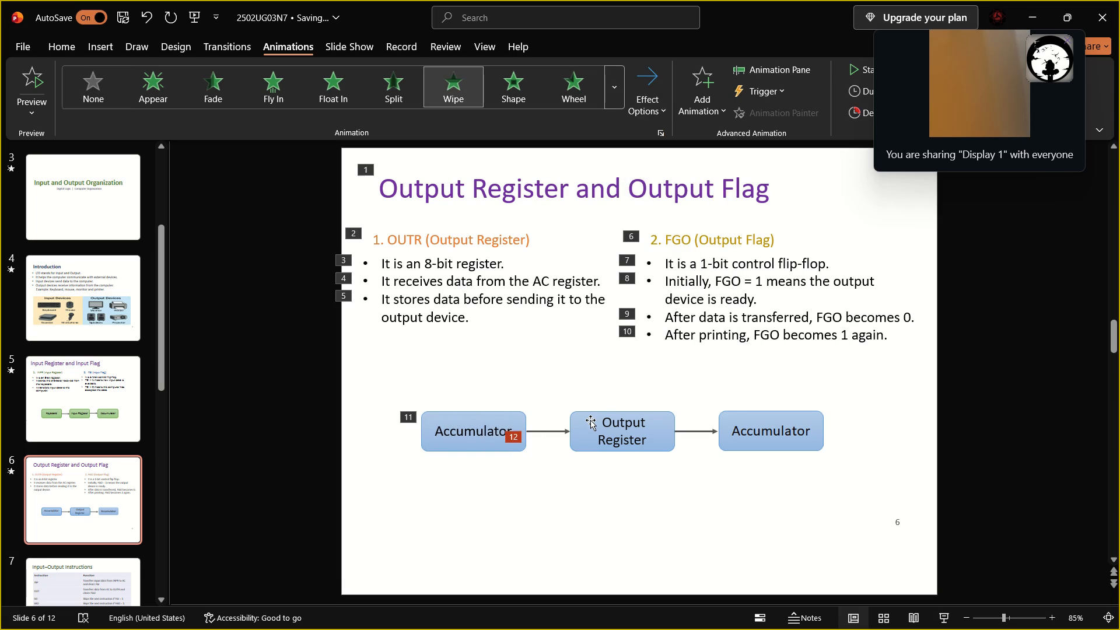
click(580, 439)
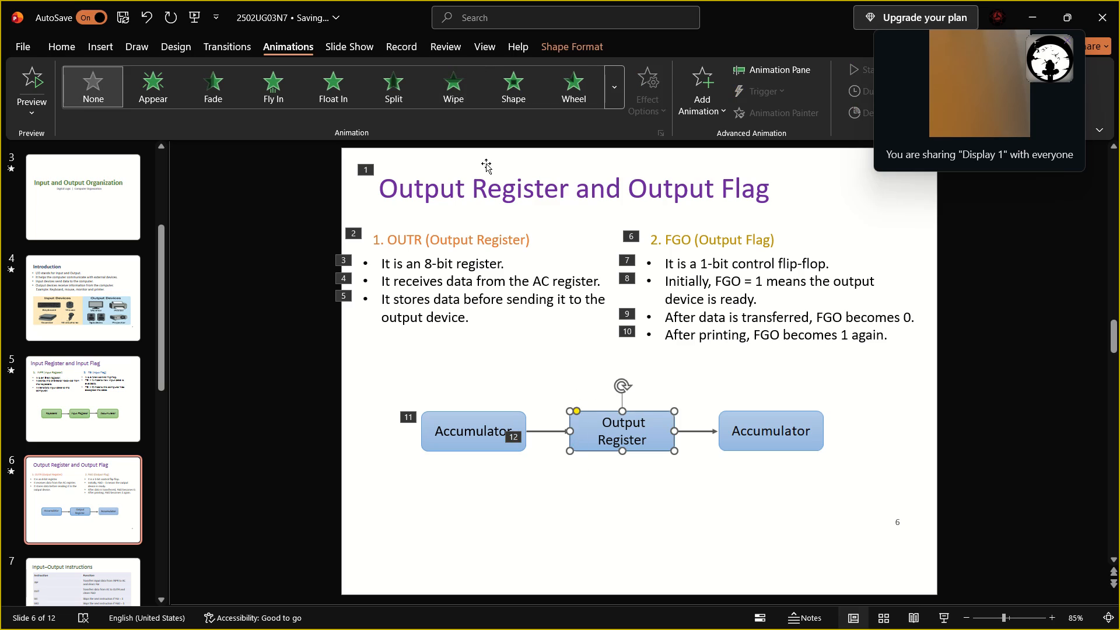
click(463, 91)
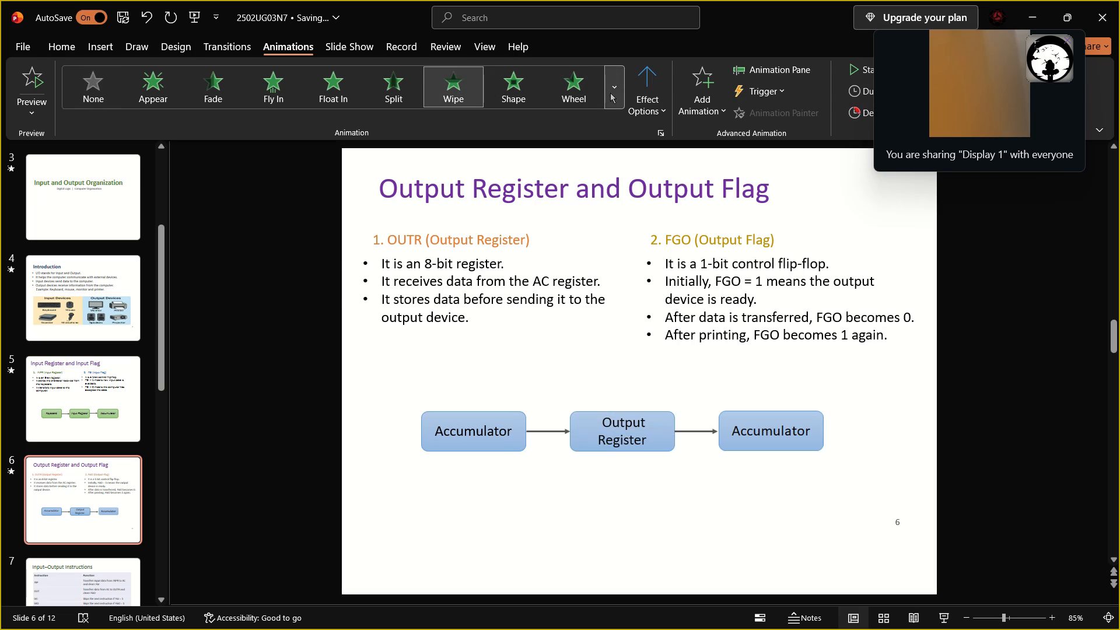
click(656, 84)
click(656, 210)
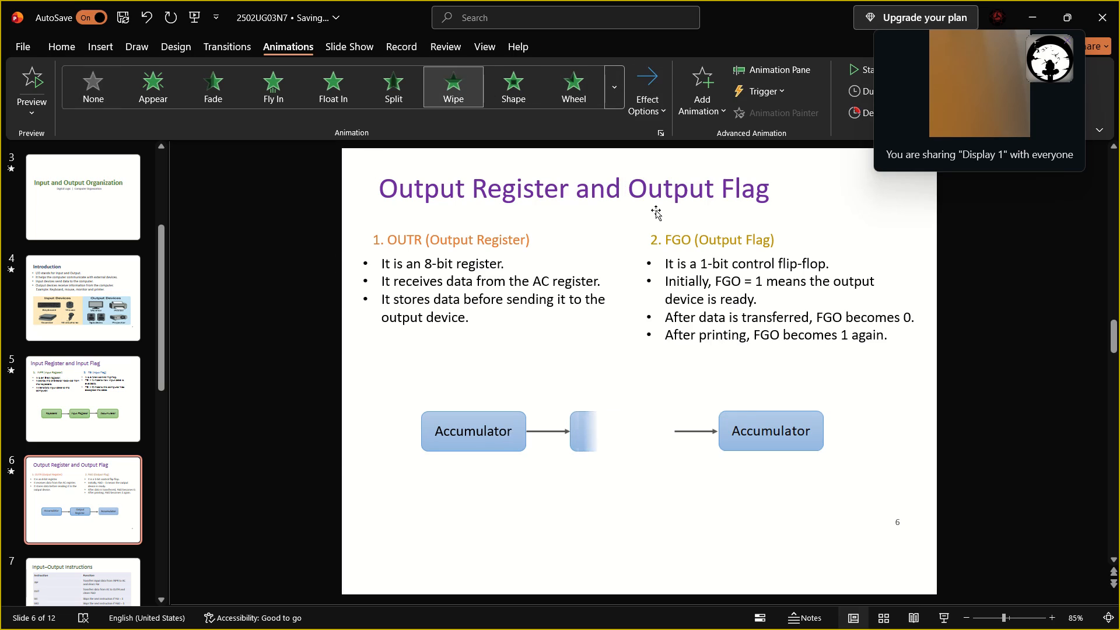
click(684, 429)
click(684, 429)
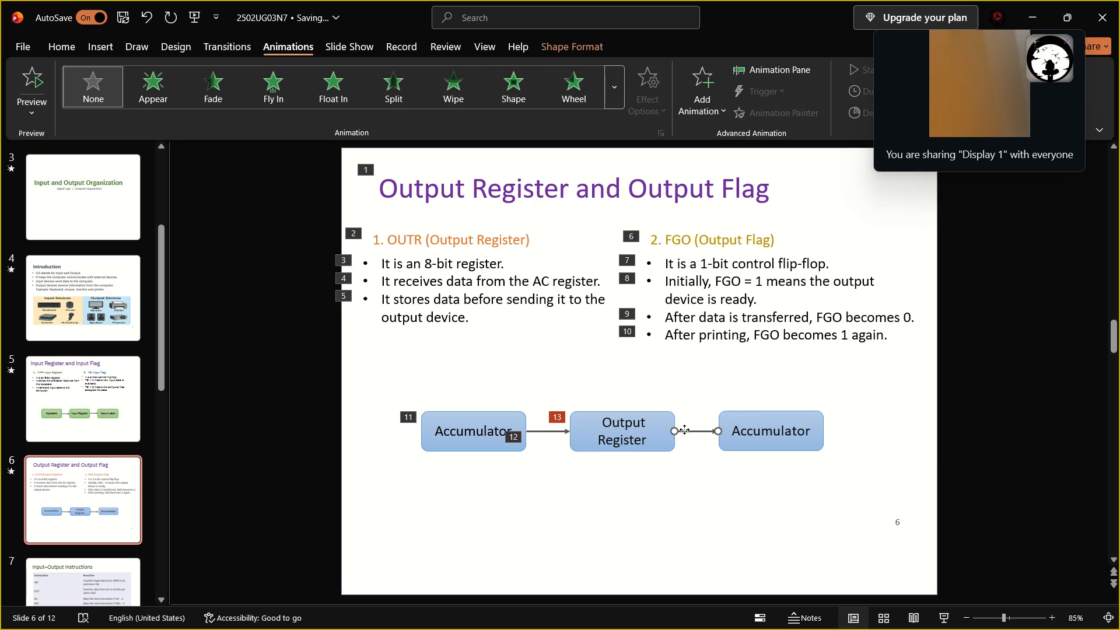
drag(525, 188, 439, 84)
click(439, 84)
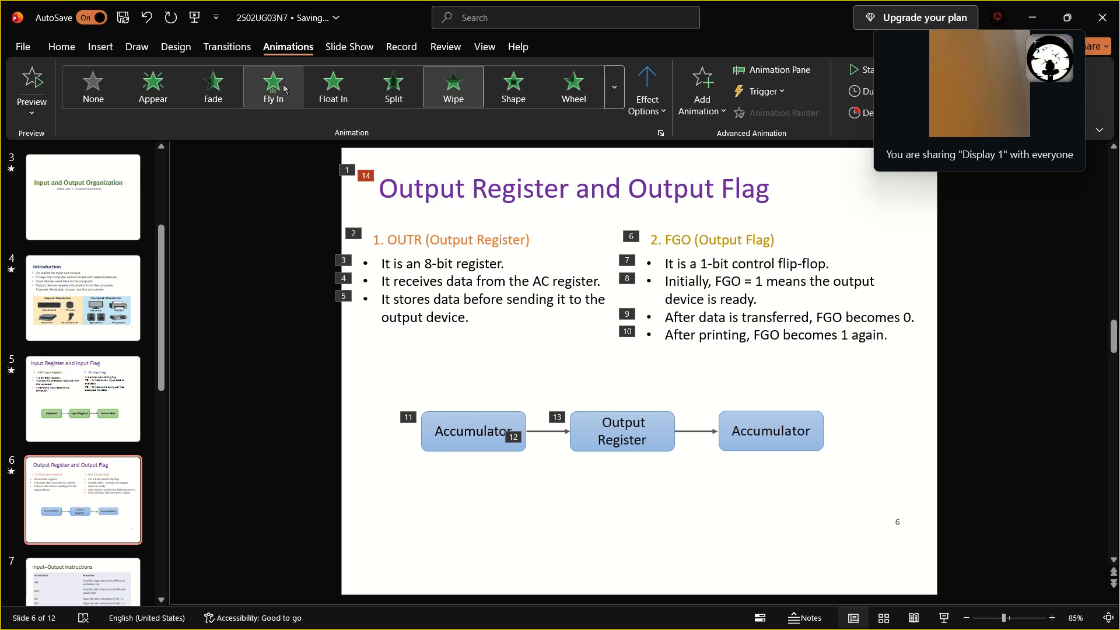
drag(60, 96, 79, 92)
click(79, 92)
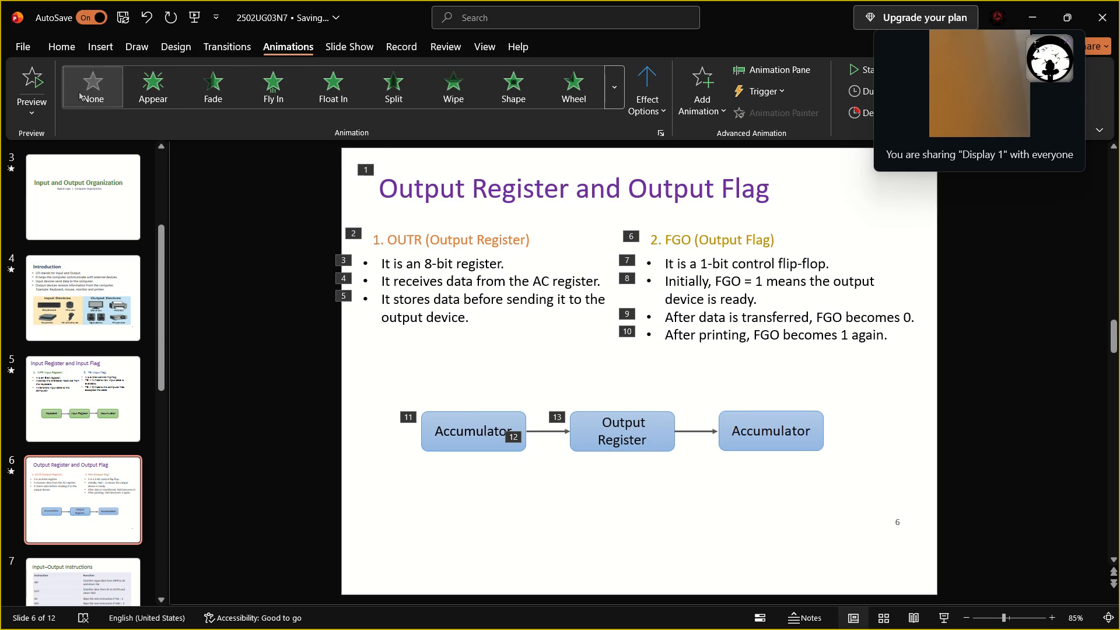
Apply the Wipe animation From Left to the arrow after Output Register and to the last Accumulator box, one at a time.
click(699, 430)
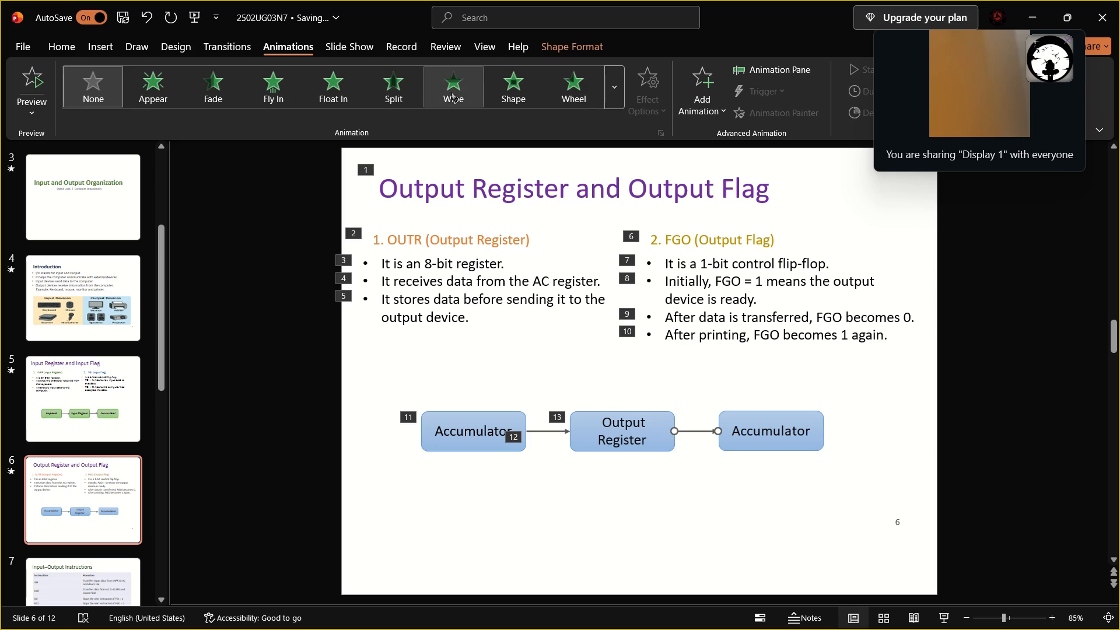
click(452, 92)
click(666, 97)
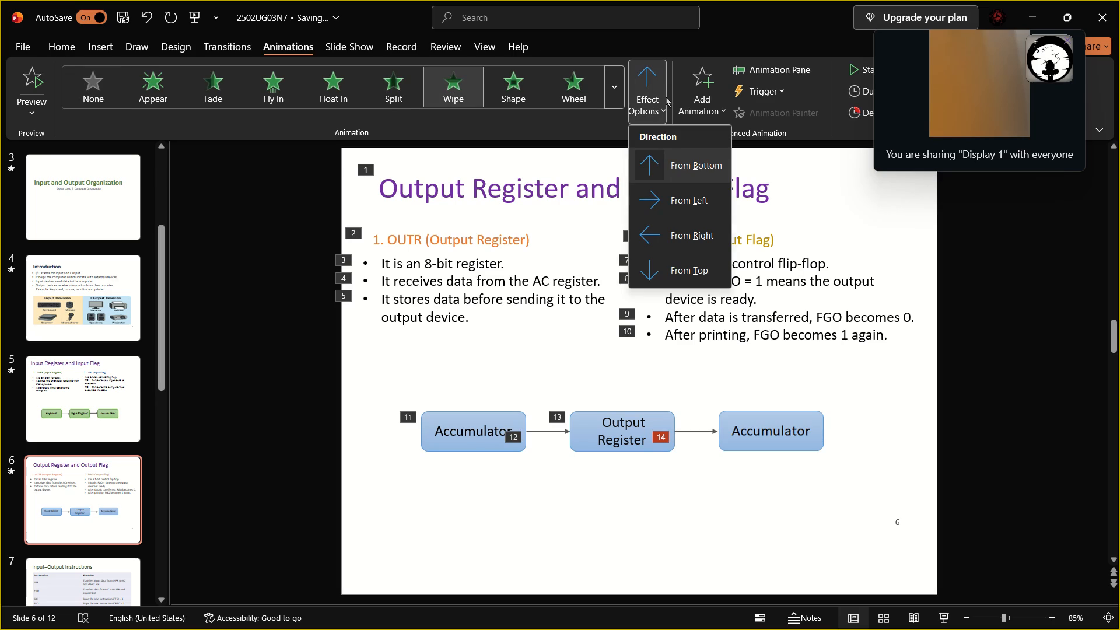
click(676, 191)
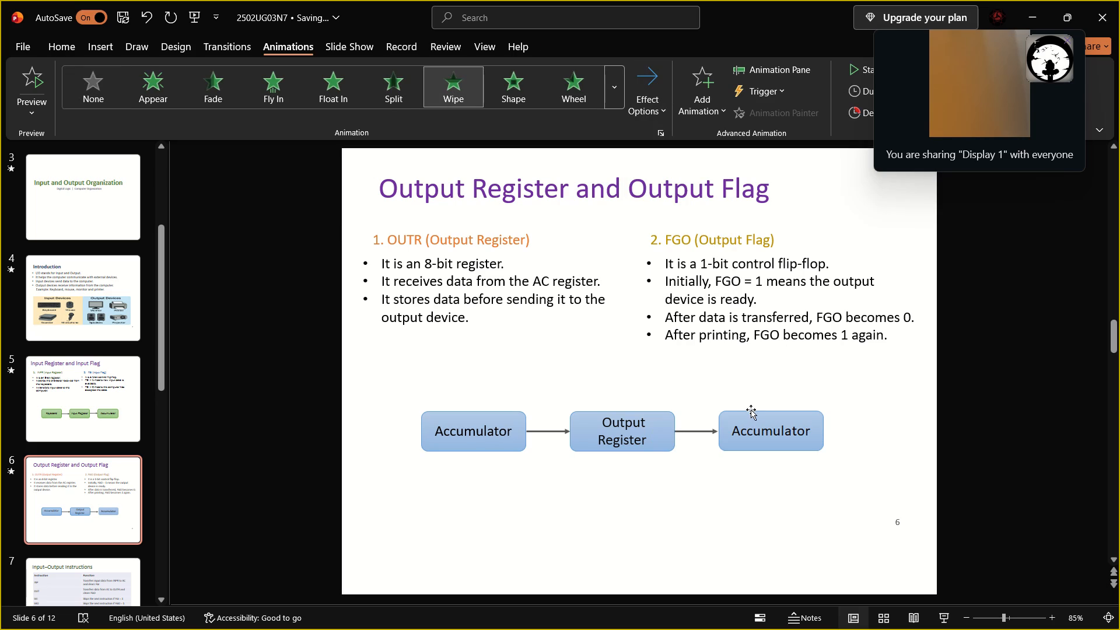
click(750, 412)
click(741, 412)
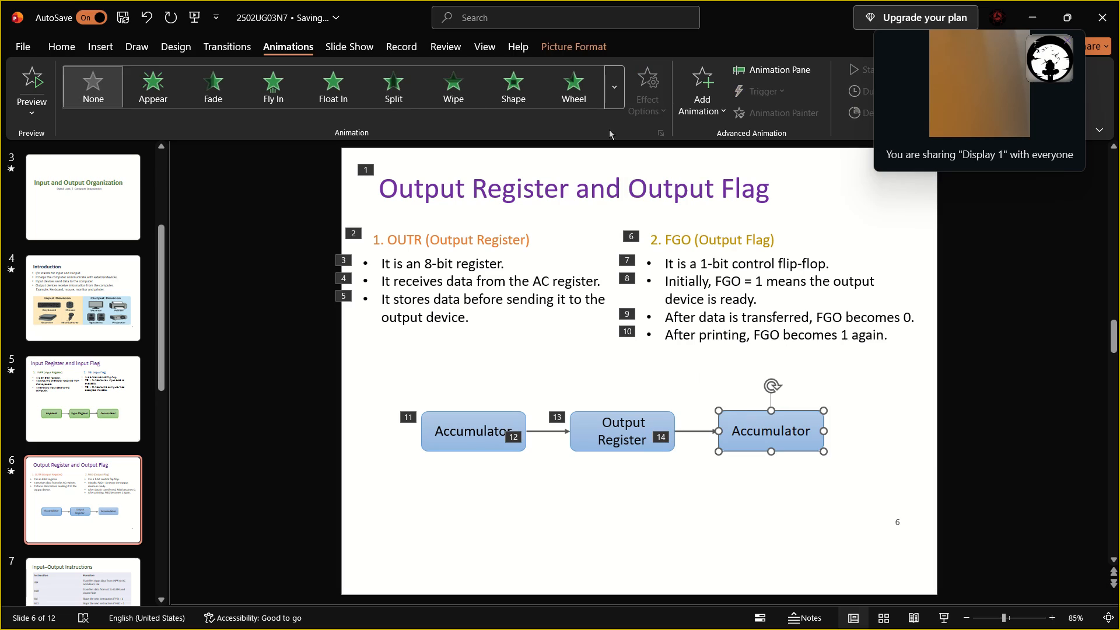
click(457, 79)
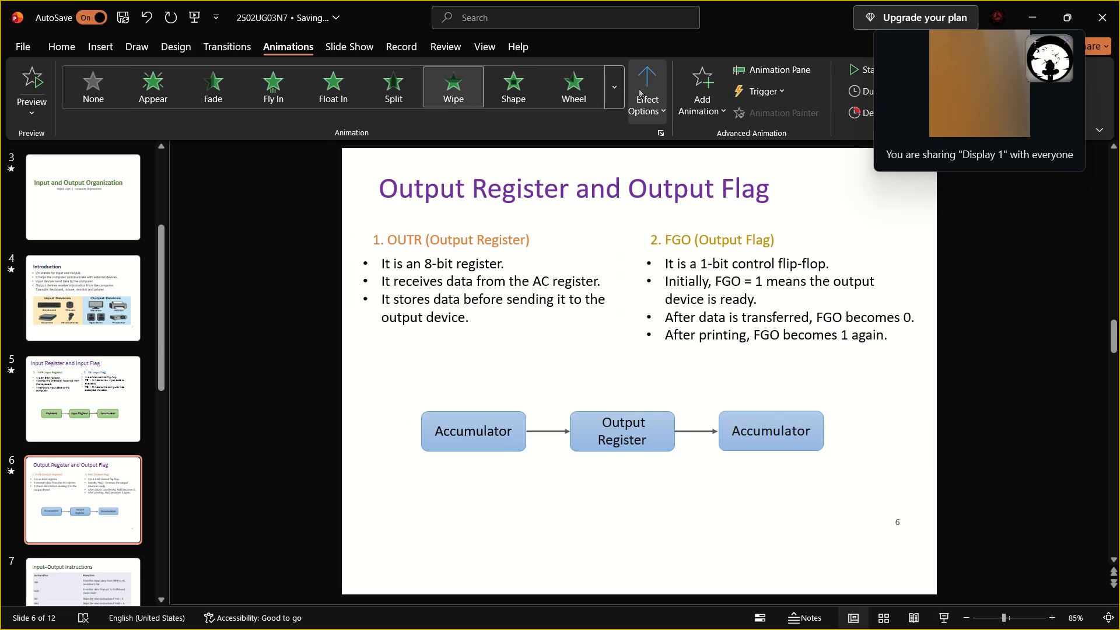
click(647, 89)
click(664, 212)
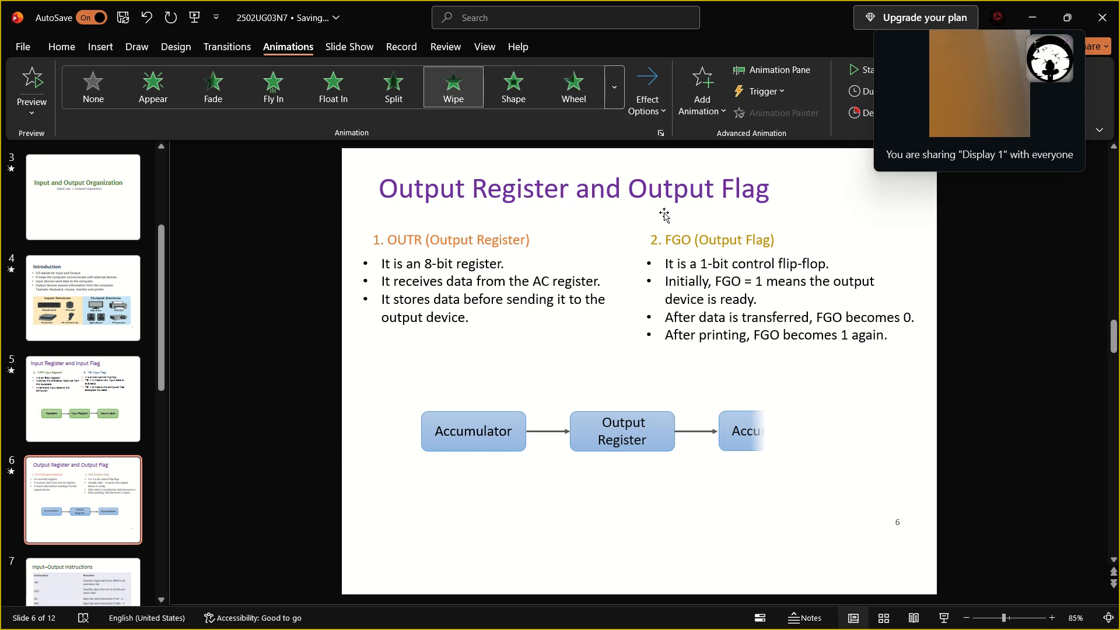
Apply the Appear animation to the "Input–Output Instructions" title on slide 7.
click(100, 570)
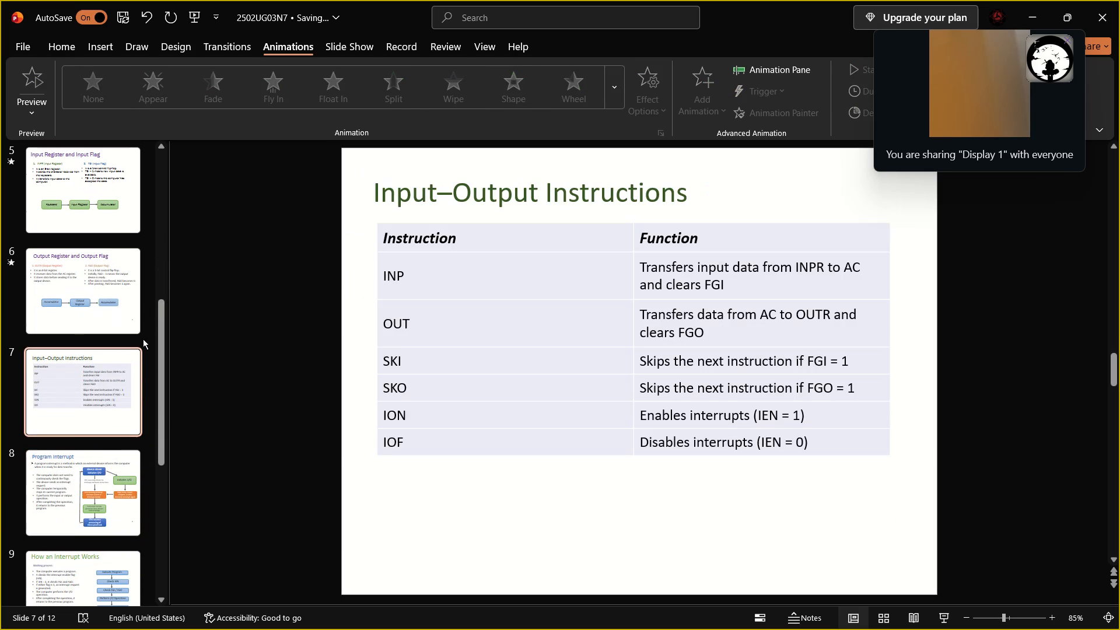
click(393, 191)
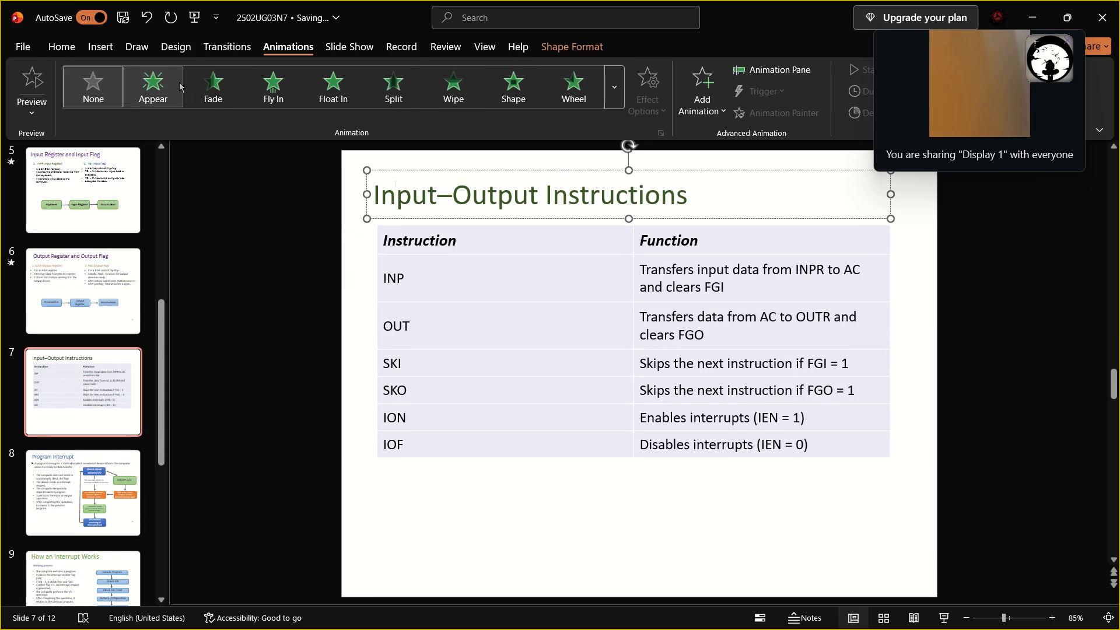
click(179, 82)
Apply the Split animation with the Vertical Out direction to the instruction table on slide 7.
click(425, 287)
click(388, 229)
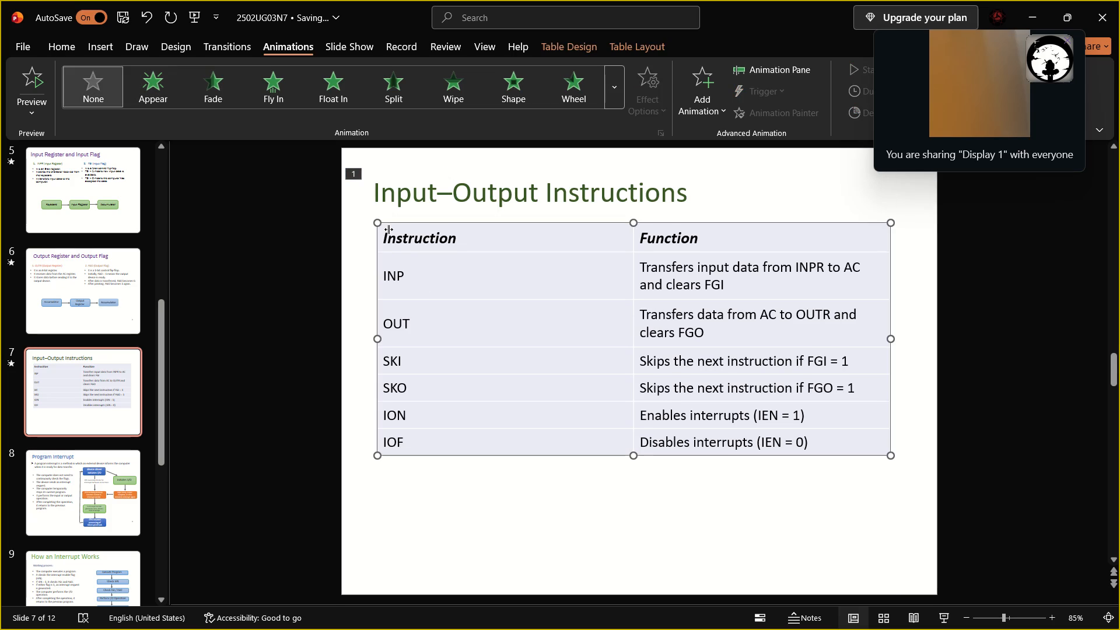
click(215, 95)
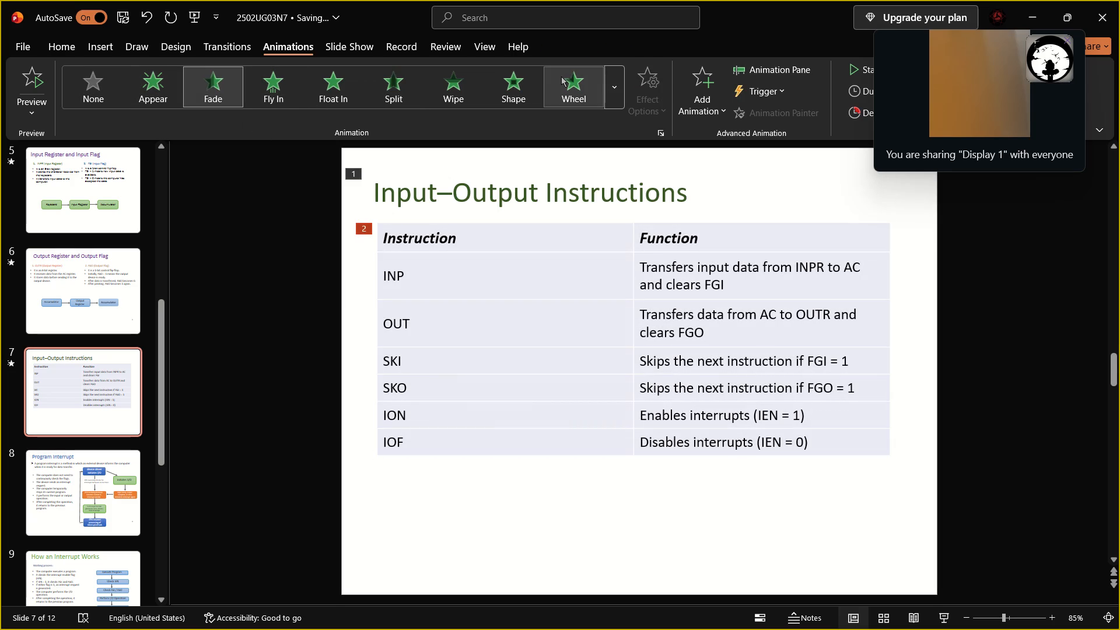
click(389, 86)
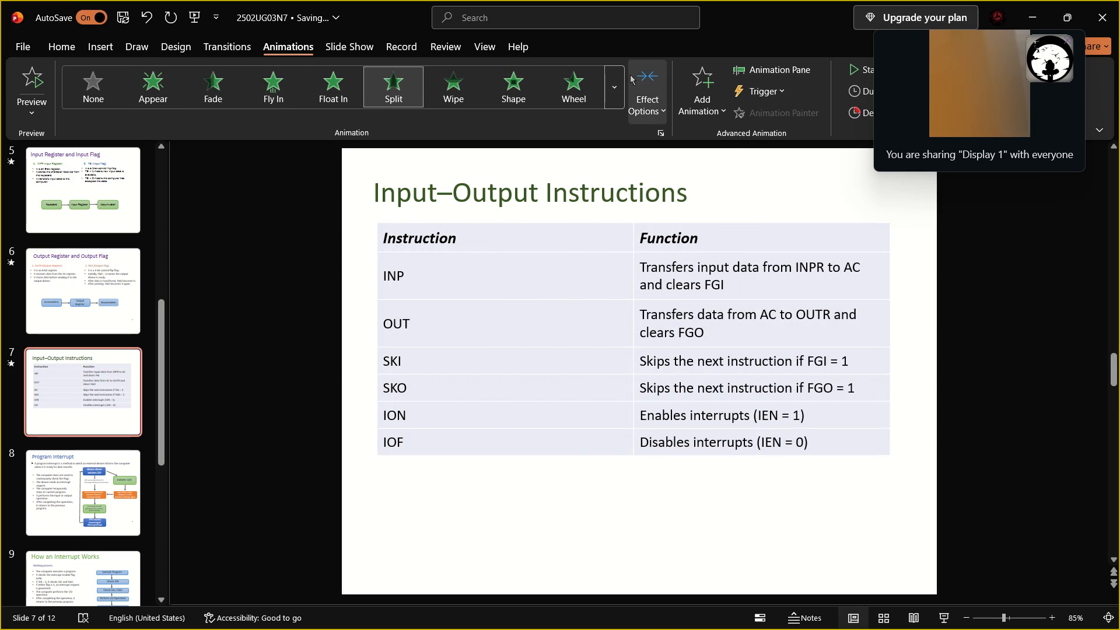
click(646, 88)
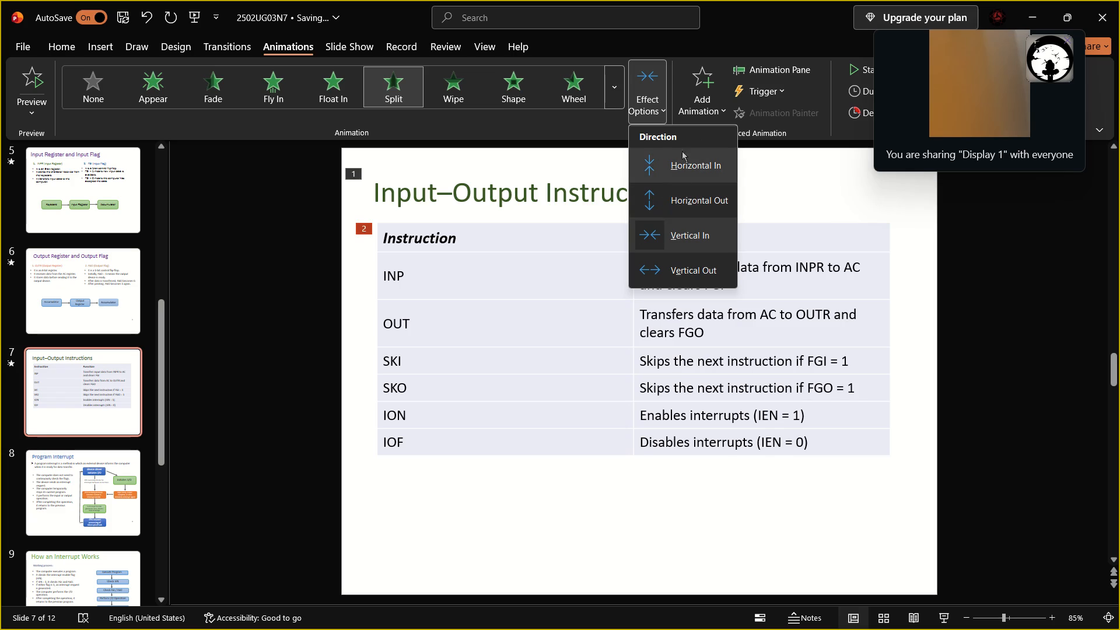
click(666, 265)
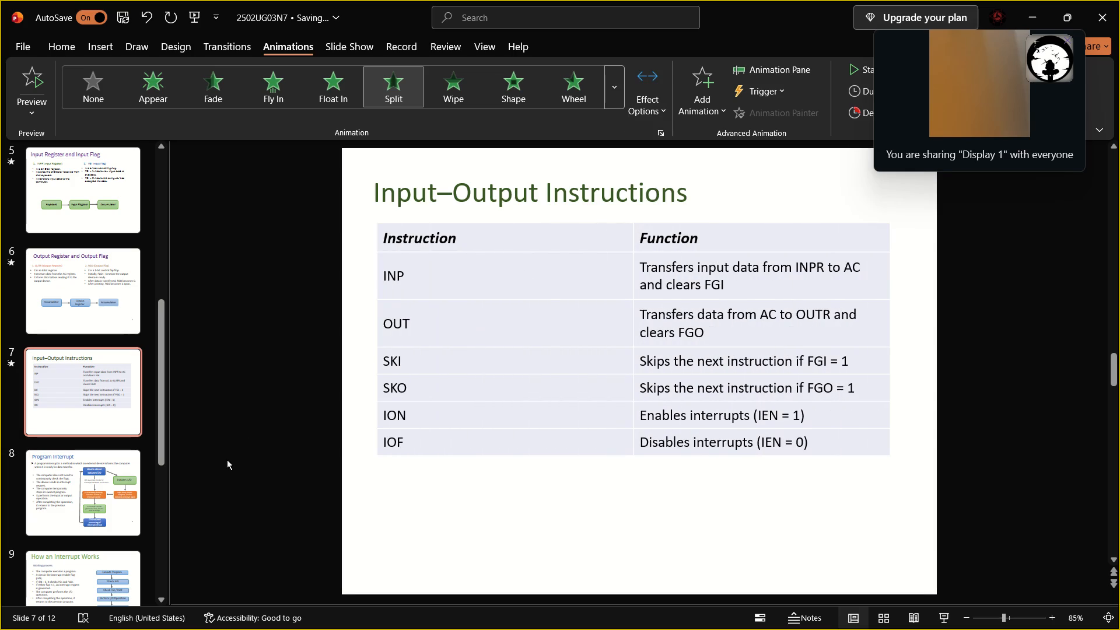
Apply the Appear animation to the "Program Interrupt" title on slide 8.
click(106, 498)
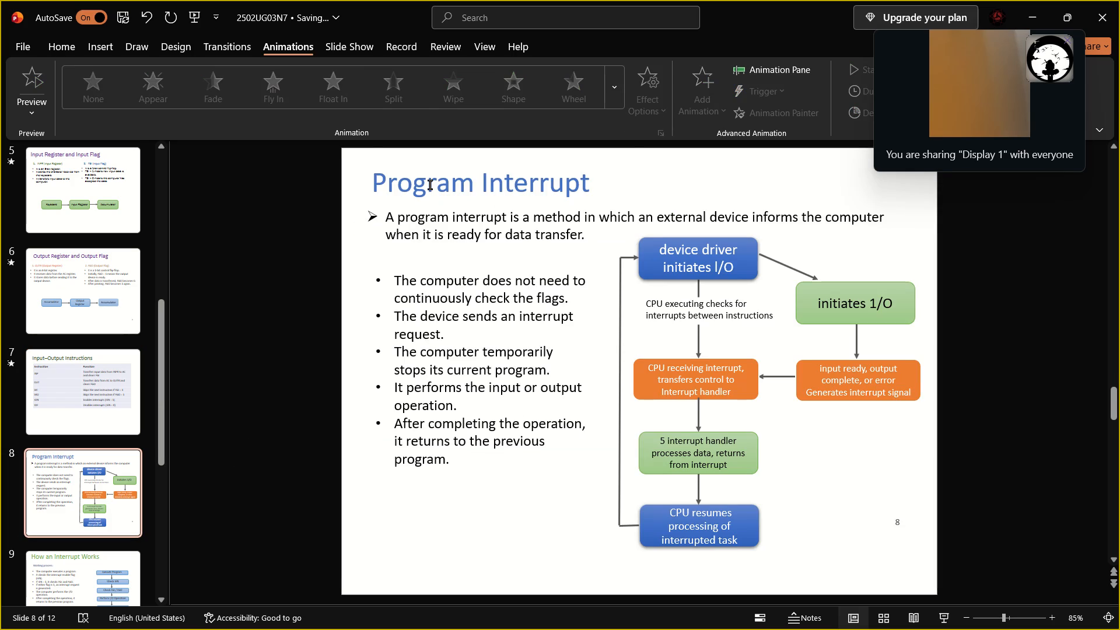
click(430, 185)
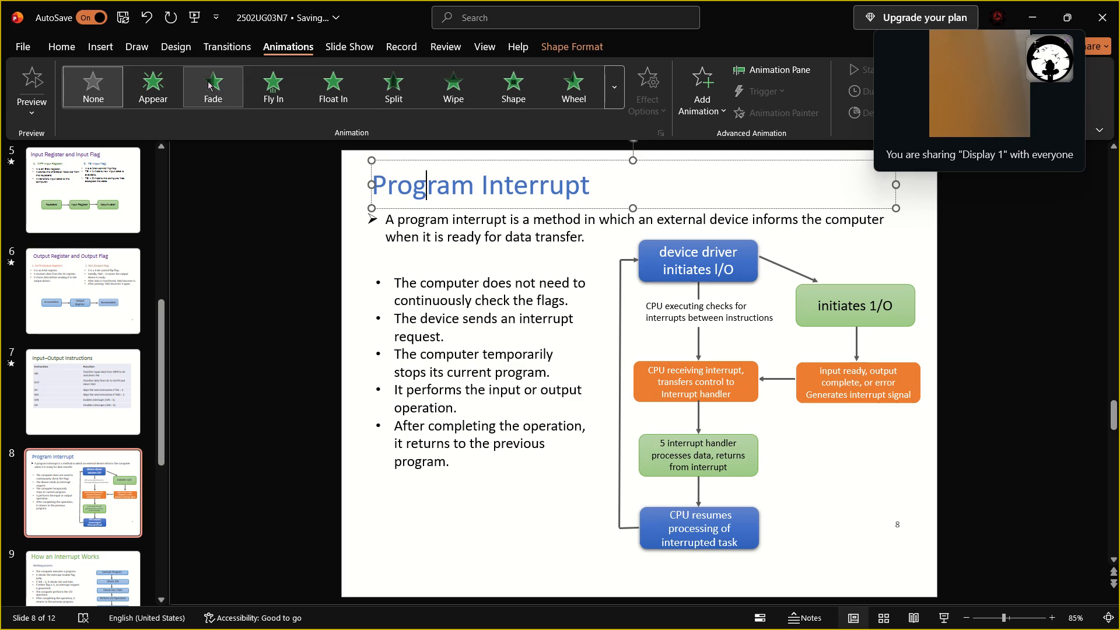
click(167, 89)
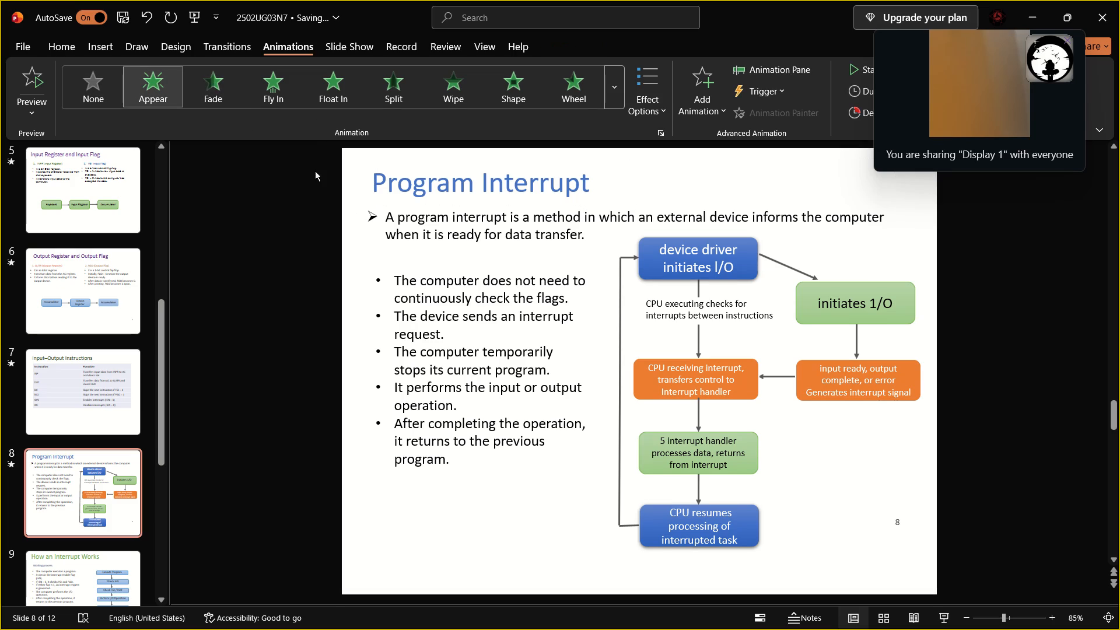
Apply the Float In animation to the program interrupt definition text below the title.
click(423, 207)
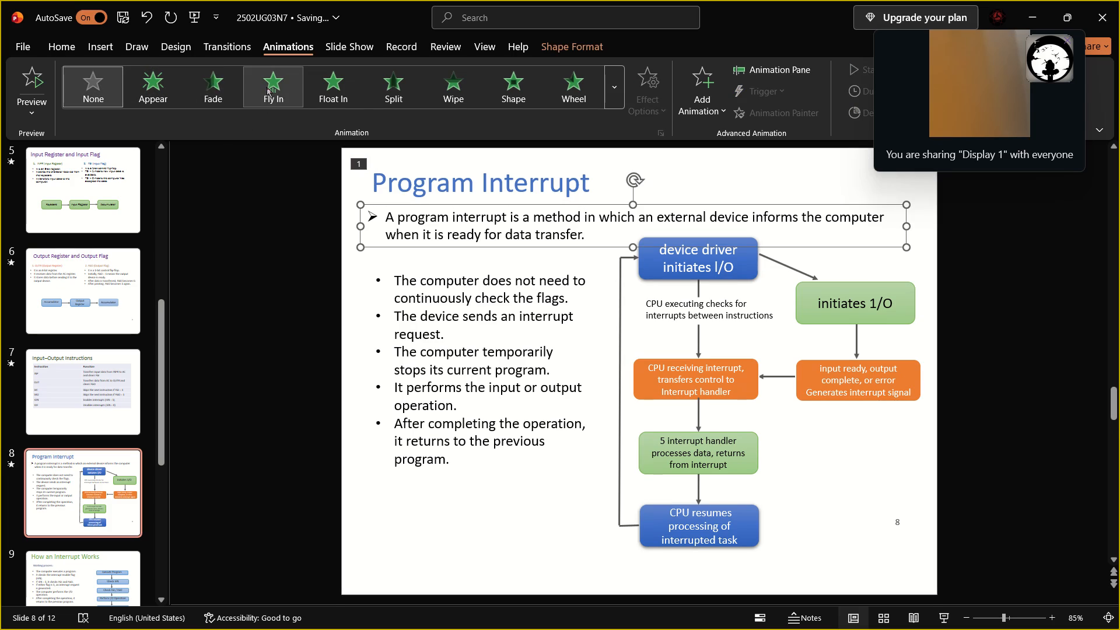
click(291, 82)
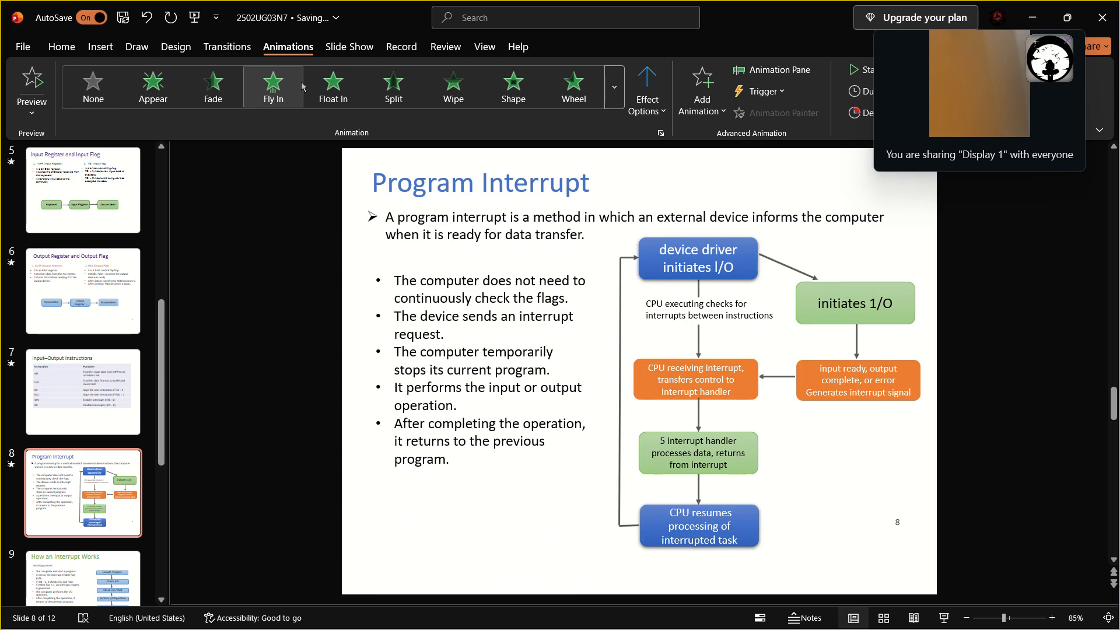
click(335, 89)
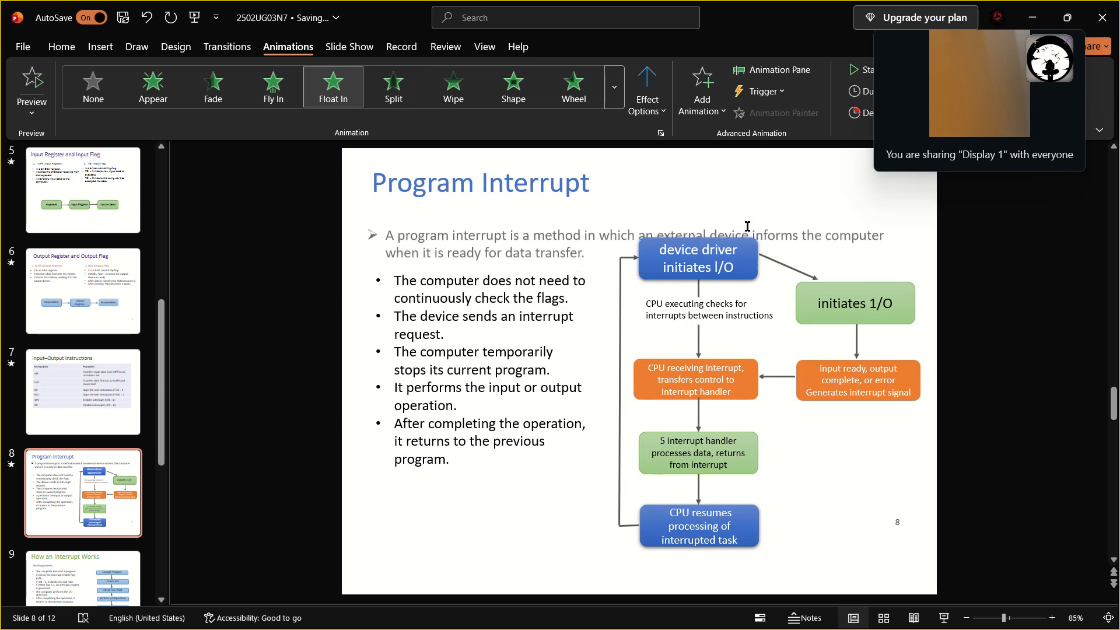
Apply the Wipe animation From Right to the "device driver initiates I/O" box in the flow diagram.
click(701, 243)
click(658, 254)
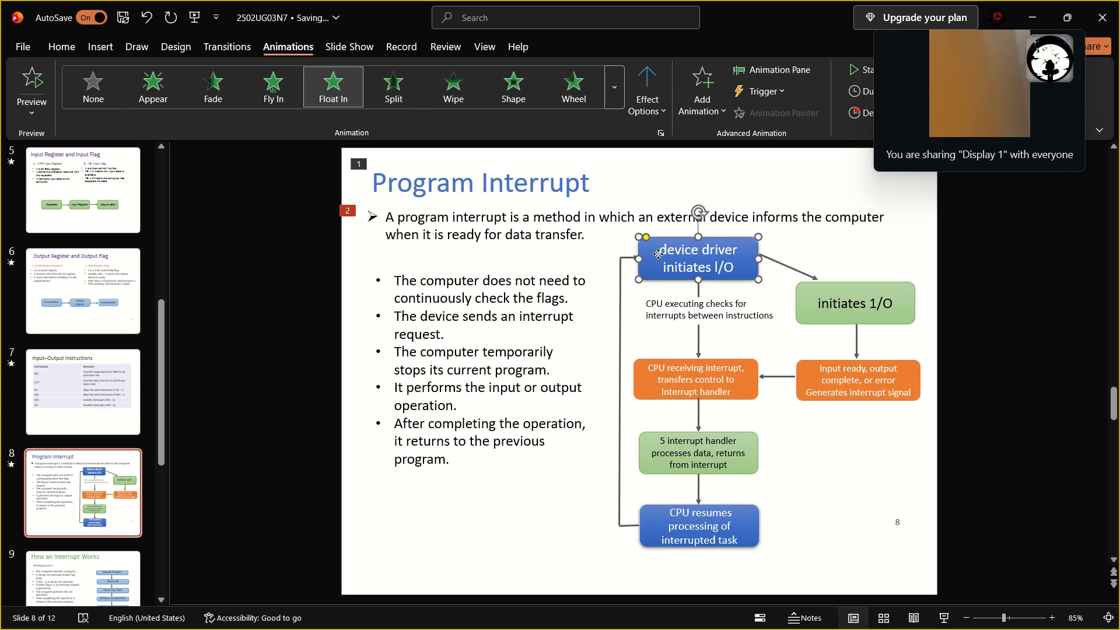
click(458, 85)
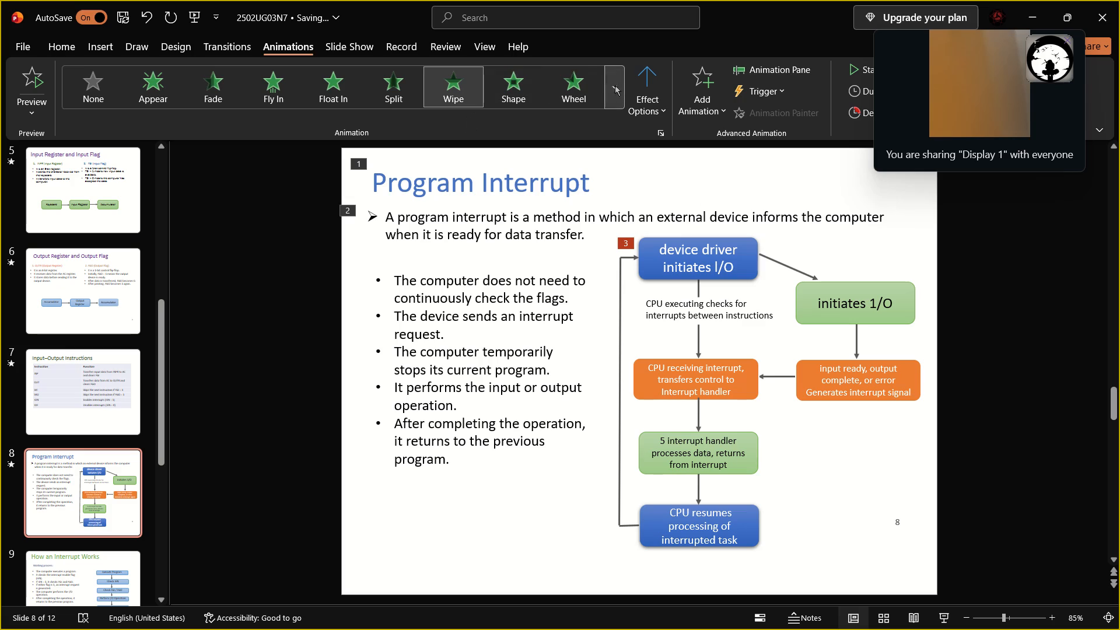
click(644, 89)
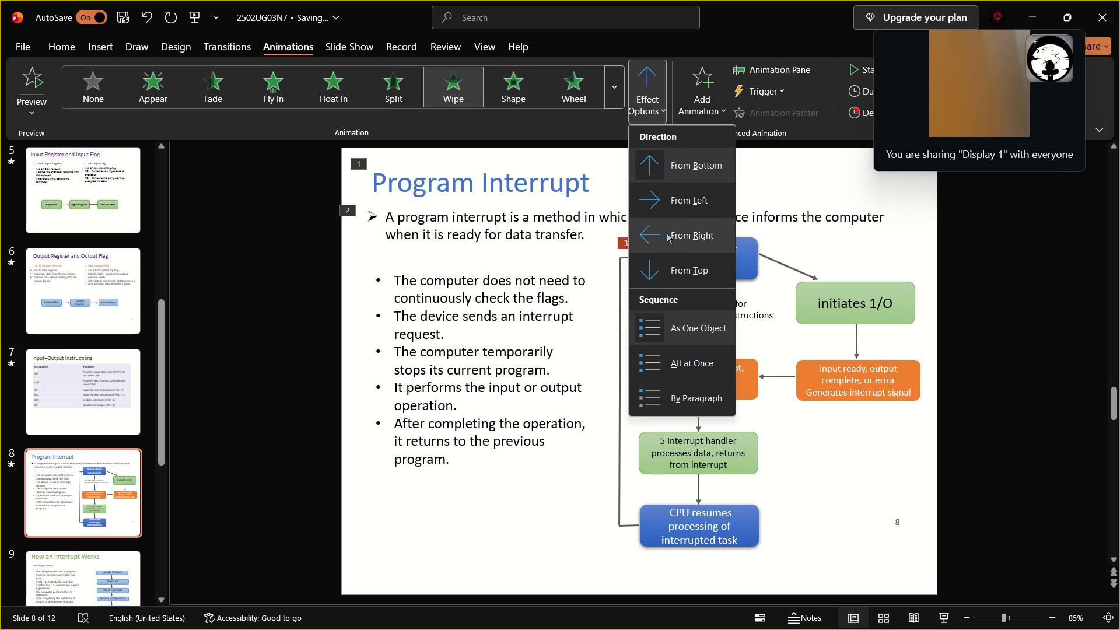
click(667, 233)
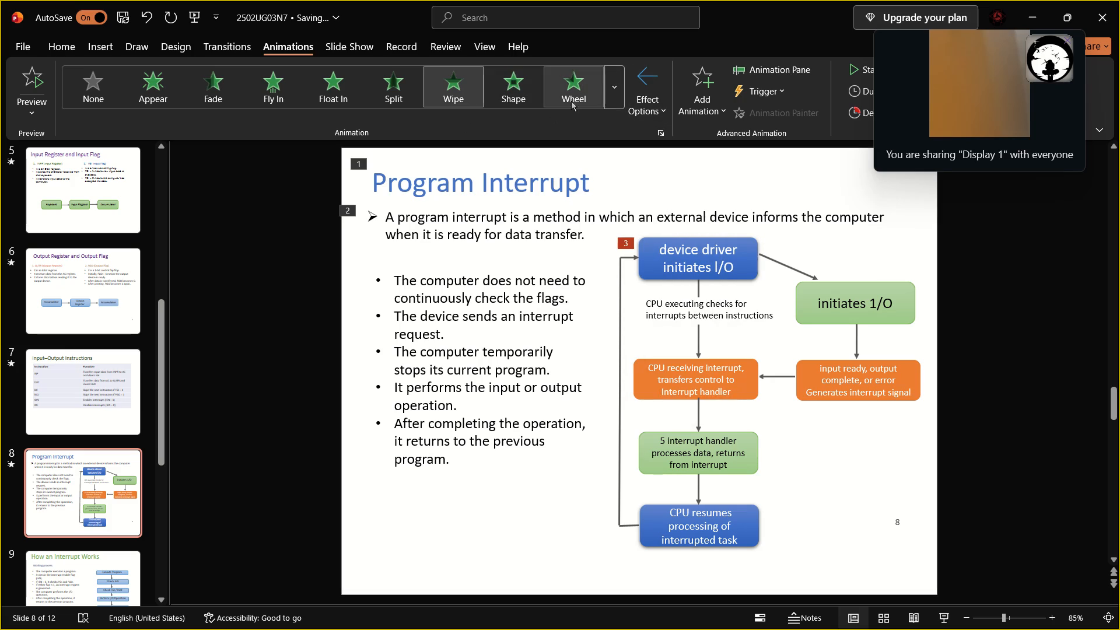
Apply the Wipe animation From Top jointly to the diagonal arrow, the "CPU executing checks" text with its two connectors, and the "initiates 1/O" box.
click(769, 264)
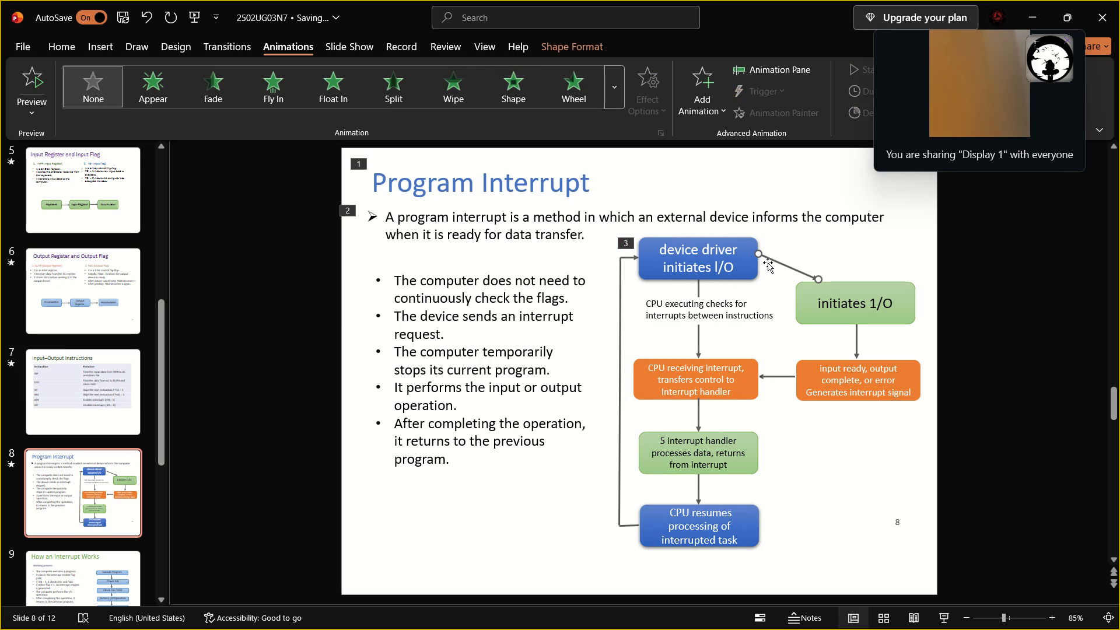
ctrl+click(697, 297)
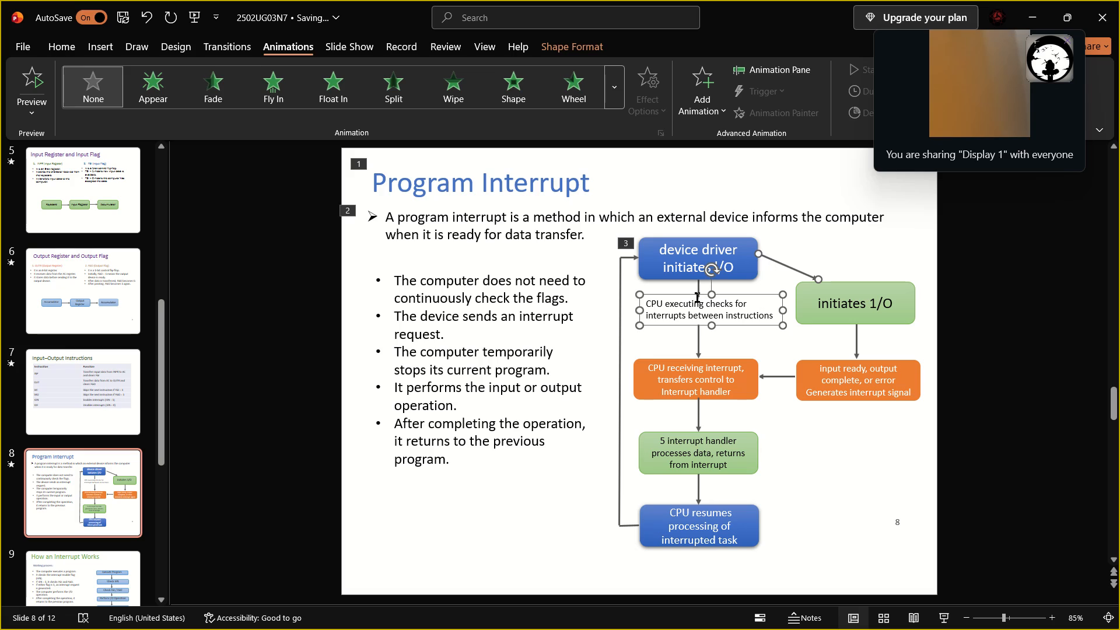
ctrl+click(696, 288)
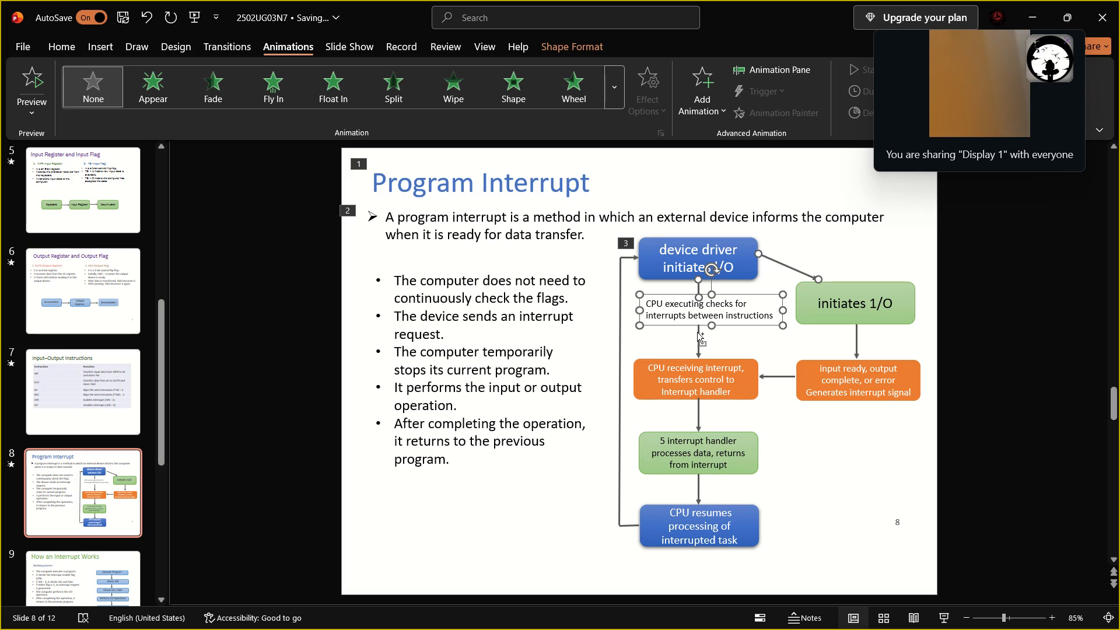
ctrl+click(697, 339)
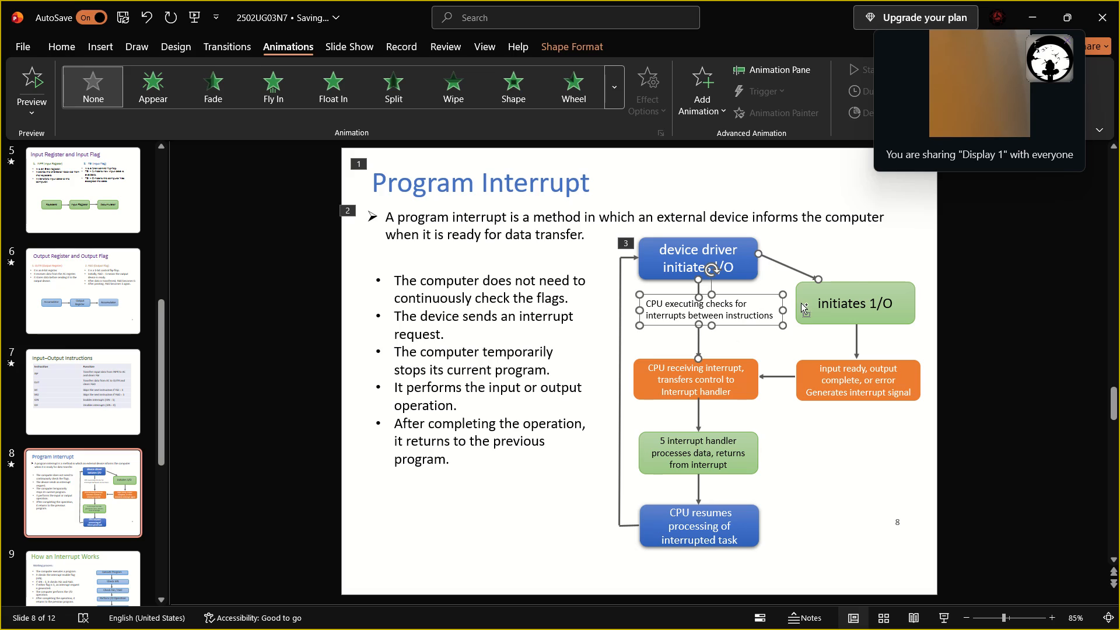
ctrl+click(801, 303)
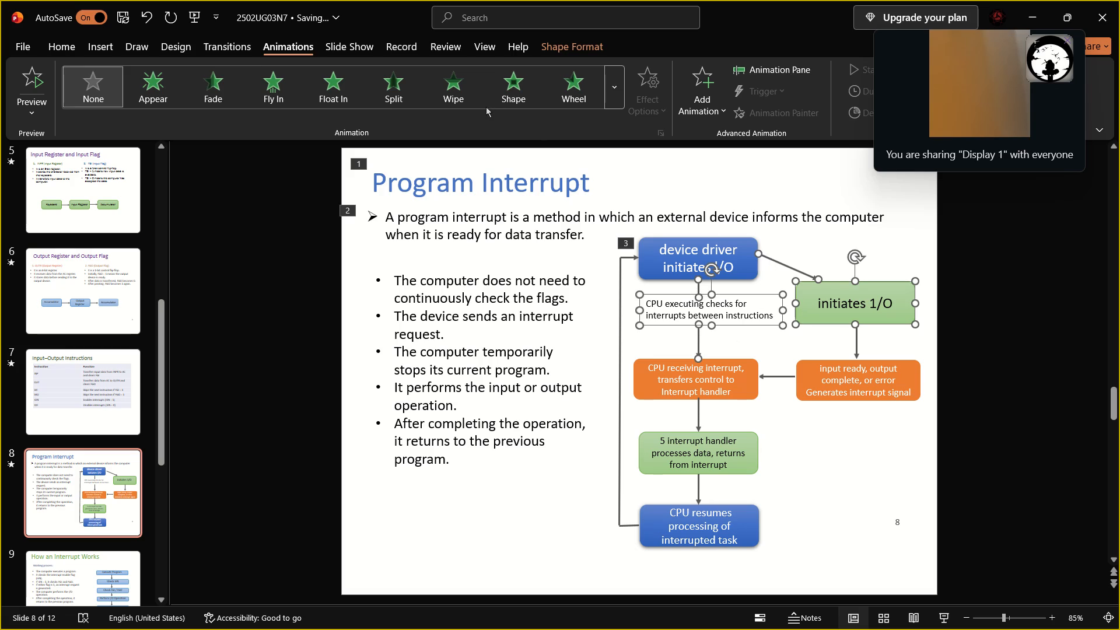
click(460, 92)
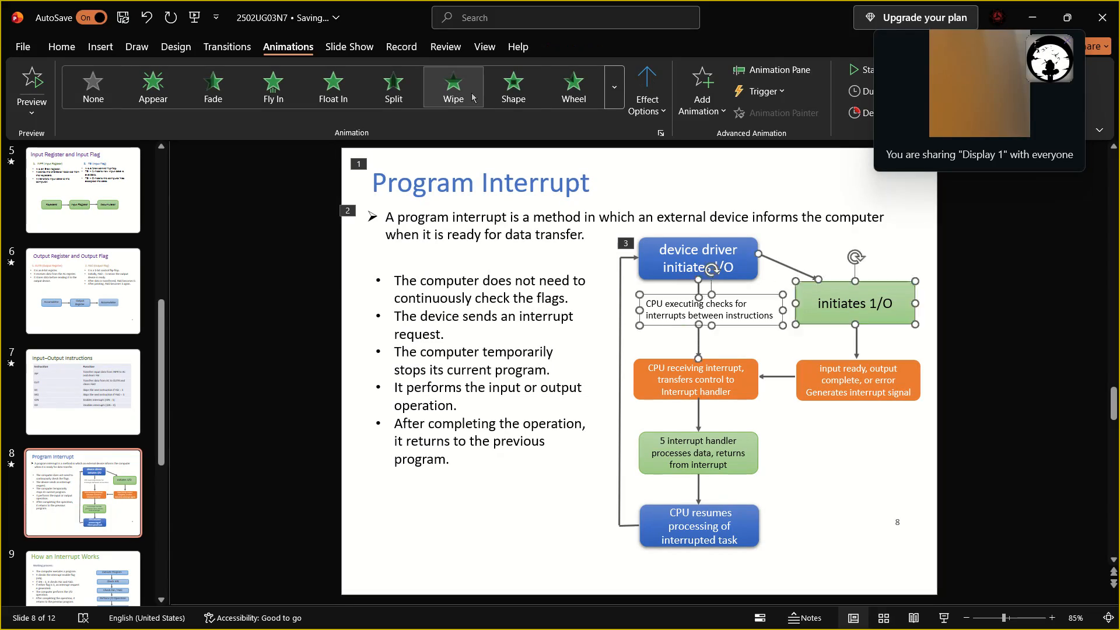
click(639, 100)
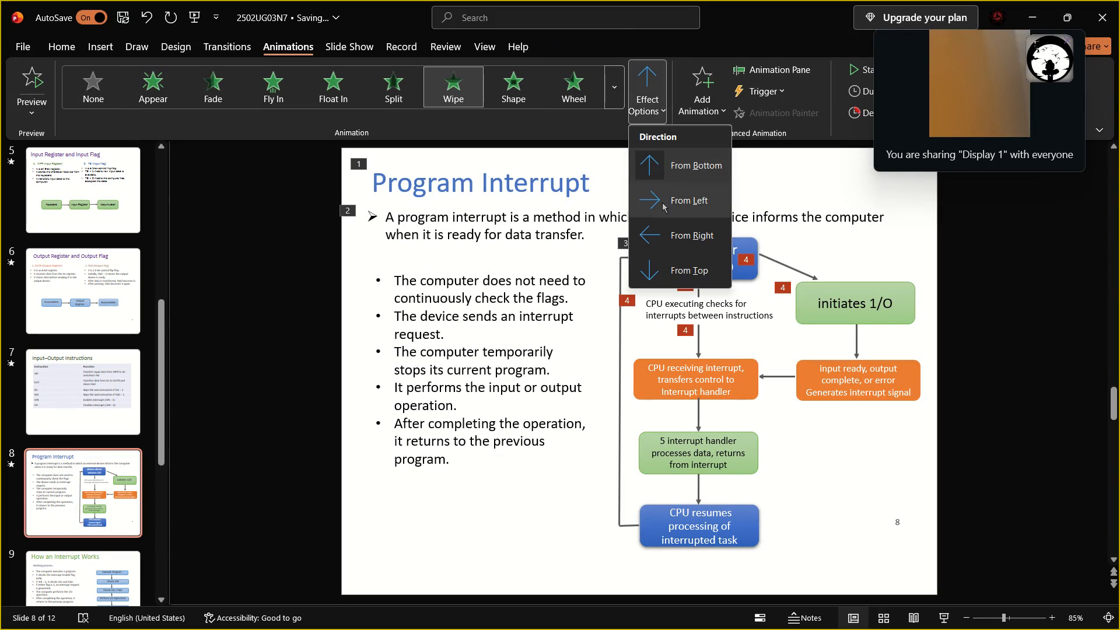
click(660, 262)
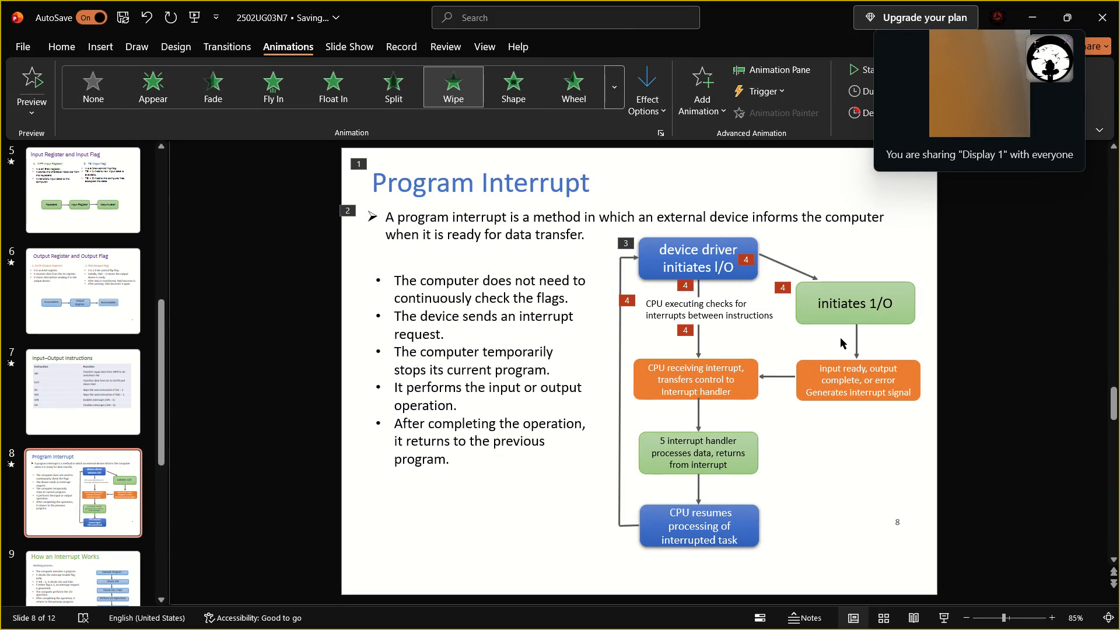
Apply the Wipe animation From Top to the arrow below the "initiates 1/O" box.
click(859, 341)
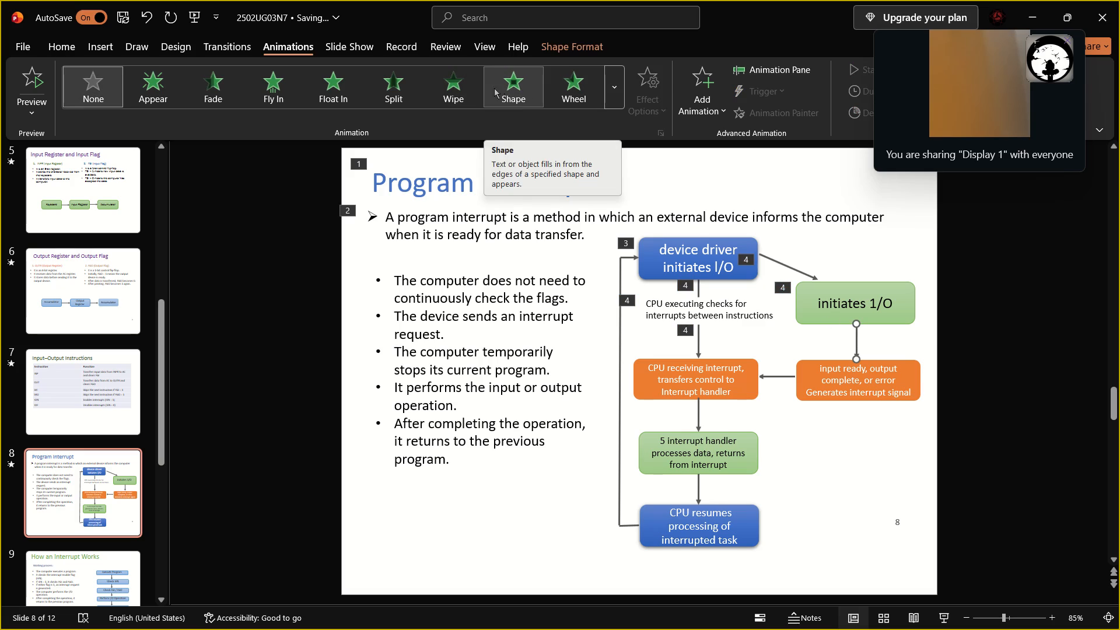
ctrl+click(465, 83)
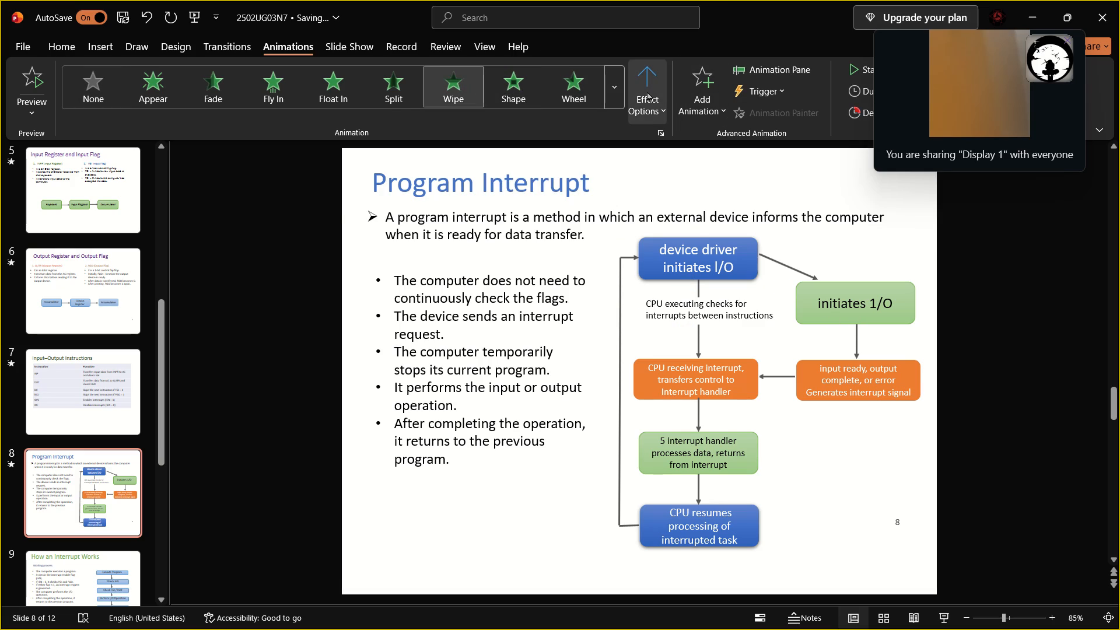
click(643, 91)
click(677, 254)
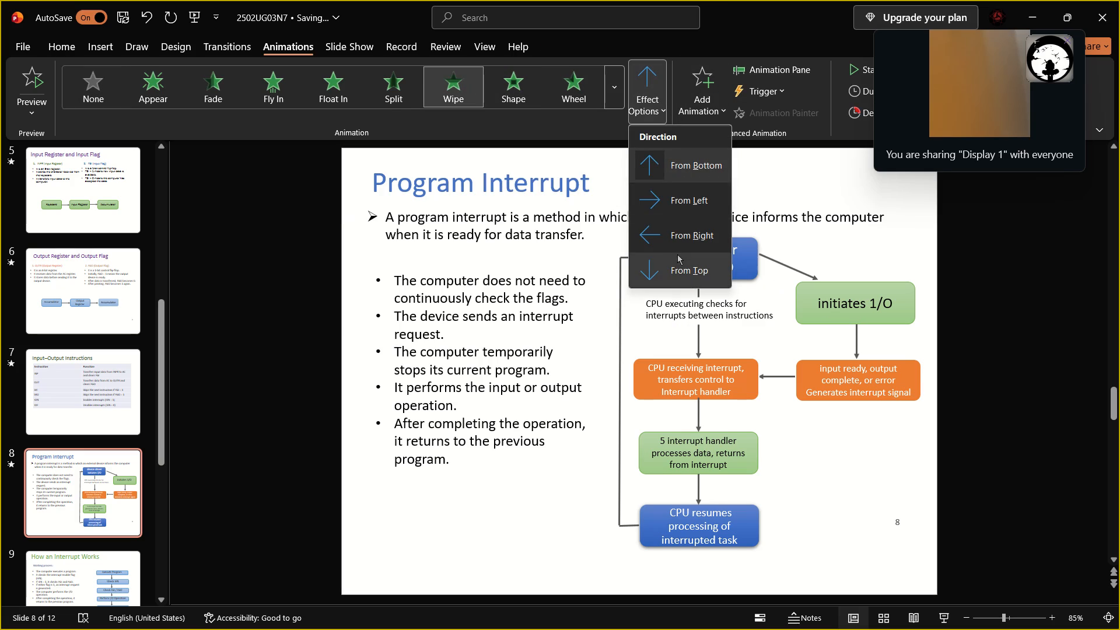
Apply the Wipe animation From Top to the "input ready, output complete, or error" box.
click(808, 363)
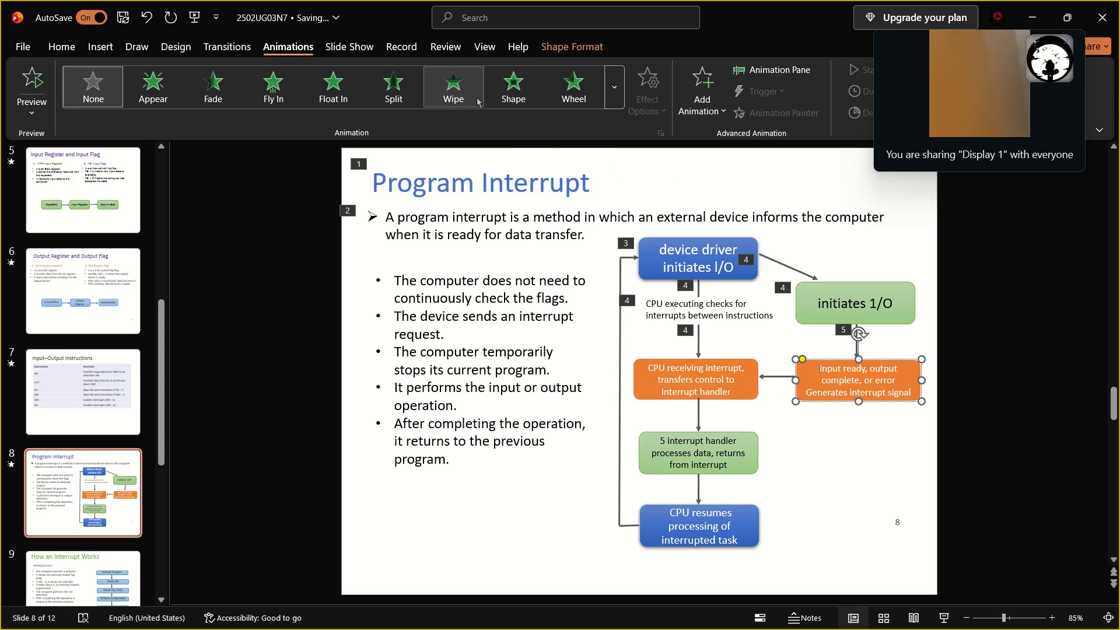
click(472, 94)
click(650, 114)
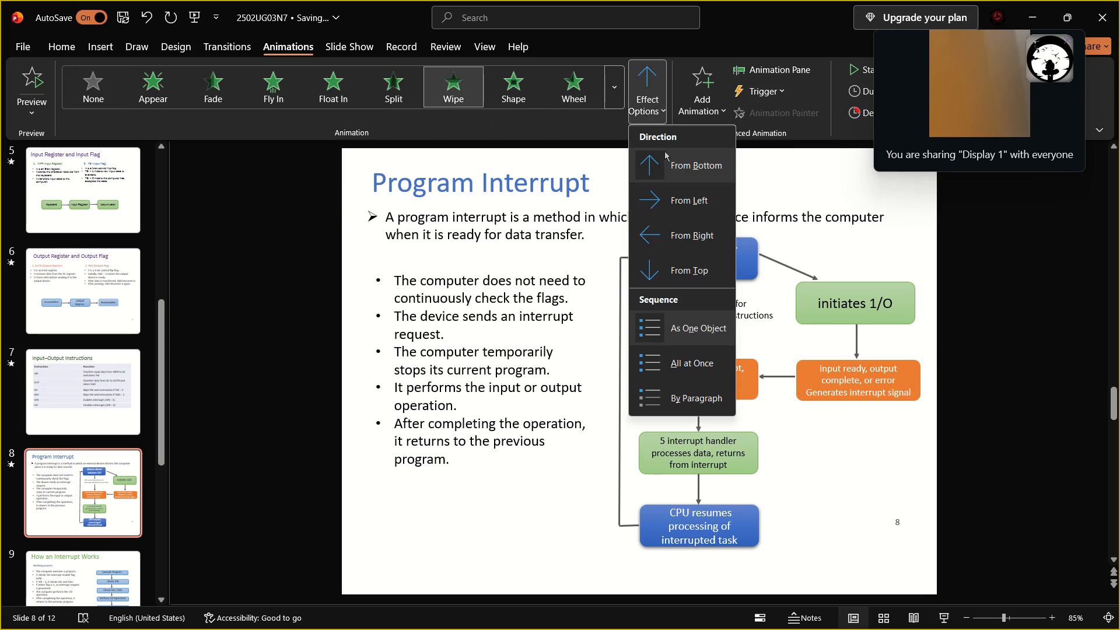
click(671, 267)
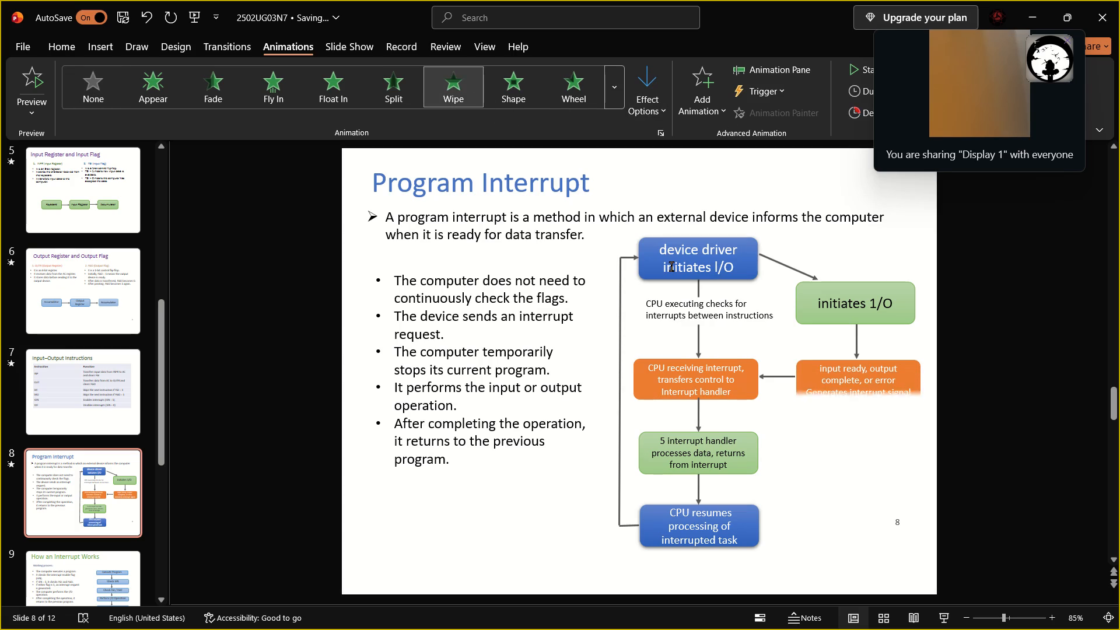
Apply the Wipe animation From Right to the arrow between the two orange boxes.
click(772, 377)
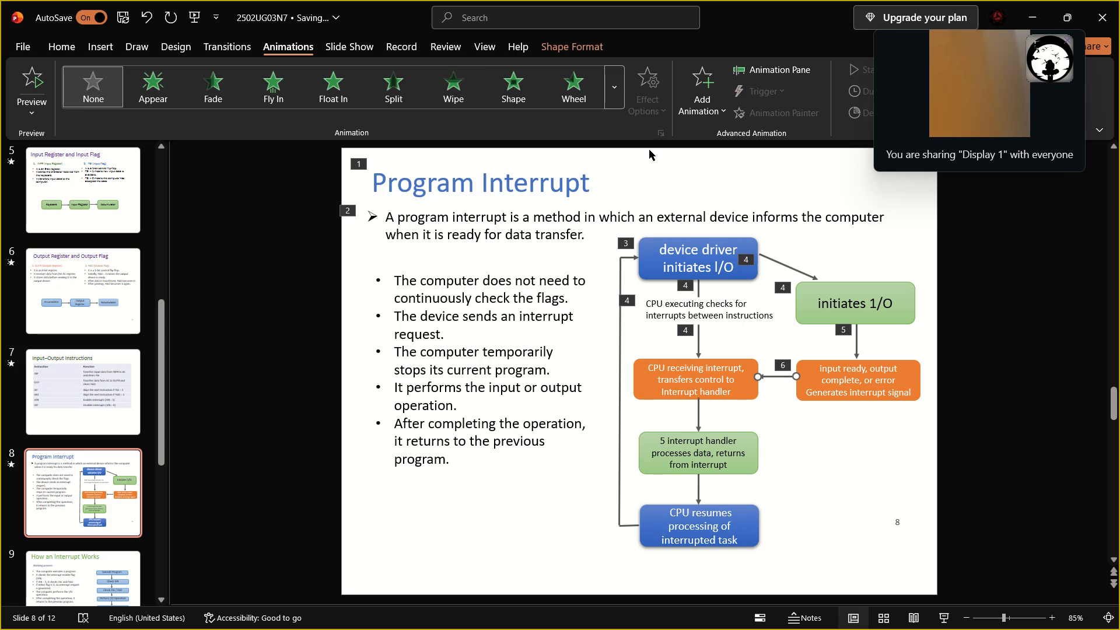
click(464, 106)
click(662, 110)
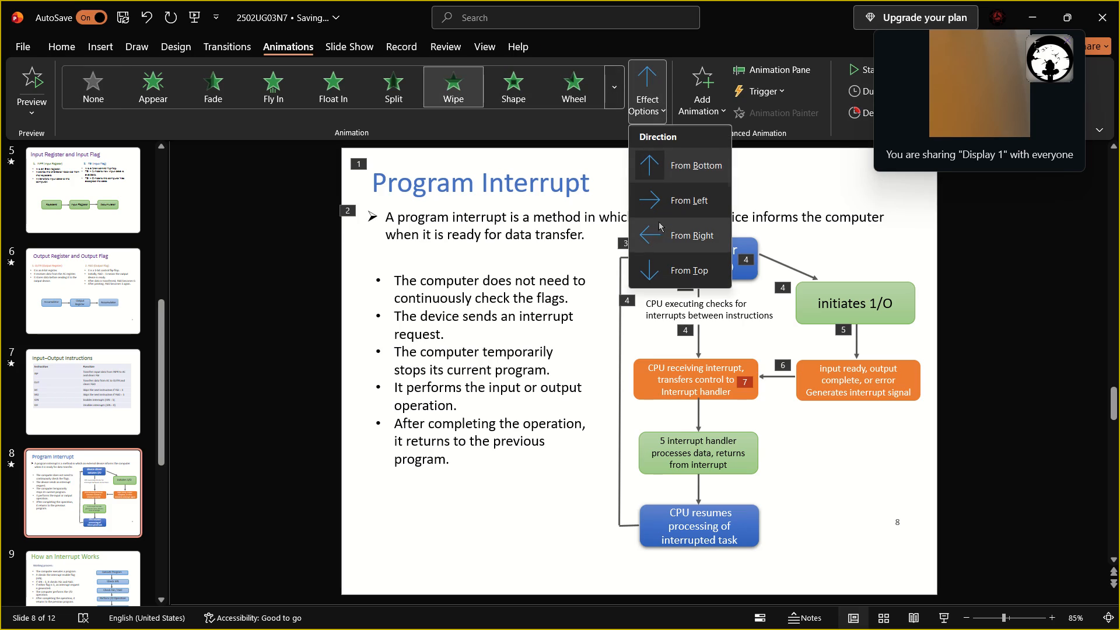
click(659, 233)
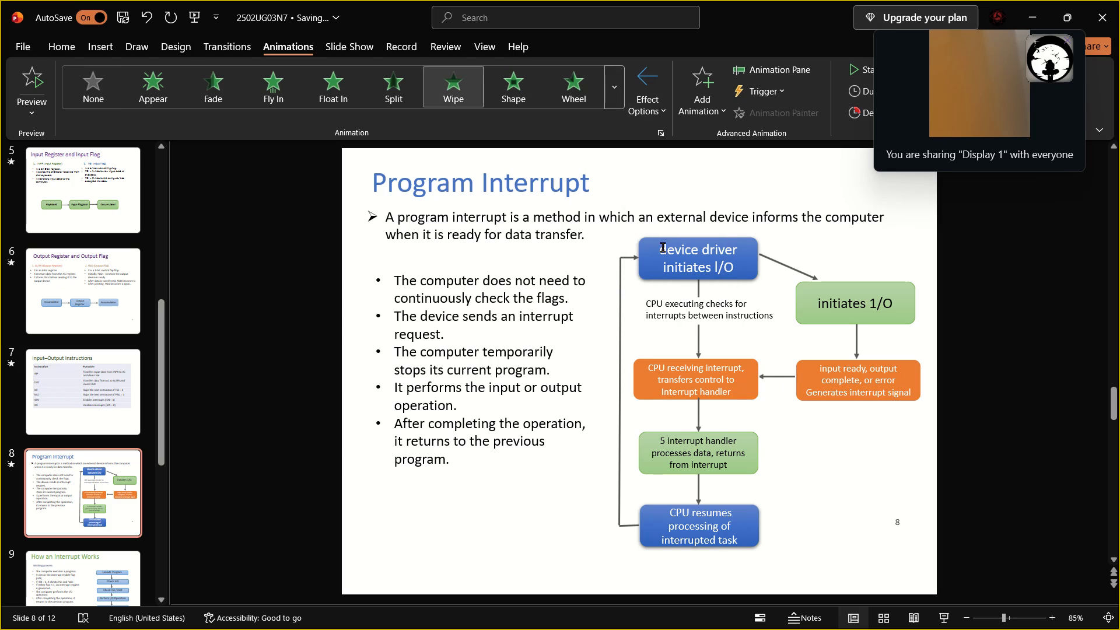
Apply the Wipe animation From Top to the "CPU receiving interrupt, transfers control to Interrupt handler" box.
click(704, 370)
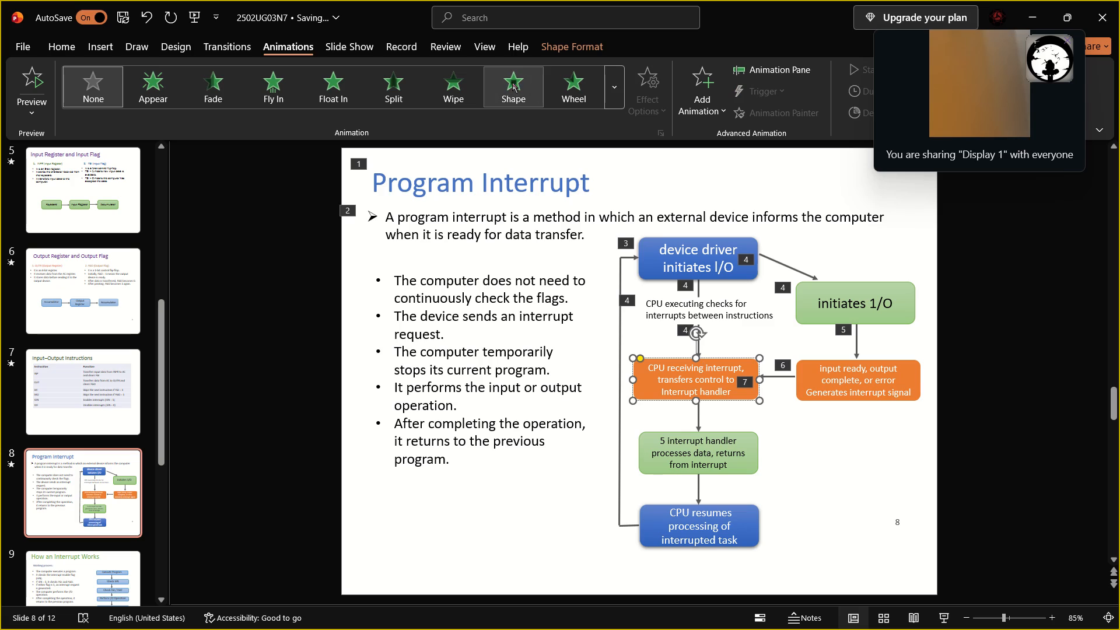
click(480, 87)
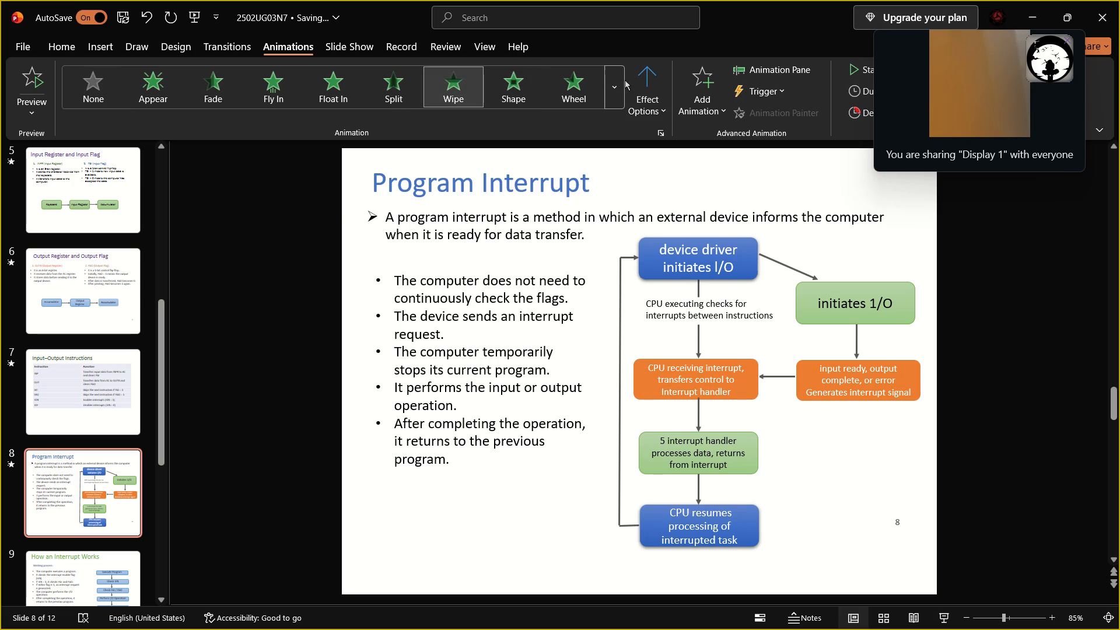
click(647, 89)
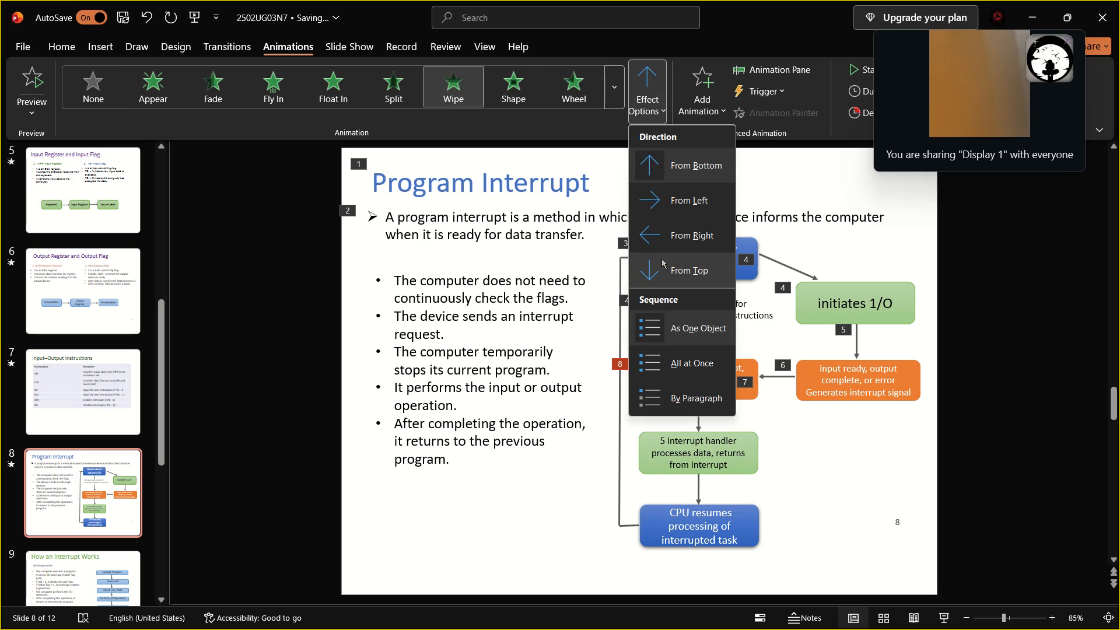
click(659, 261)
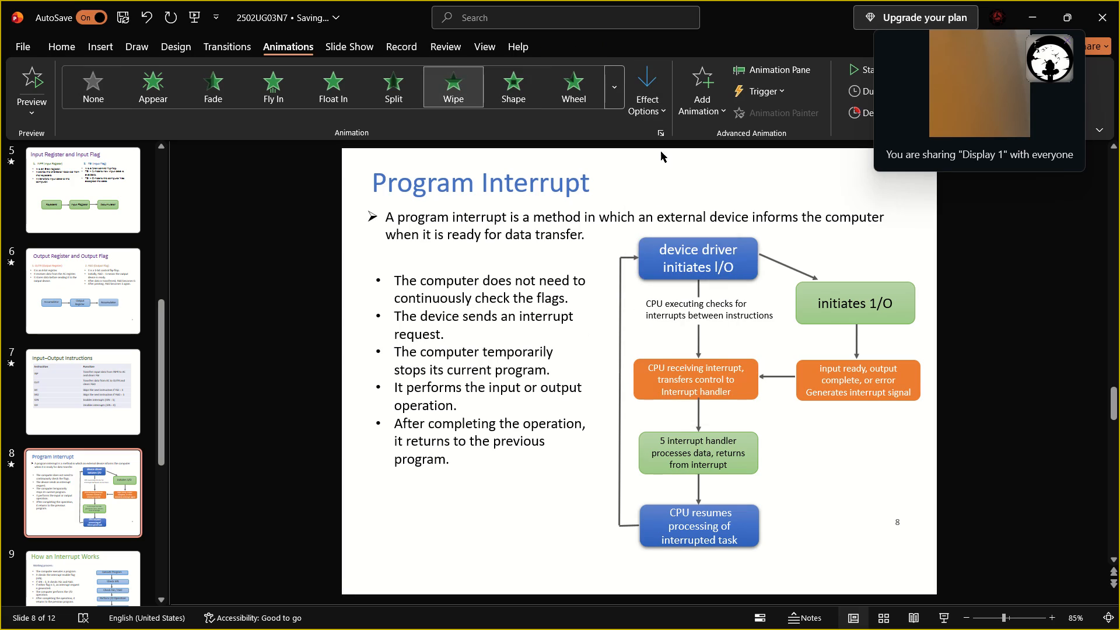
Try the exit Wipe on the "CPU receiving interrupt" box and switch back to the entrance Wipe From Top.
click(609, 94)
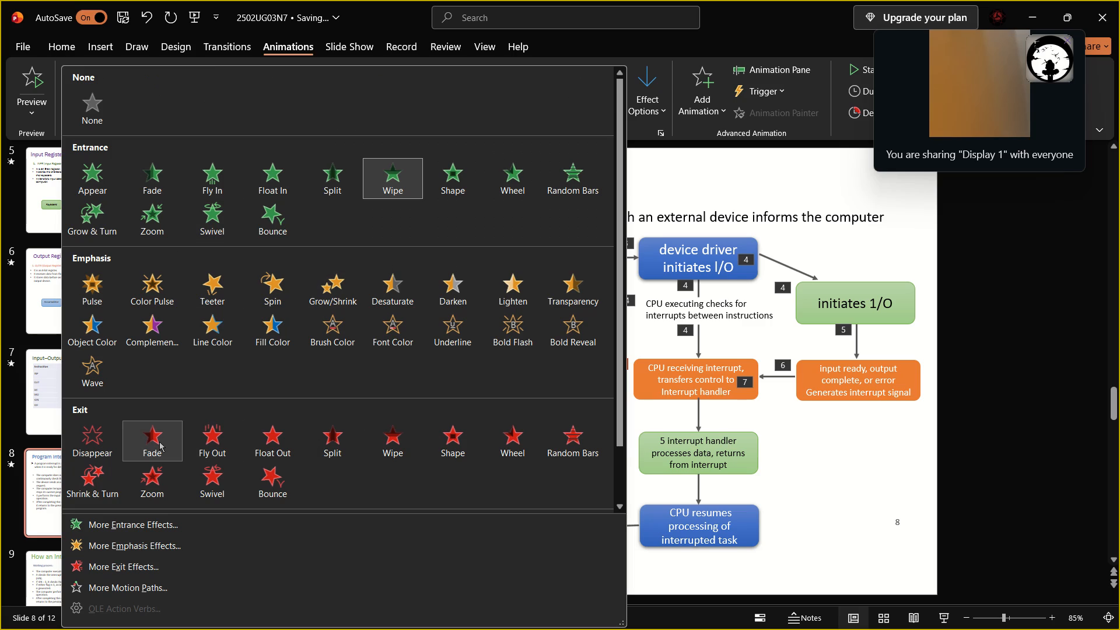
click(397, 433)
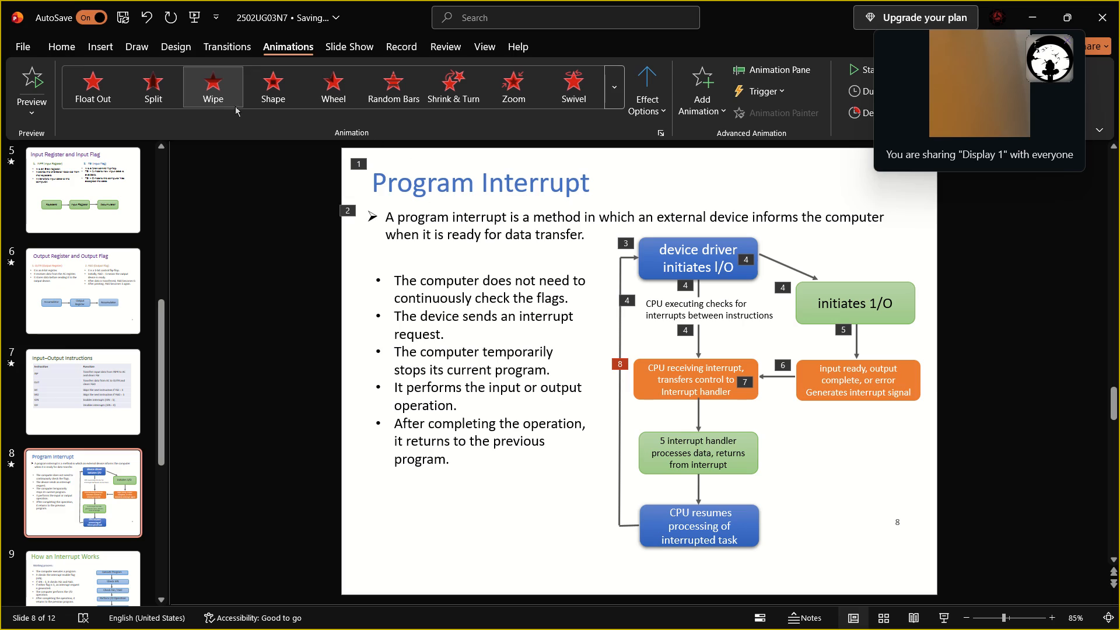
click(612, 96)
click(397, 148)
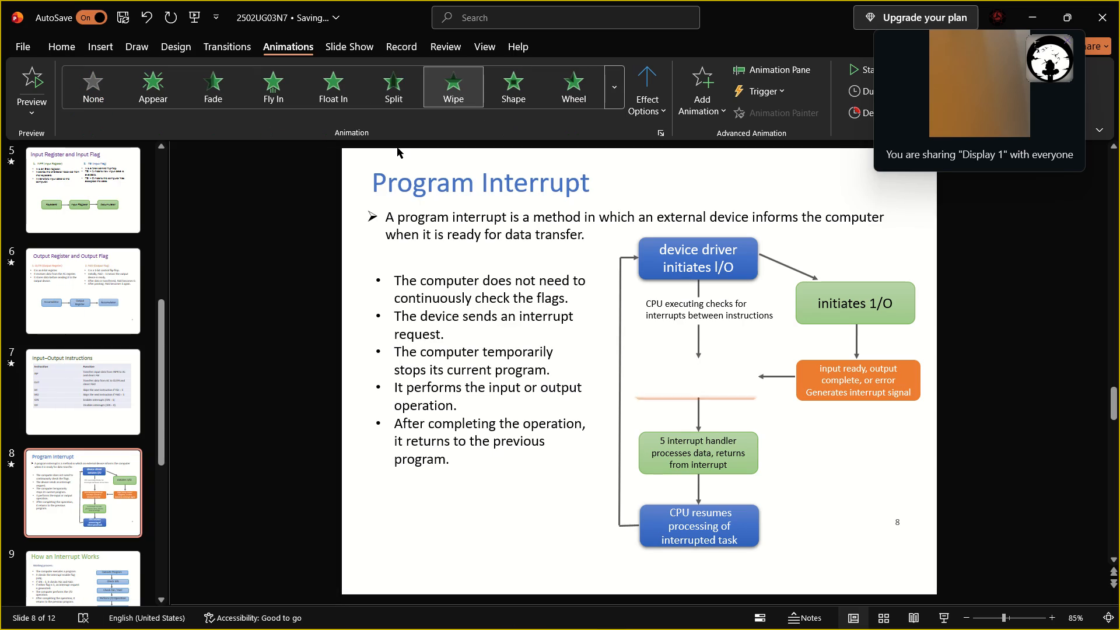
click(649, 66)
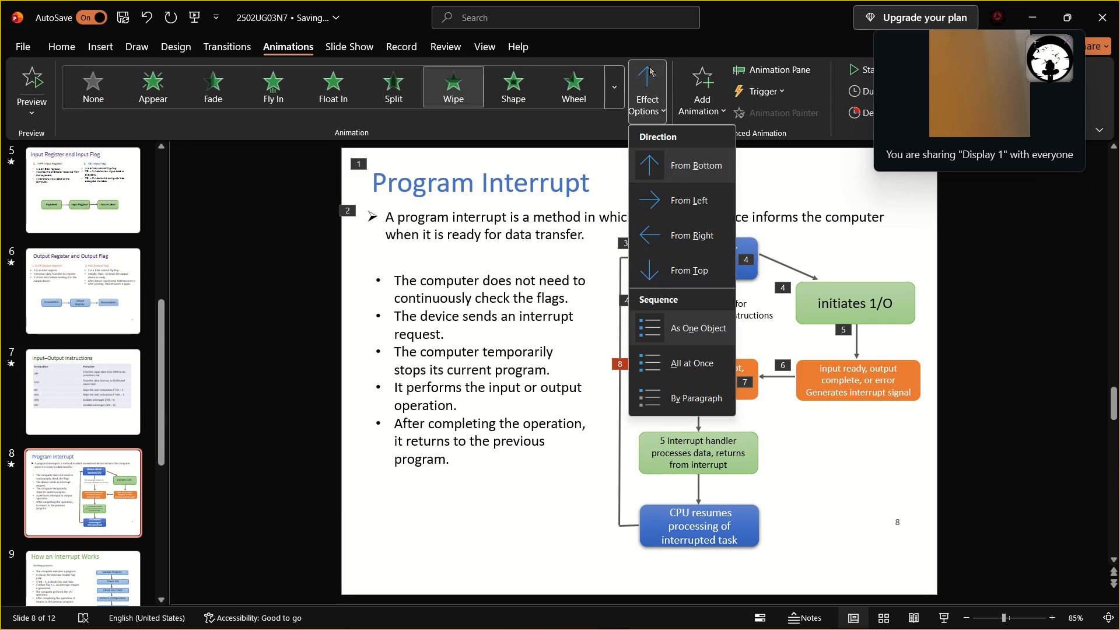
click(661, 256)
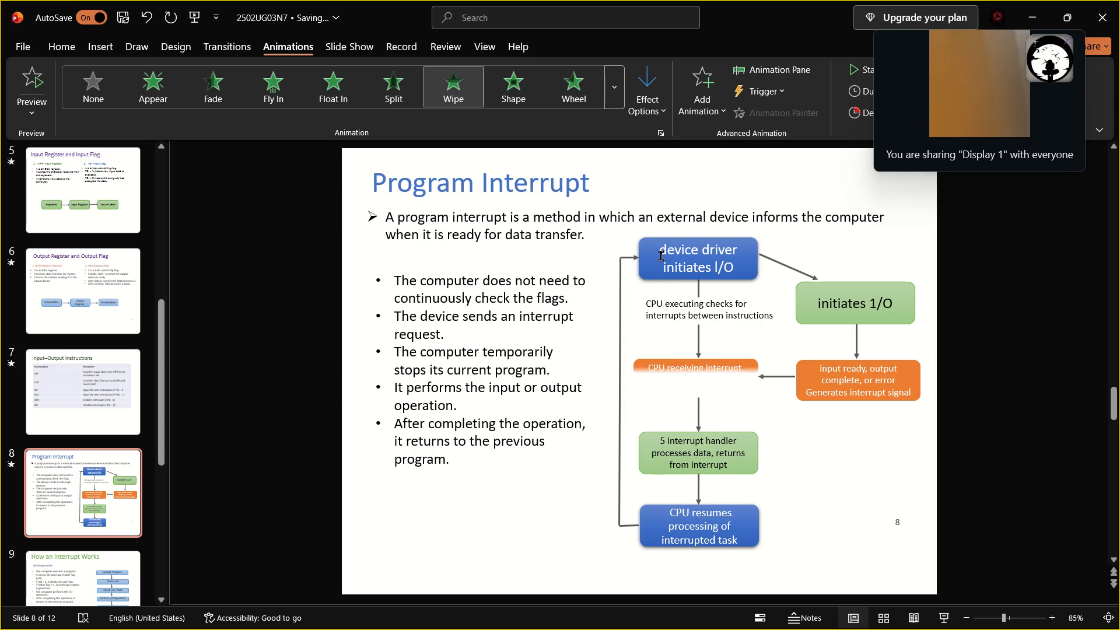
Apply the Wipe animation From Top to the arrow between the "CPU receiving interrupt" and "5 interrupt handler" boxes.
click(698, 422)
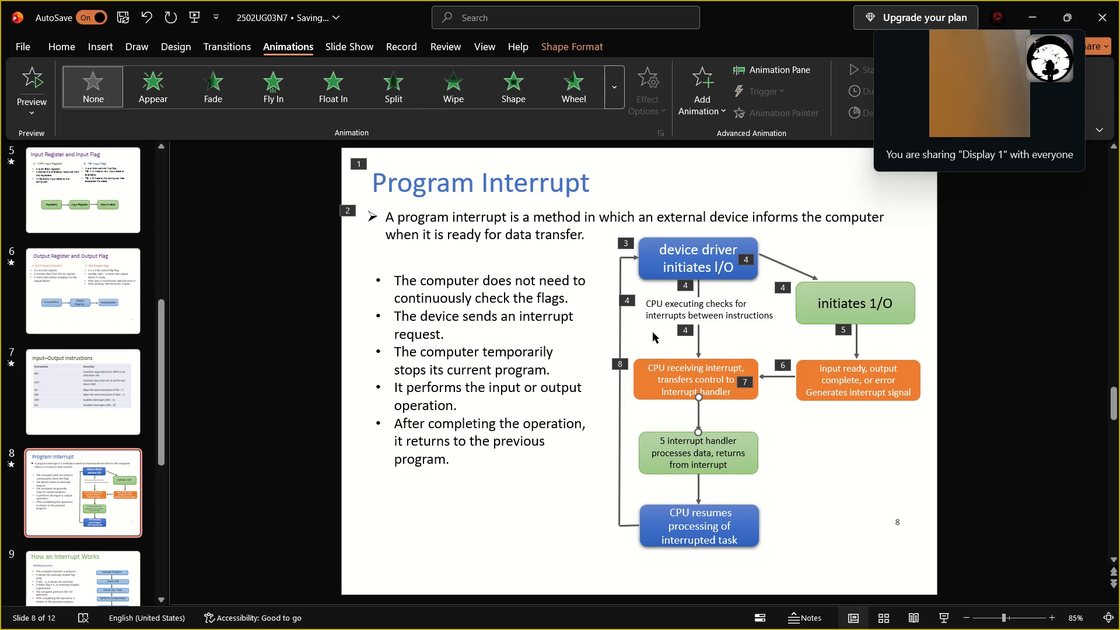
click(611, 100)
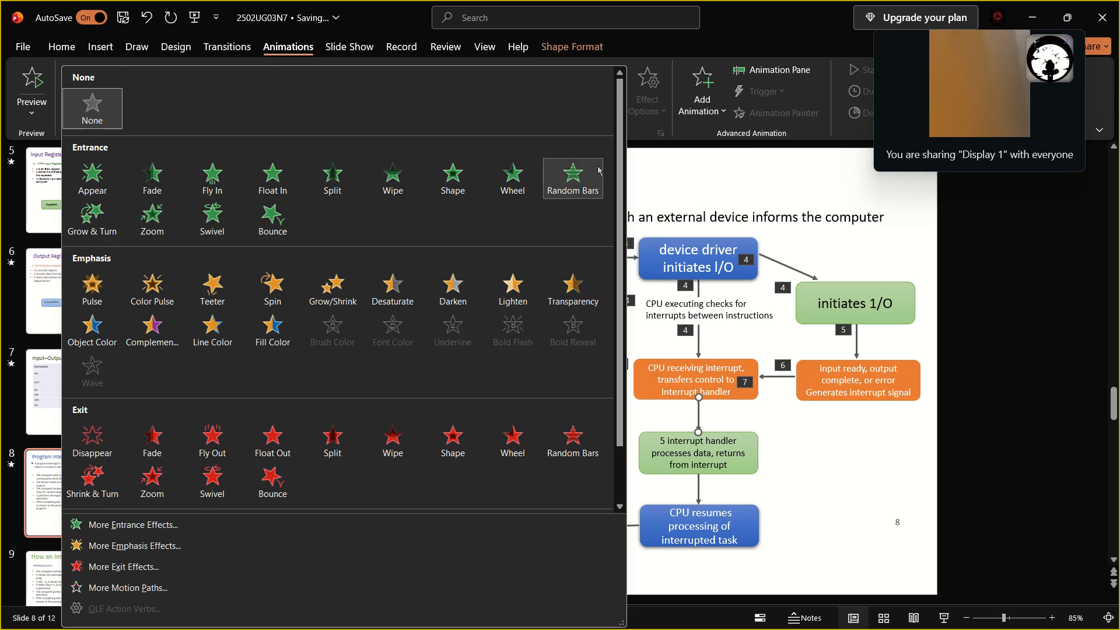
click(715, 400)
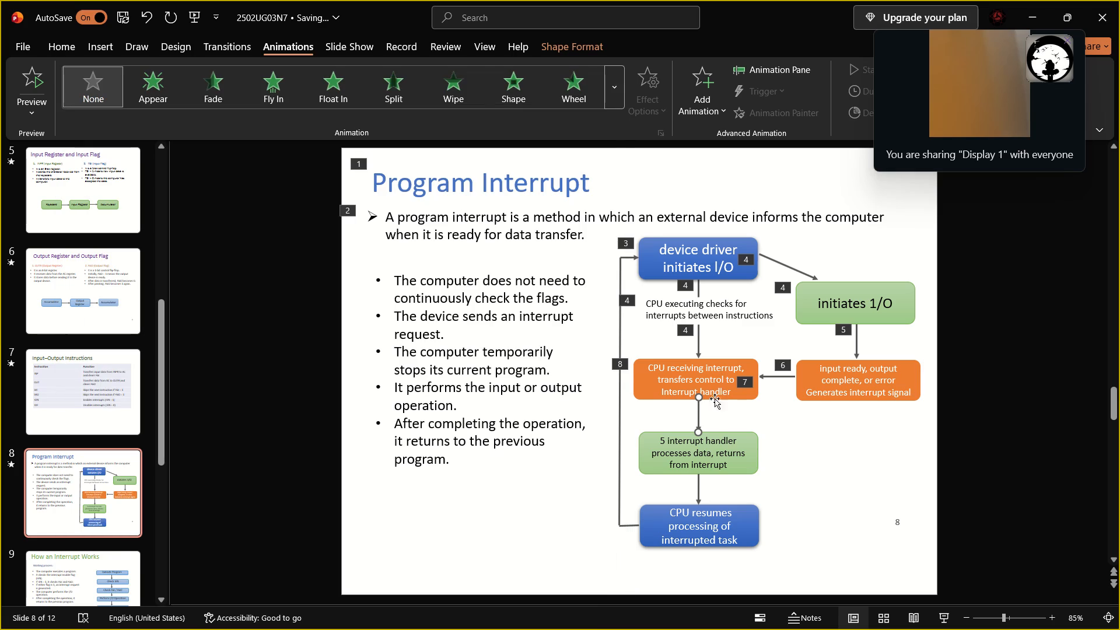
click(699, 380)
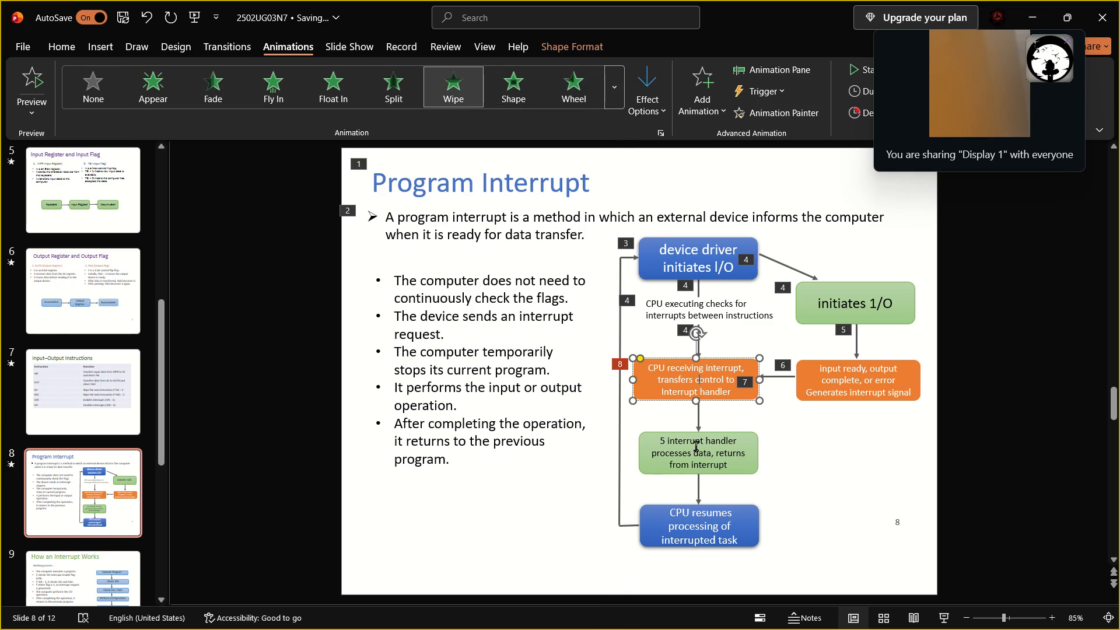
click(698, 417)
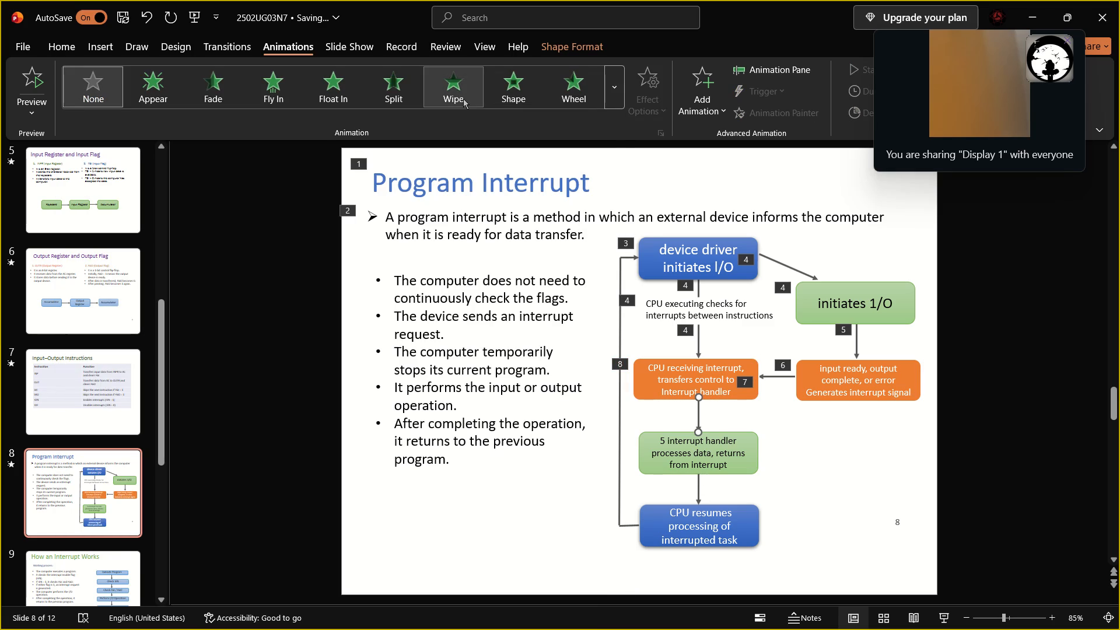
click(463, 99)
click(657, 107)
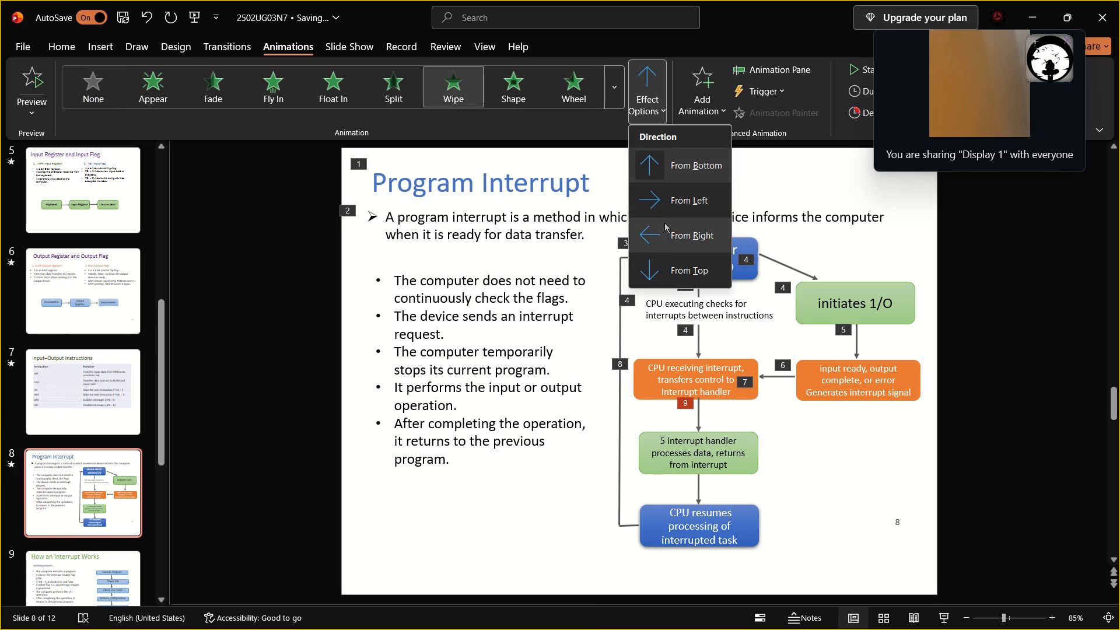
click(663, 268)
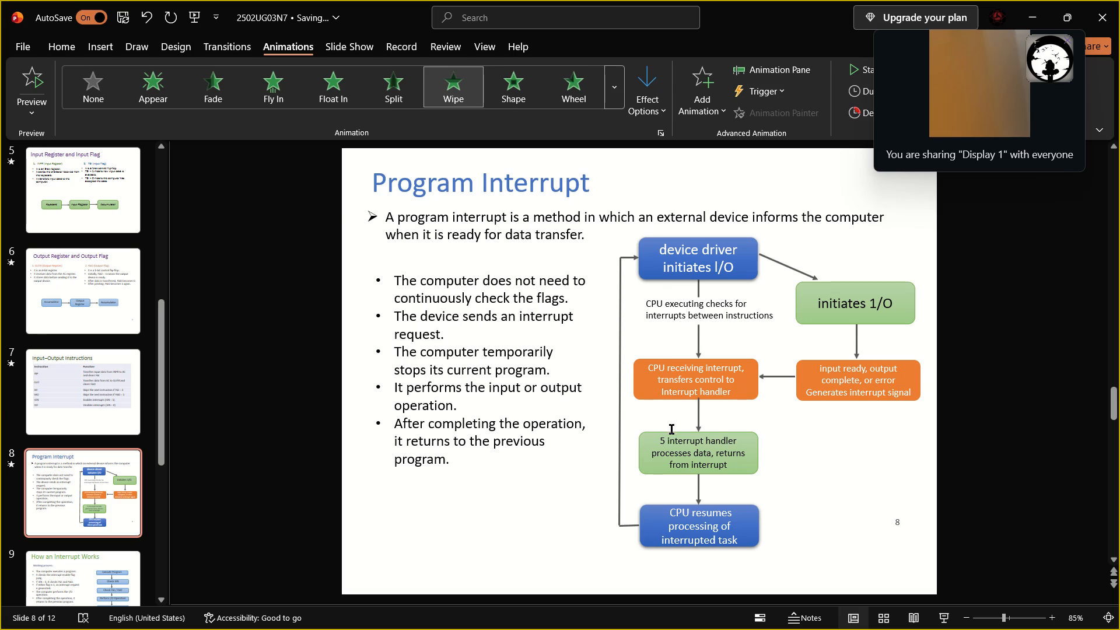
Apply the Wipe animation From Top to the "5 interrupt handler processes data, returns from interrupt" box.
click(667, 440)
click(452, 86)
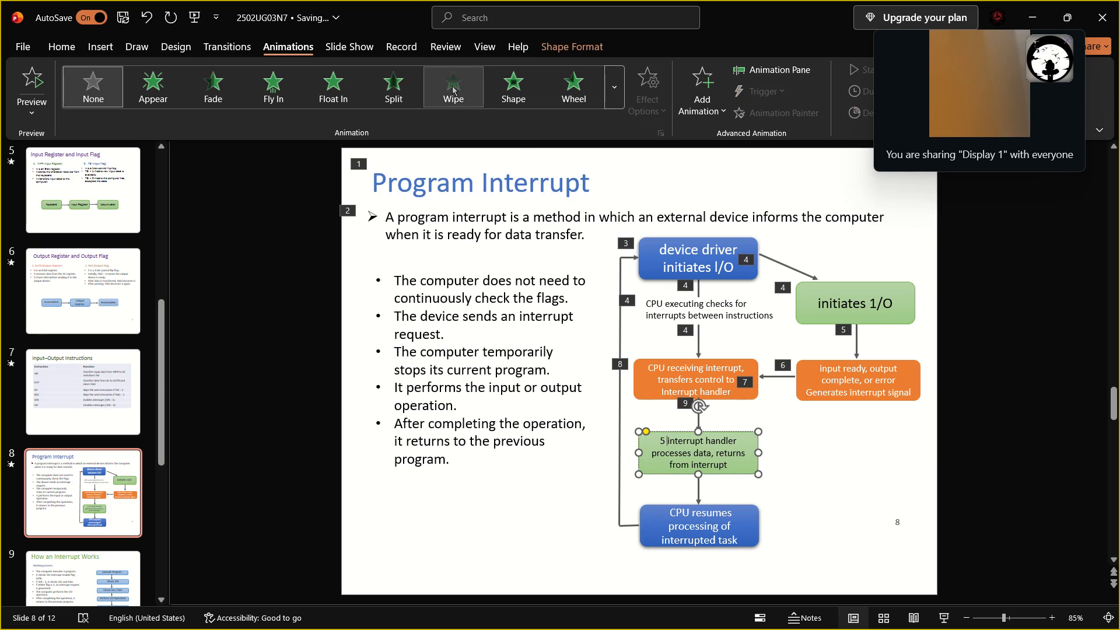
click(610, 87)
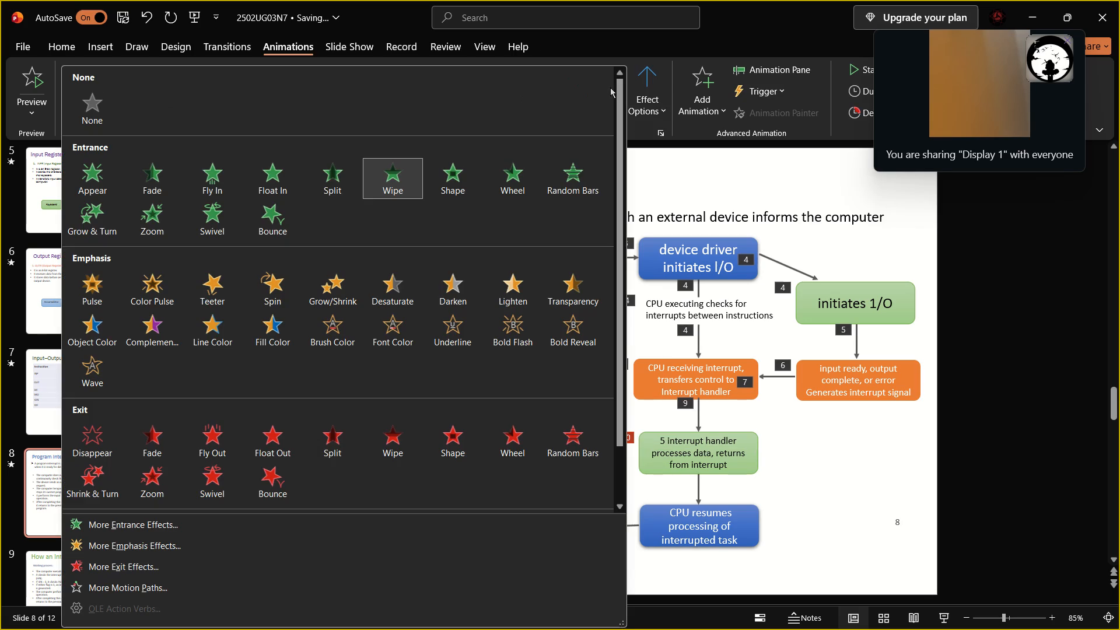
click(659, 102)
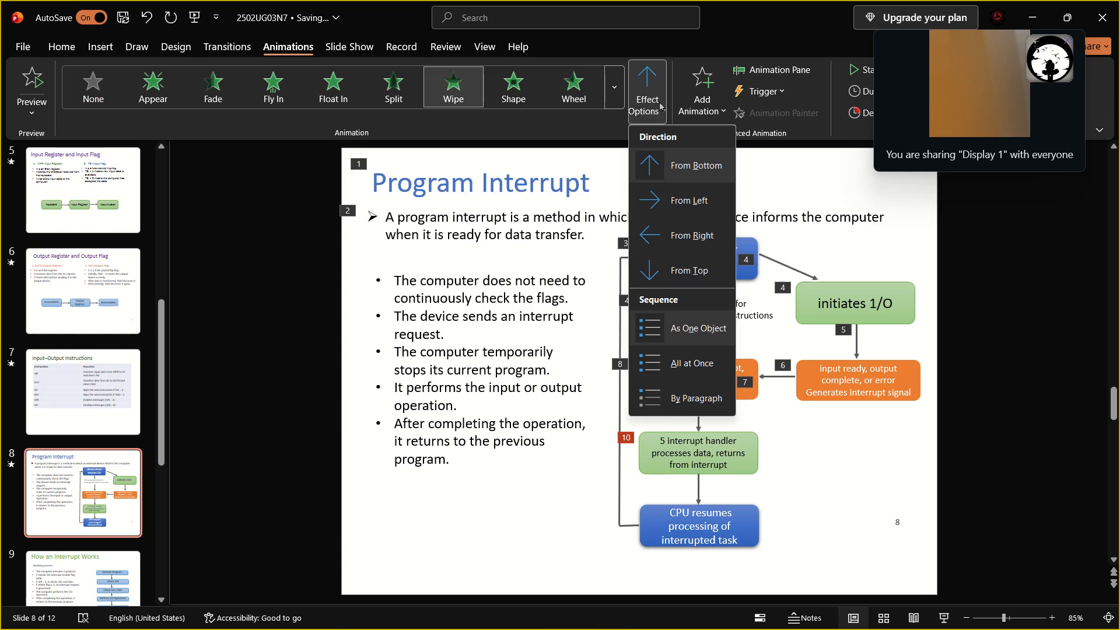
click(662, 264)
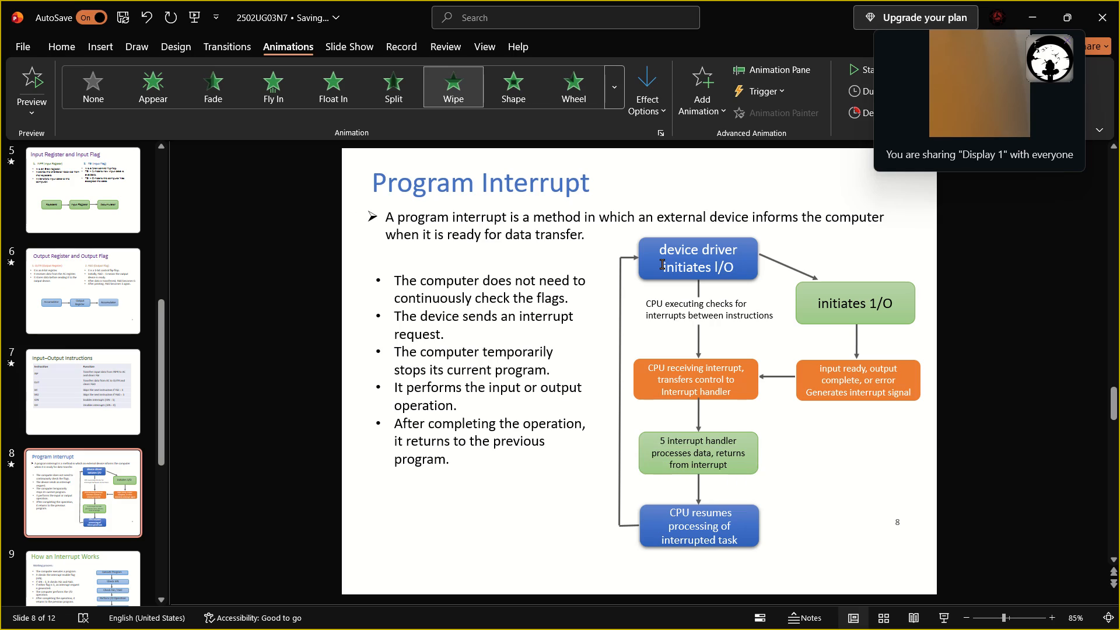
Apply the Wipe animation From Top to the arrow leading into the "CPU resumes processing of interrupted task" box.
click(702, 487)
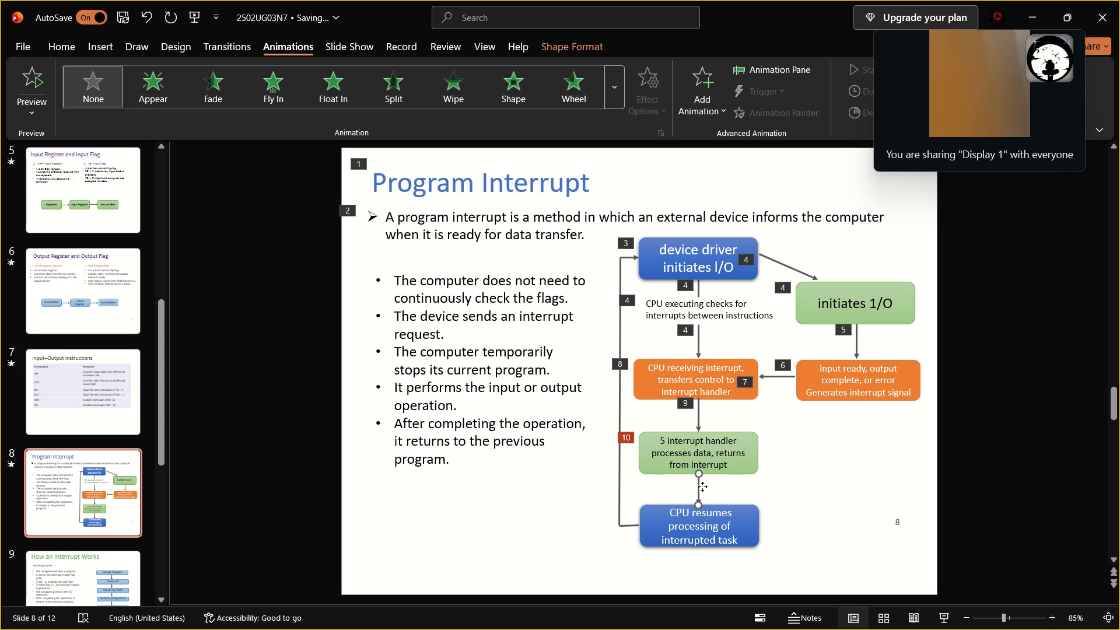
click(609, 98)
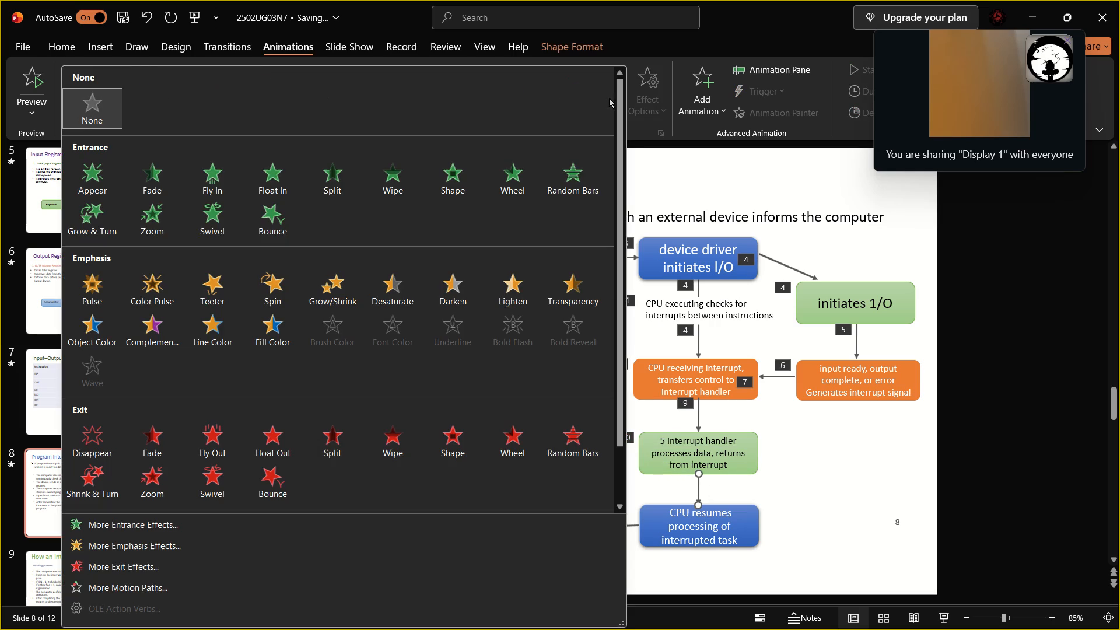
click(405, 179)
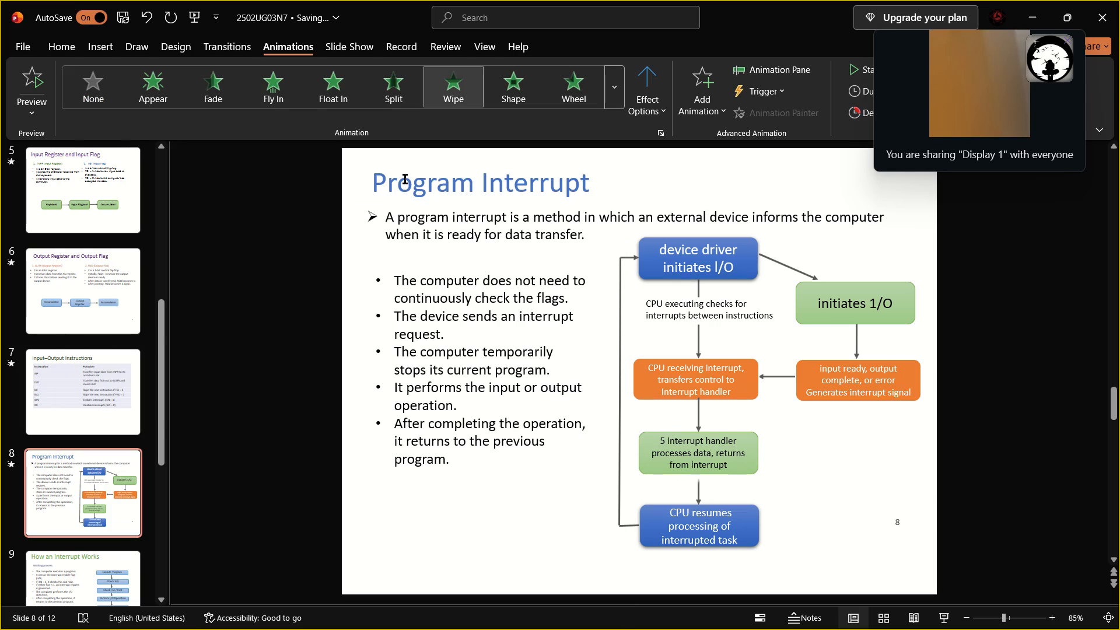
click(651, 99)
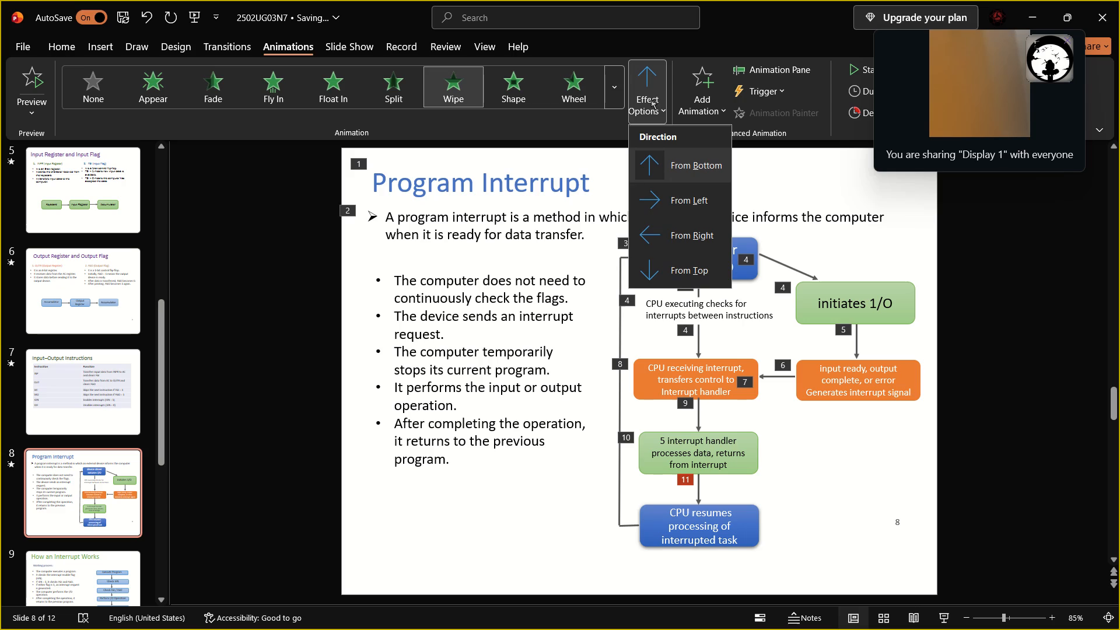
click(672, 266)
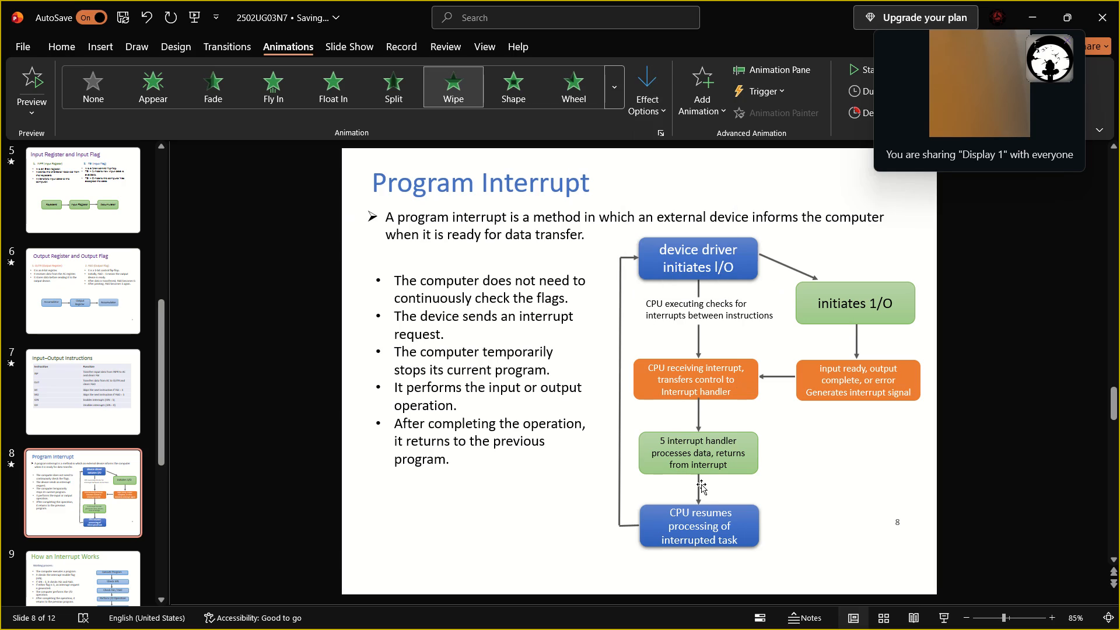
Apply the Wipe animation From Top to the "CPU resumes processing of interrupted task" box.
click(741, 528)
click(749, 519)
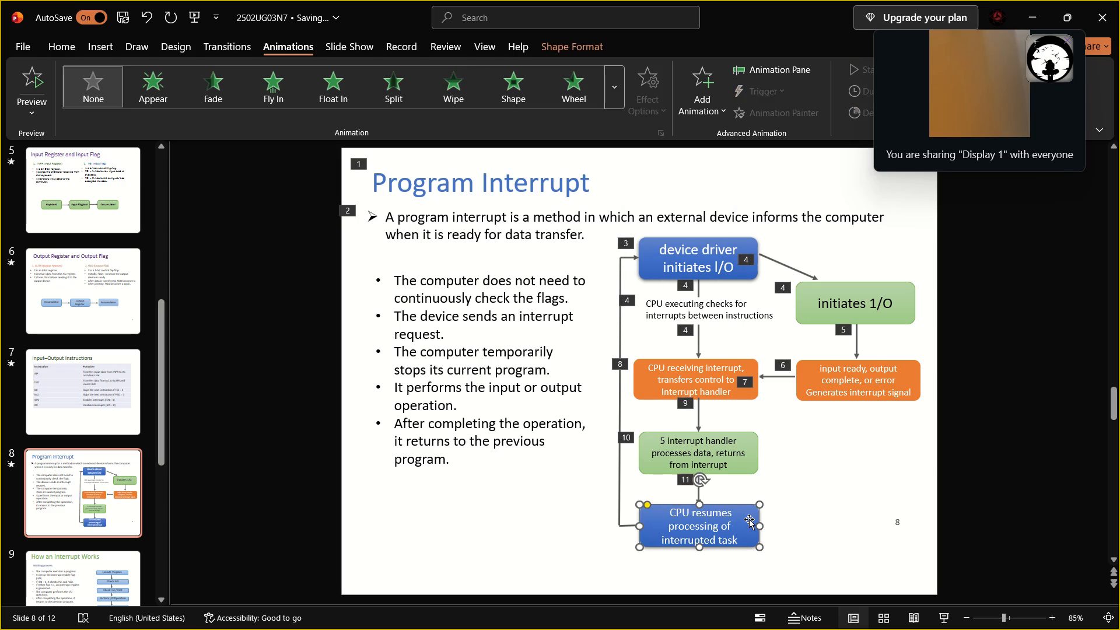
click(477, 89)
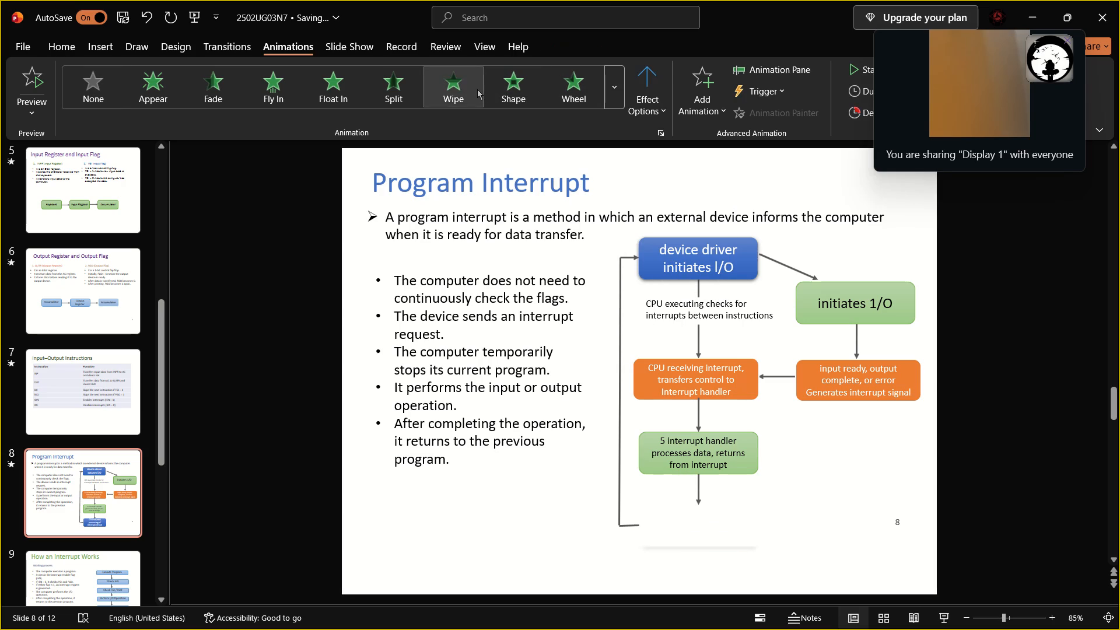
click(648, 100)
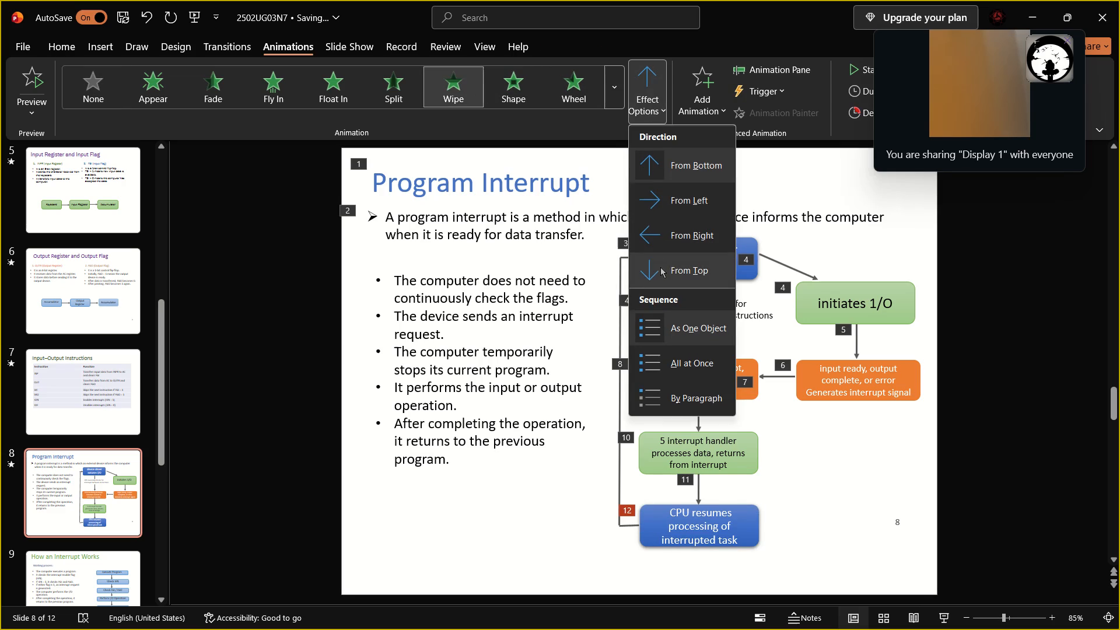
click(660, 267)
Apply the Wipe animation From Right to the short connector line leaving the "CPU resumes processing of interrupted task" box.
click(628, 521)
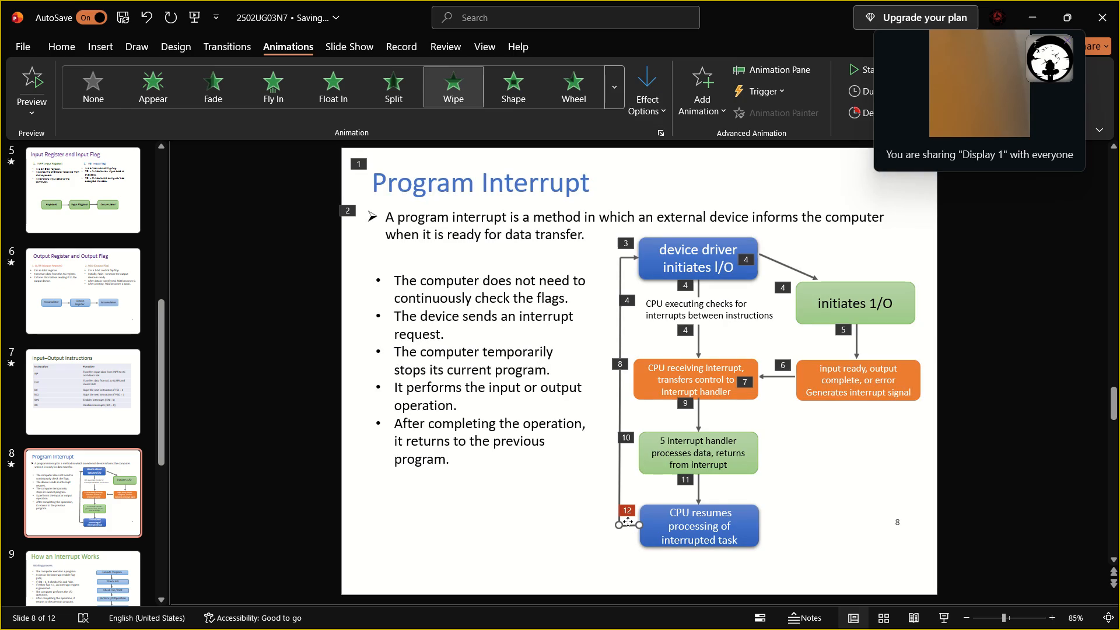
click(475, 93)
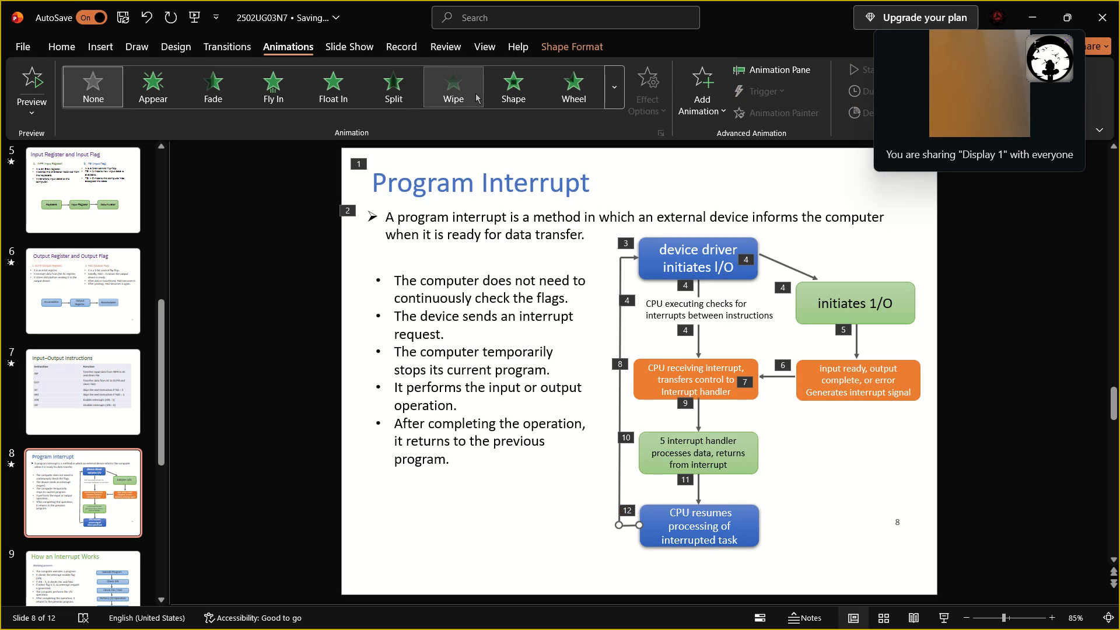
click(654, 104)
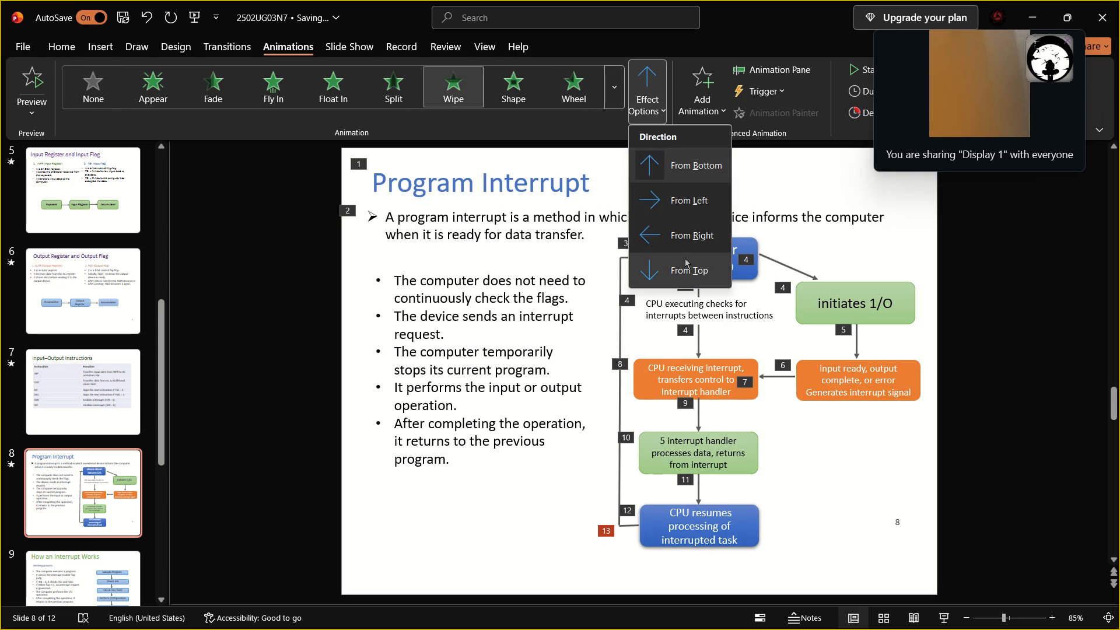
click(682, 236)
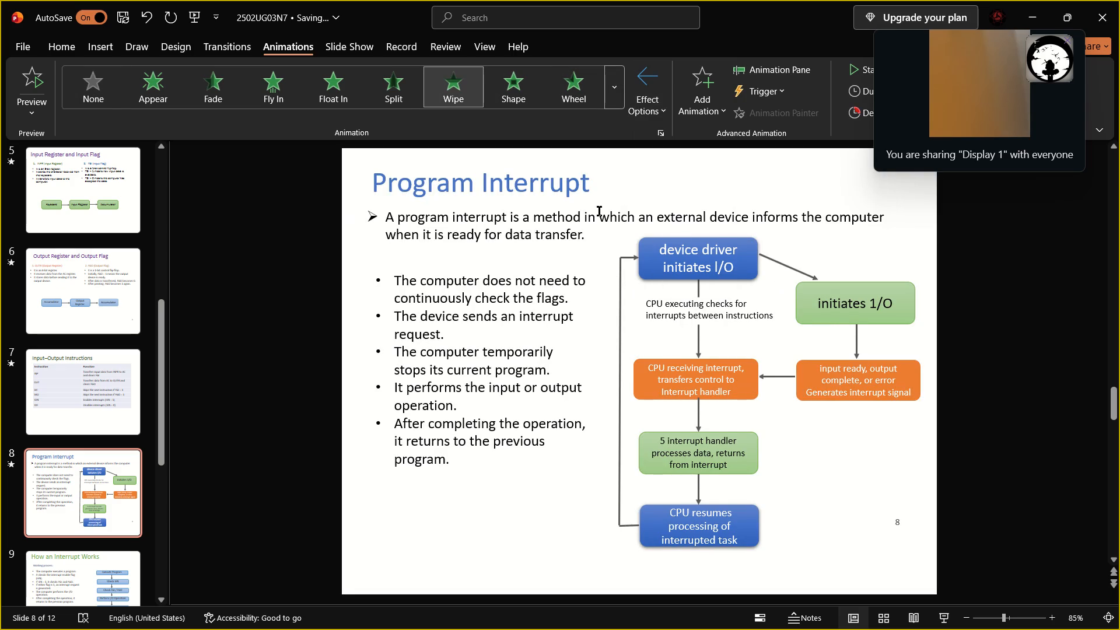
click(621, 89)
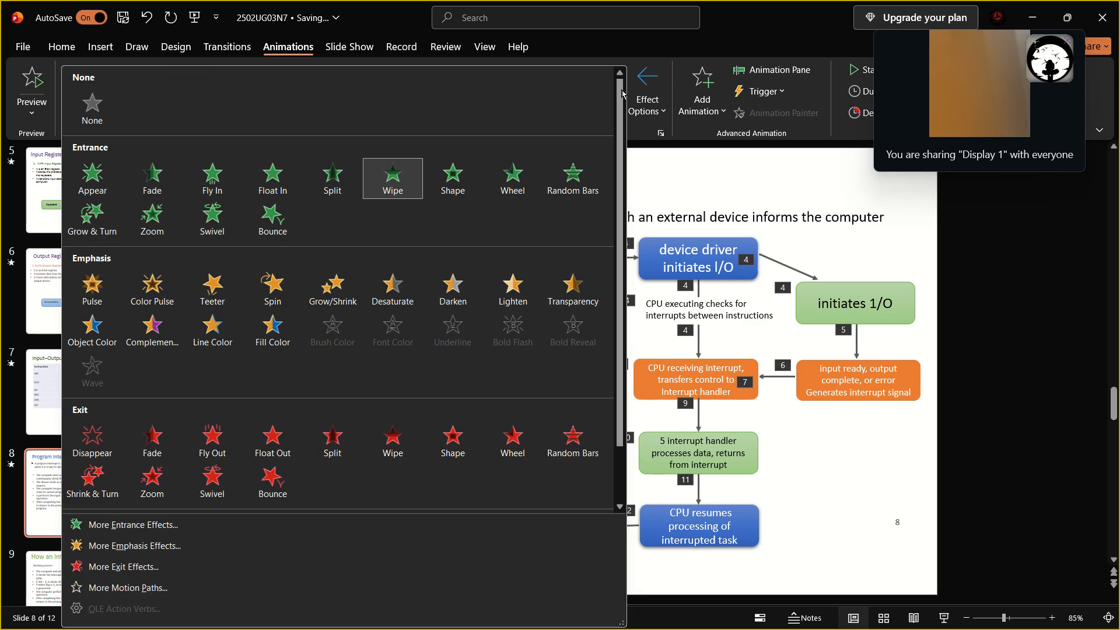
click(681, 185)
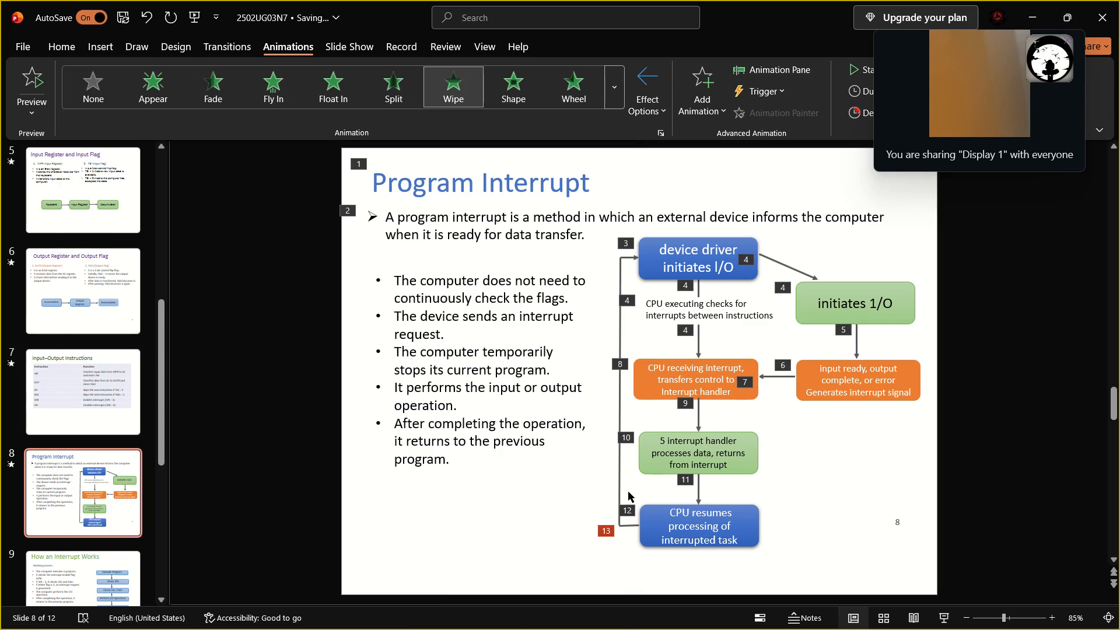
Apply the entrance Wipe animation From Bottom to the long vertical line of the flow diagram's return path.
click(619, 484)
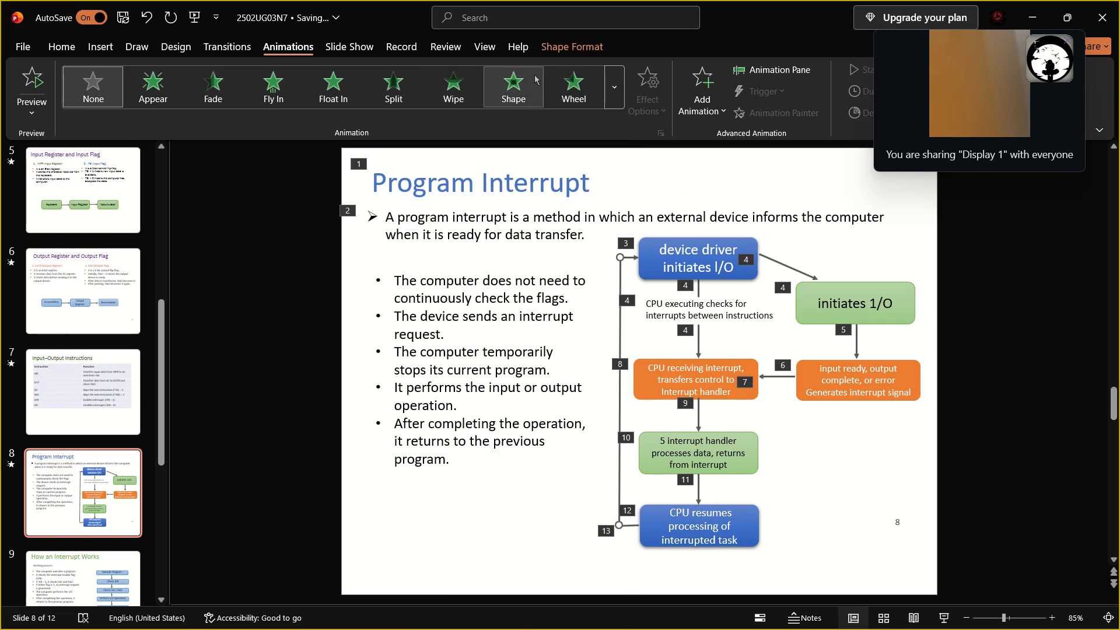
click(610, 84)
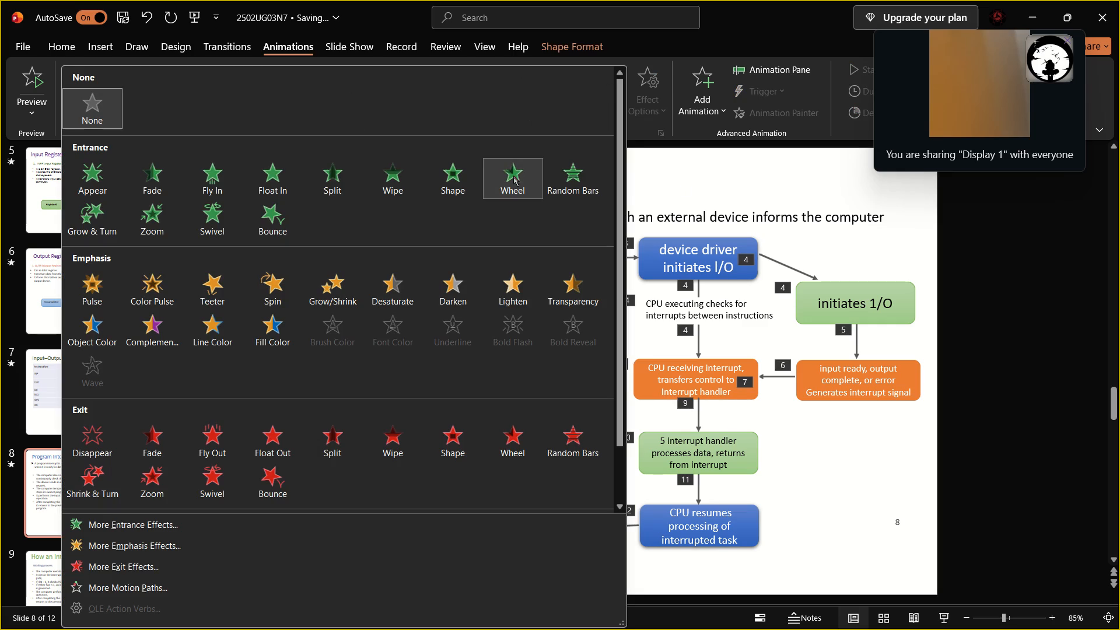
click(379, 177)
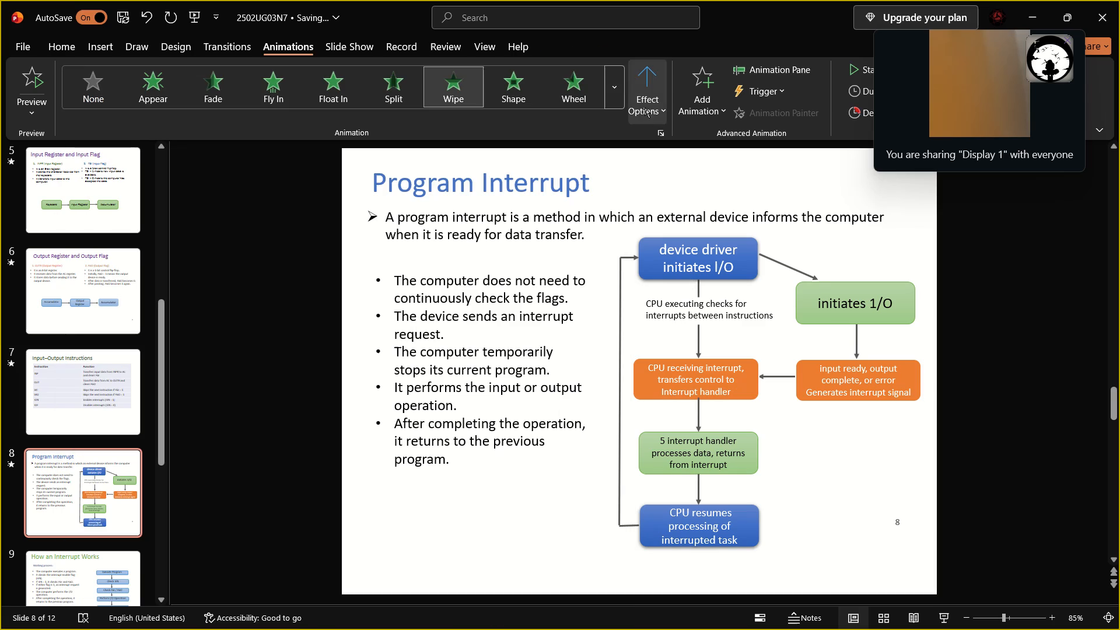
Apply the Wipe animation From Left to the short return arrow entering the "device driver initiates I/O" box.
click(625, 257)
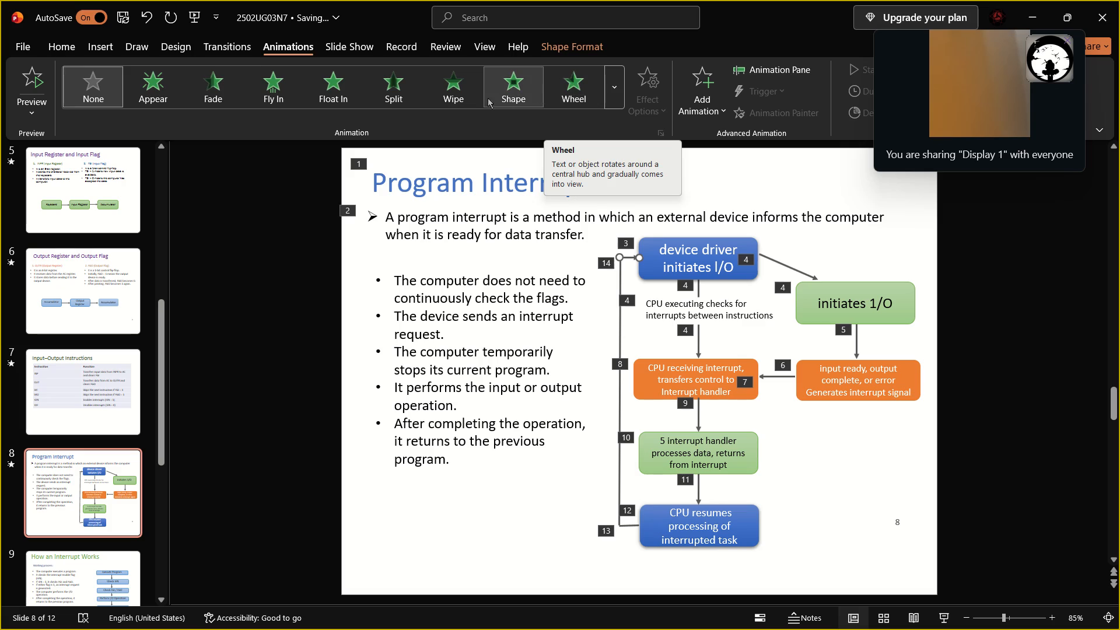
click(460, 92)
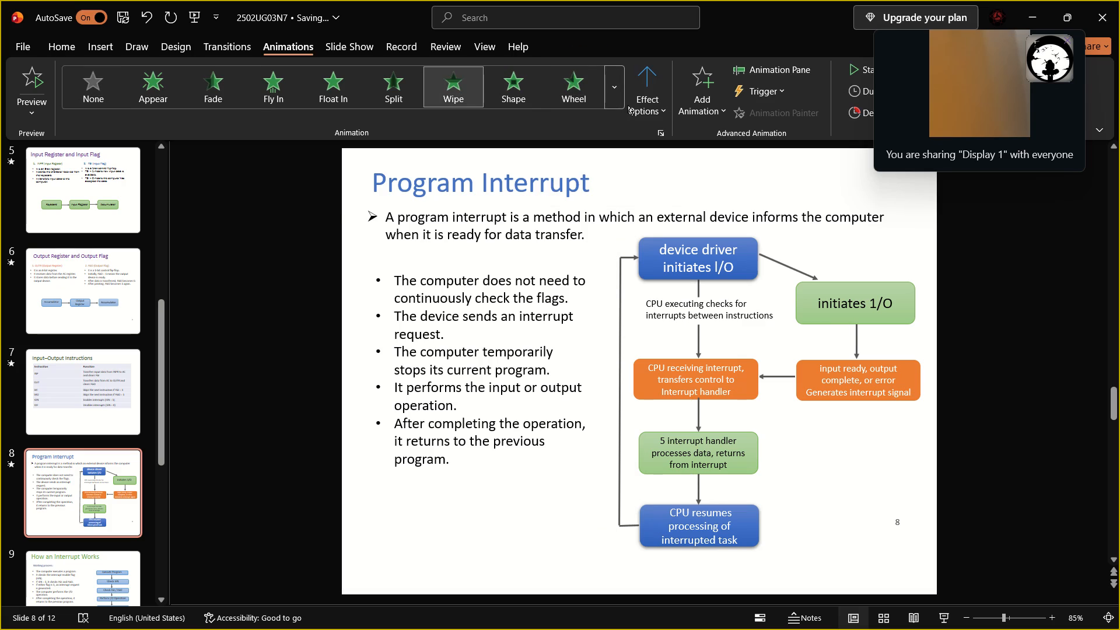
drag(628, 105, 645, 105)
click(645, 105)
click(663, 191)
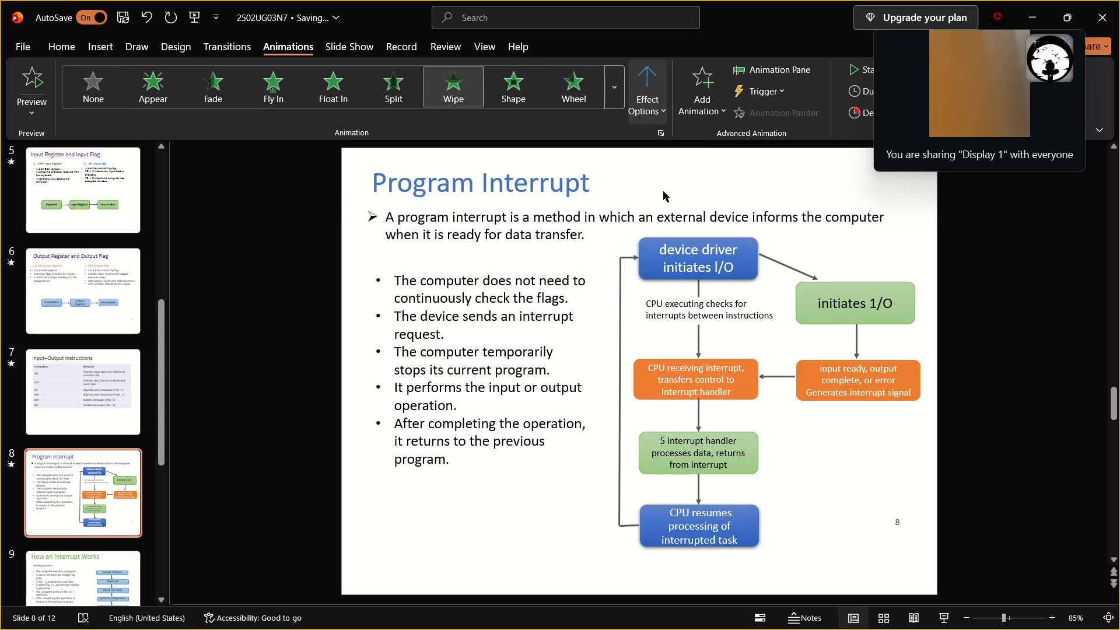
click(459, 295)
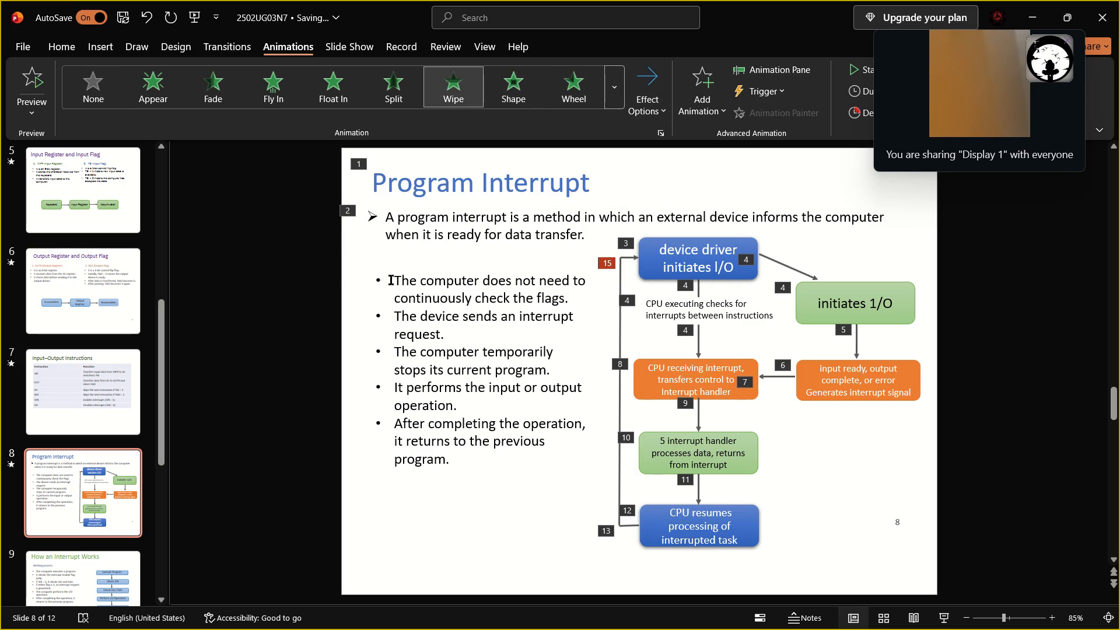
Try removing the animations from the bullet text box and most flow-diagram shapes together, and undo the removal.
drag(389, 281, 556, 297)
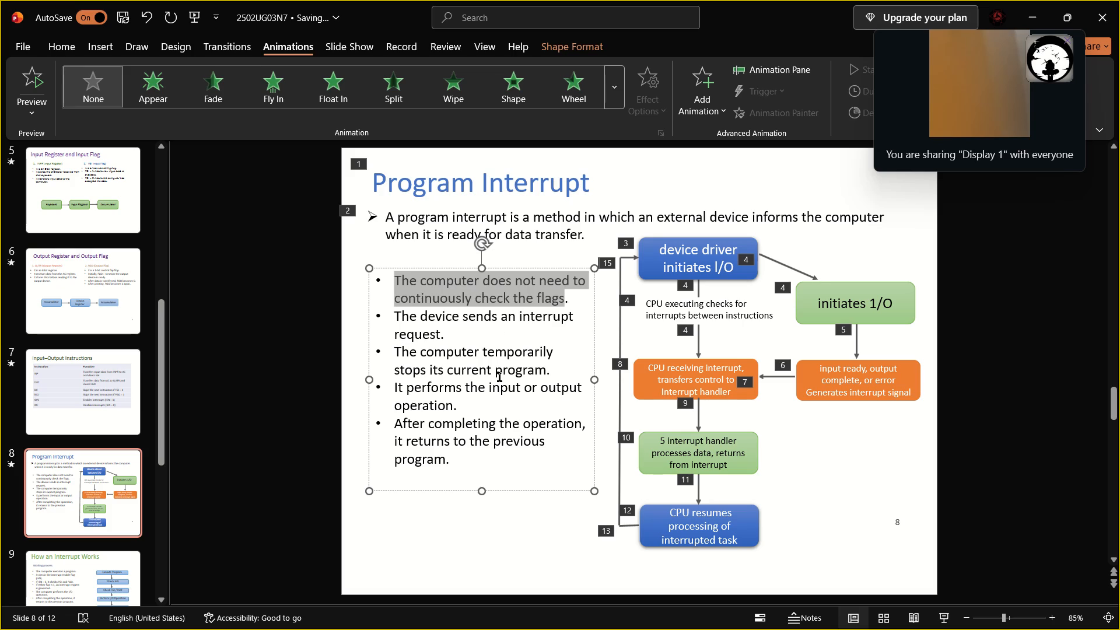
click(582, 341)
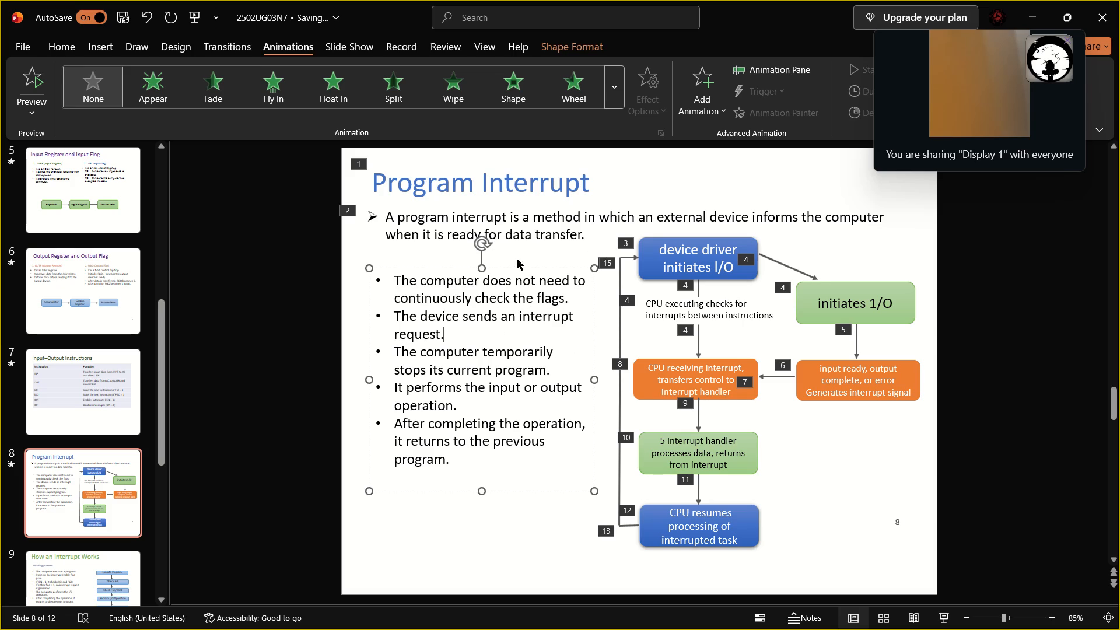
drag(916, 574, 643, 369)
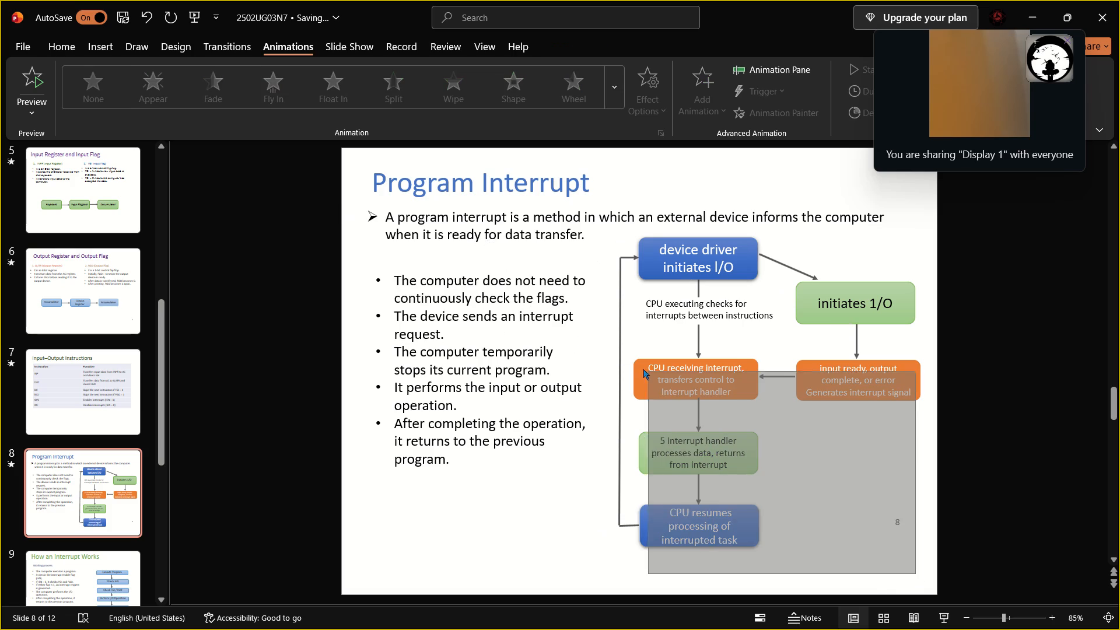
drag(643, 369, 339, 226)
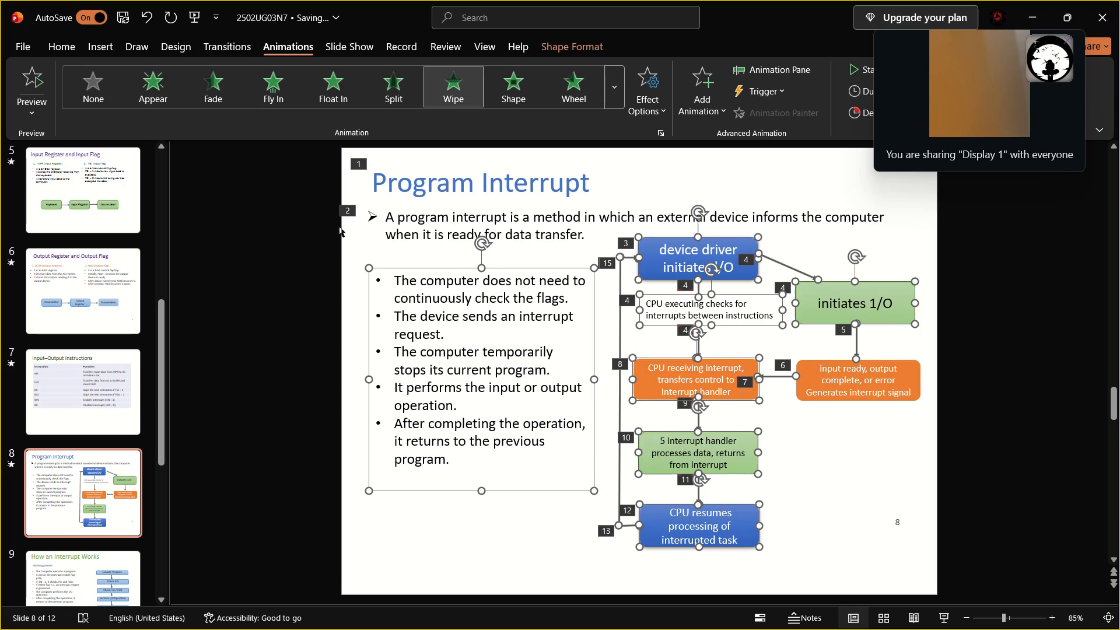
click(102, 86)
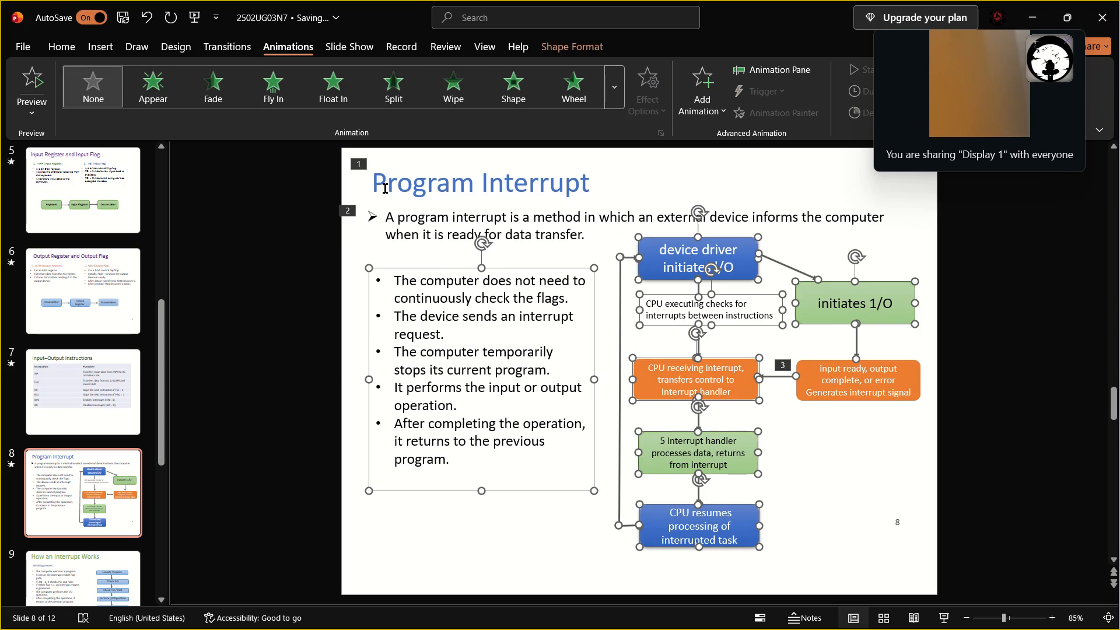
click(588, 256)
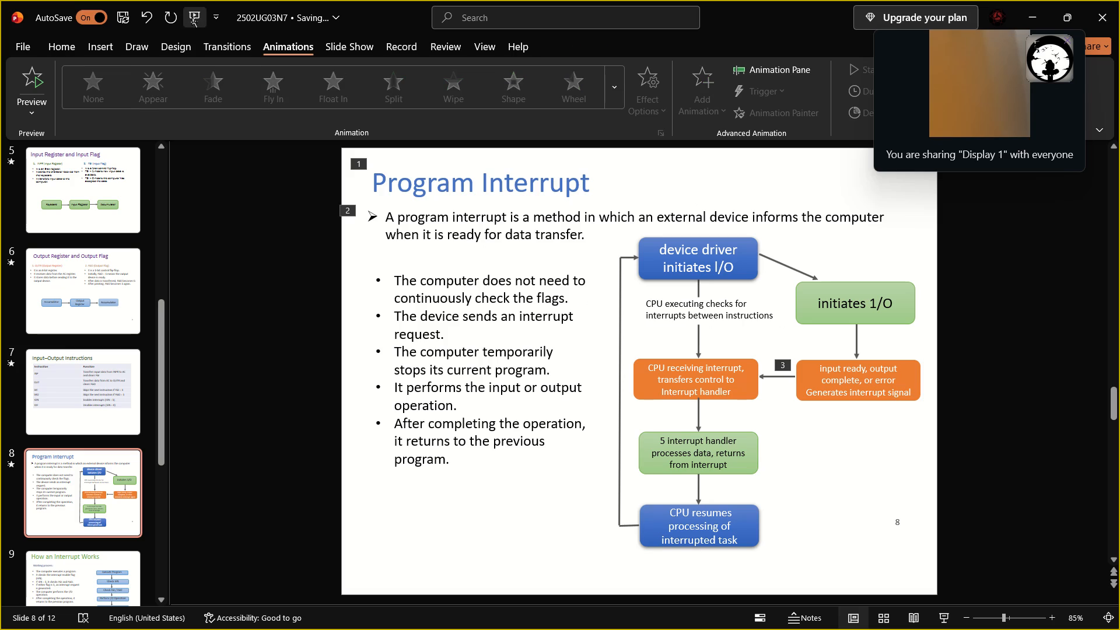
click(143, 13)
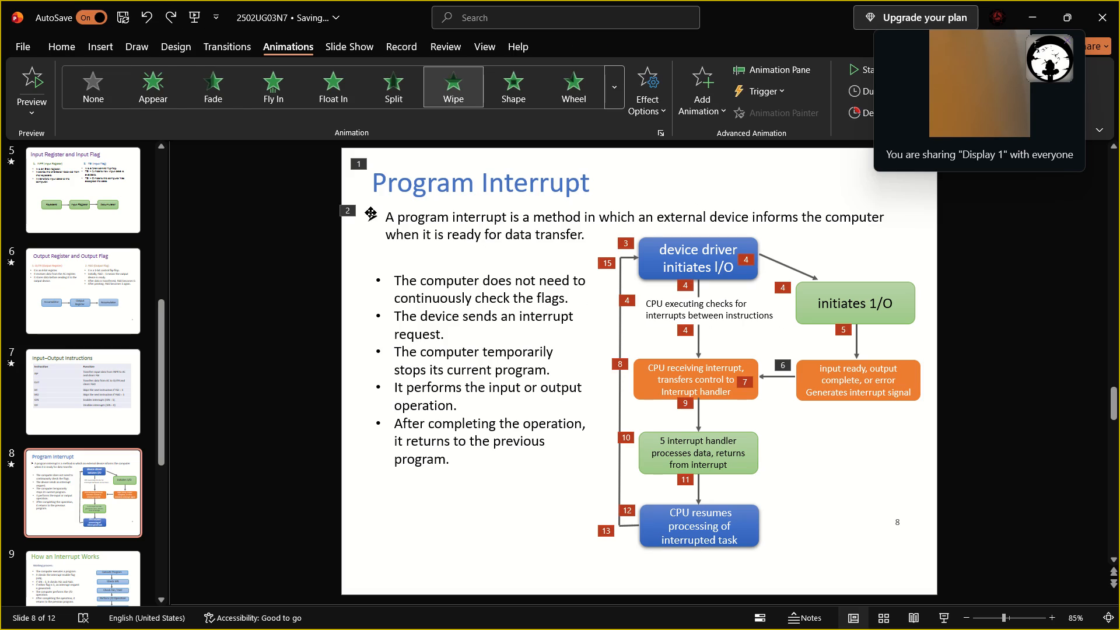
Apply the Float In animation to the bullet "The computer does not need to continuously check the flags.".
click(409, 292)
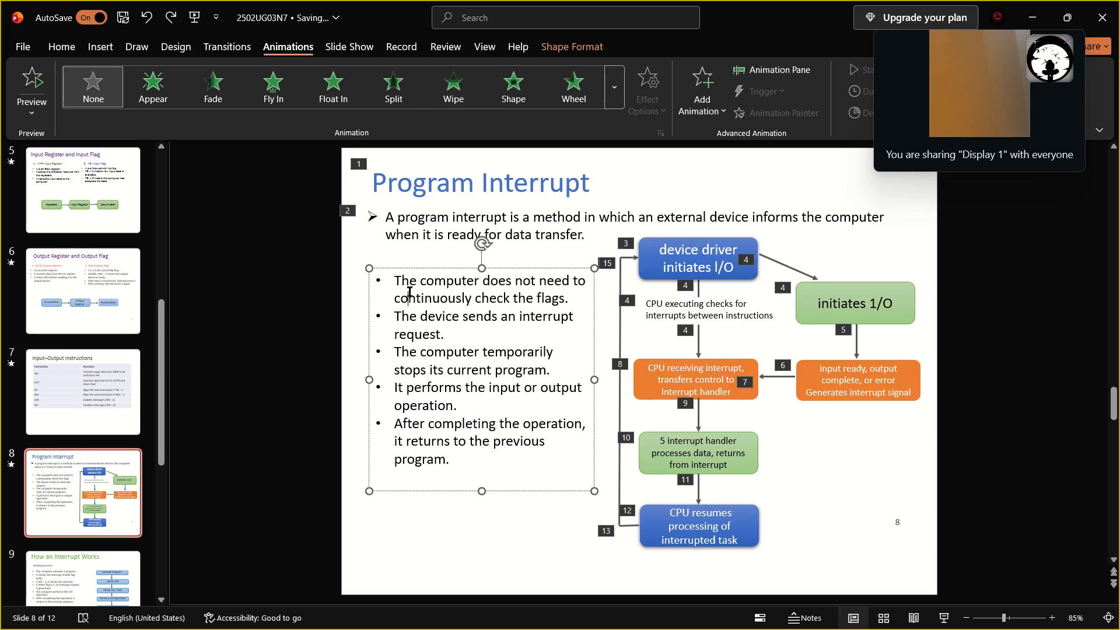
drag(395, 279, 466, 345)
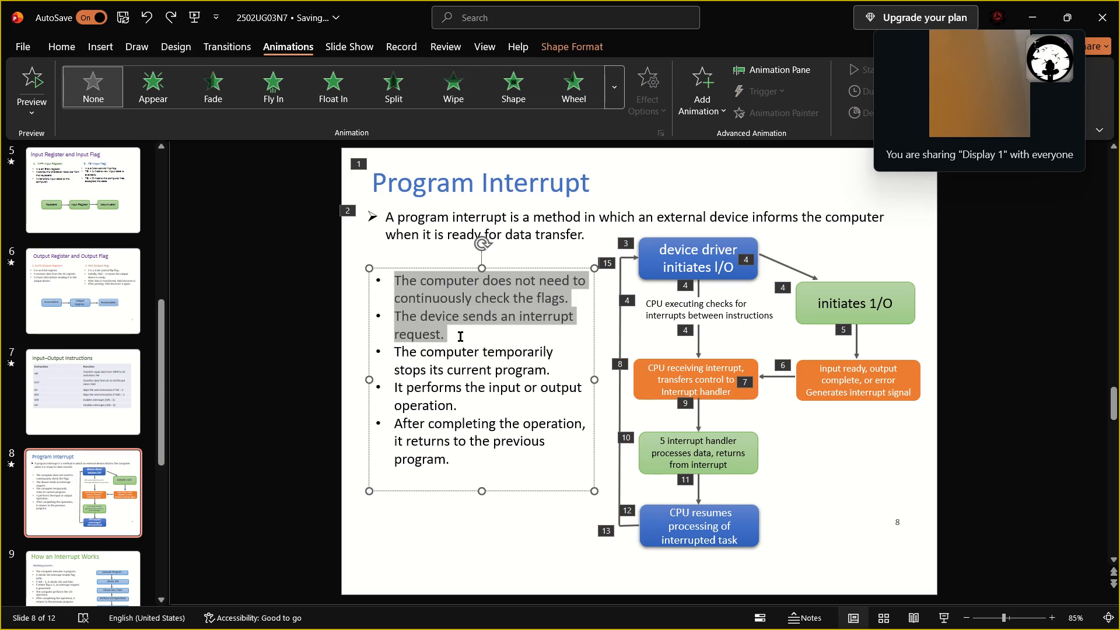
drag(466, 345, 567, 302)
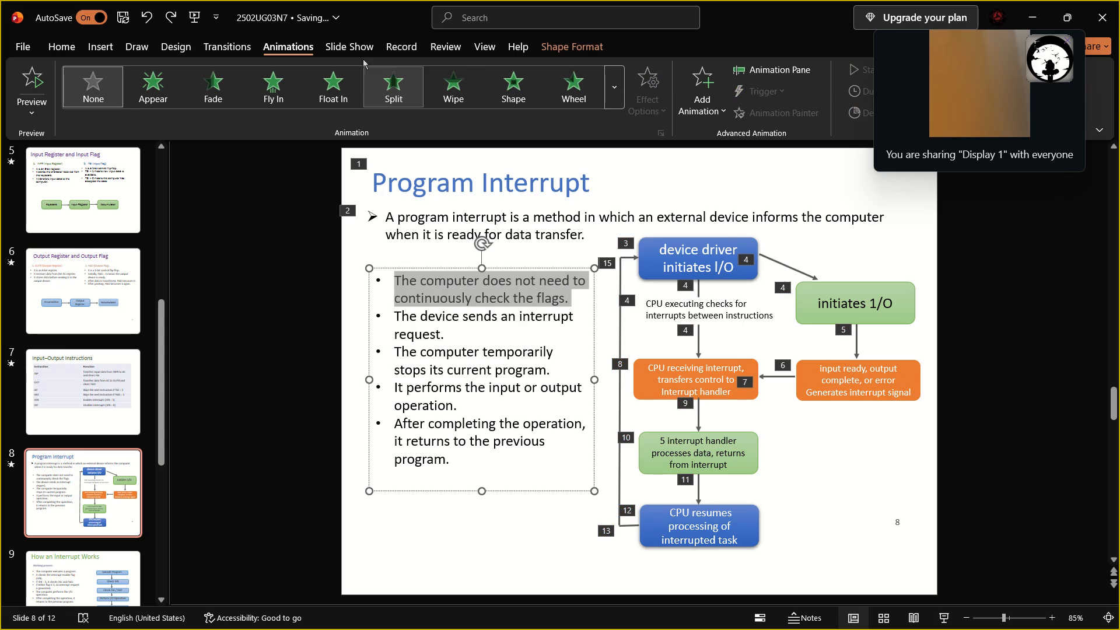
click(351, 68)
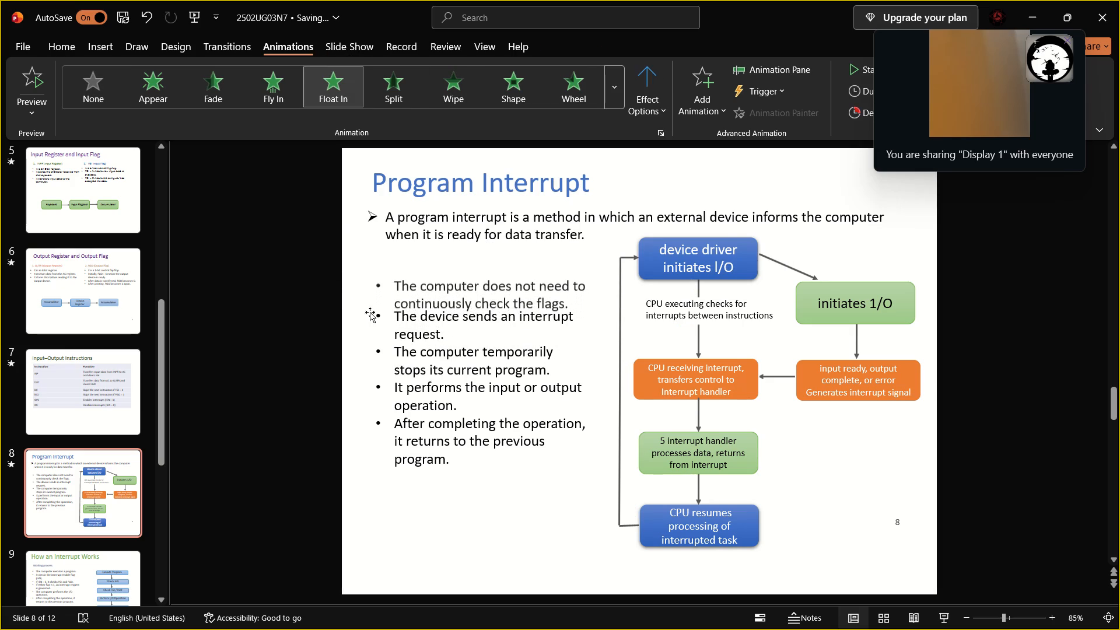
Apply the Float In animation to the bullet "The device sends an interrupt request.".
drag(398, 312, 392, 314)
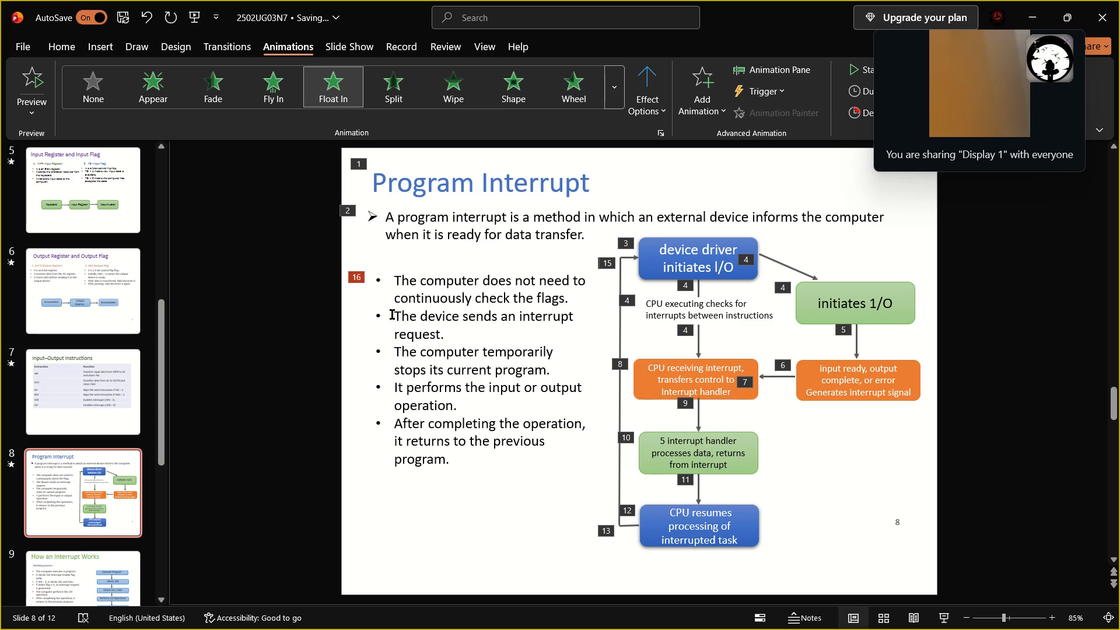
drag(392, 314, 391, 315)
drag(391, 315, 452, 341)
click(341, 71)
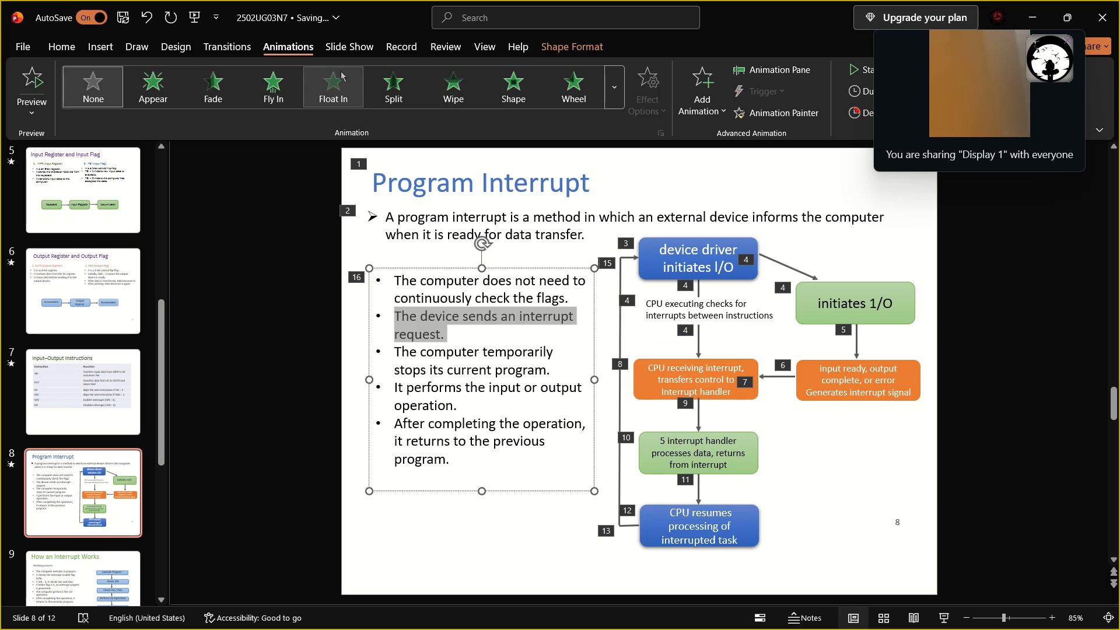
Apply the Float In animation to the bullet "The computer temporarily stops its current program.".
click(393, 350)
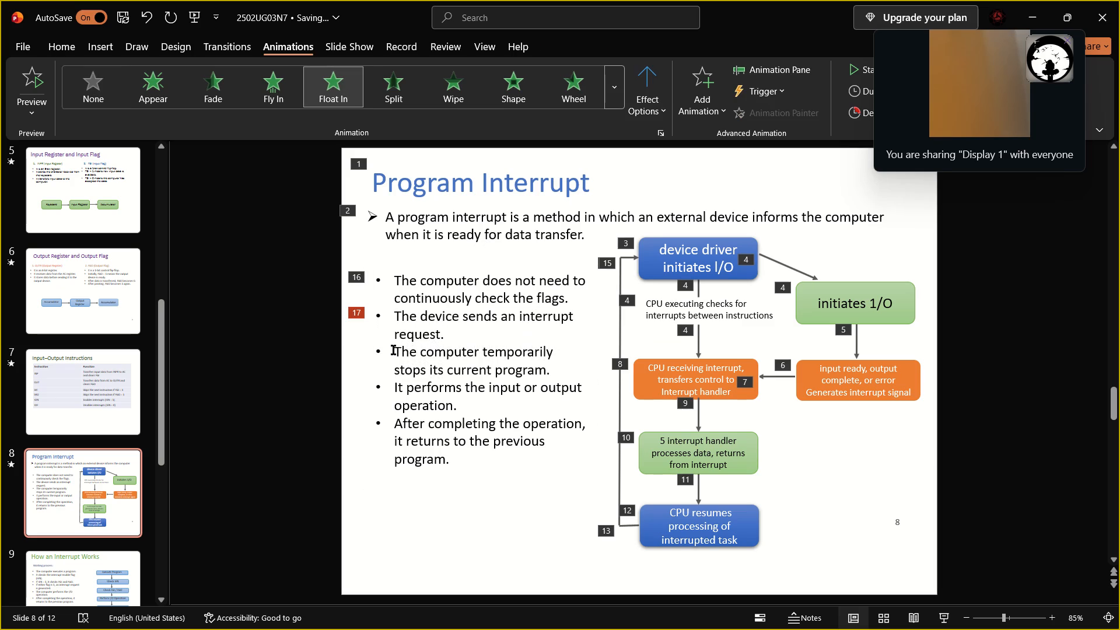
drag(396, 353, 527, 388)
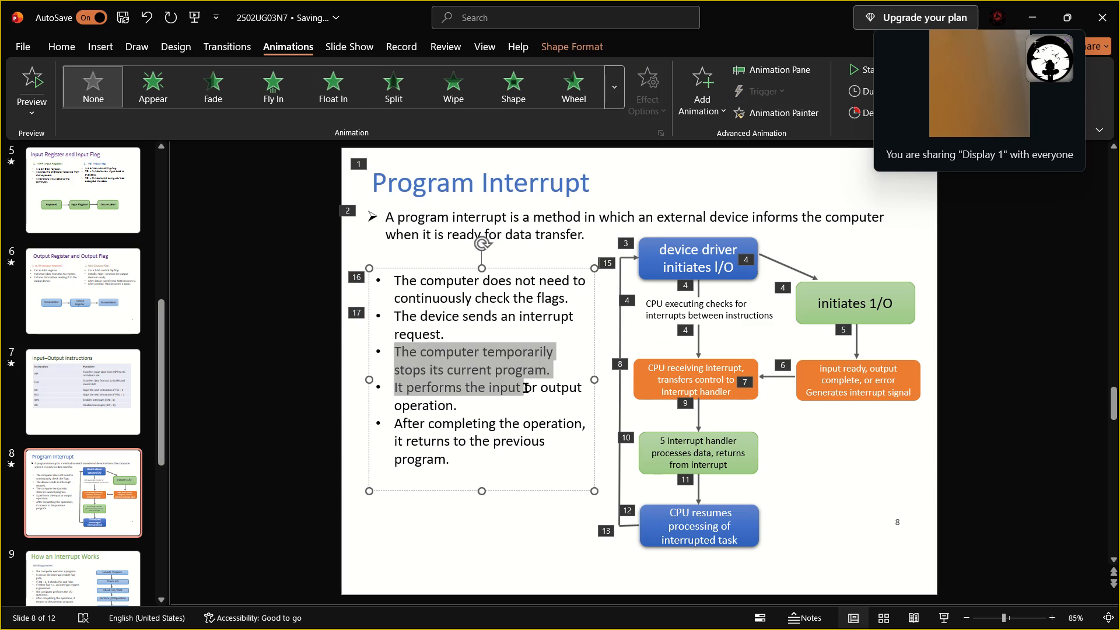
drag(527, 388, 558, 376)
click(342, 87)
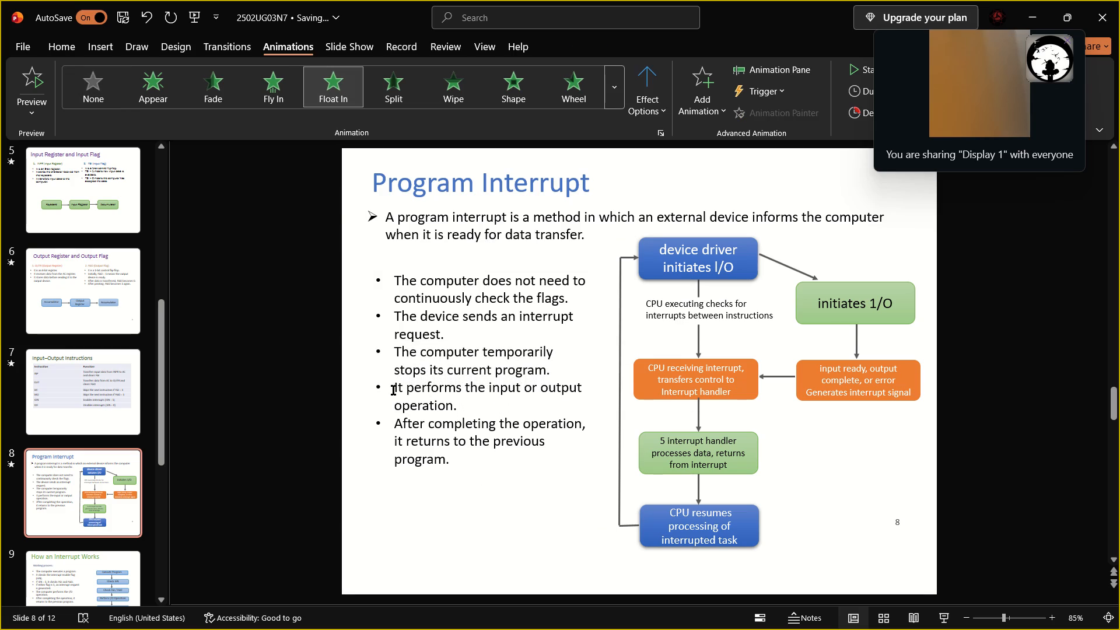
Apply the Float In animation to the bullet "It performs the input or output operation.".
drag(391, 389, 460, 414)
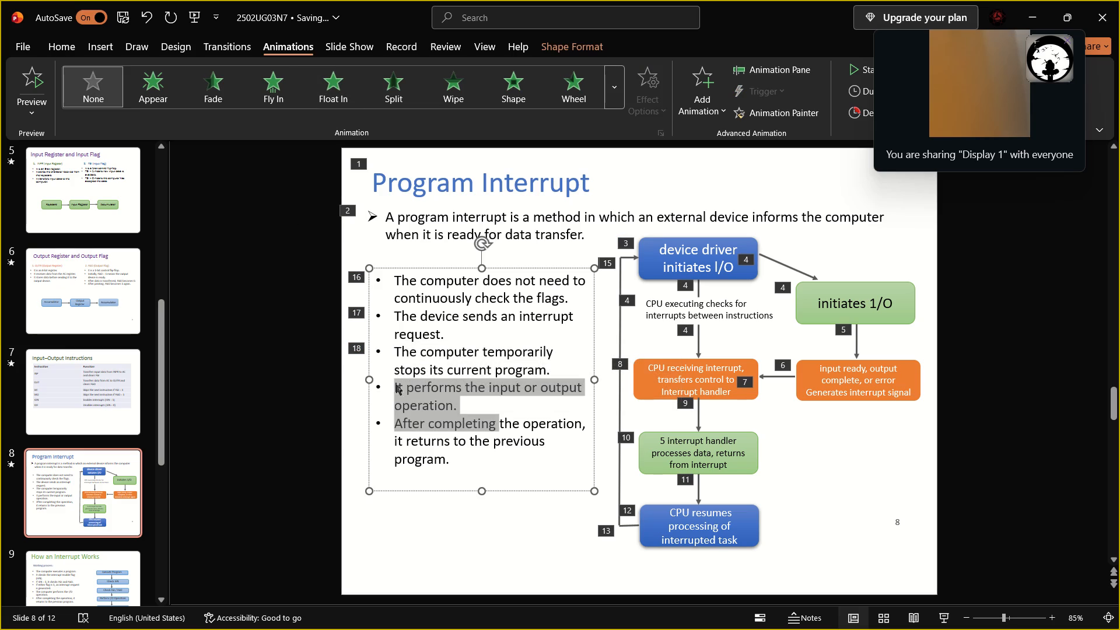
click(391, 382)
drag(393, 384, 455, 406)
click(337, 97)
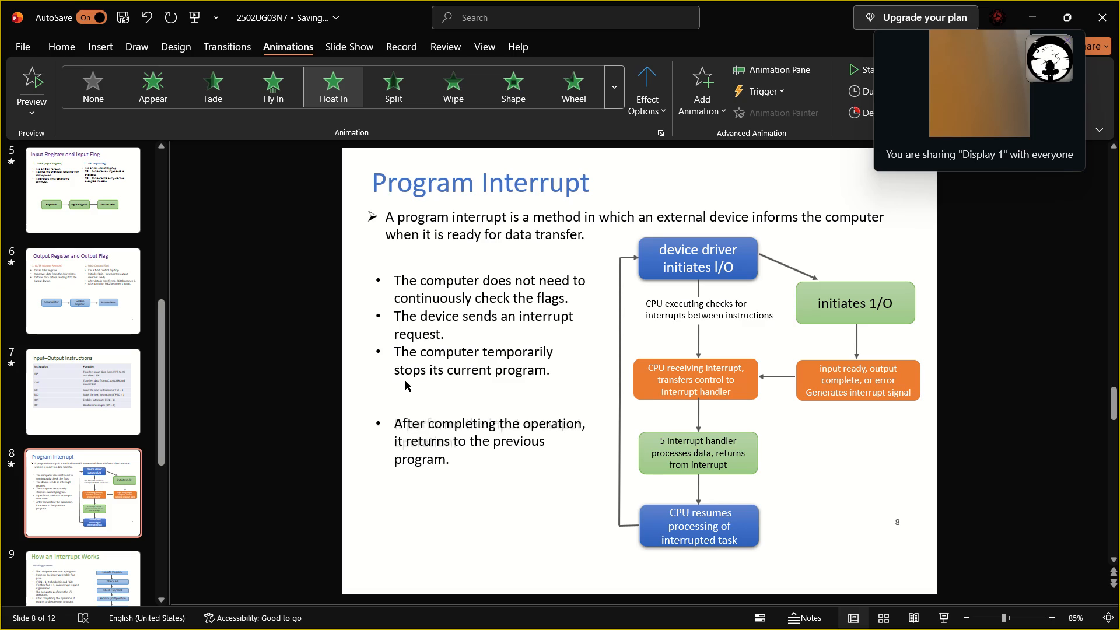
Apply the Float In animation to the bullet "After completing the operation, it returns to the previous program.".
click(394, 419)
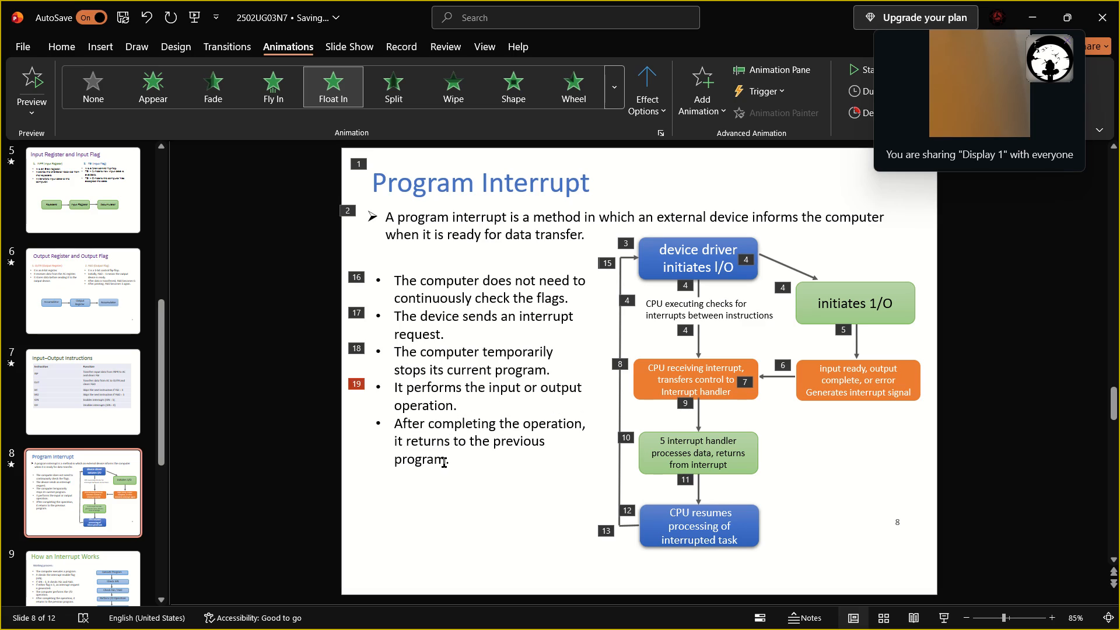
drag(394, 424, 452, 461)
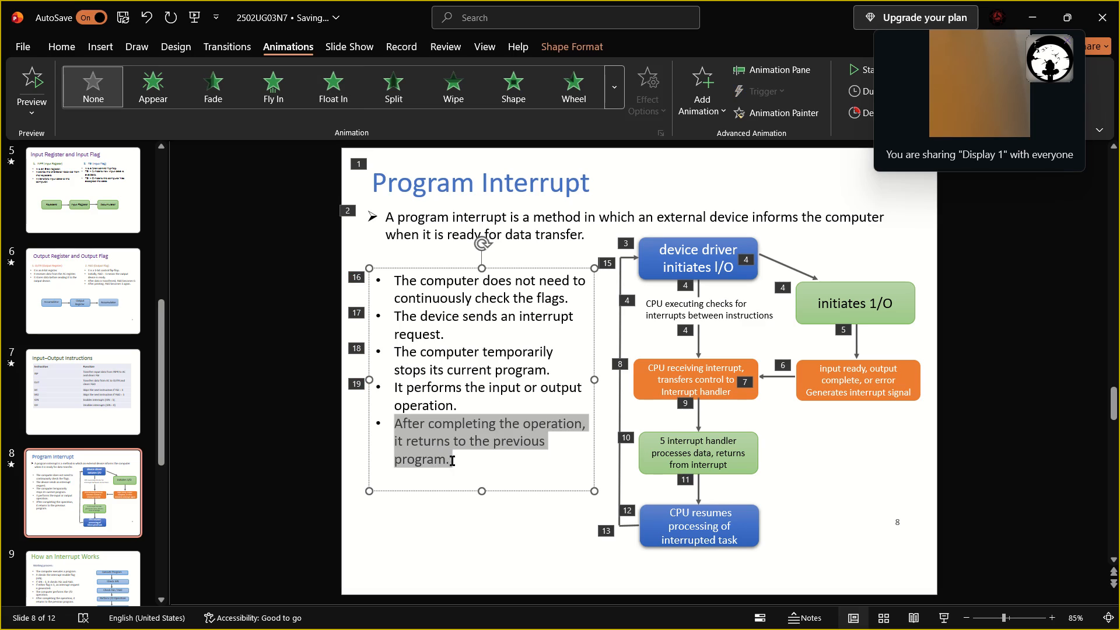
drag(452, 461, 452, 461)
click(343, 92)
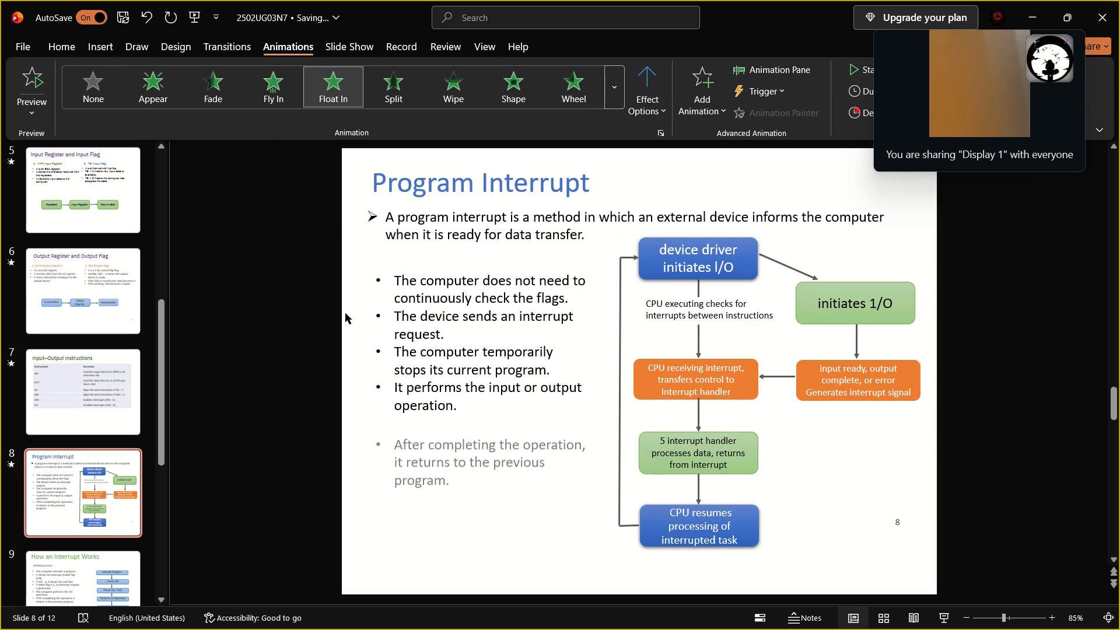
scroll(135, 572, down, 1)
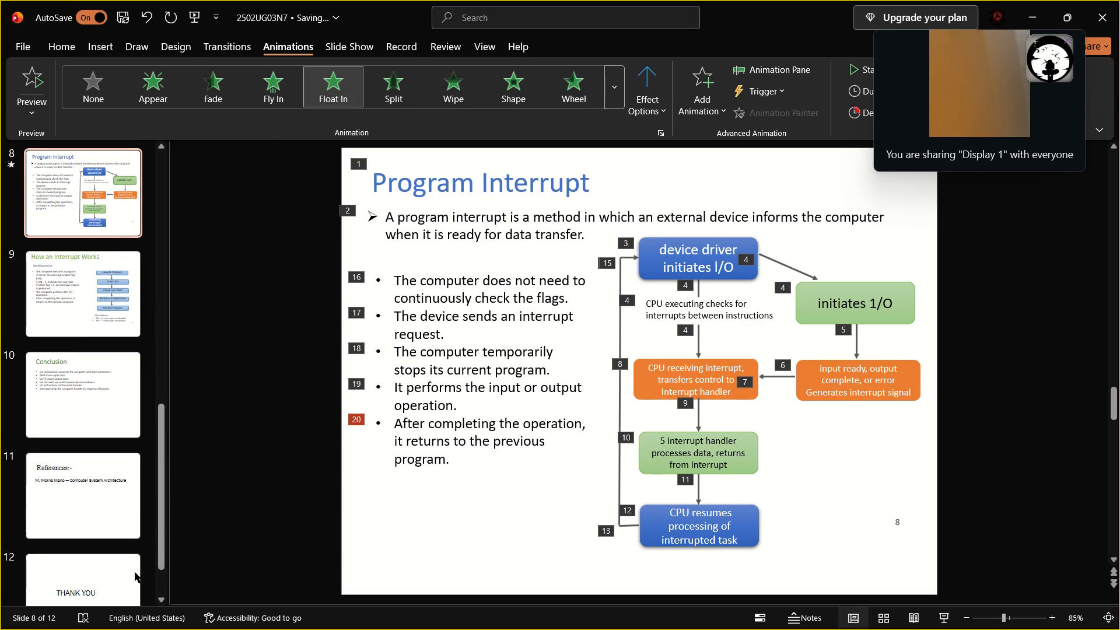
click(94, 262)
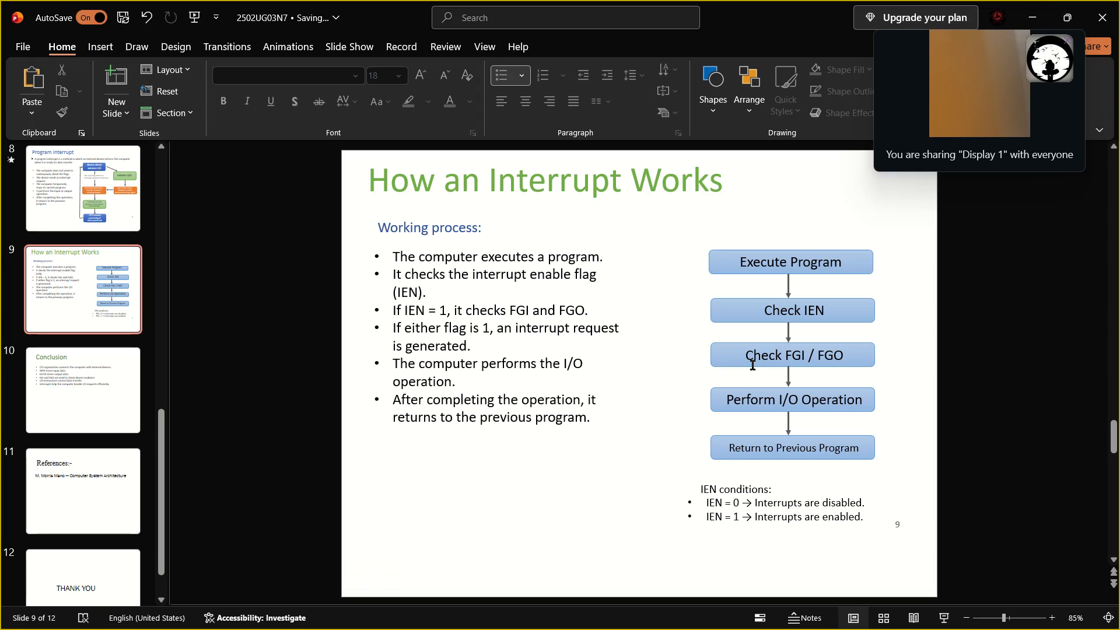
Back in PowerPoint, apply the Appear animation to the slide title "How an Interrupt Works".
click(461, 170)
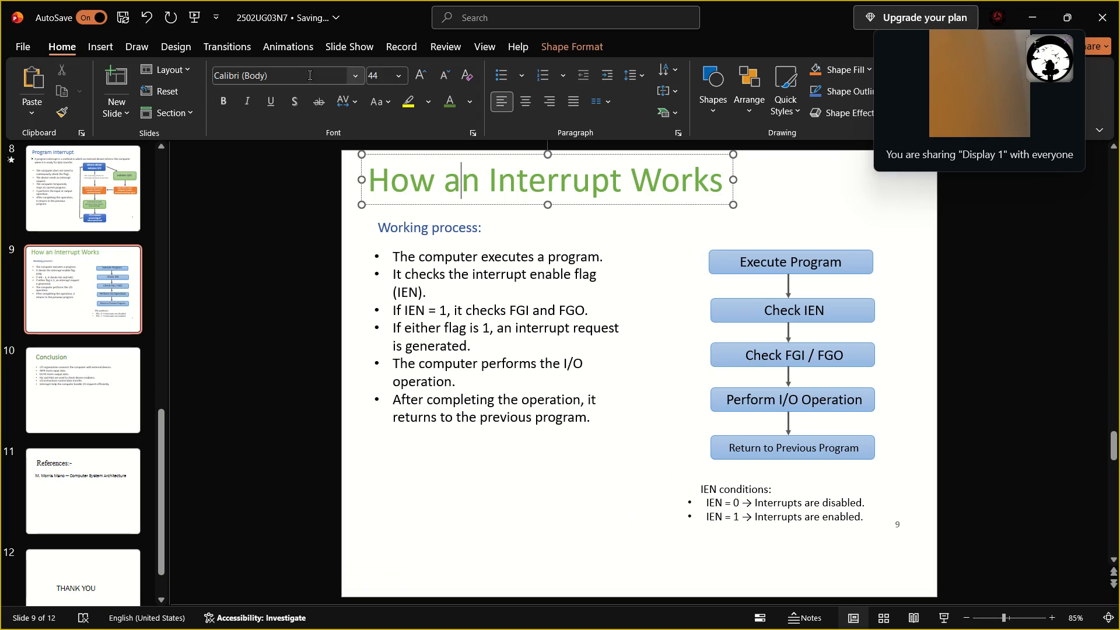
click(277, 38)
click(165, 87)
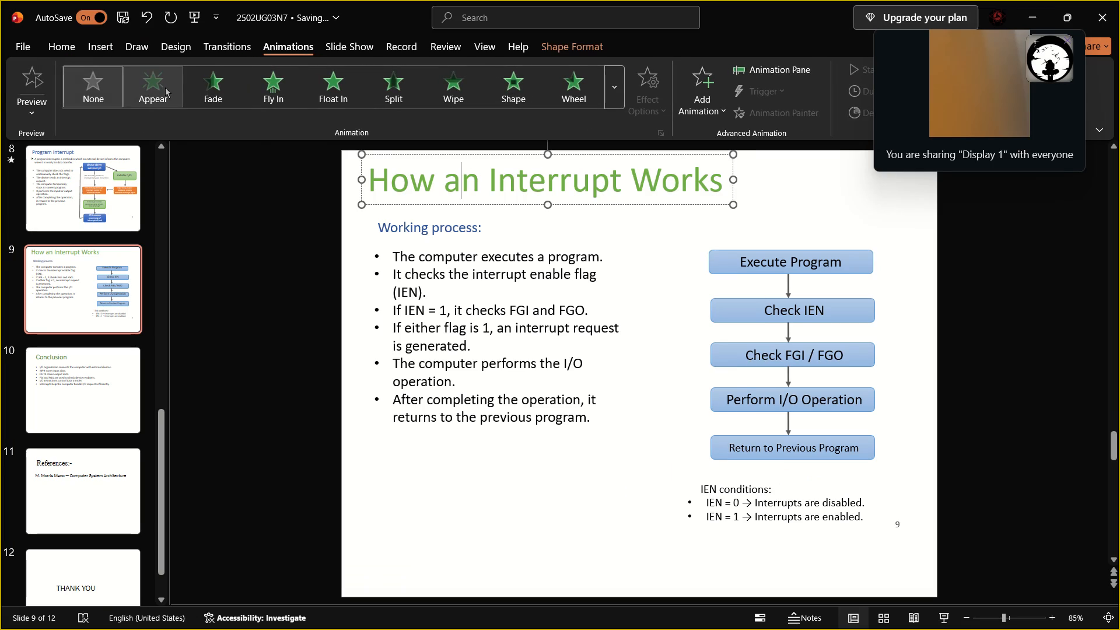
Apply the Fade animation to the "Working process:" subheading.
click(430, 226)
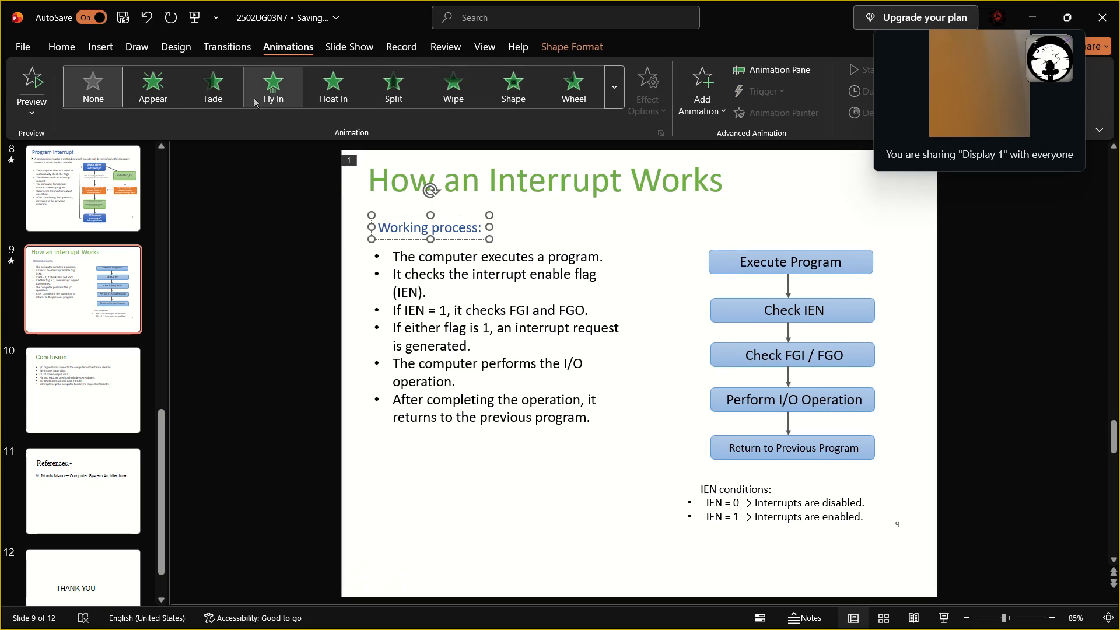
click(228, 92)
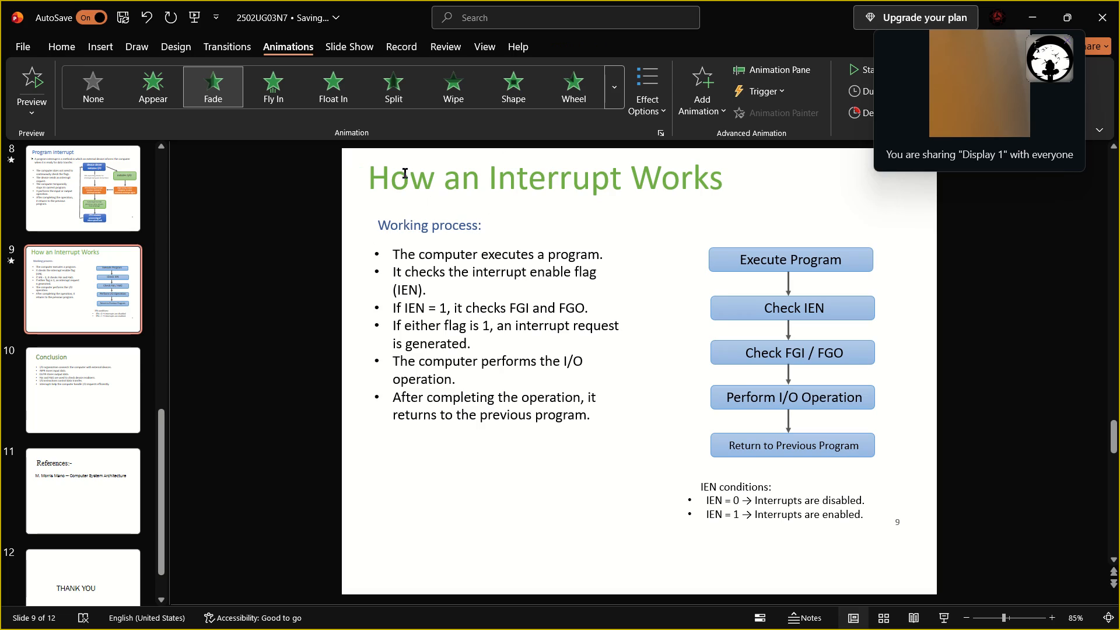
Shift the working-process bullet text box slightly to the right on the slide.
ctrl+click(393, 256)
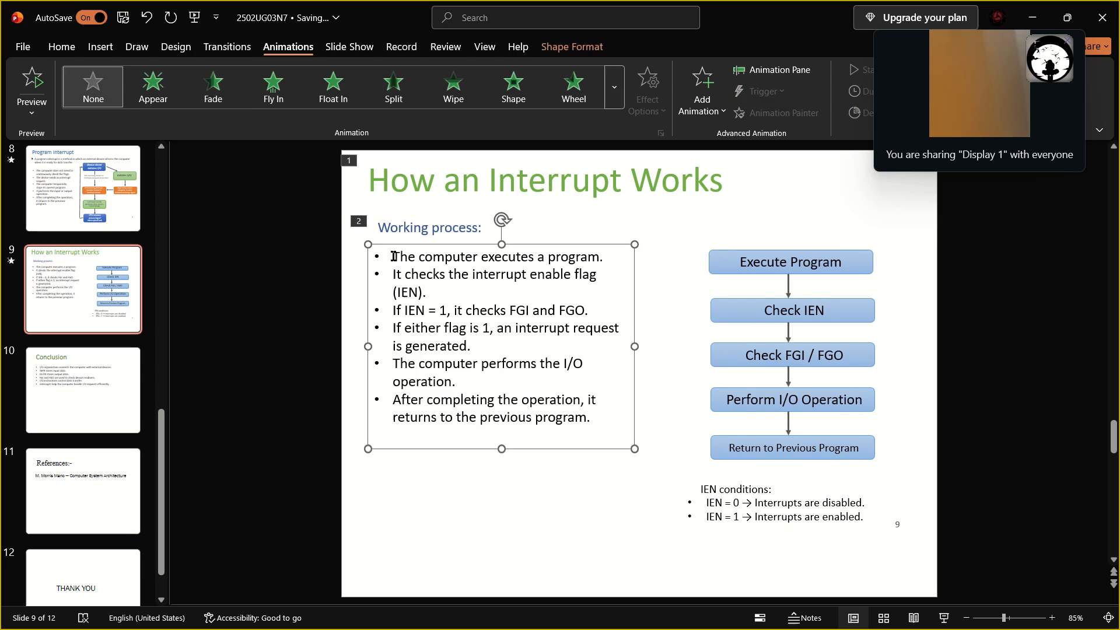
ctrl+drag(391, 256, 430, 249)
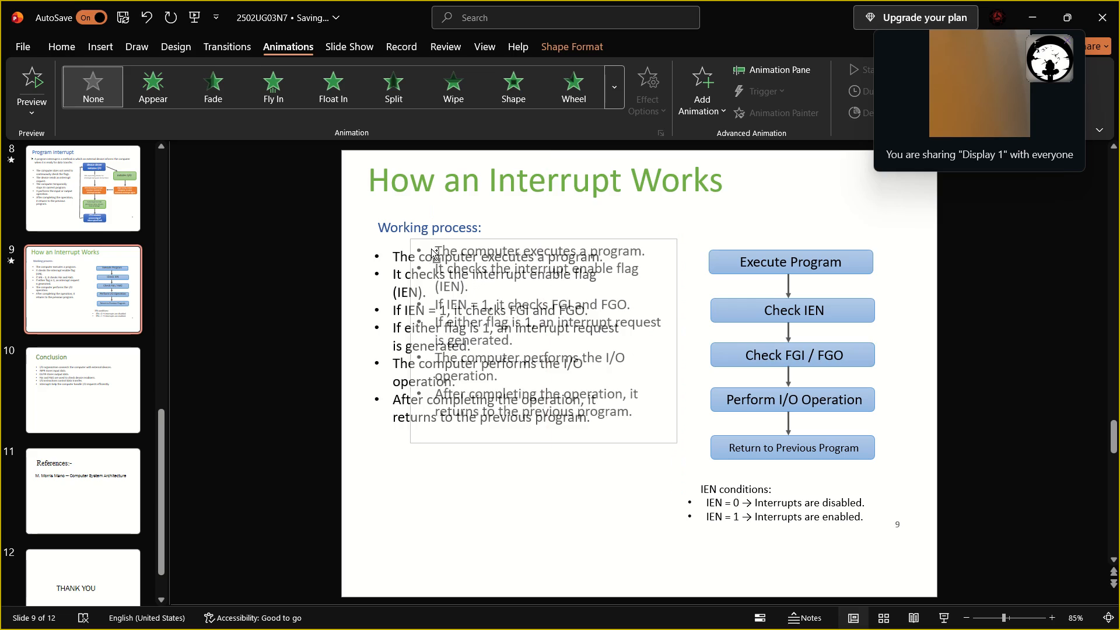
ctrl+drag(430, 249, 394, 258)
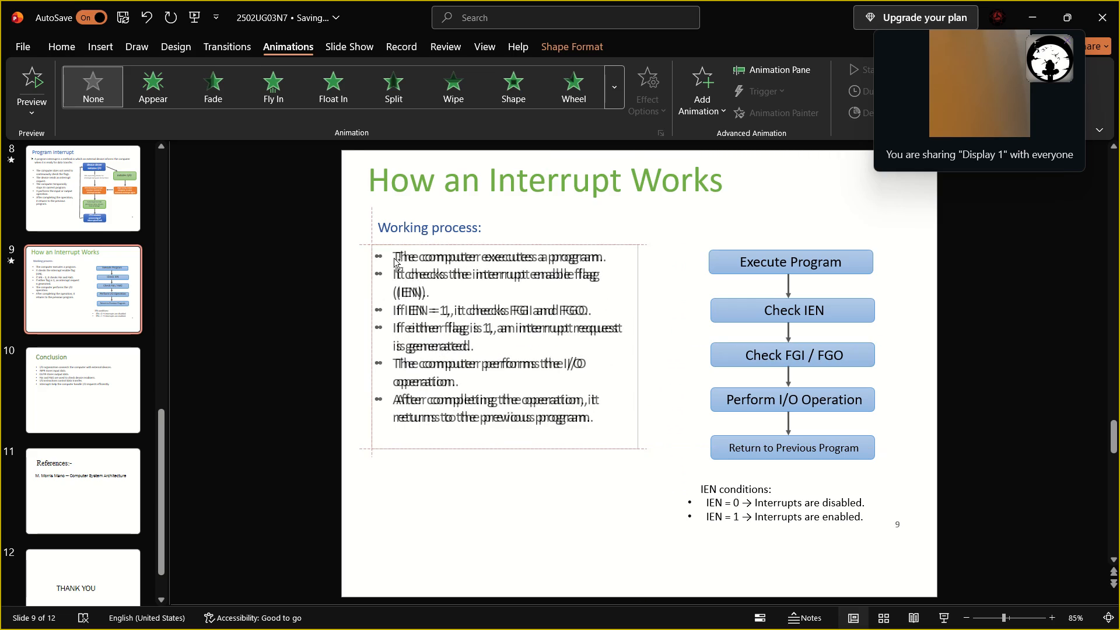
ctrl+drag(394, 258, 398, 254)
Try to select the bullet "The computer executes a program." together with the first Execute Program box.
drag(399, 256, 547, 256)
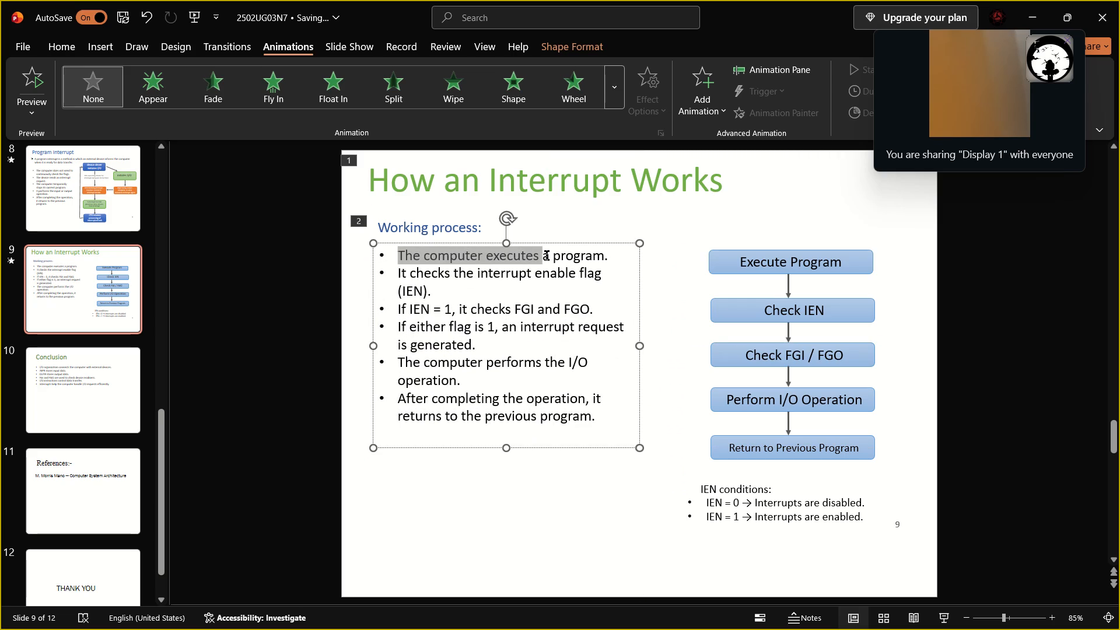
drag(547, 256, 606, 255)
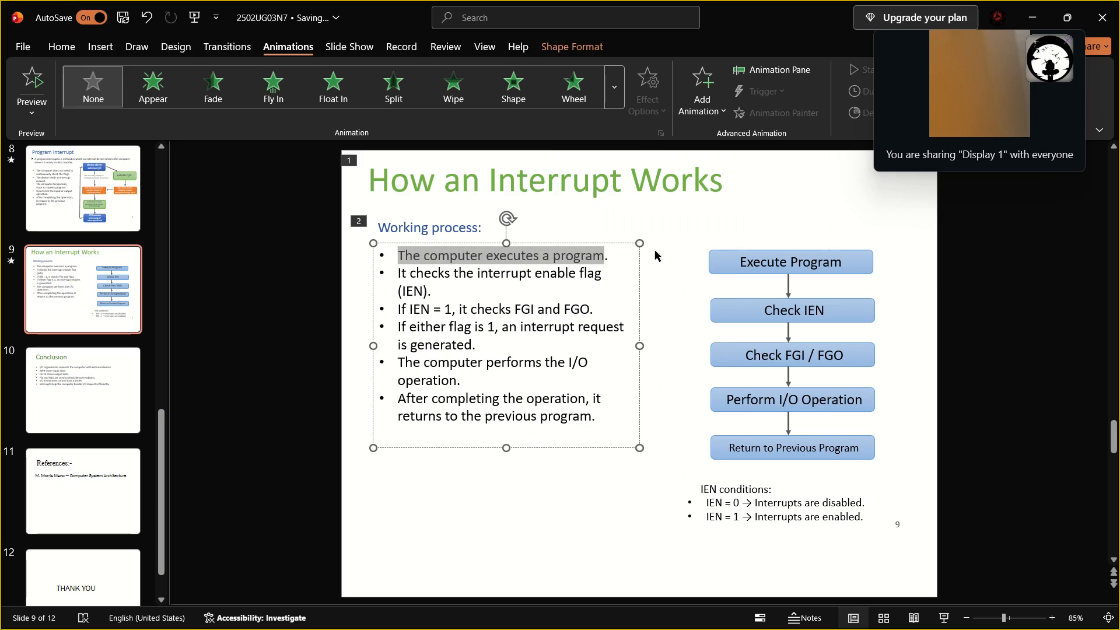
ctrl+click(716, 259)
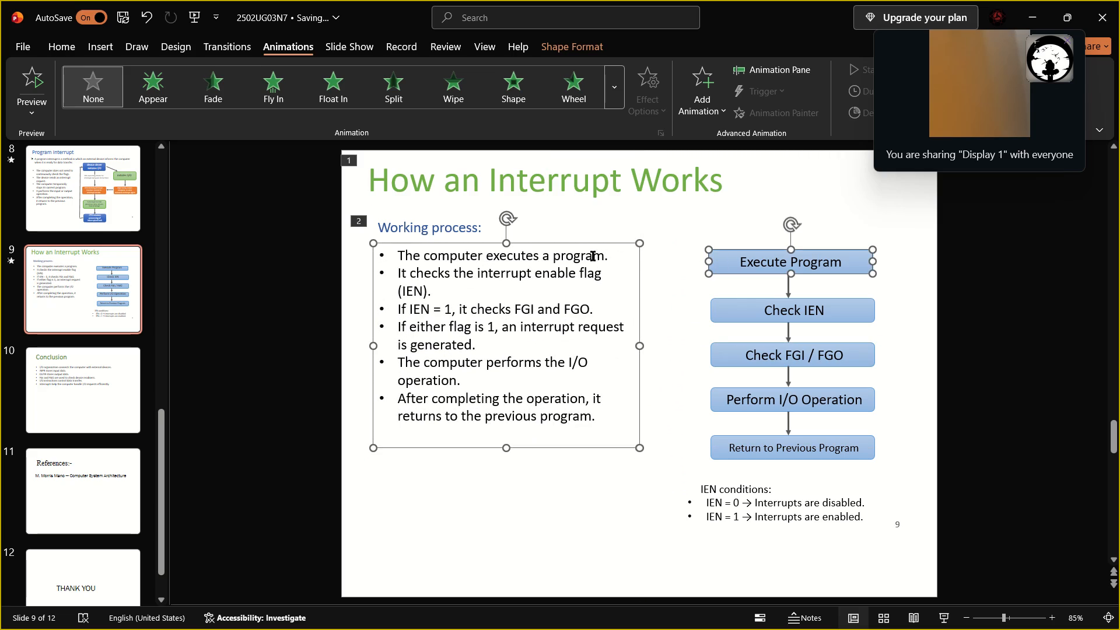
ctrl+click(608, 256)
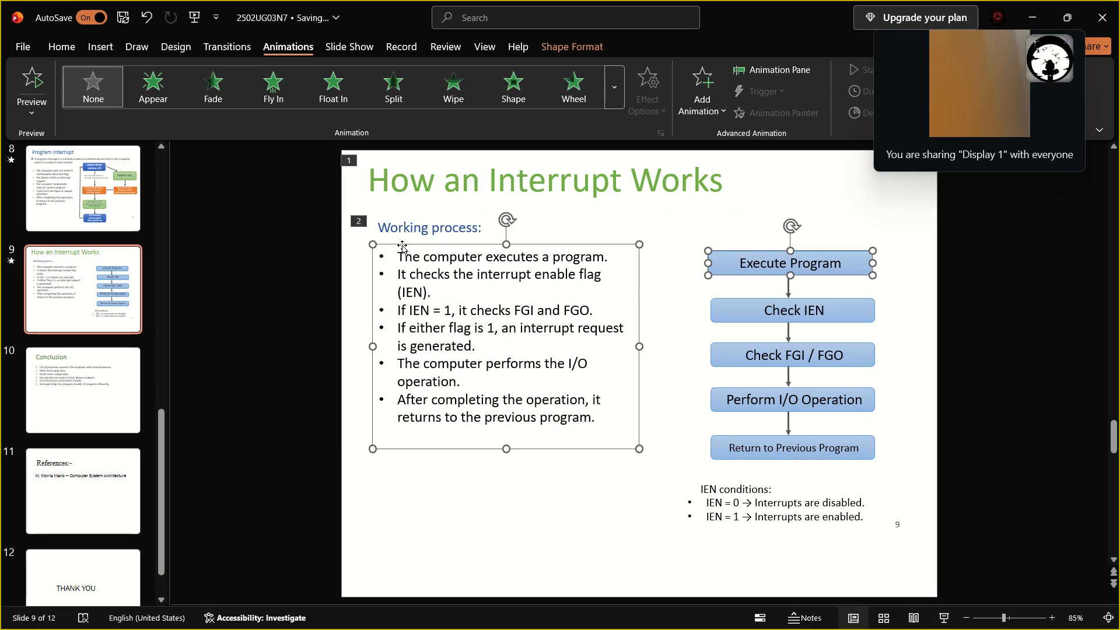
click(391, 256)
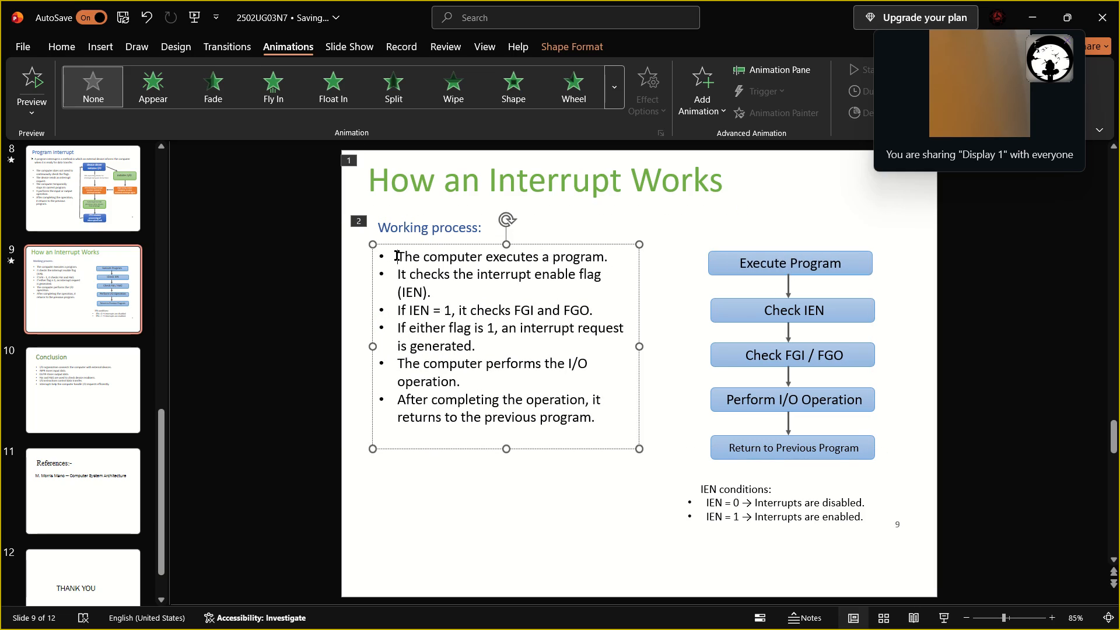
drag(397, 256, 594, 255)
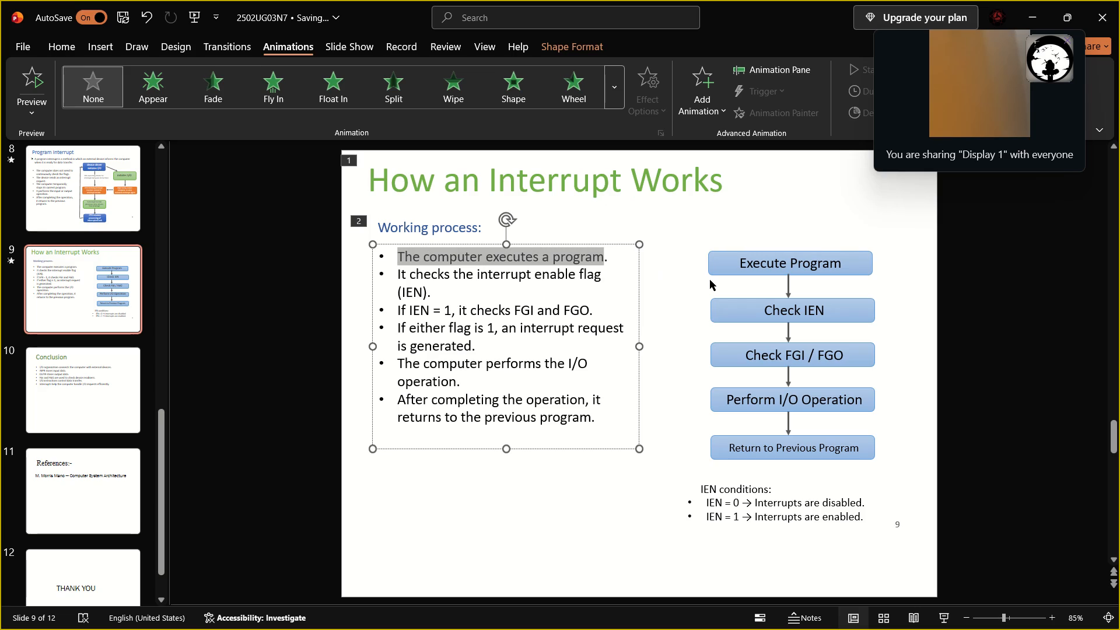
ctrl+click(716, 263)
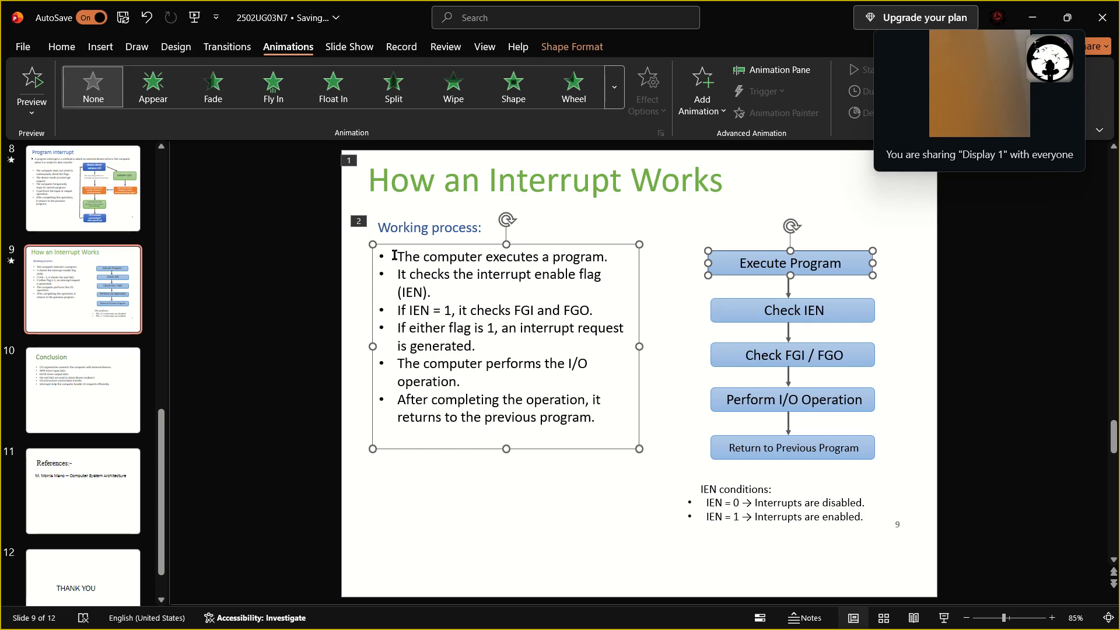
Apply the Float In animation to the bullet "The computer executes a program.".
drag(394, 255, 623, 252)
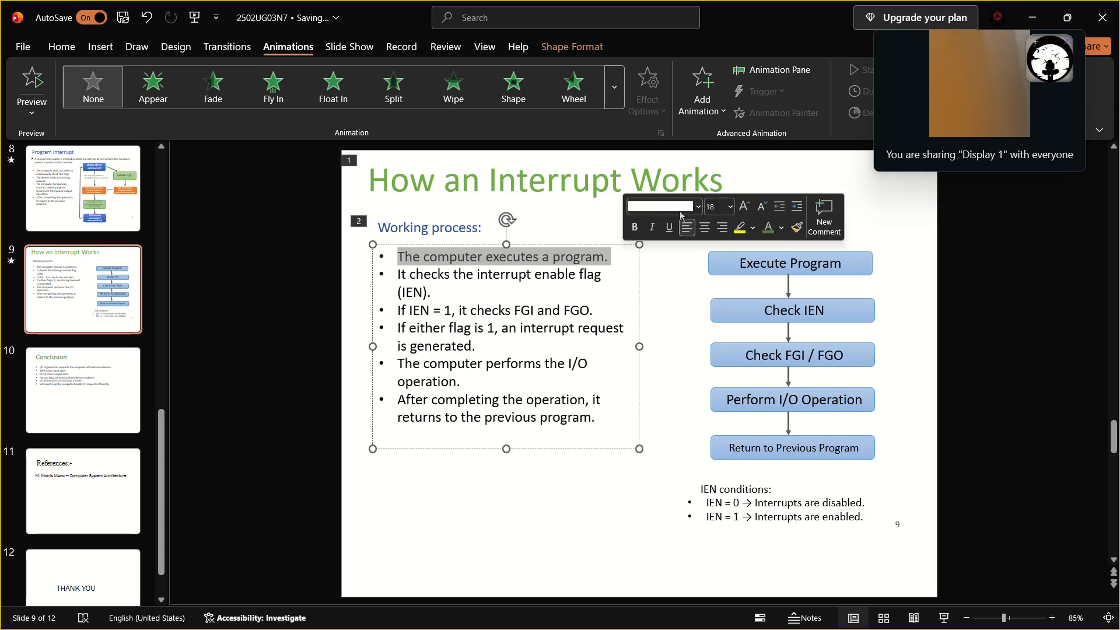
click(335, 87)
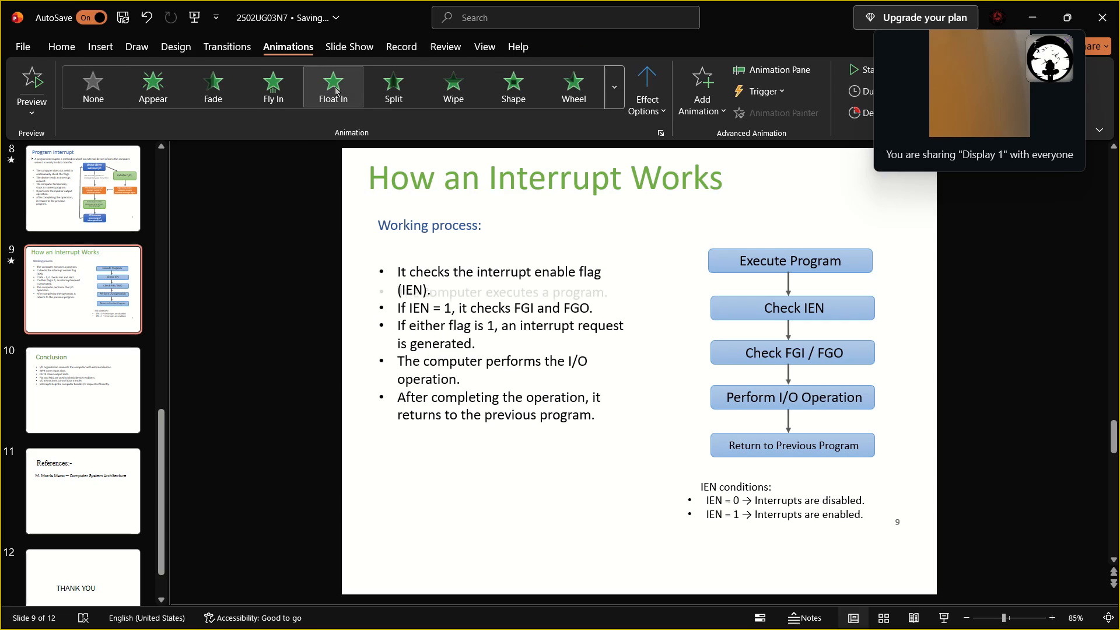
Apply the Wipe animation to the Execute Program box at the start of the flowchart, wiping downward from the top.
click(751, 253)
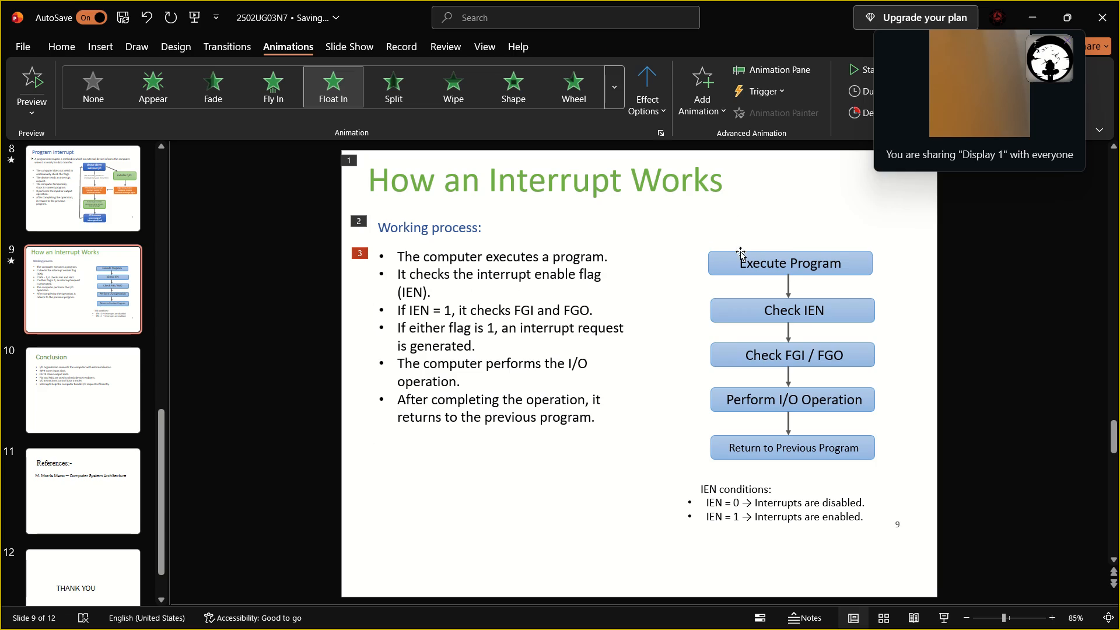
click(740, 252)
click(459, 69)
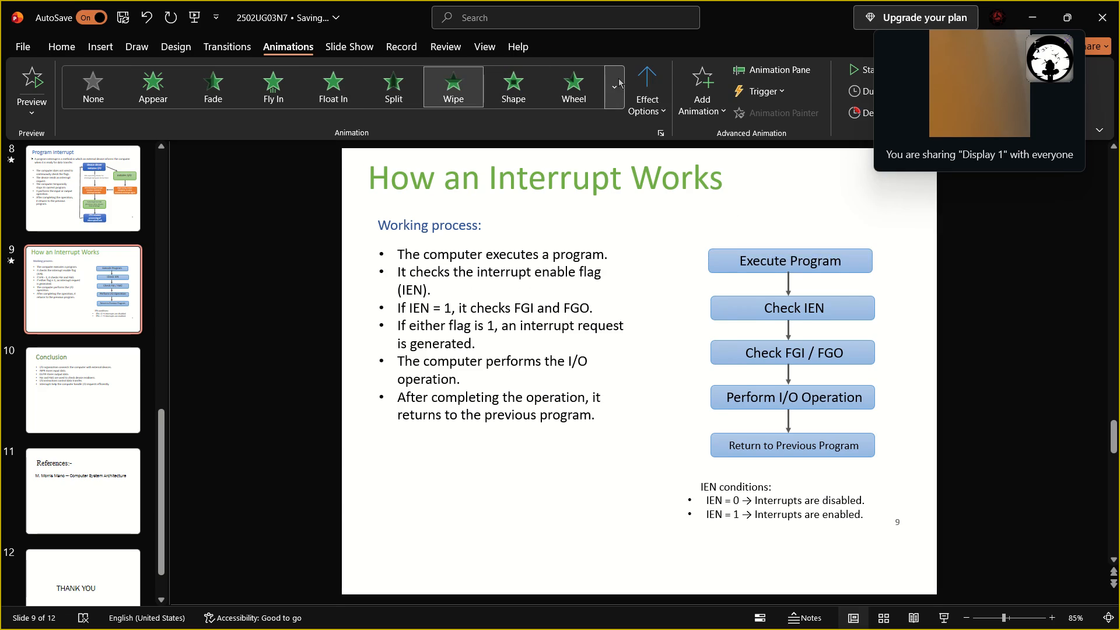
click(647, 87)
click(663, 269)
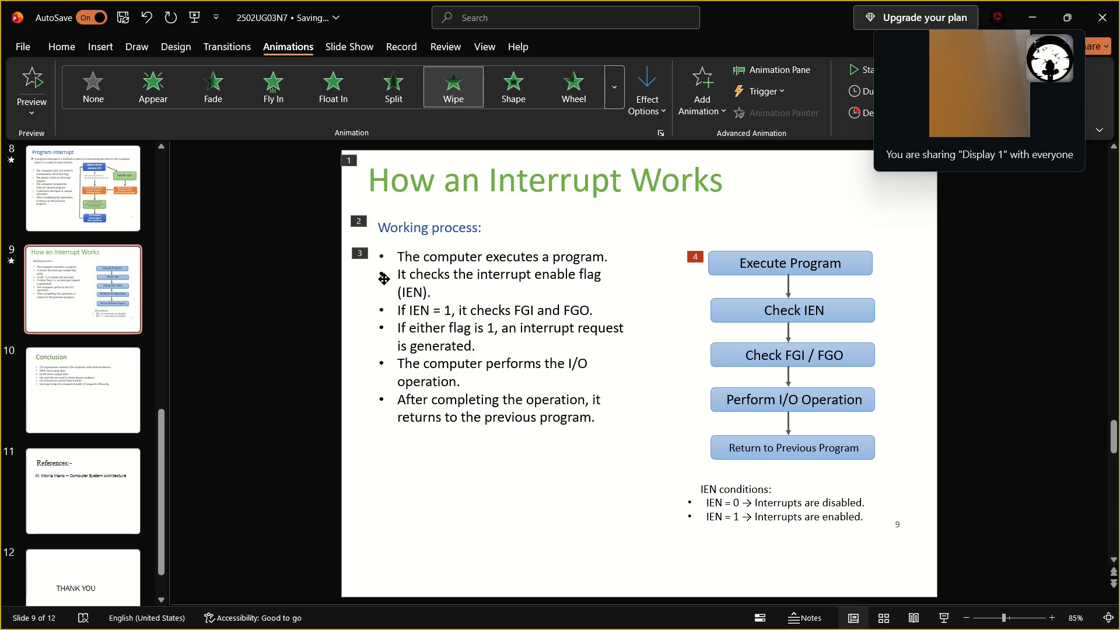
Apply the Float In animation to the bullet "It checks the interrupt enable flag (IEN).".
drag(397, 276, 446, 296)
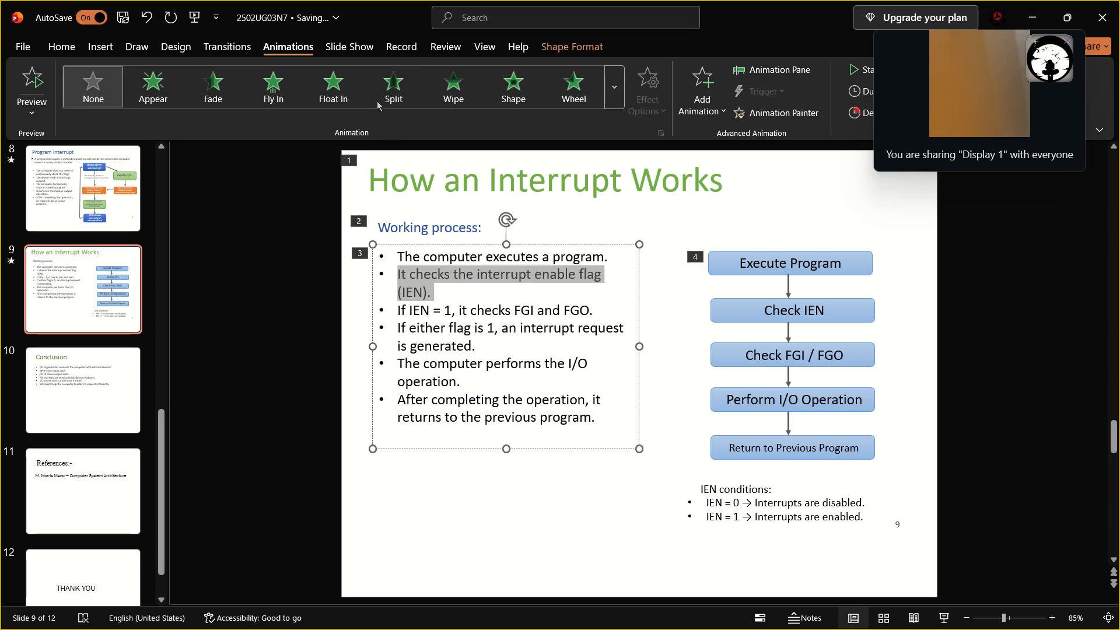
click(341, 78)
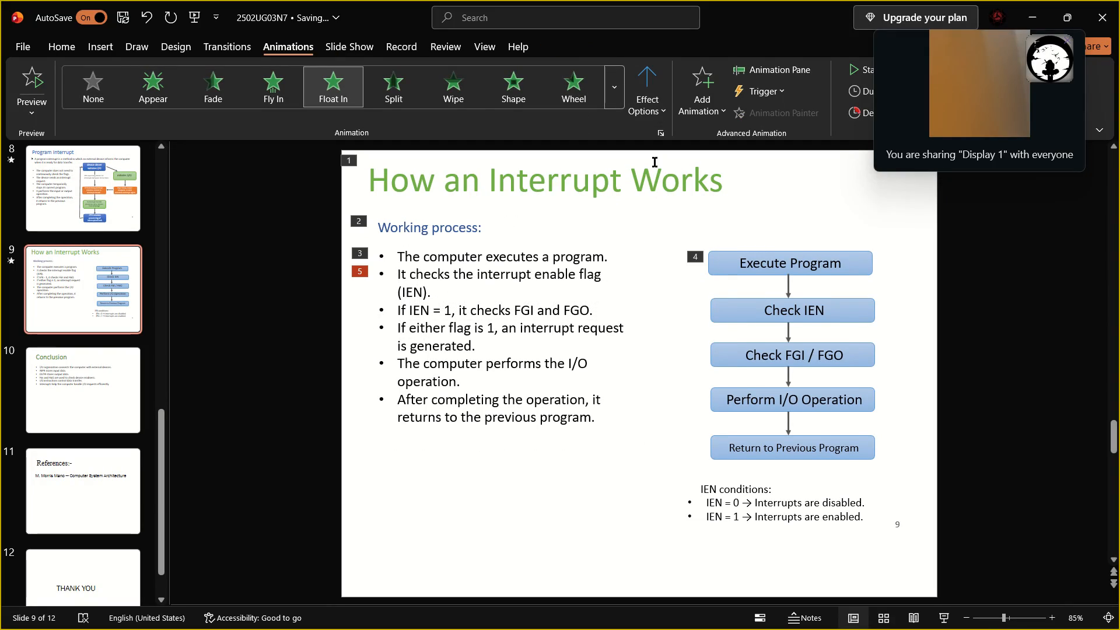
Apply the Wipe animation, directed From Top, to the arrow below Execute Program and then to the Check IEN box.
click(789, 287)
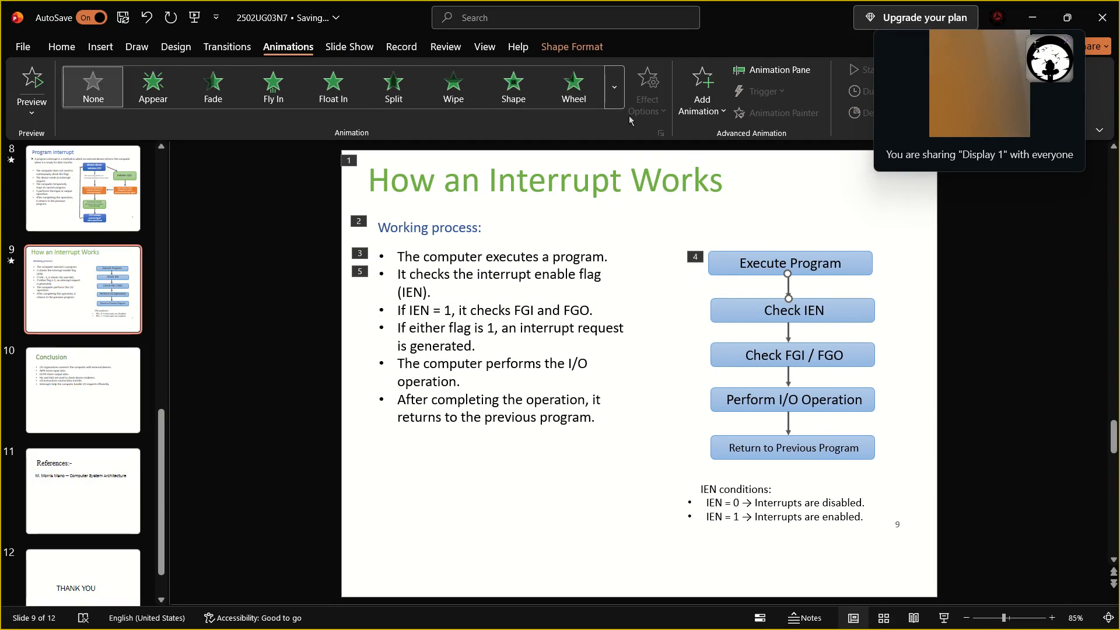
click(476, 89)
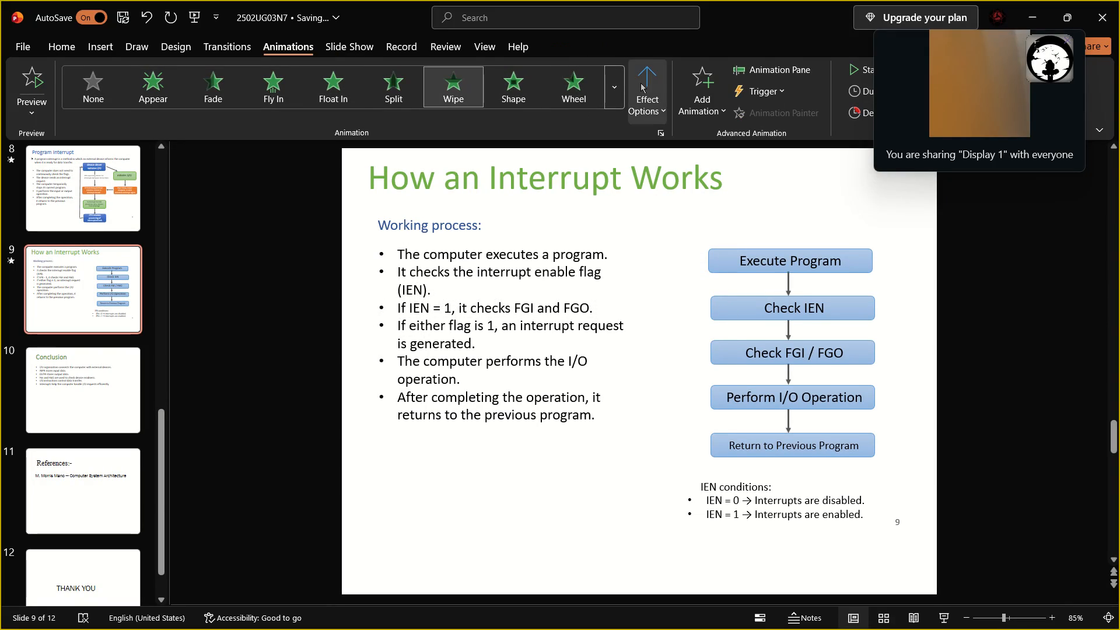
click(640, 83)
click(666, 262)
click(762, 302)
click(442, 89)
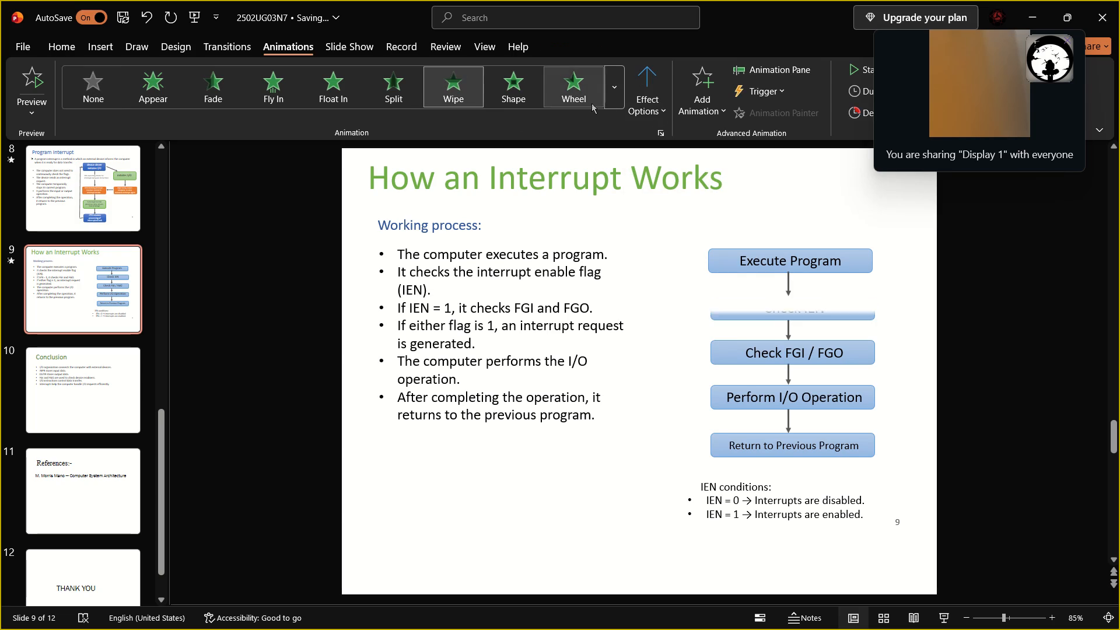
click(653, 103)
click(660, 283)
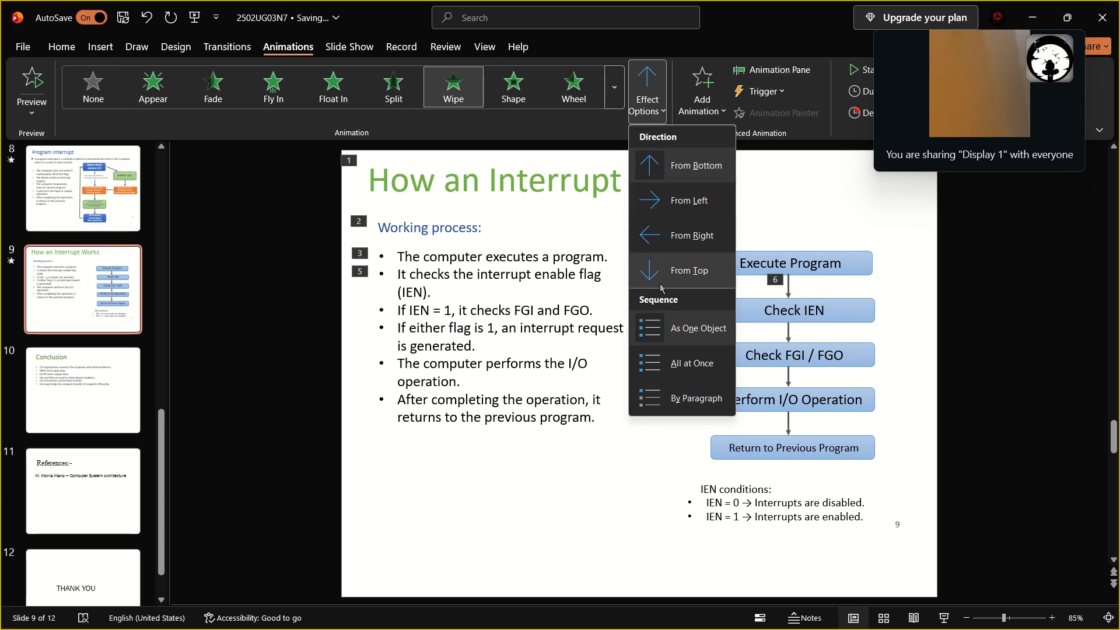
Apply the Float In animation to the bullet "If IEN = 1, it checks FGI and FGO.".
click(400, 311)
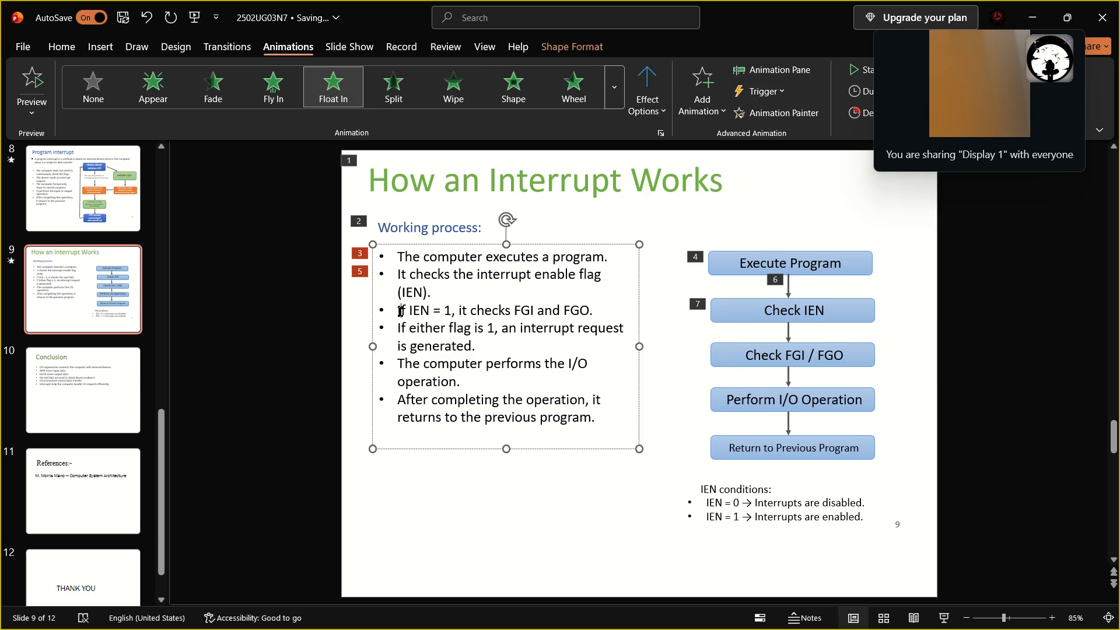
drag(395, 313, 591, 311)
click(347, 96)
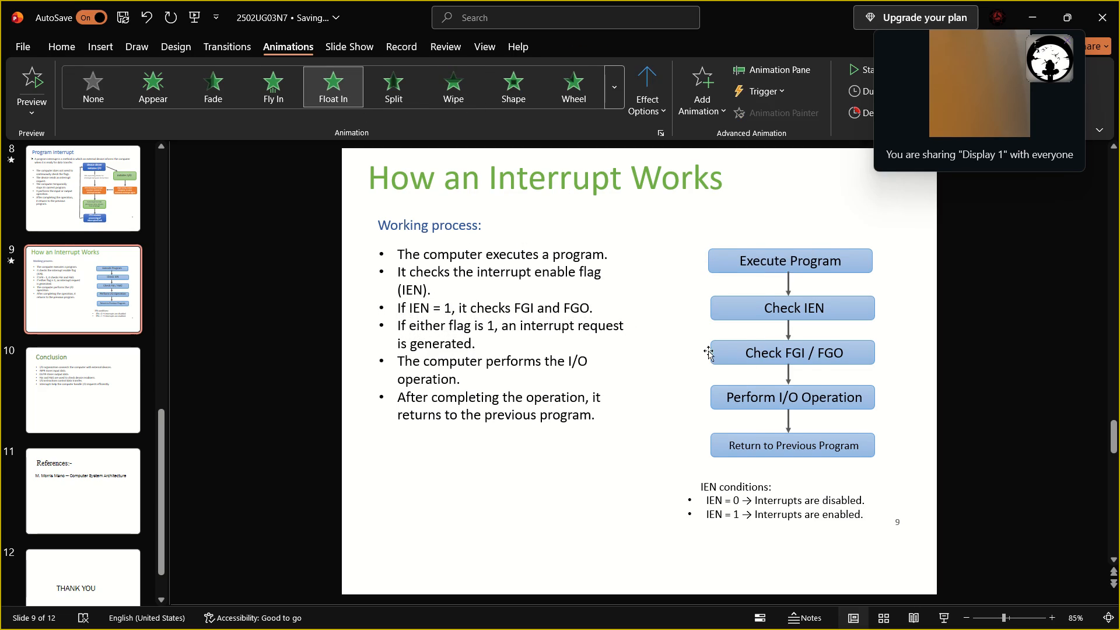
Apply the Wipe animation, directed From Top, to the arrow below Check IEN and then to the Check FGI / FGO box.
click(791, 339)
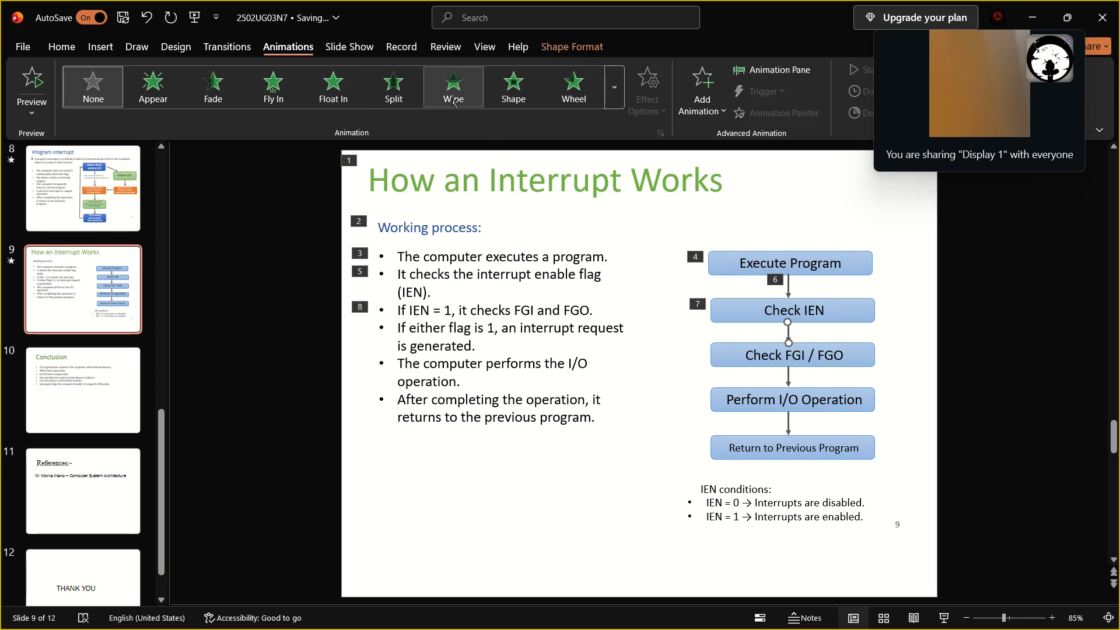
click(456, 86)
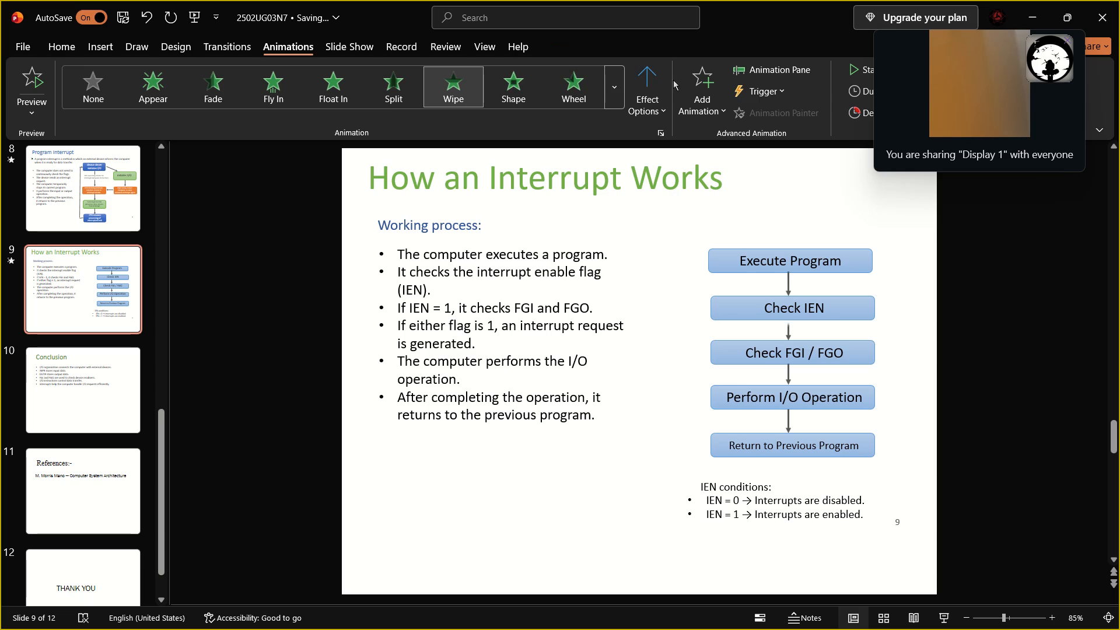
click(652, 76)
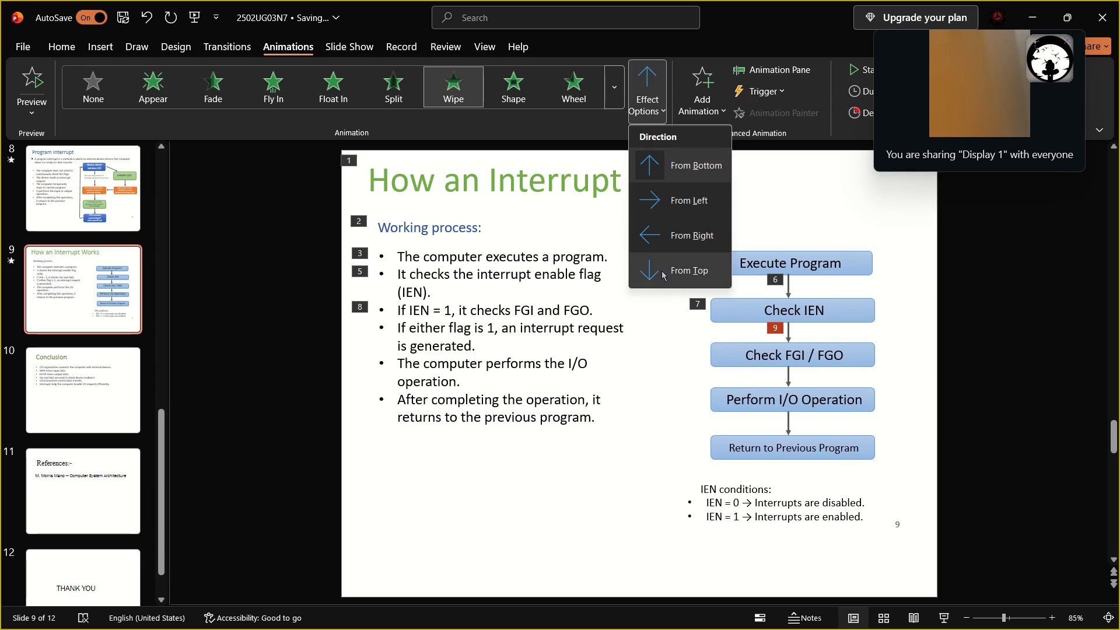
click(661, 271)
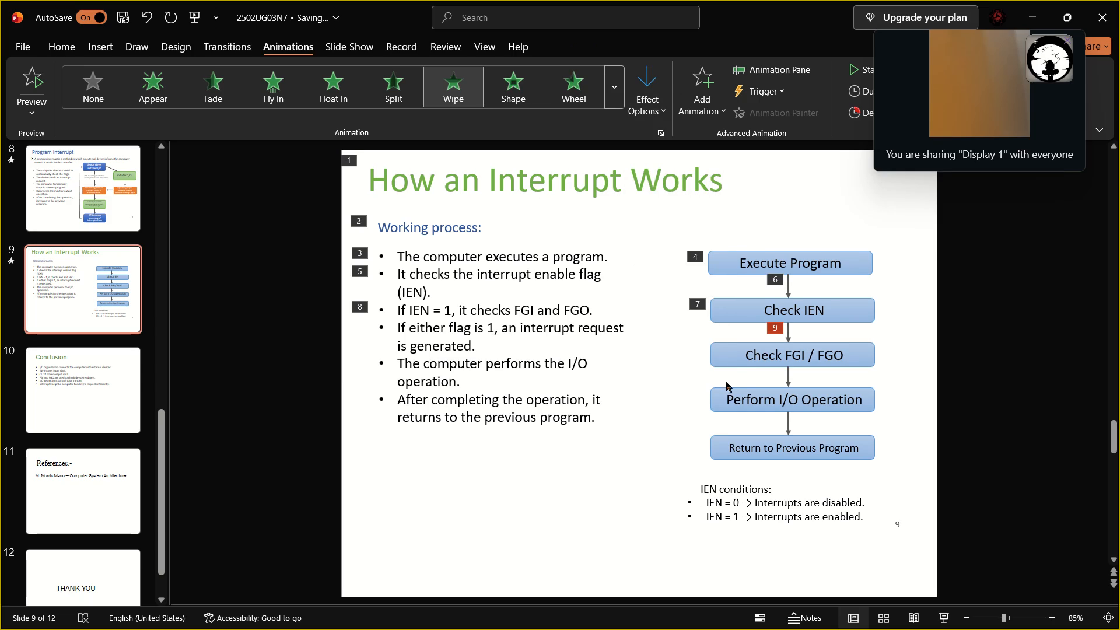
click(734, 360)
click(467, 96)
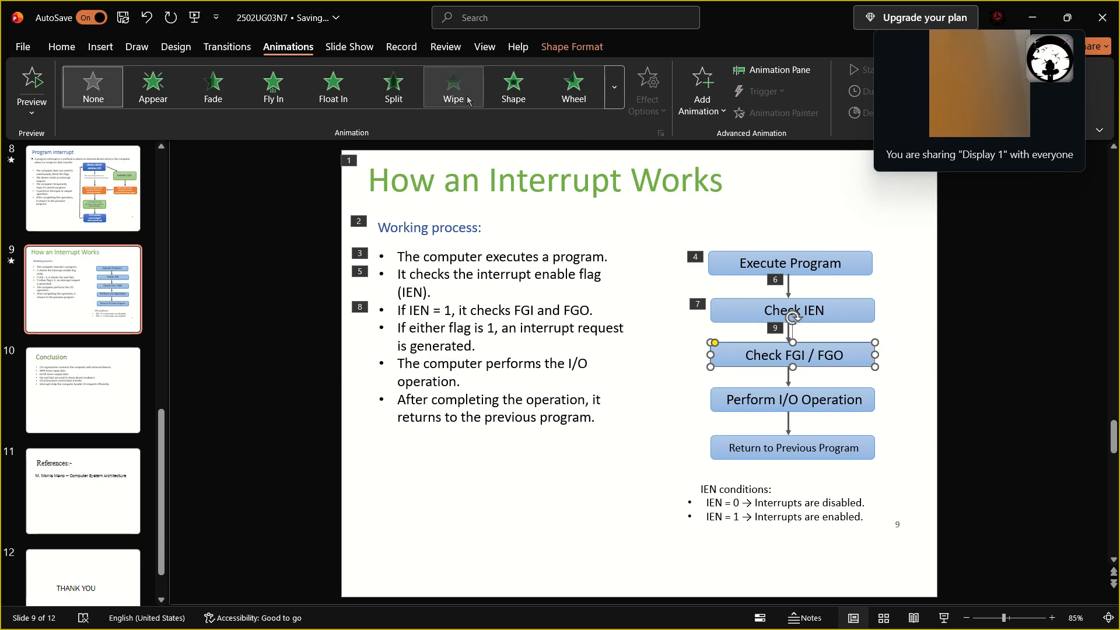
click(658, 102)
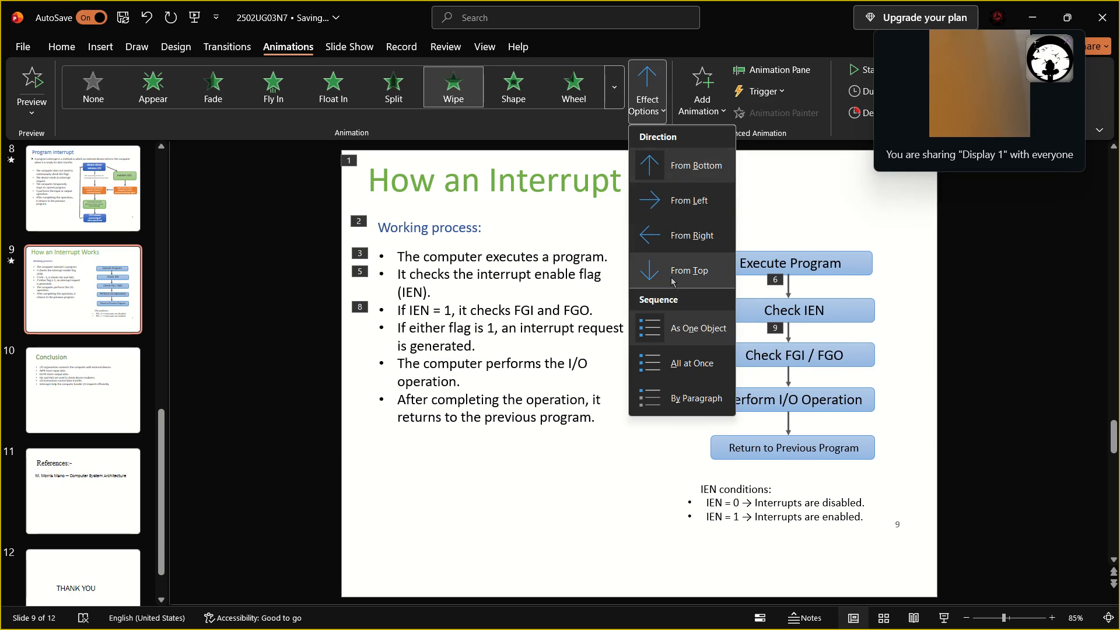
click(671, 277)
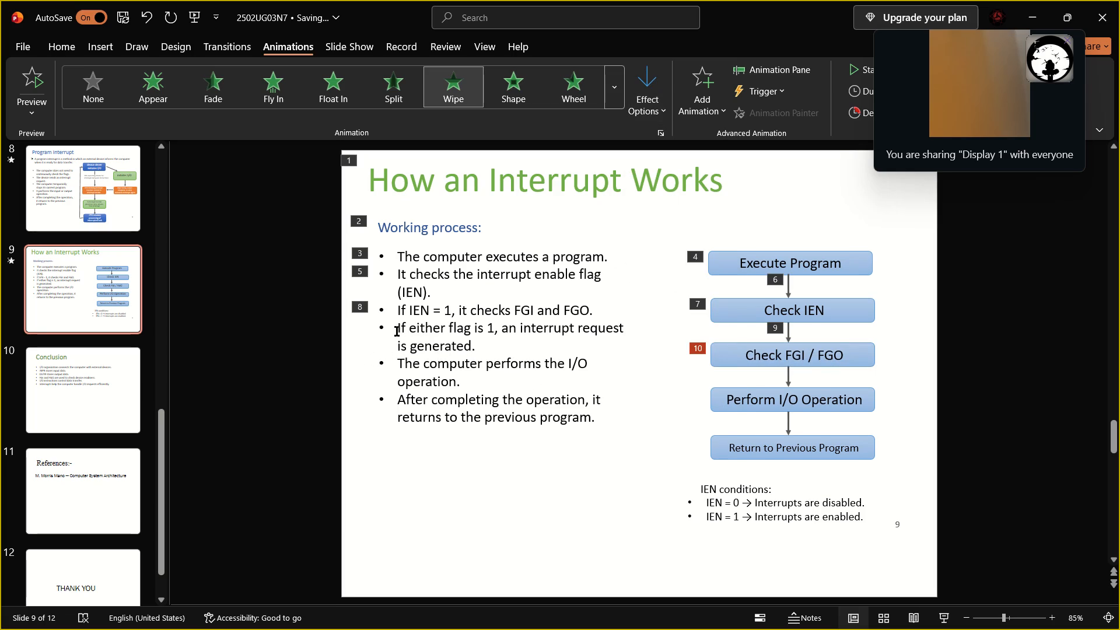
Apply the Float In animation to the bullets about the interrupt request being generated and the computer performing the I/O operation together.
drag(397, 330, 506, 379)
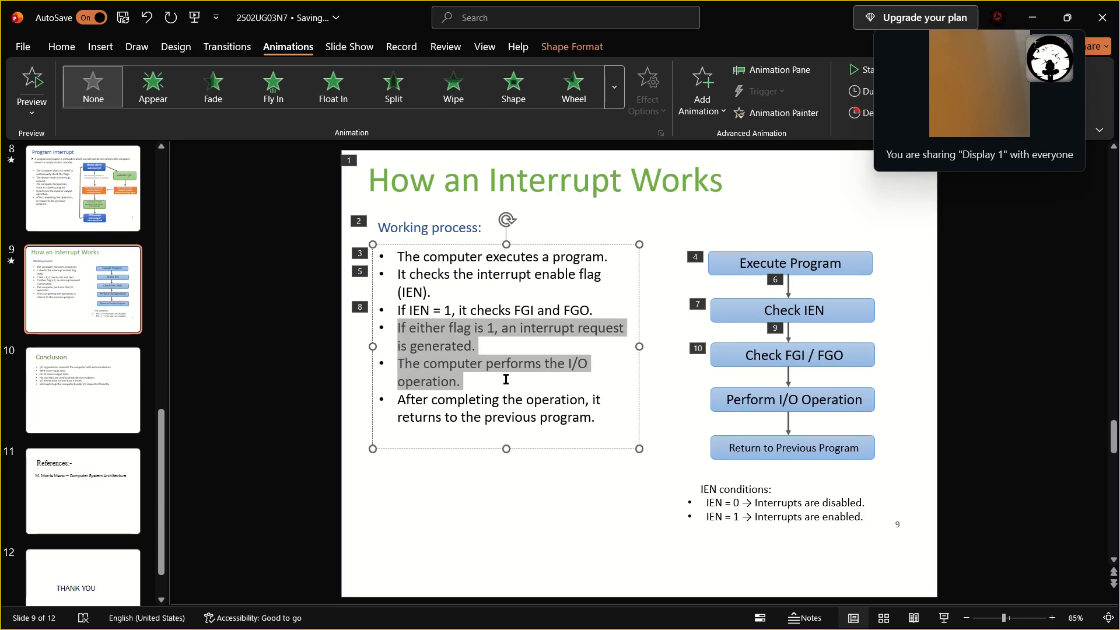
drag(506, 379, 505, 363)
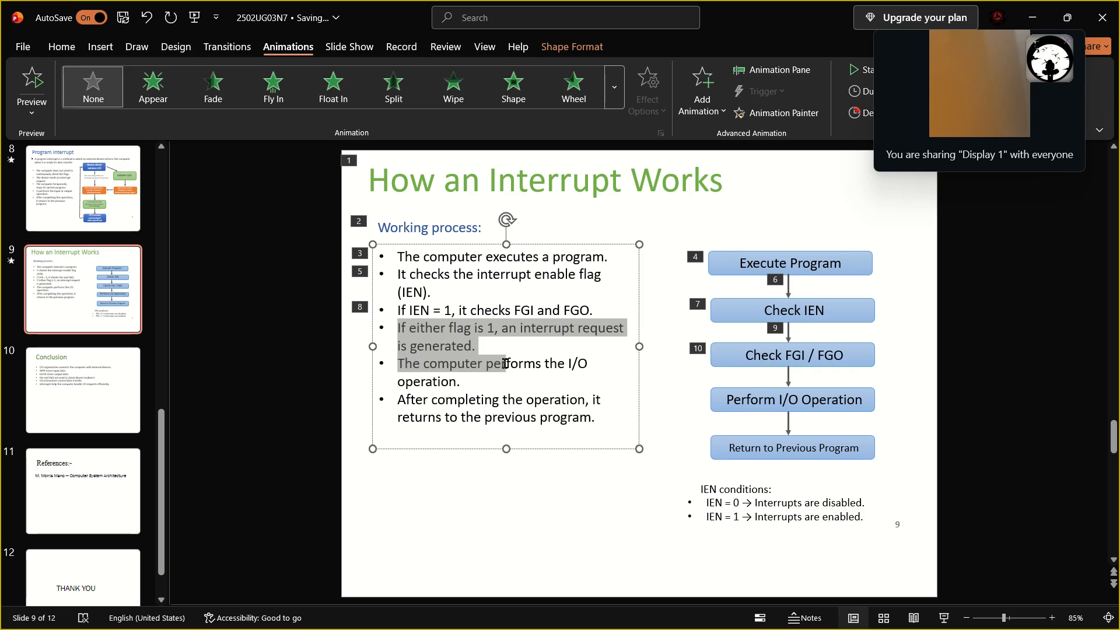
drag(505, 363, 495, 384)
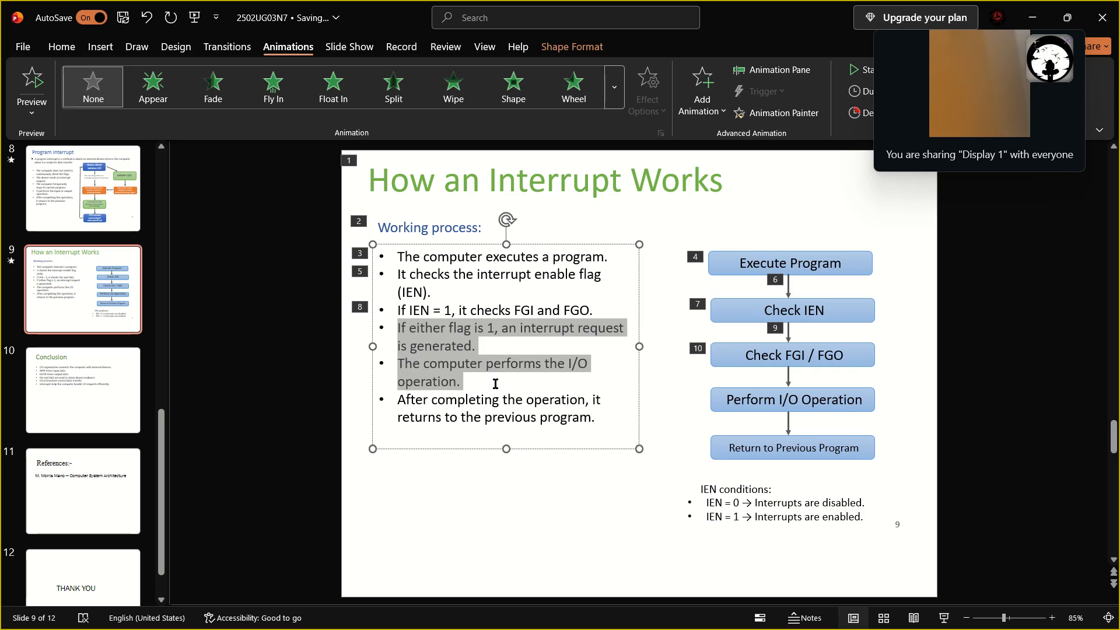
drag(495, 384, 496, 387)
click(356, 84)
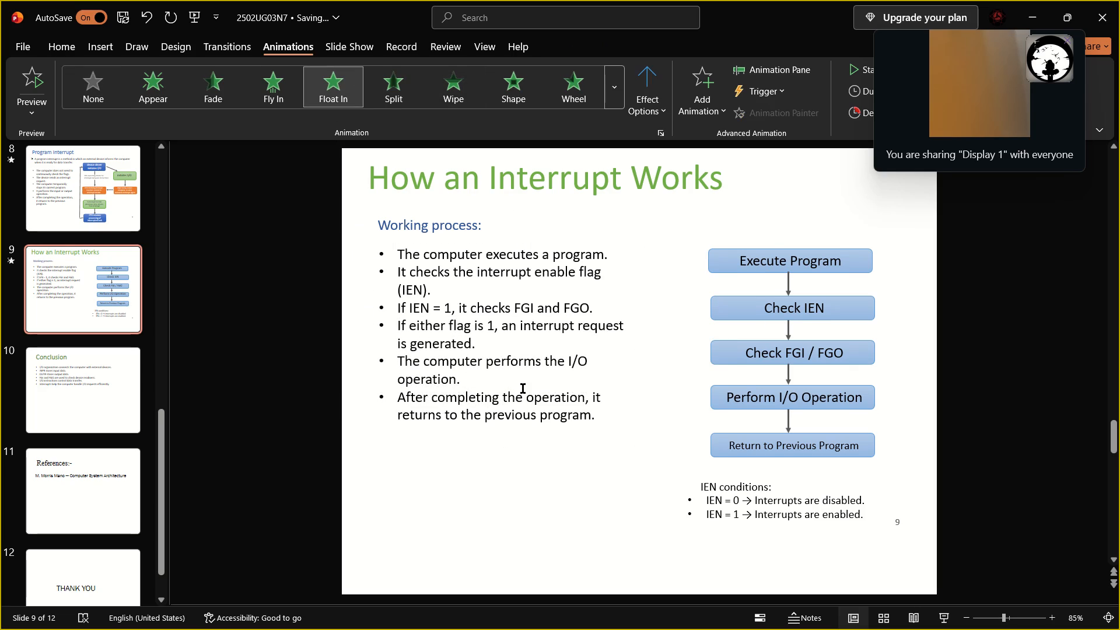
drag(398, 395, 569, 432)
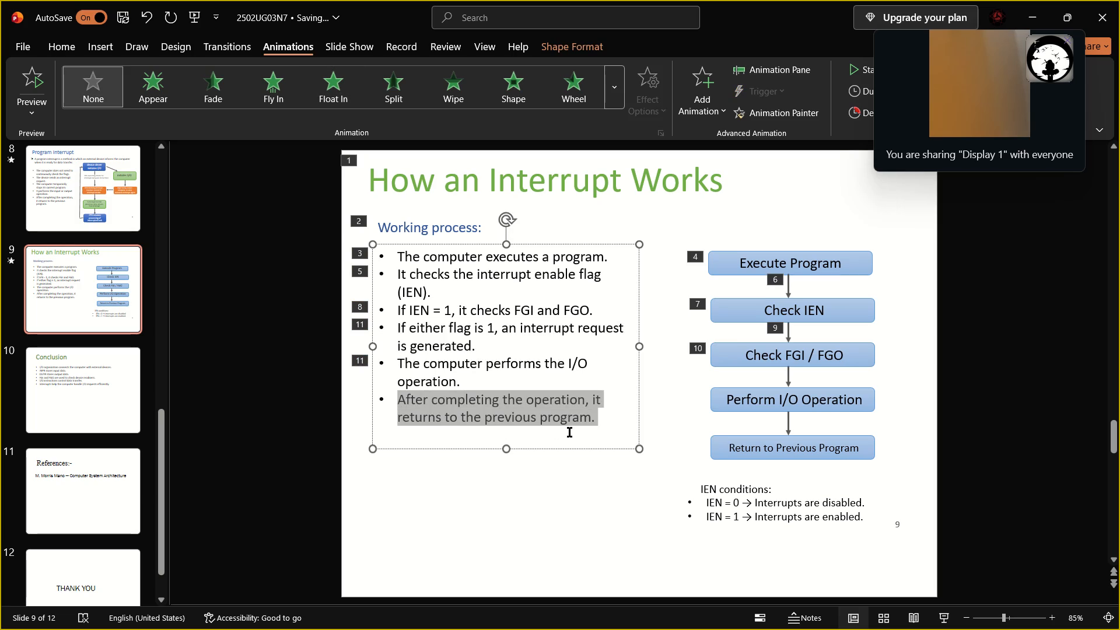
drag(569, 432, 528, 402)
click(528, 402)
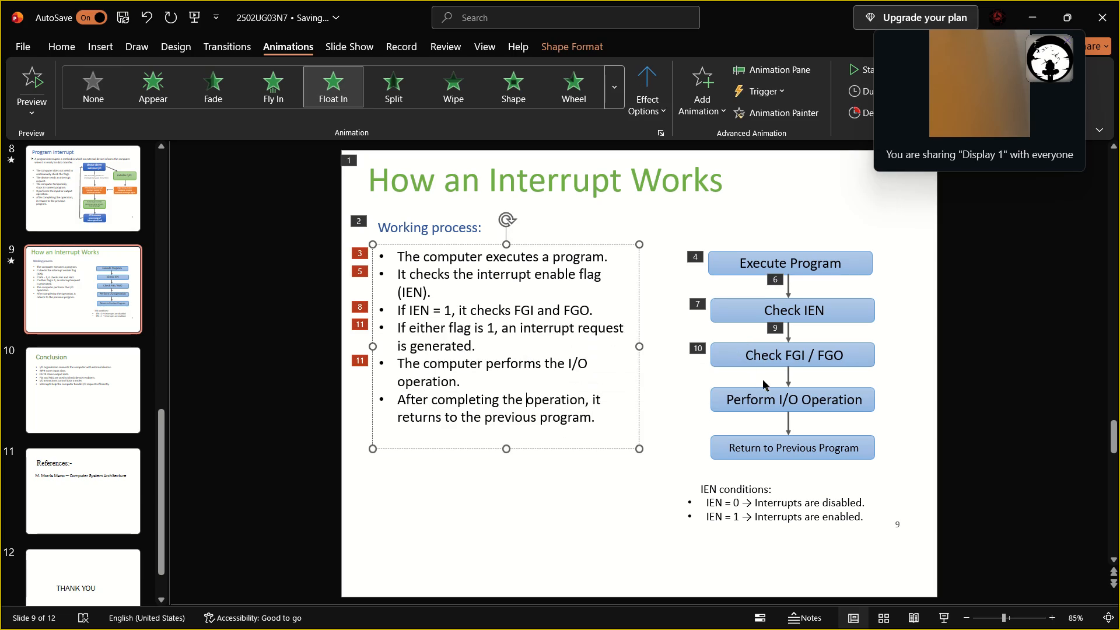
Apply the Wipe animation, directed From Top, to the arrow below Check FGI / FGO and then to the Perform I/O Operation box.
click(791, 378)
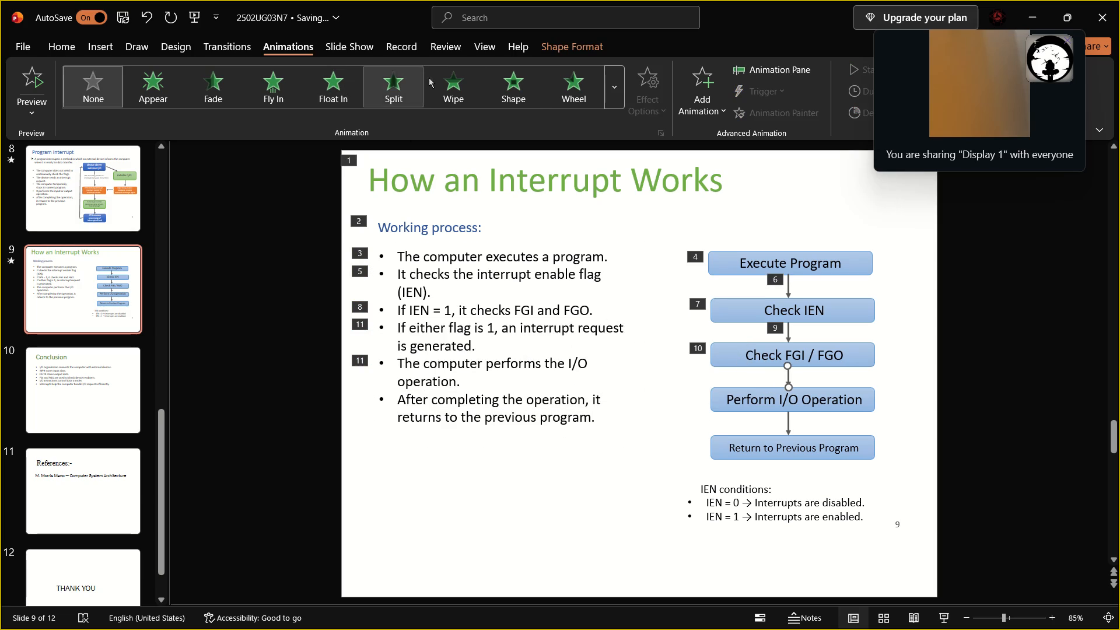
click(473, 87)
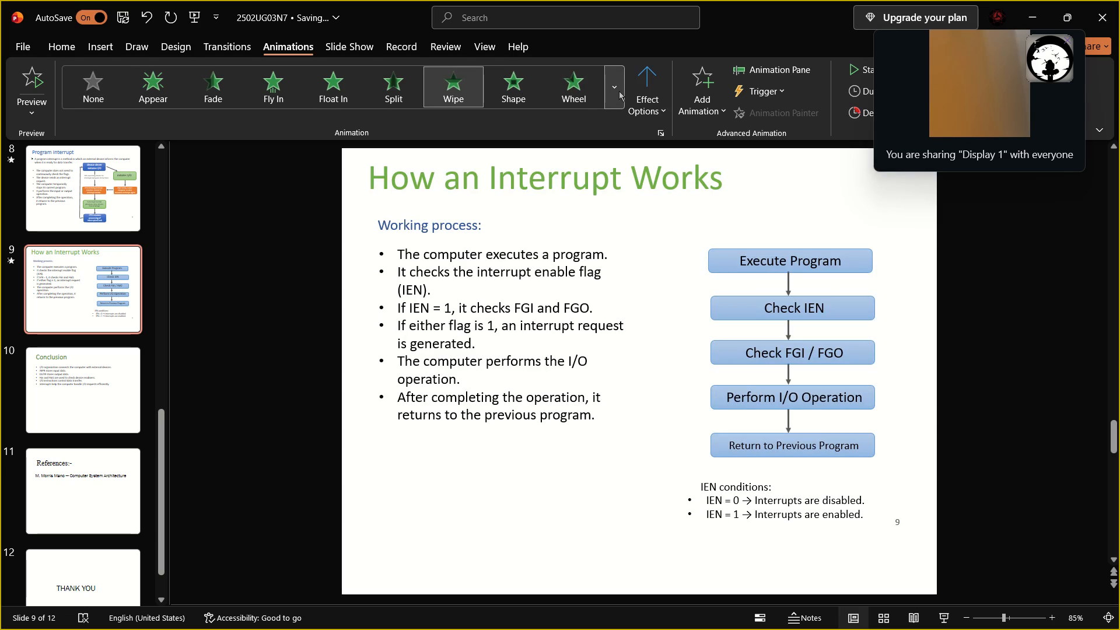
click(637, 94)
click(646, 268)
click(796, 400)
click(796, 400)
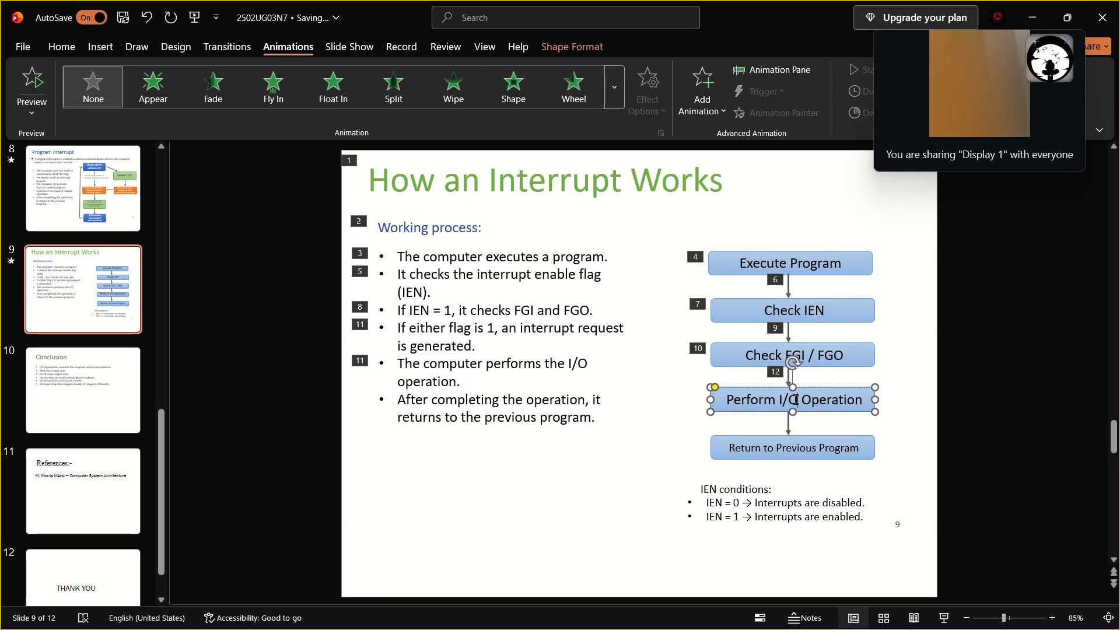
click(481, 87)
click(654, 108)
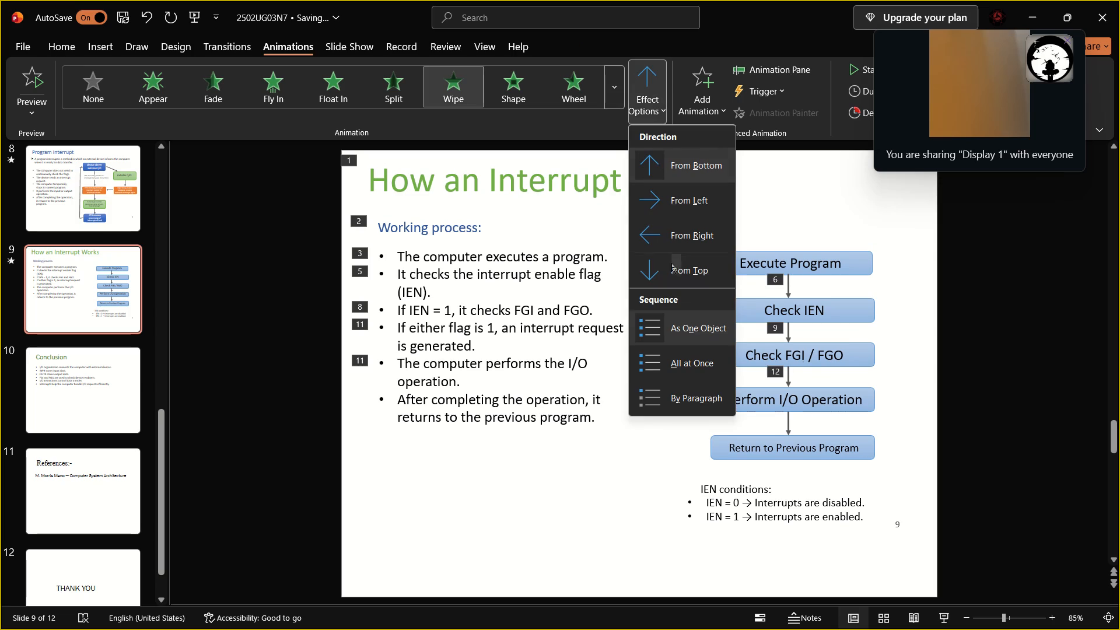
click(671, 269)
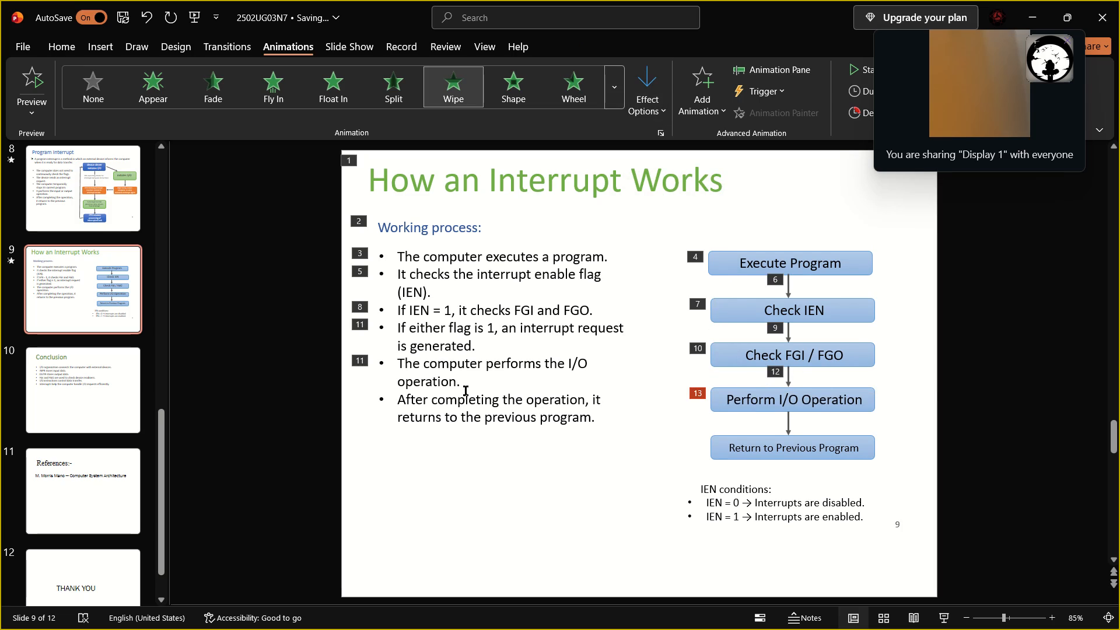
Apply the Float In animation to the bullet "After completing the operation, it returns to the previous program.".
drag(394, 401, 580, 423)
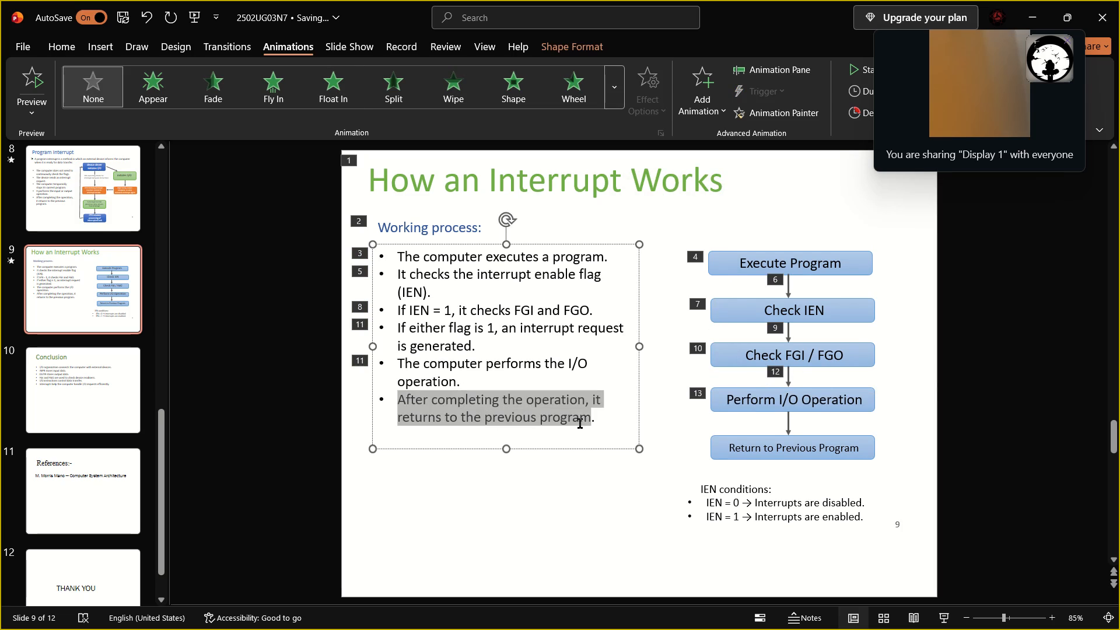
drag(580, 423, 592, 421)
click(459, 89)
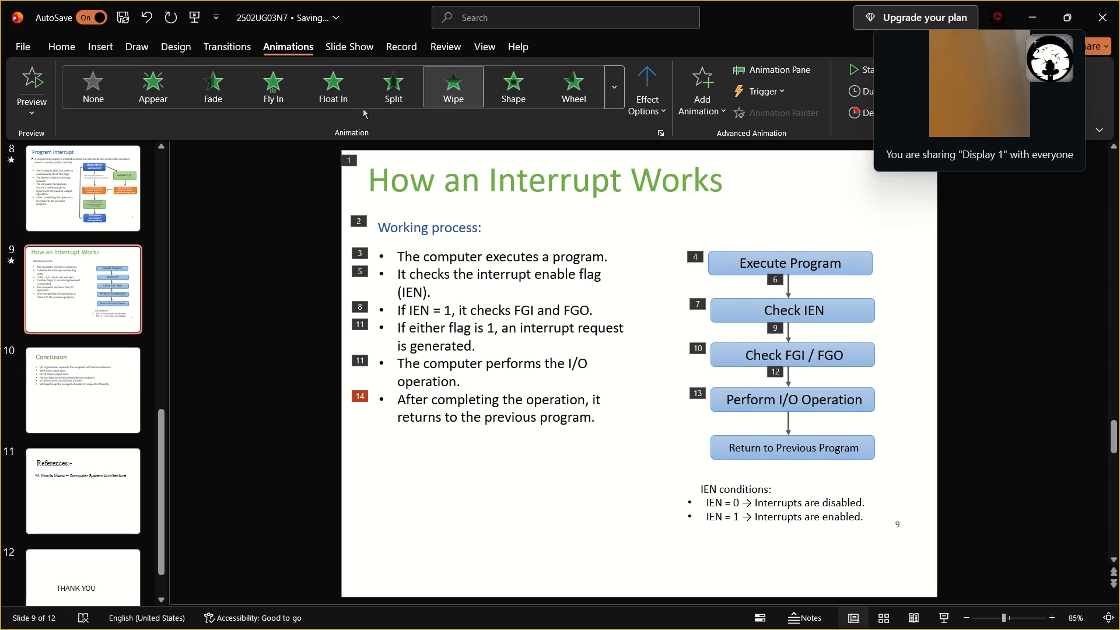
click(326, 91)
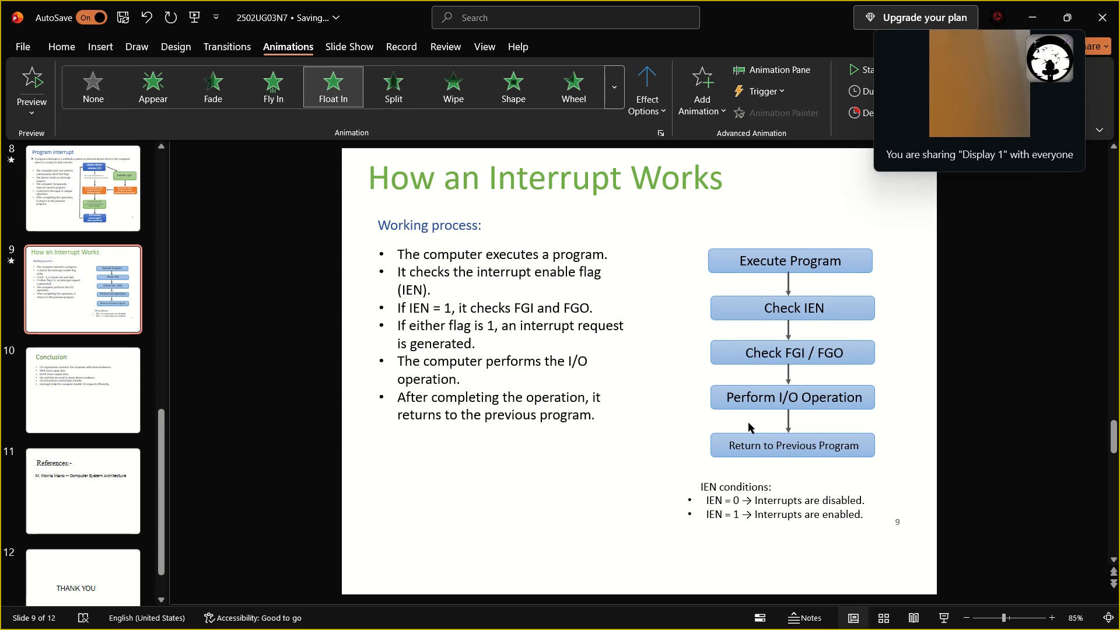
Apply the Wipe animation, directed From Top, to the arrow below Perform I/O Operation and then to the Return to Previous Program box.
click(786, 422)
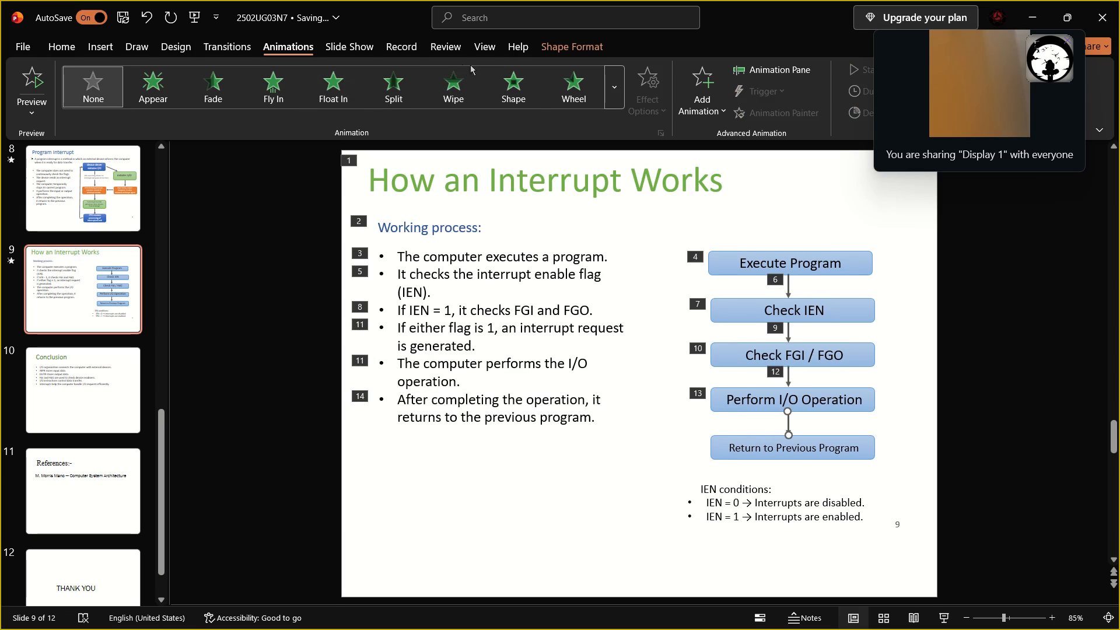
drag(455, 62, 457, 80)
click(457, 80)
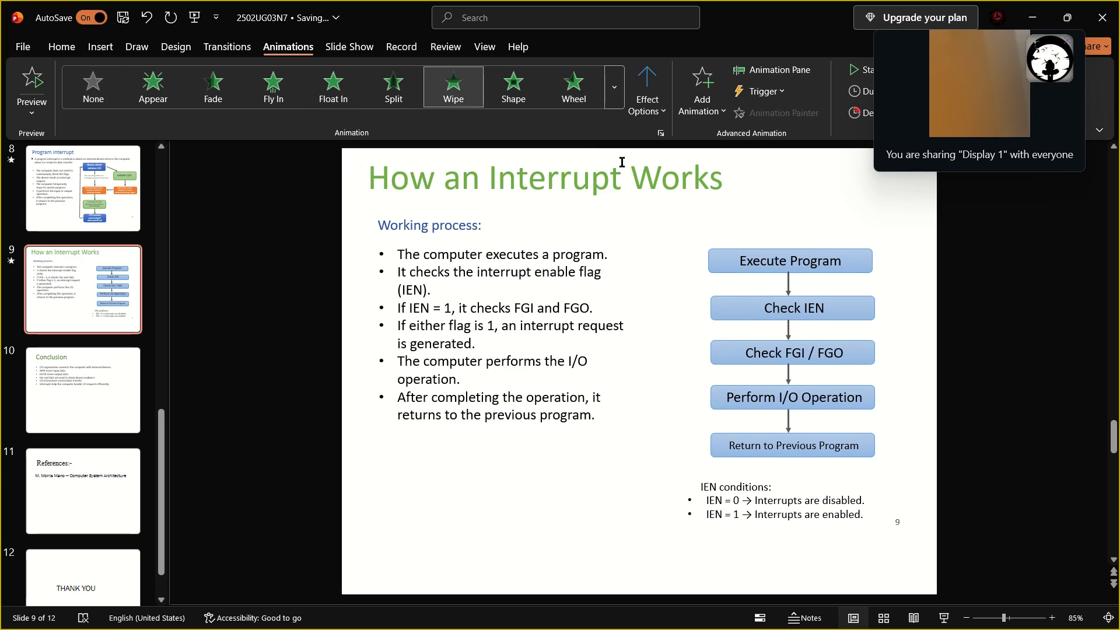
click(660, 113)
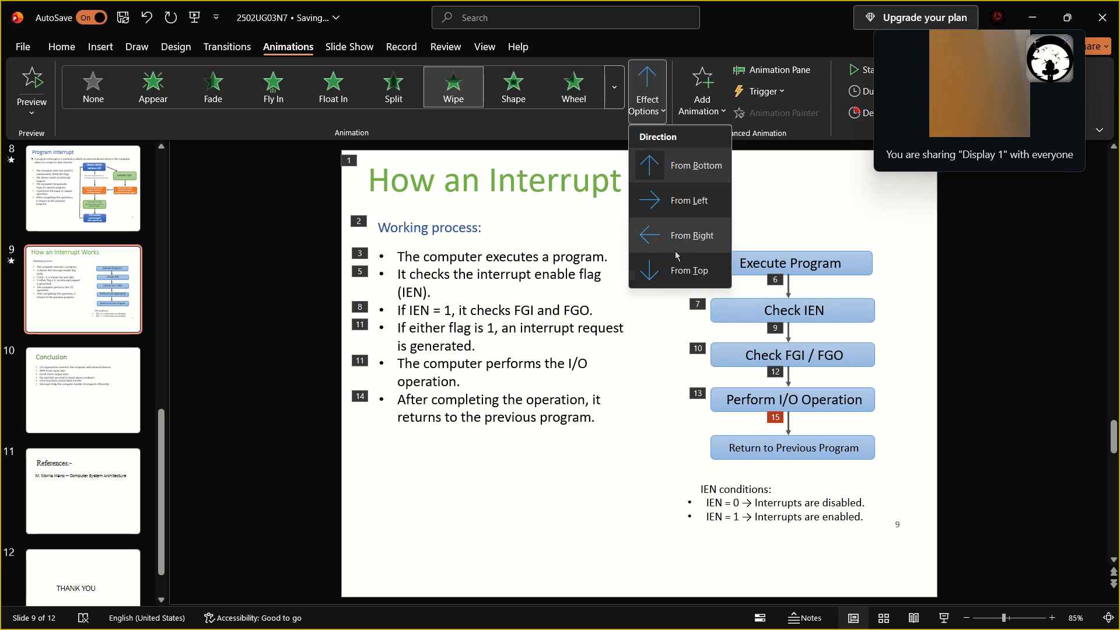
click(672, 261)
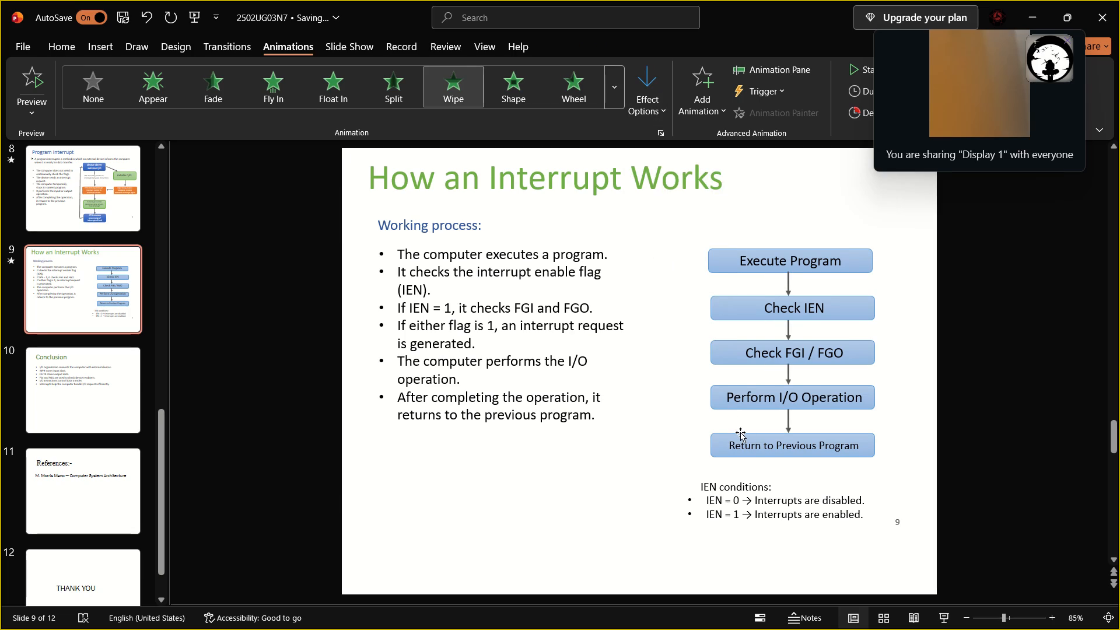
click(740, 432)
click(737, 444)
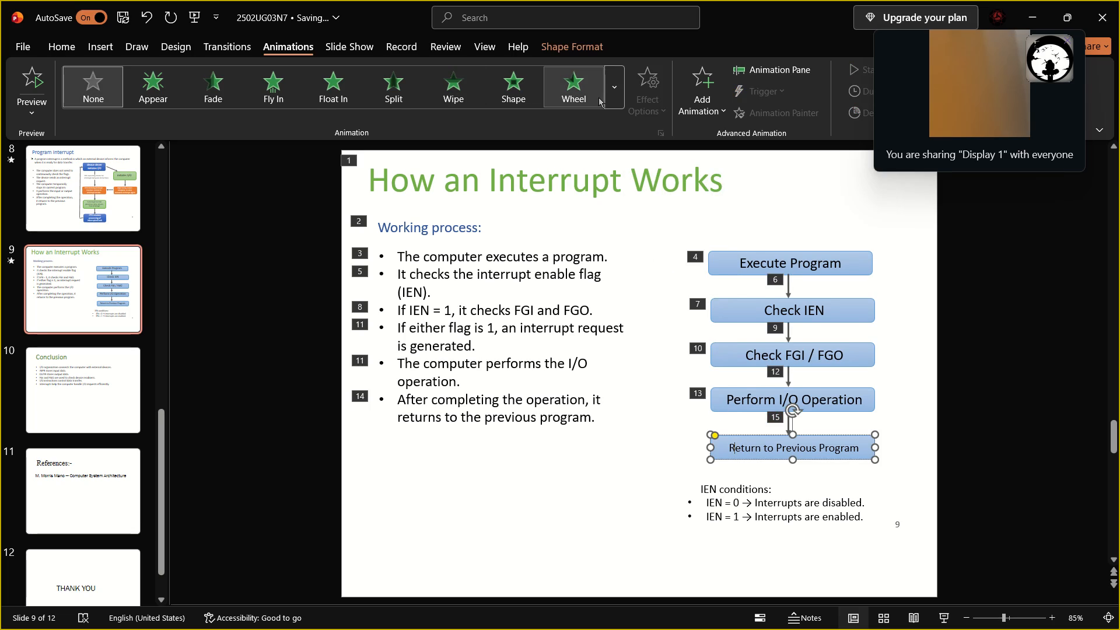
click(470, 91)
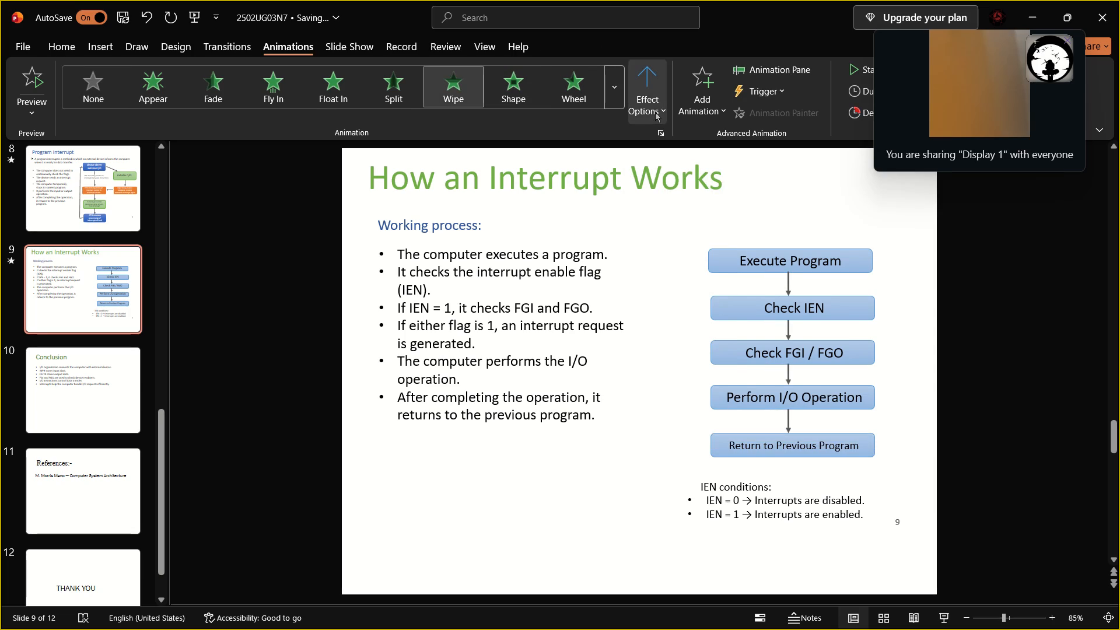
click(655, 112)
click(671, 275)
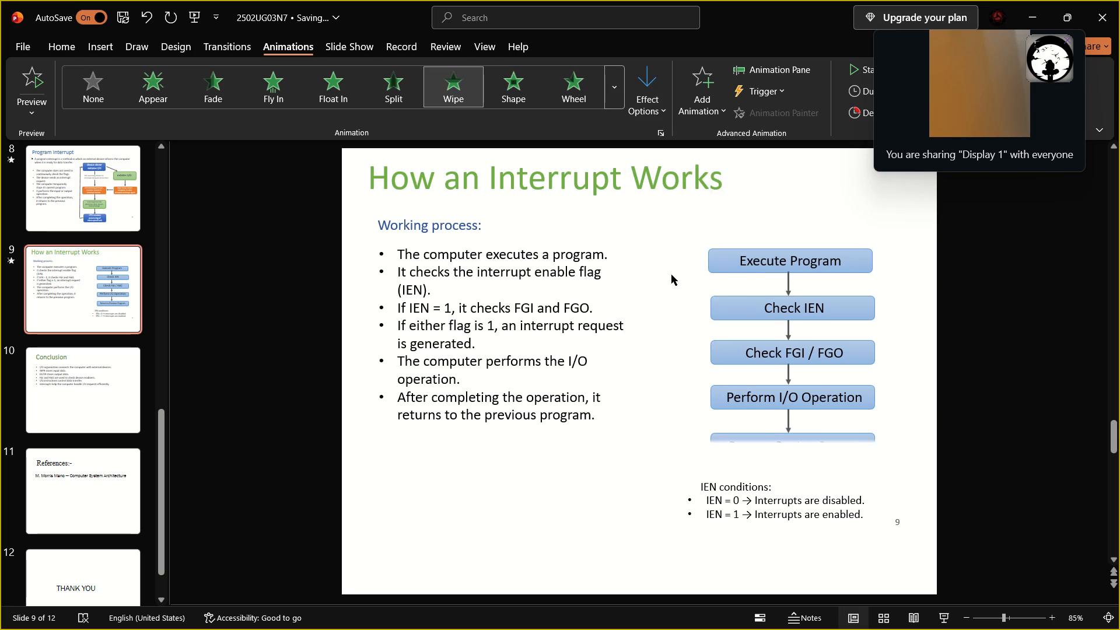
Apply the Float In animation to the IEN conditions heading and its two bullets together.
drag(698, 484, 700, 484)
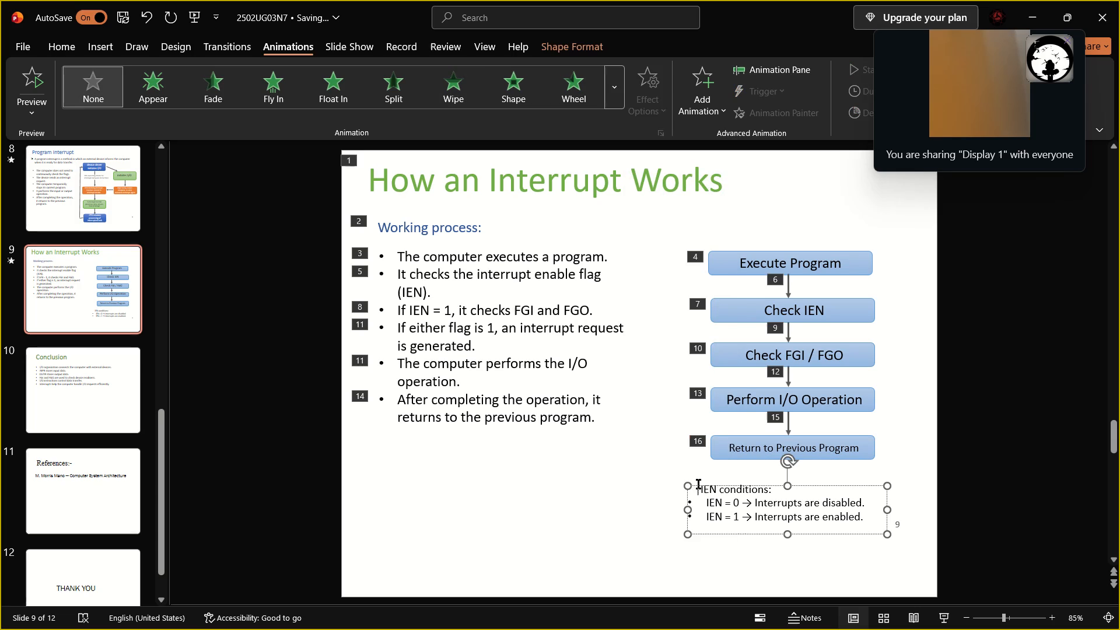
drag(700, 484, 860, 516)
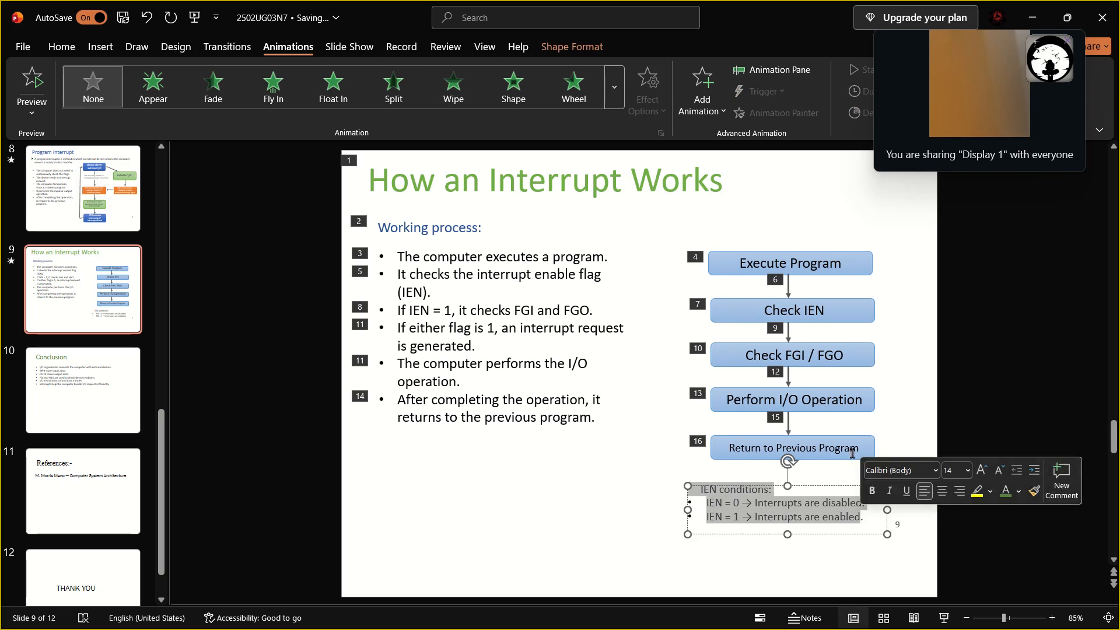
click(317, 87)
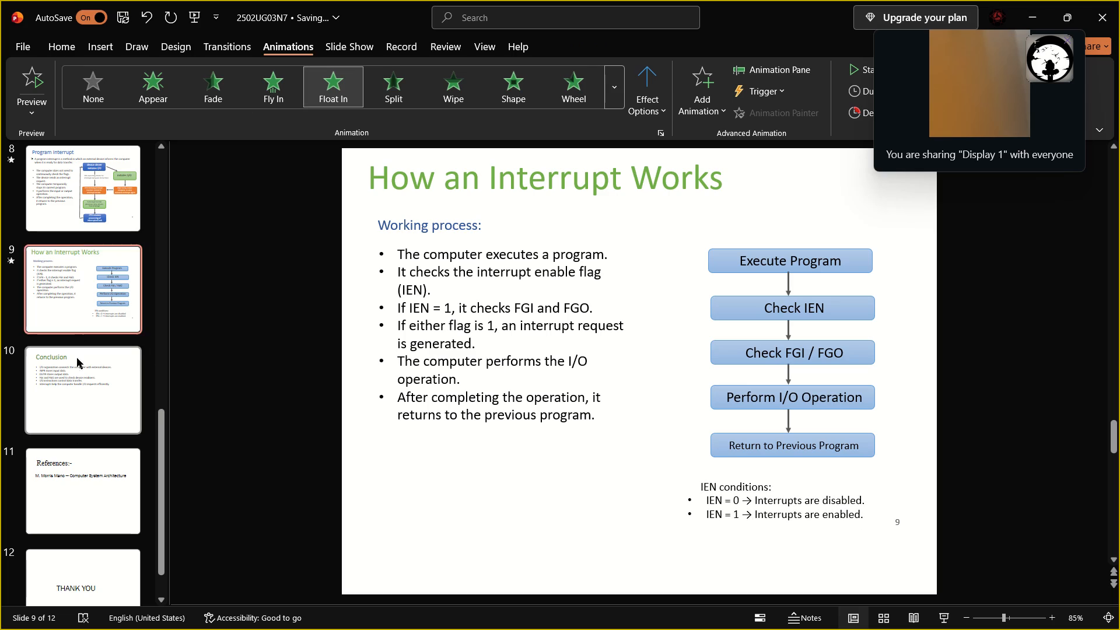
Apply the Appear animation to the Conclusion title on slide 10.
click(78, 372)
click(391, 191)
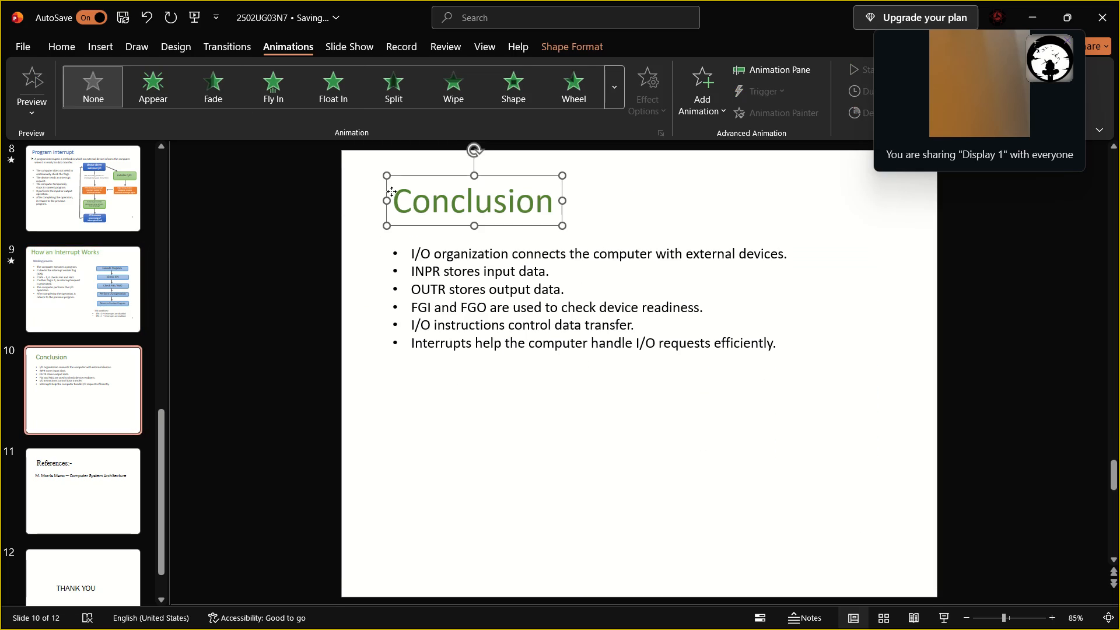
drag(184, 89, 178, 89)
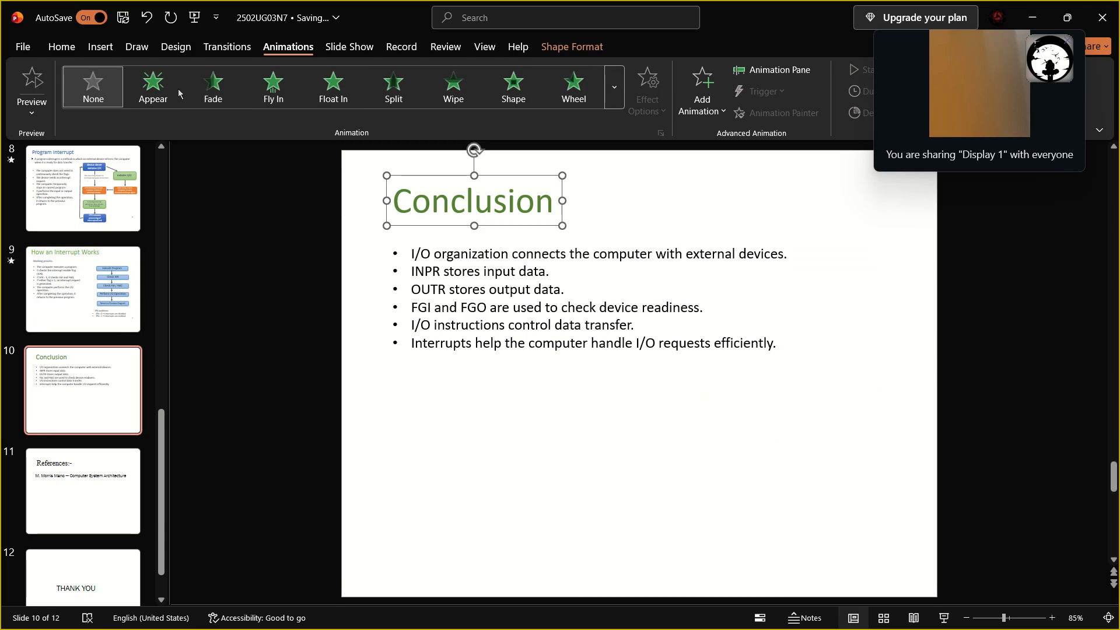
drag(178, 89, 167, 90)
click(167, 90)
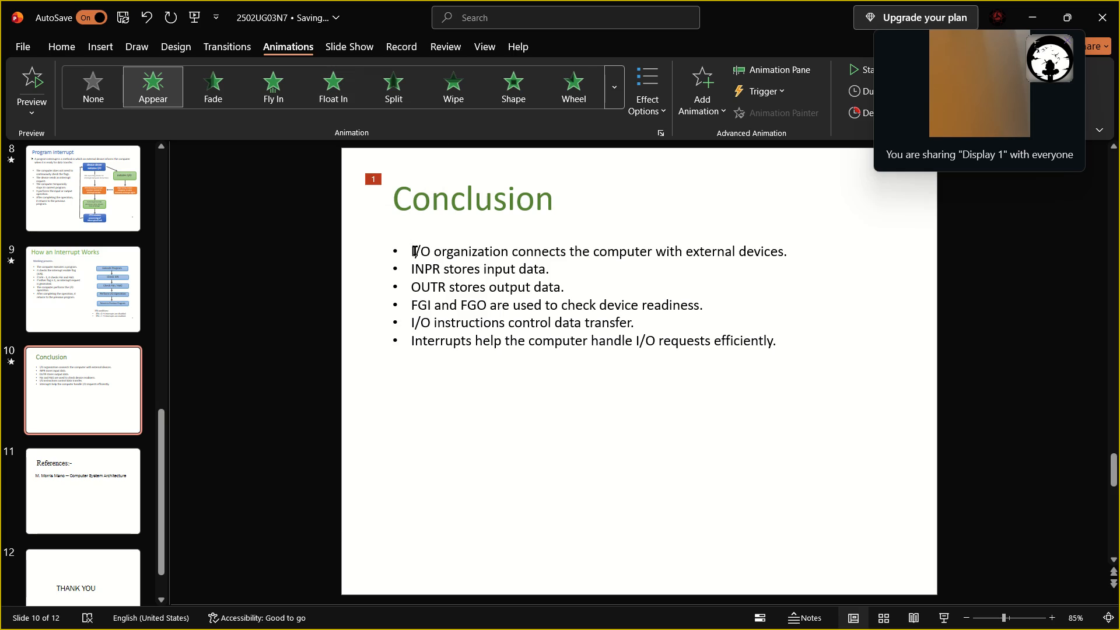
Apply the Float In animation separately to the first three Conclusion bullets: I/O organization, INPR and OUTR, in that order.
drag(415, 252, 695, 244)
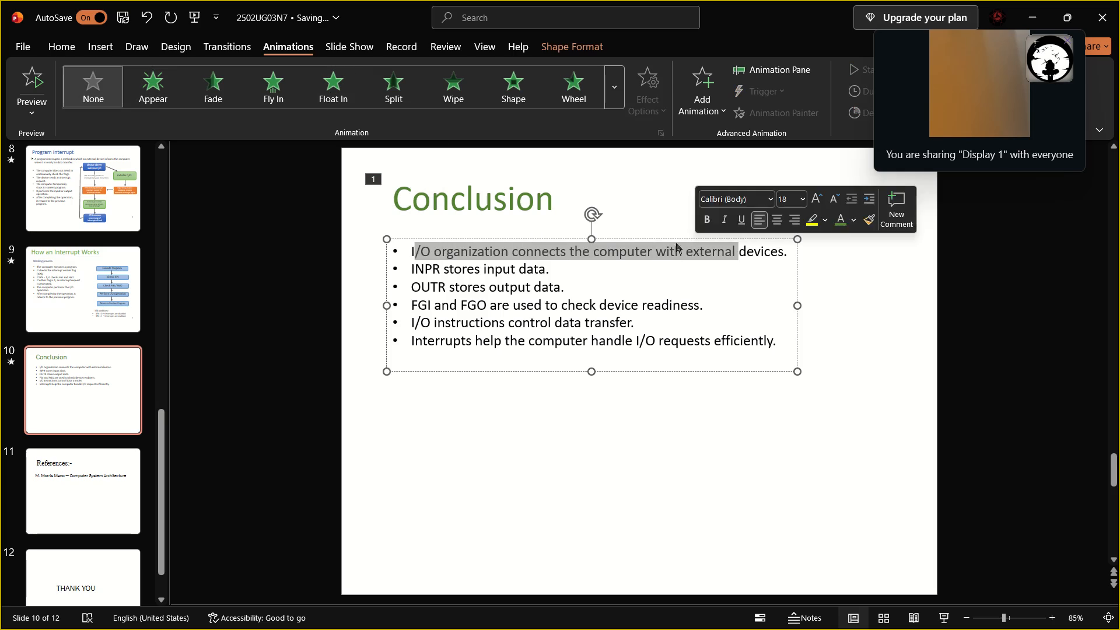
click(317, 96)
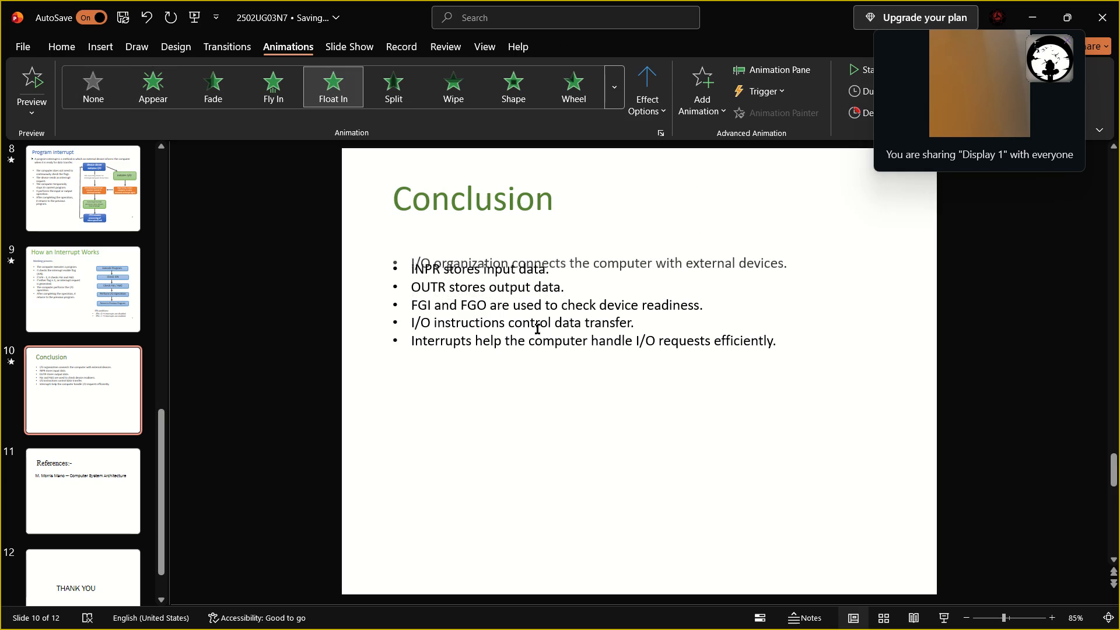
click(482, 277)
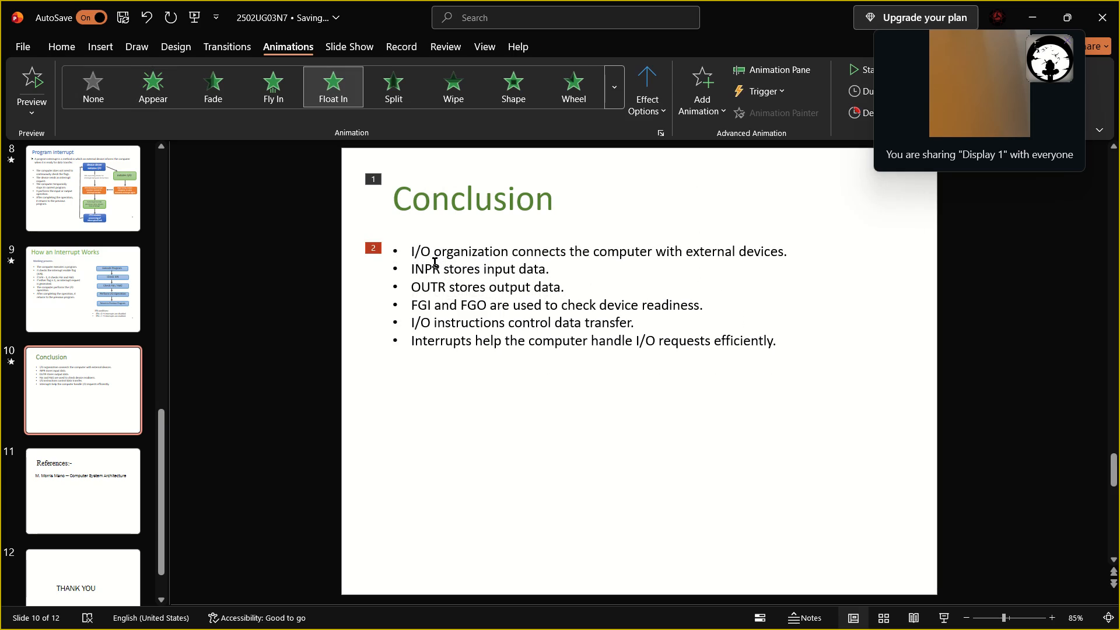
click(435, 262)
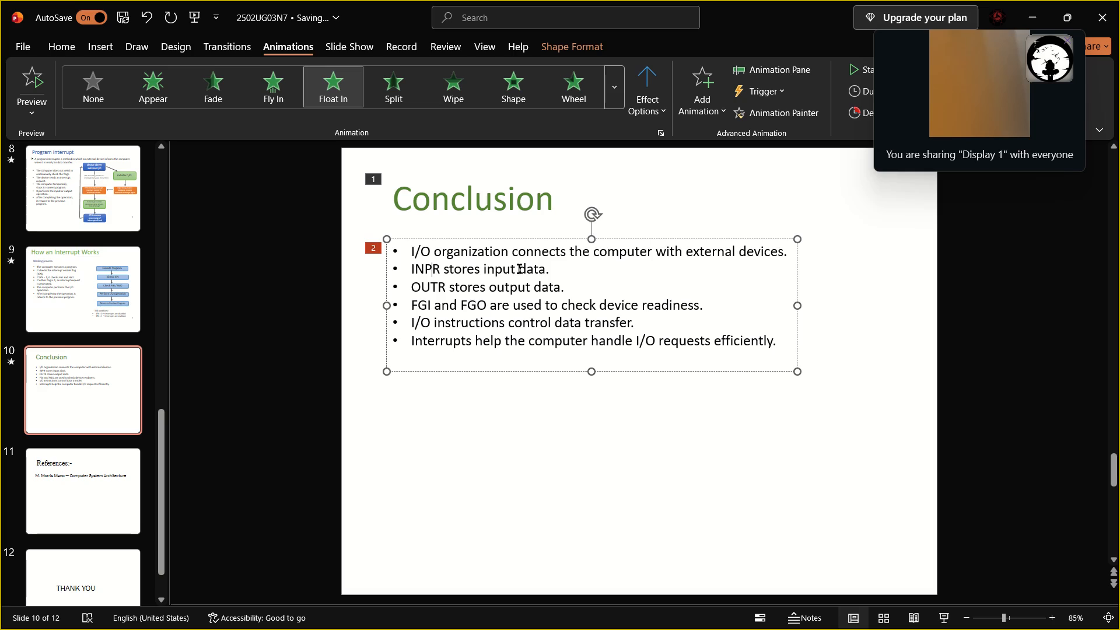
drag(554, 271, 409, 272)
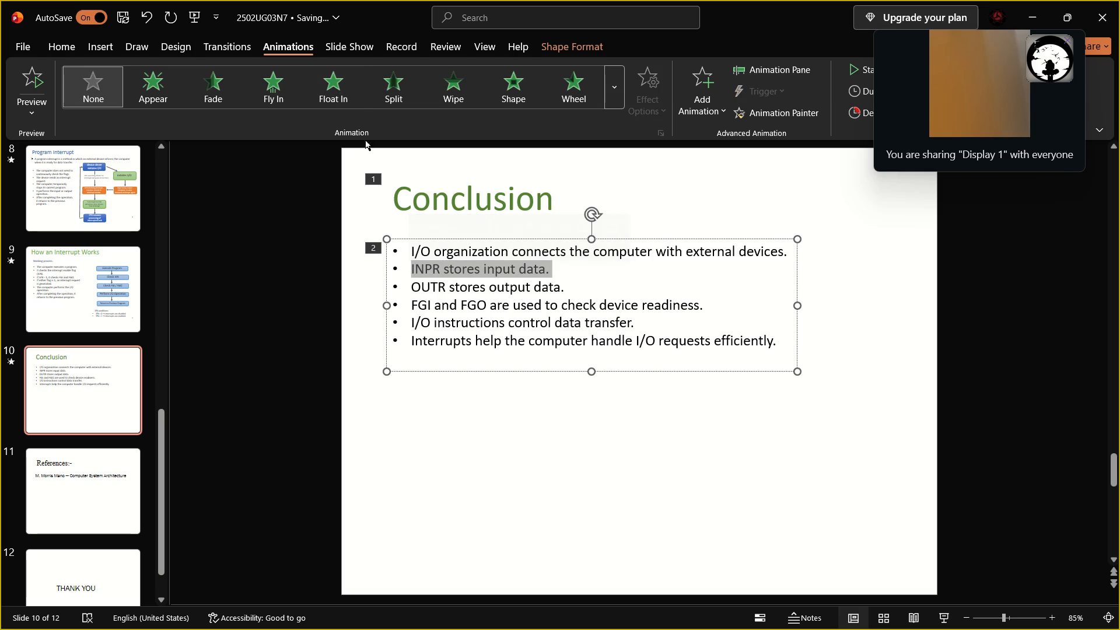
click(336, 91)
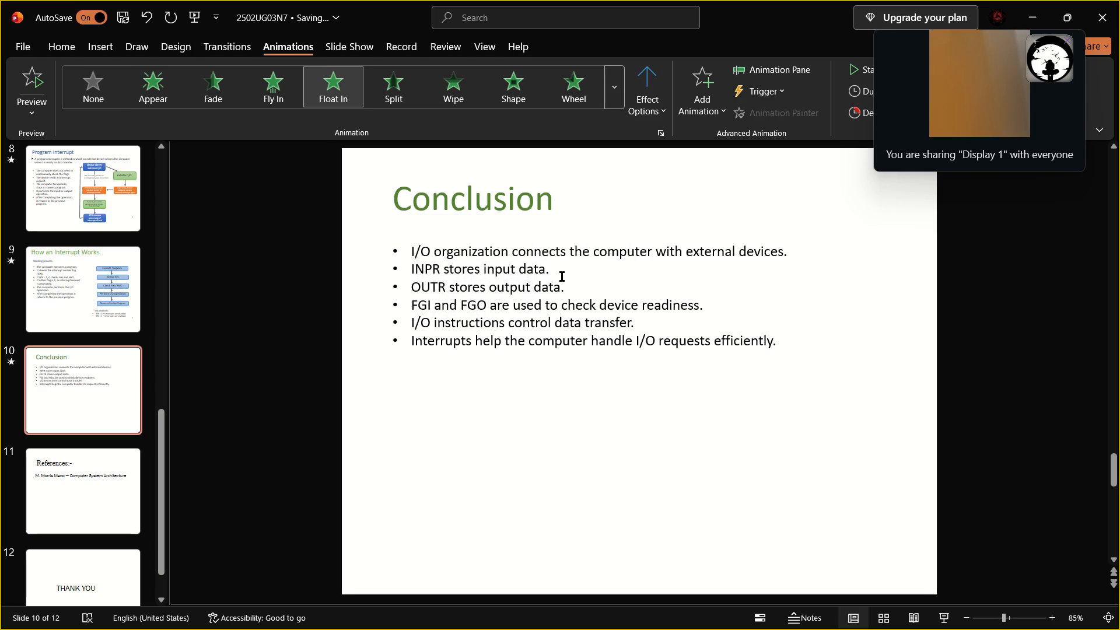
drag(559, 283, 548, 286)
double_click(548, 286)
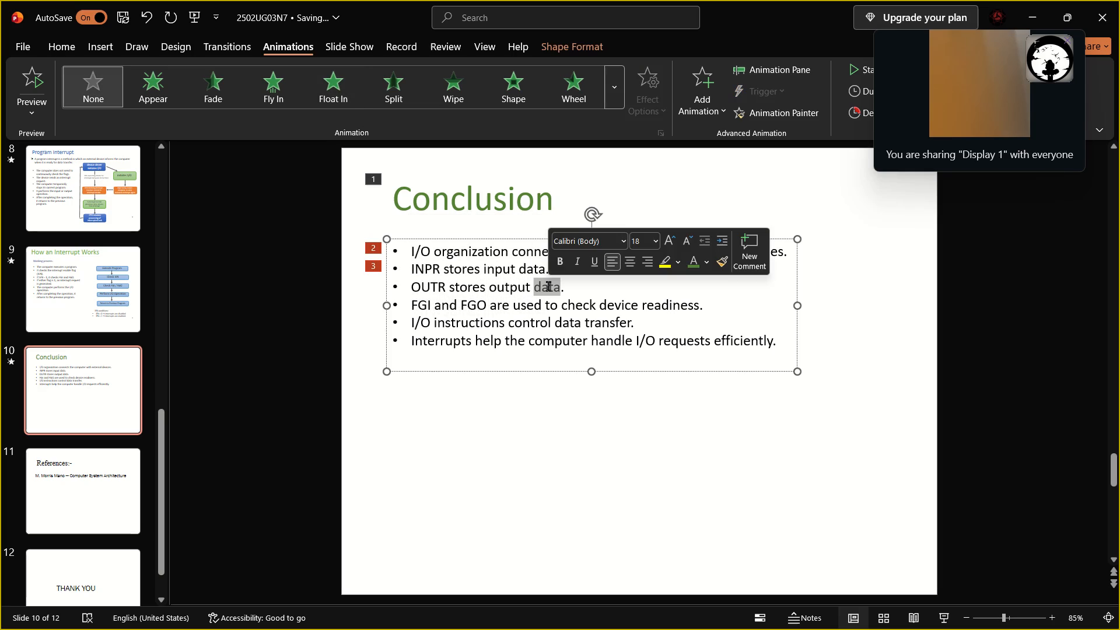
click(328, 92)
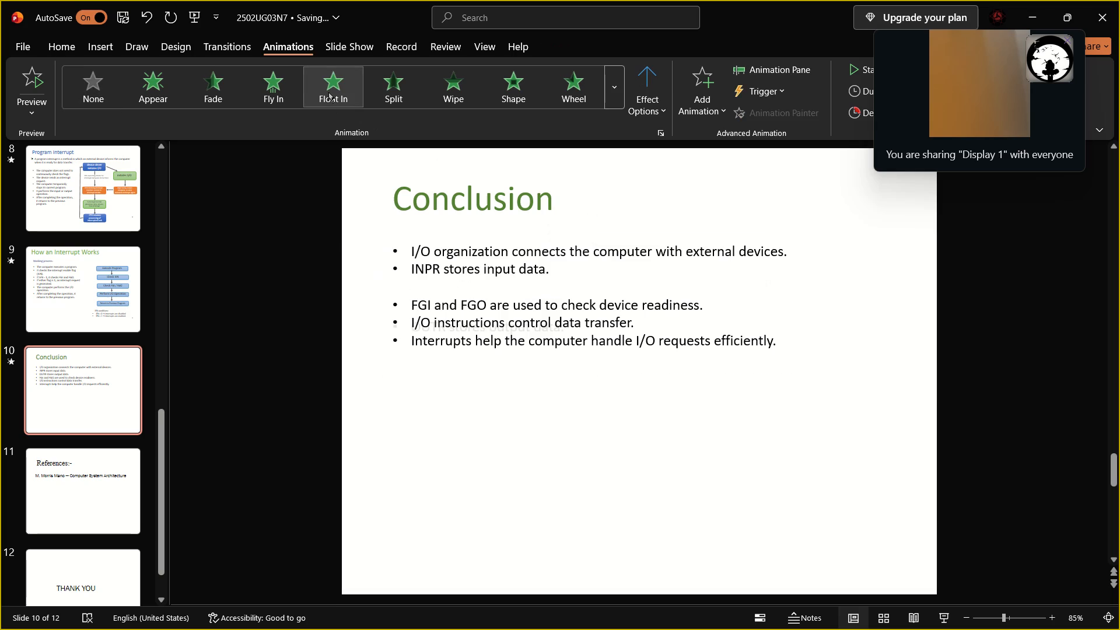
Apply the Float In animation separately to the last three Conclusion bullets: FGI and FGO, I/O instructions and Interrupts, in that order.
double_click(499, 307)
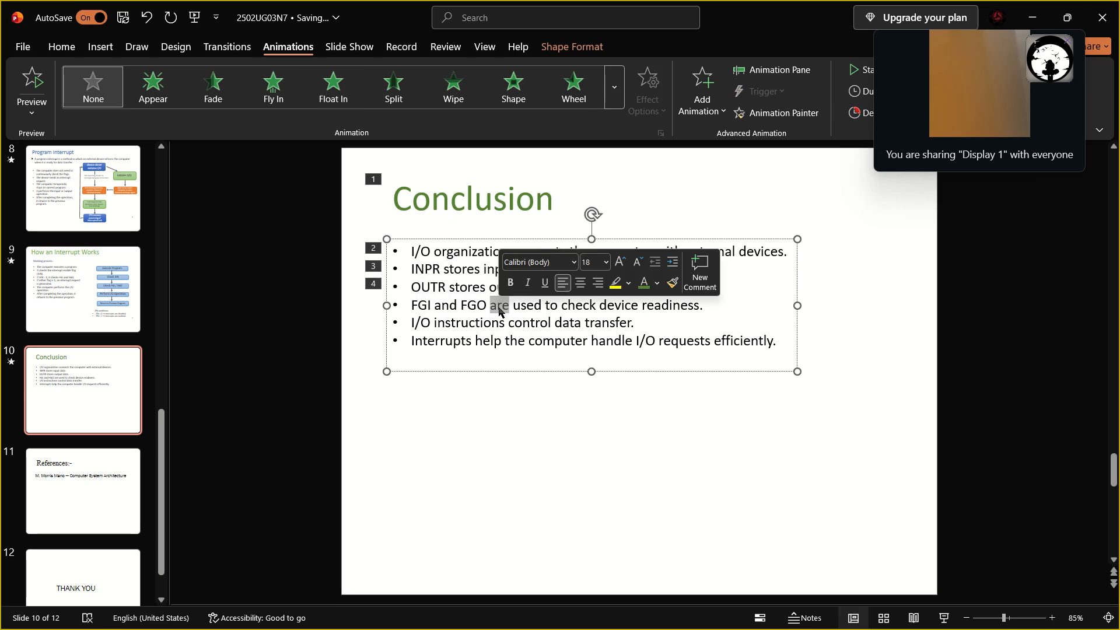
click(334, 90)
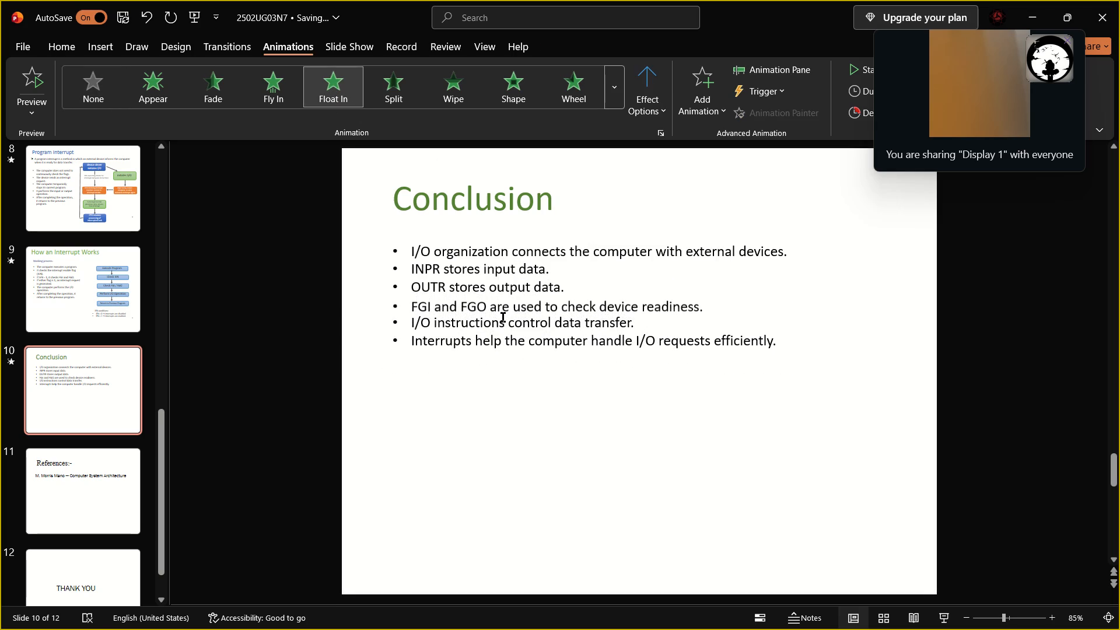
click(502, 317)
double_click(502, 317)
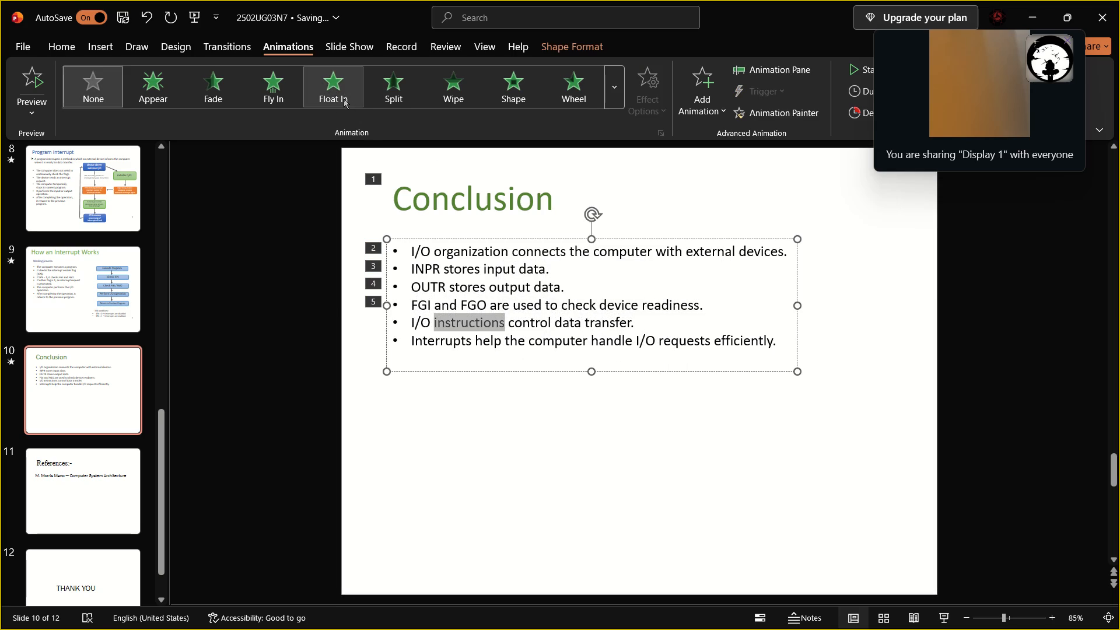
click(344, 99)
double_click(501, 345)
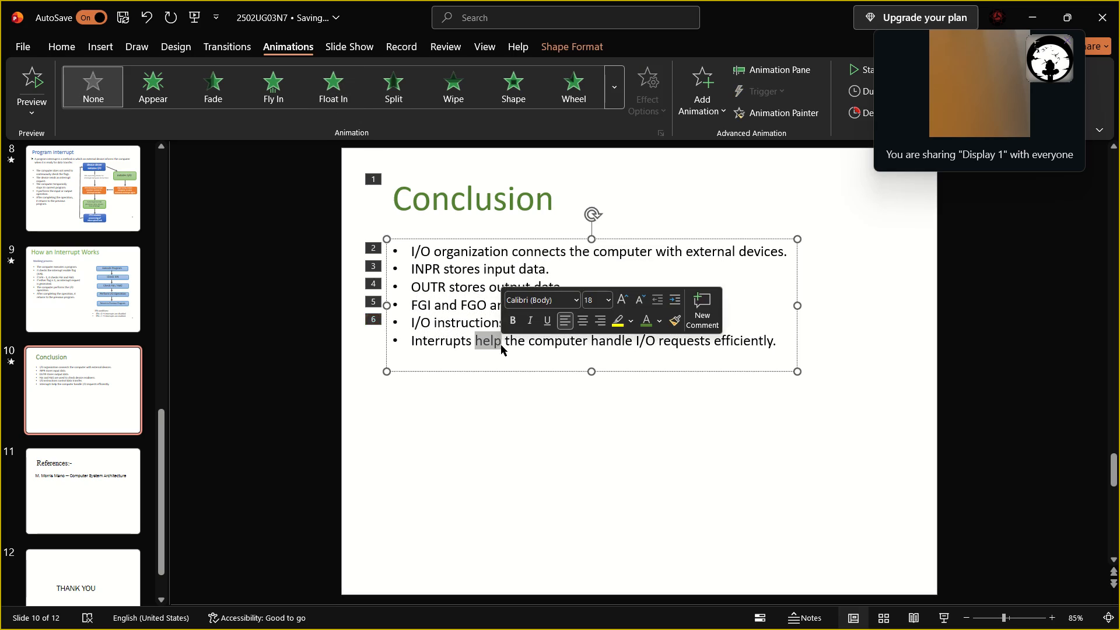
click(349, 92)
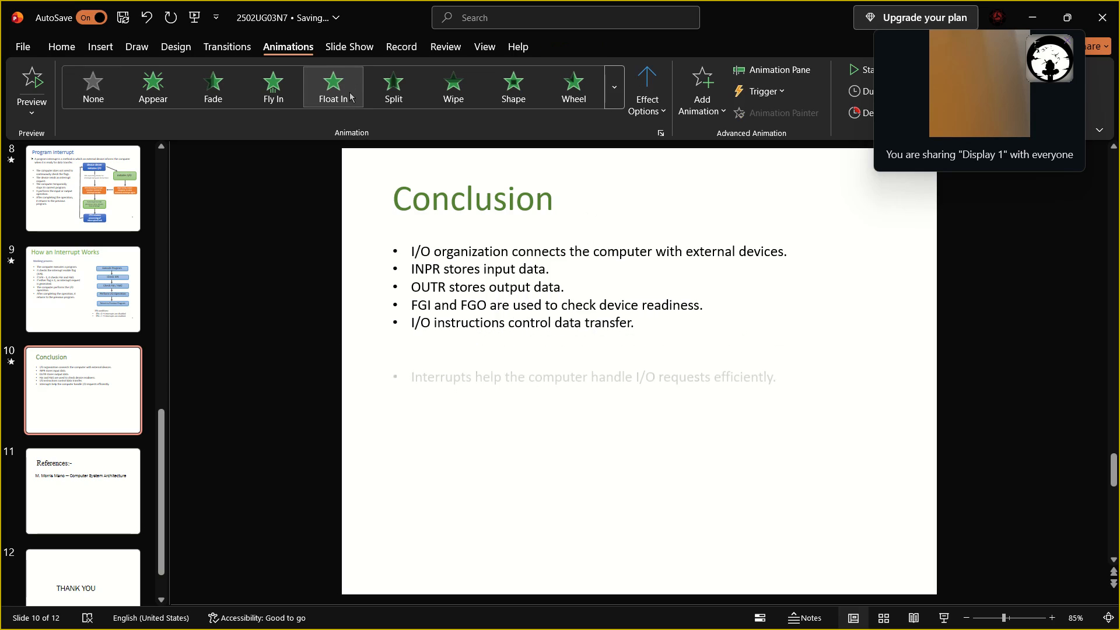
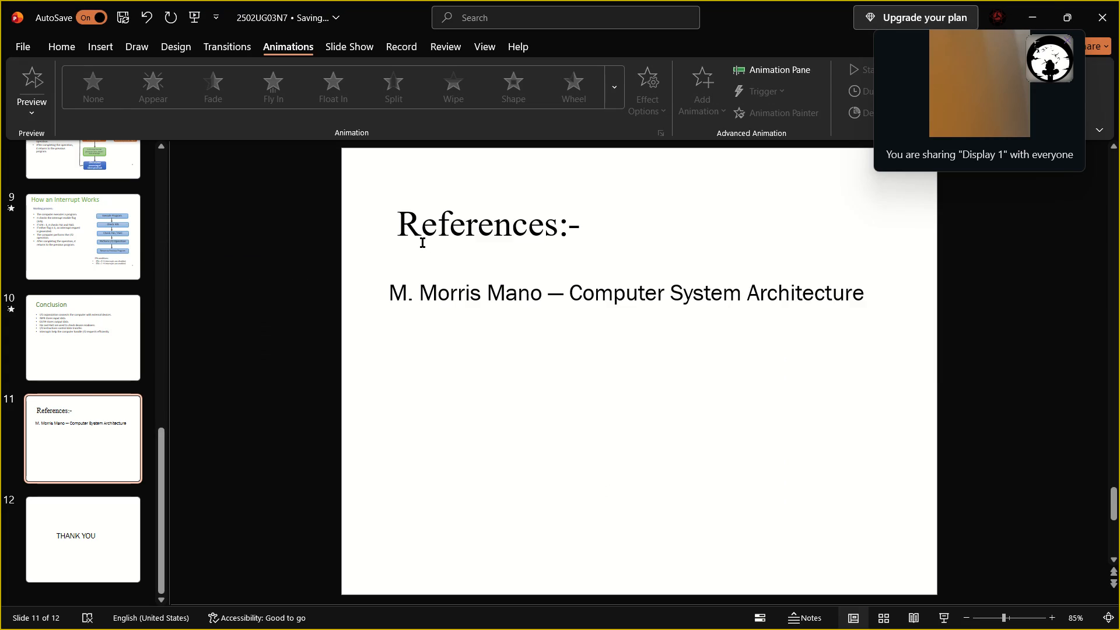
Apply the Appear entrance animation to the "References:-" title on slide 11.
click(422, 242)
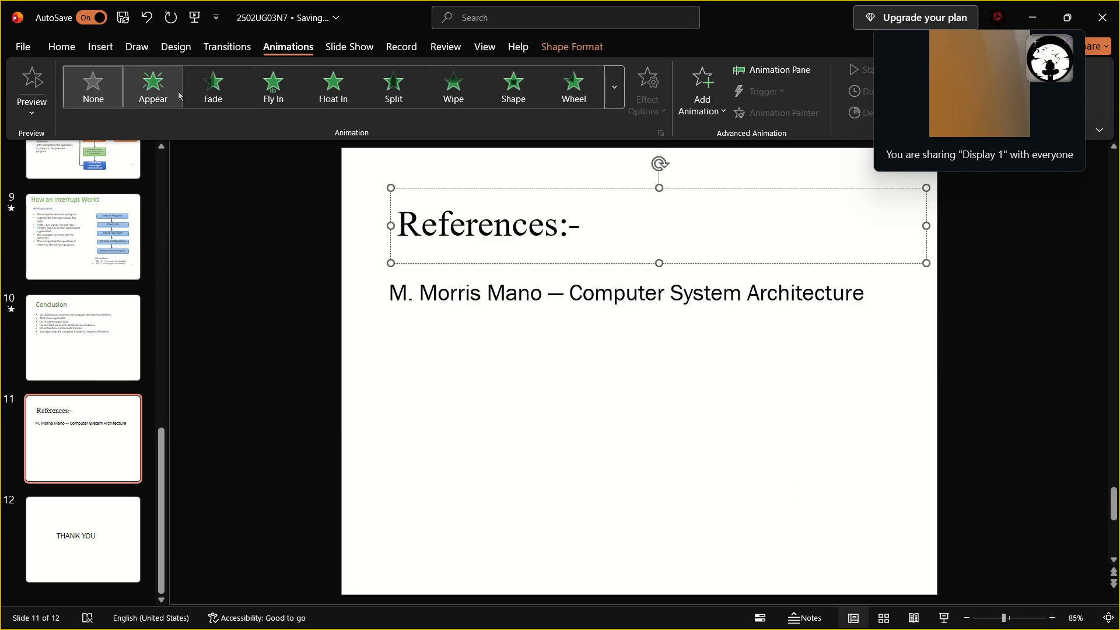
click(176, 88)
Select the title and the book reference text box together on slide 11 and apply the Float In entrance animation to both.
click(449, 292)
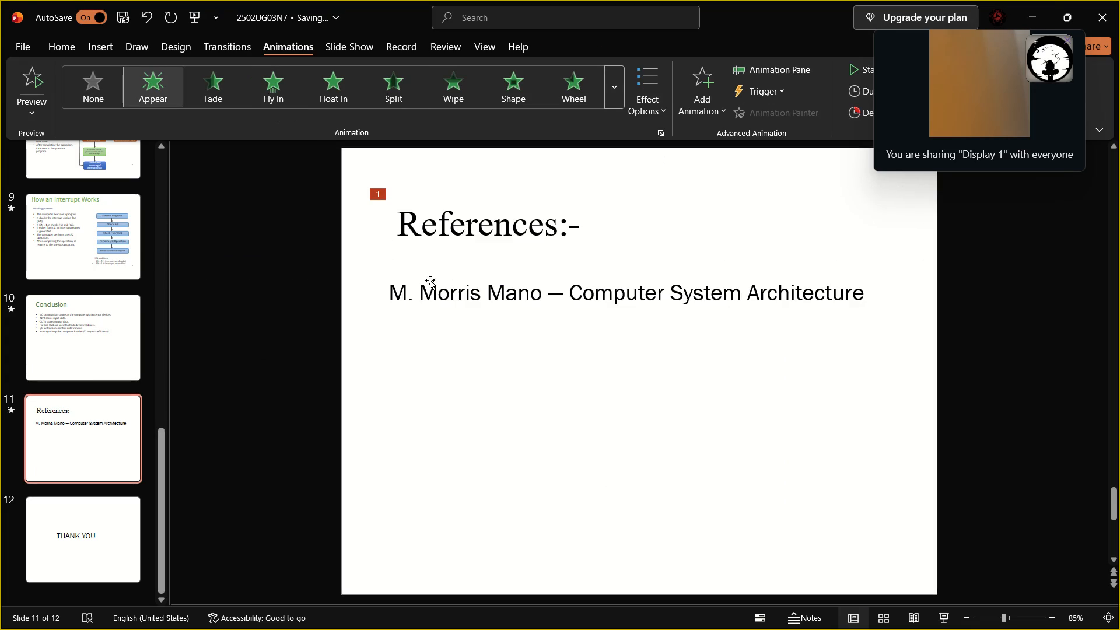
click(453, 311)
click(431, 288)
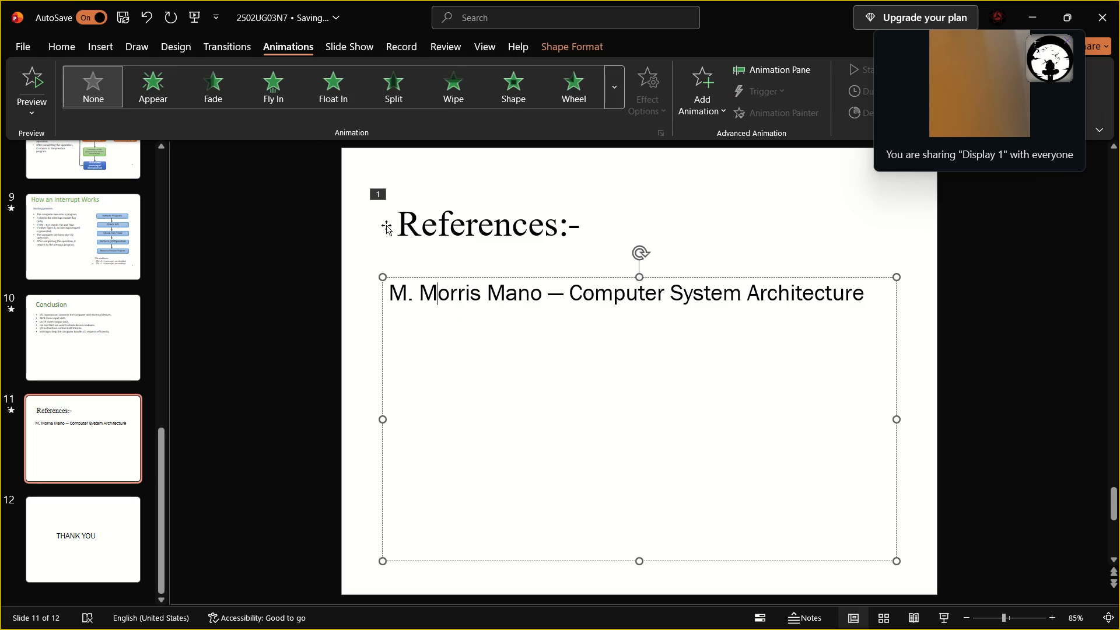
drag(400, 177, 531, 285)
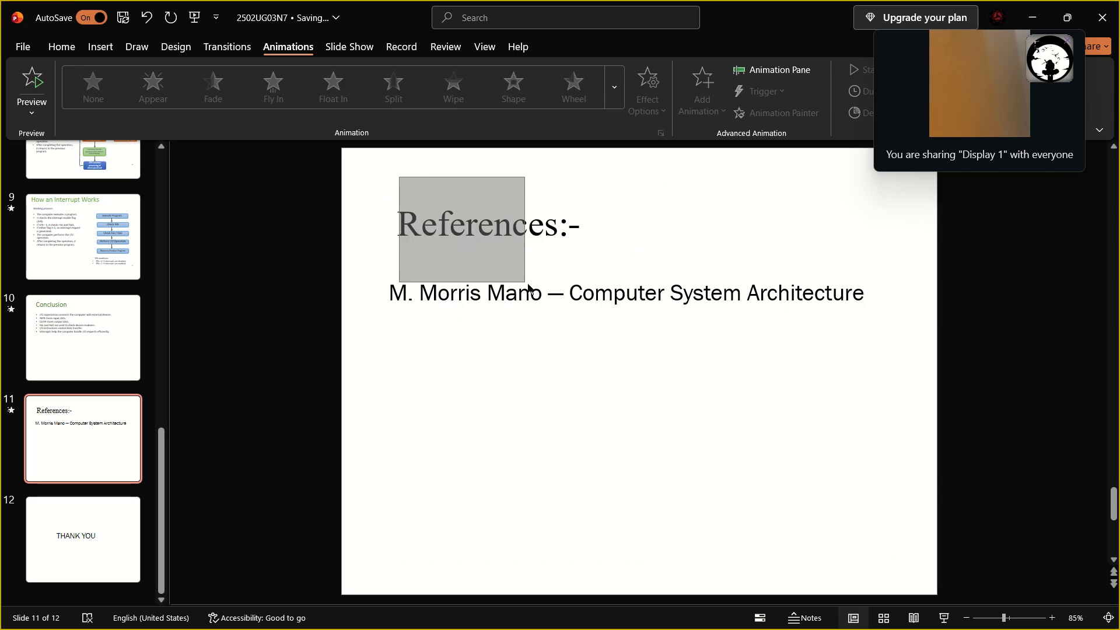
drag(531, 285, 913, 365)
scroll(638, 358, right, 2)
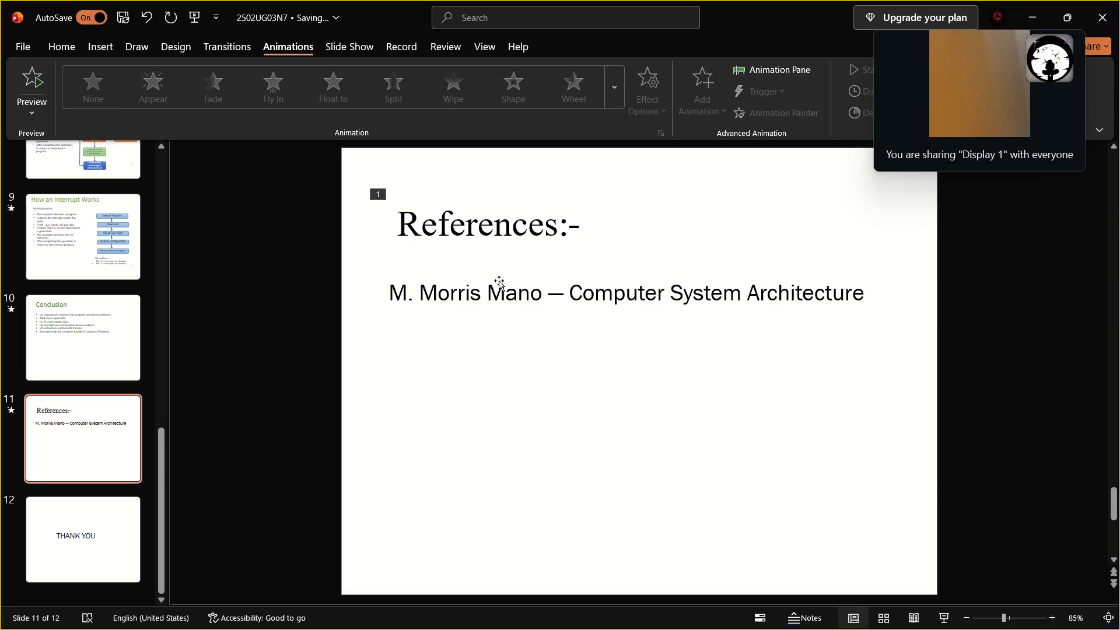
click(502, 292)
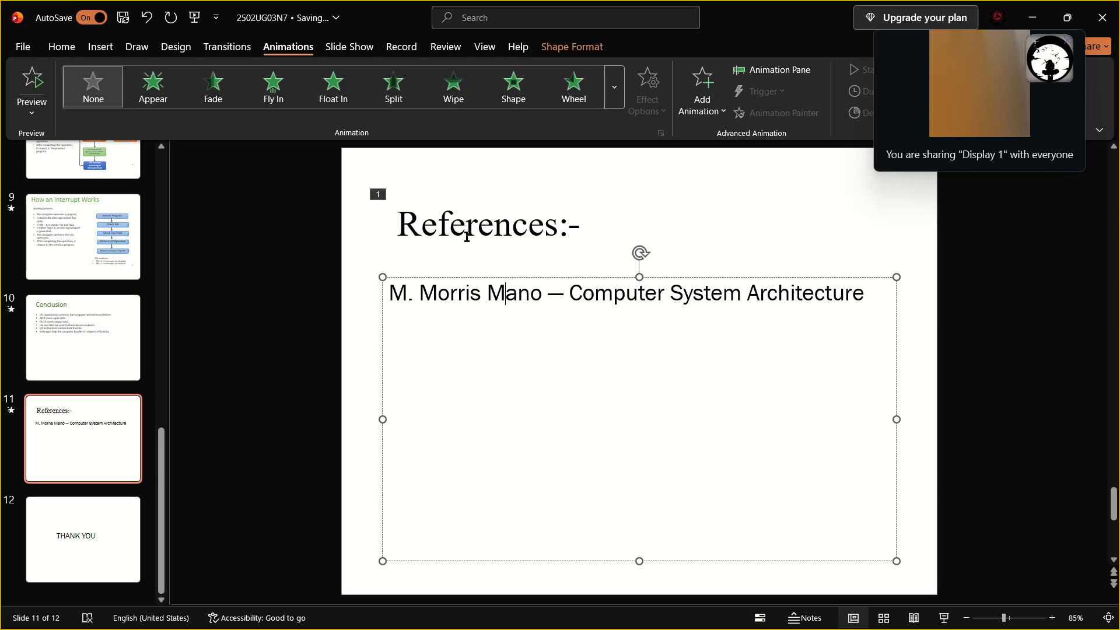
ctrl+click(459, 218)
ctrl+click(450, 297)
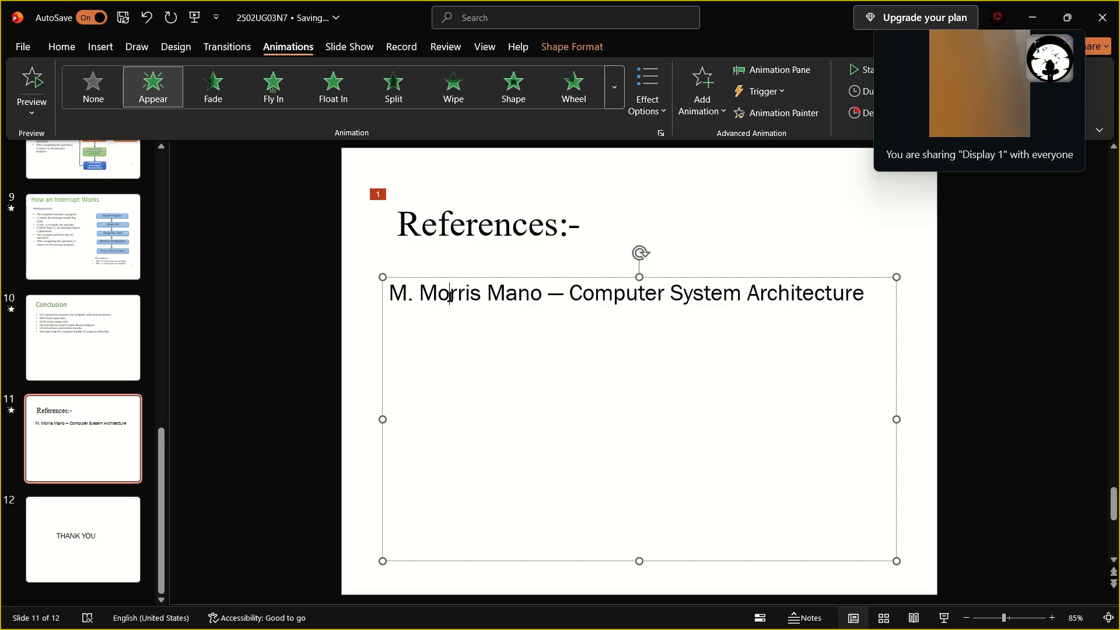
click(419, 276)
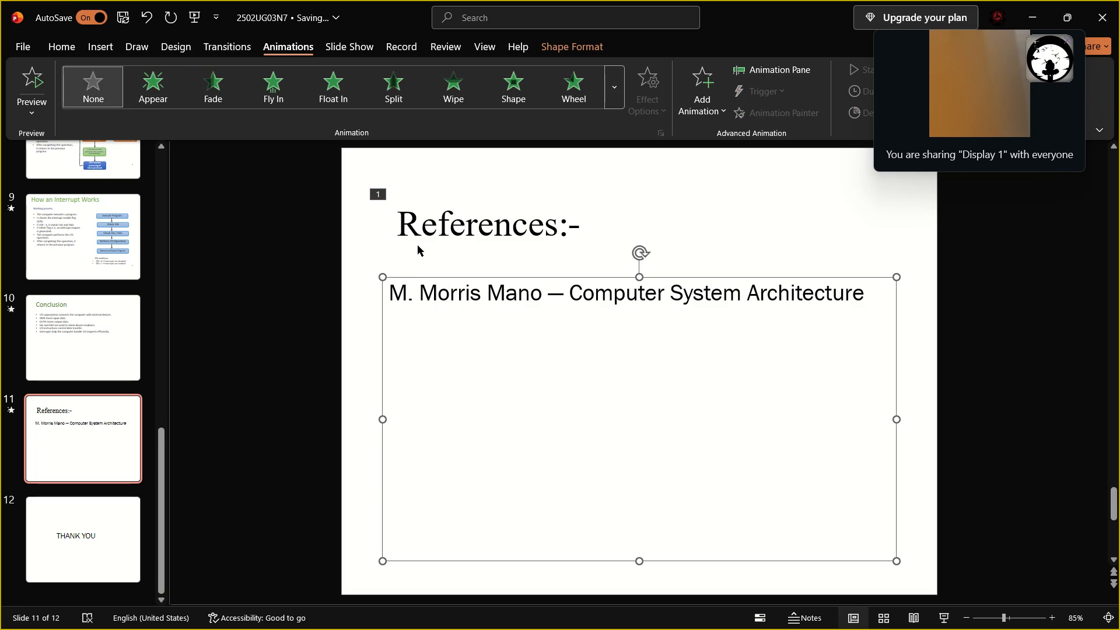
ctrl+click(412, 226)
click(331, 79)
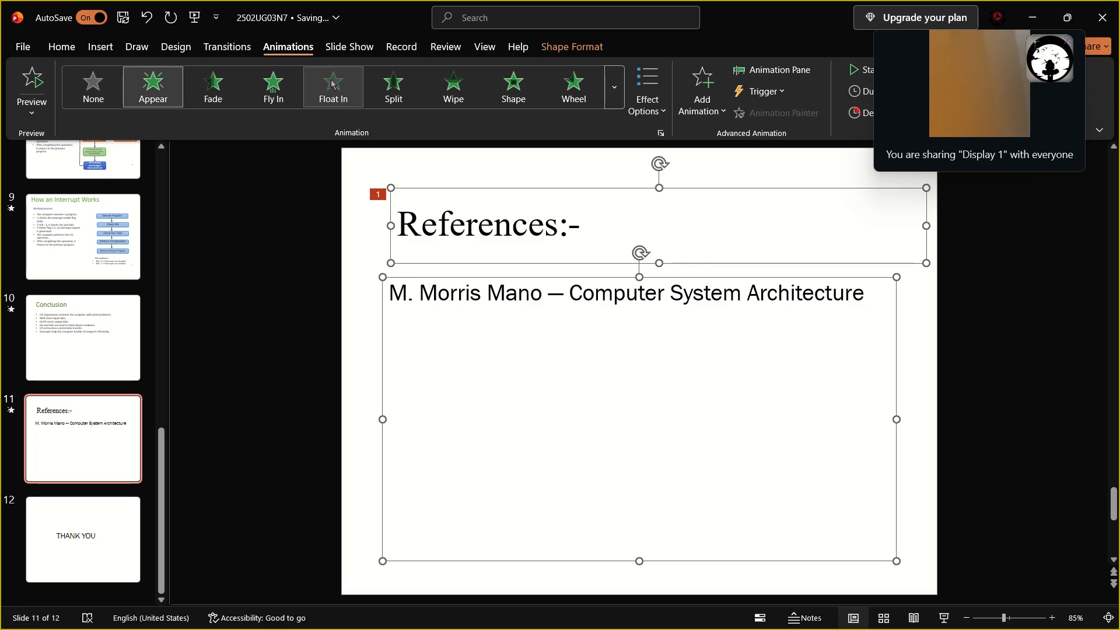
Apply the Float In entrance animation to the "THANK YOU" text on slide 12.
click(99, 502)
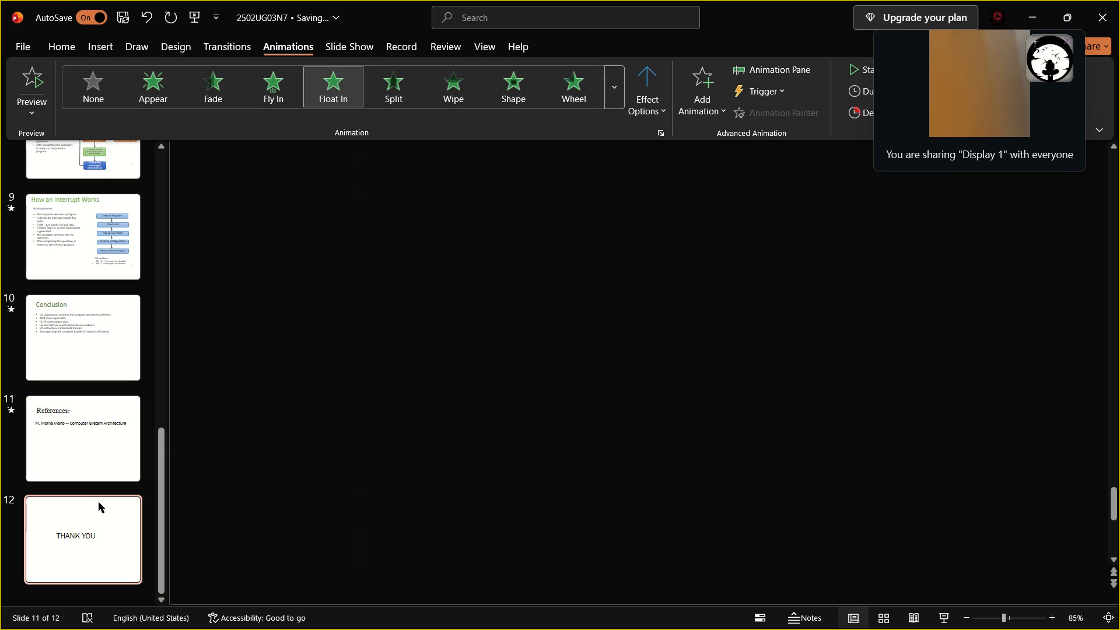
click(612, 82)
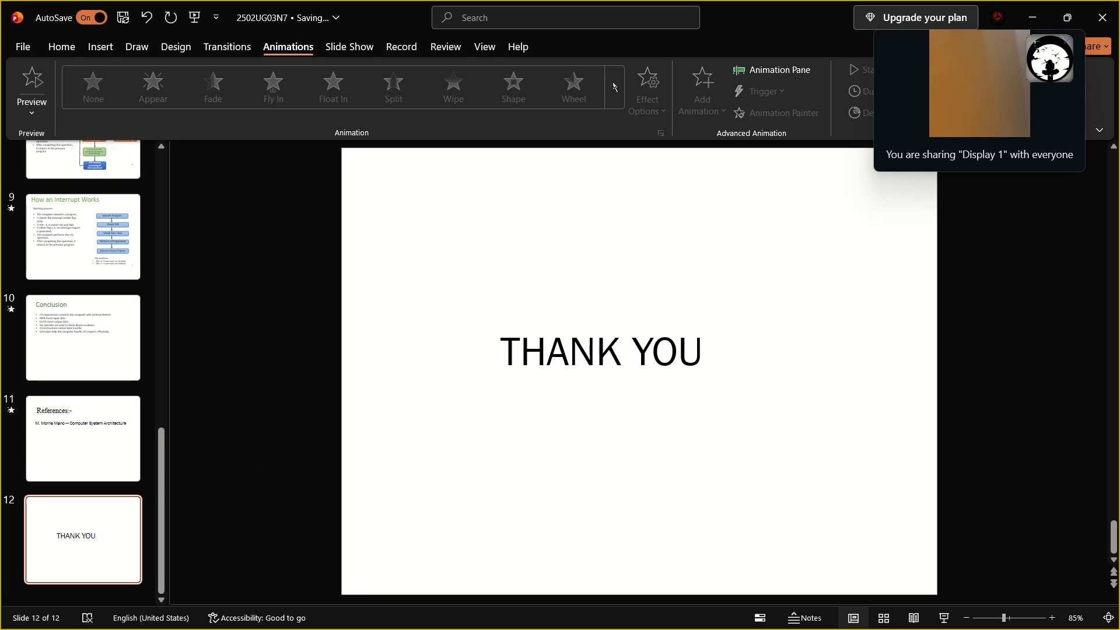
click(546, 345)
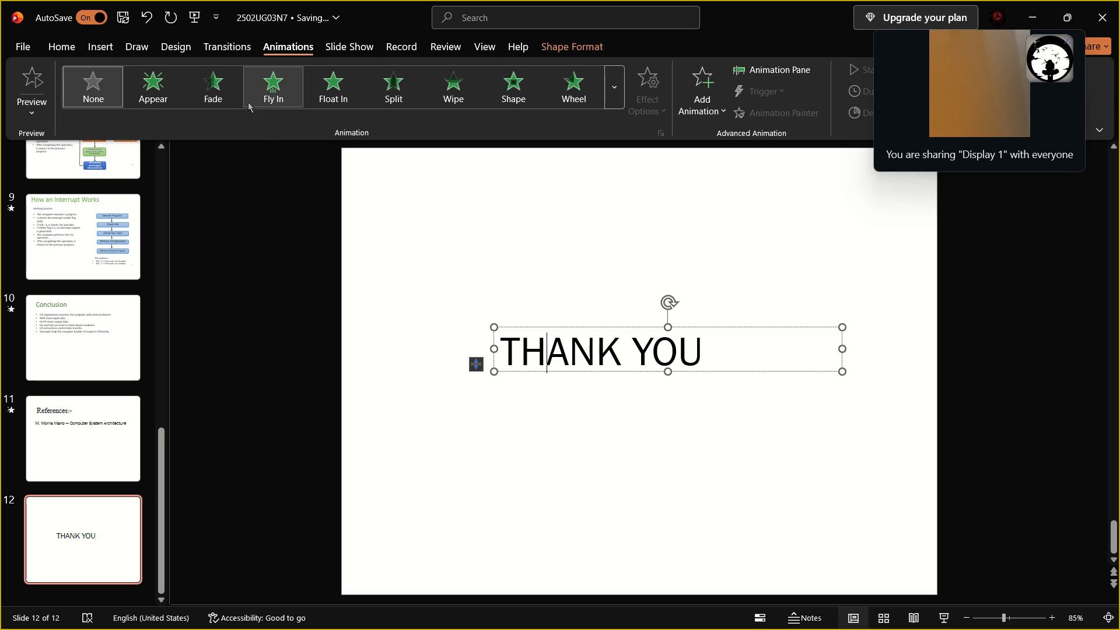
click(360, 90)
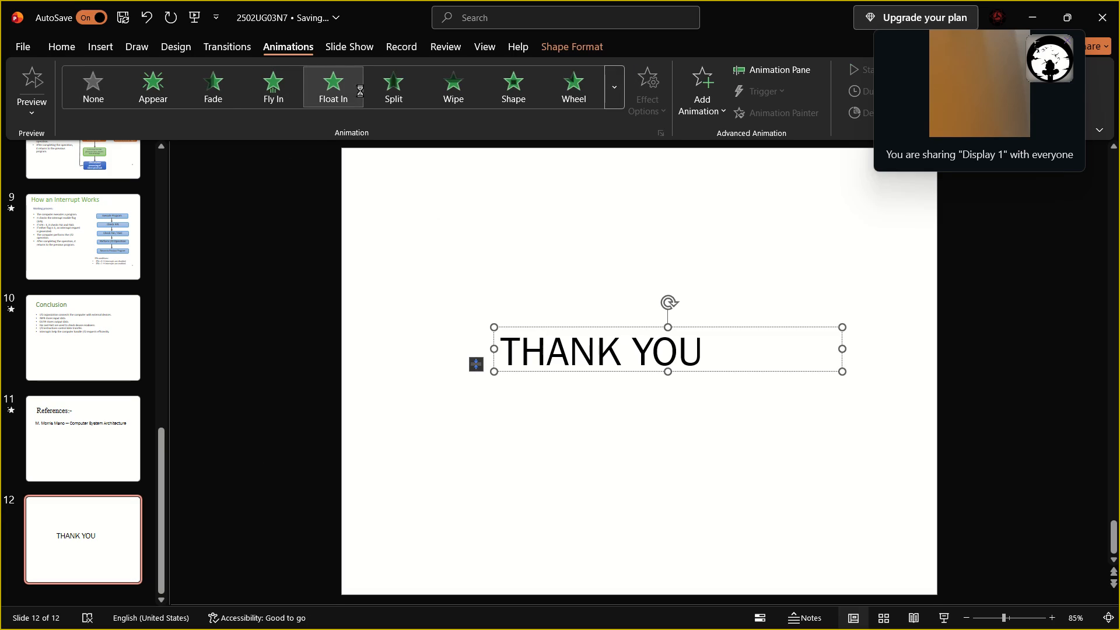
Change the "THANK YOU" text's animation to the Split exit effect.
click(613, 89)
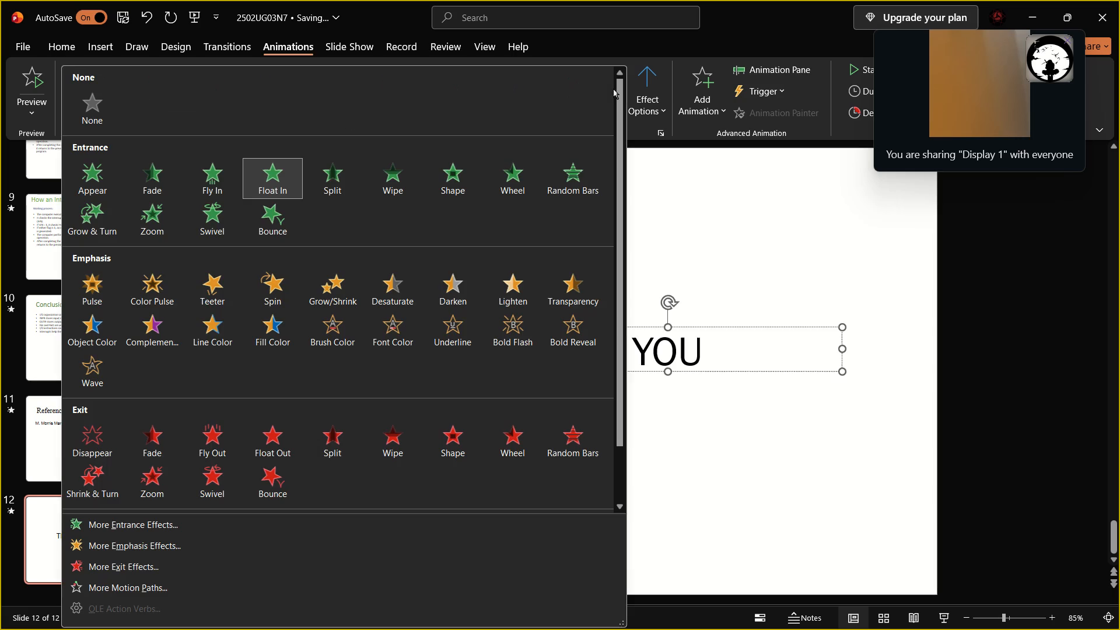
click(322, 446)
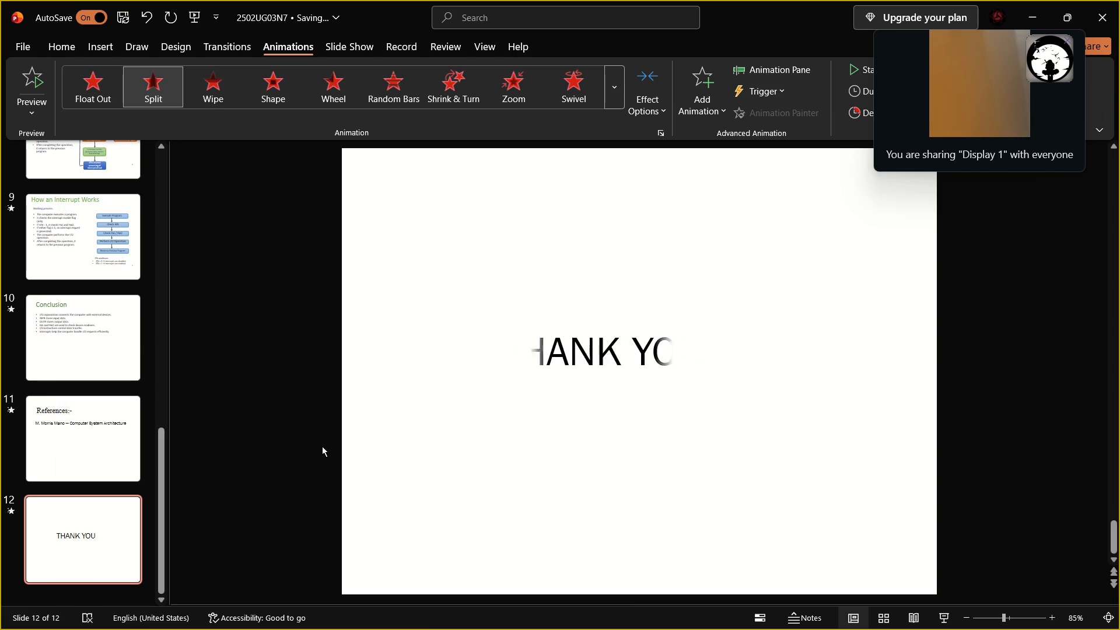
Open the full set of animation effects for the "THANK YOU" text.
click(607, 87)
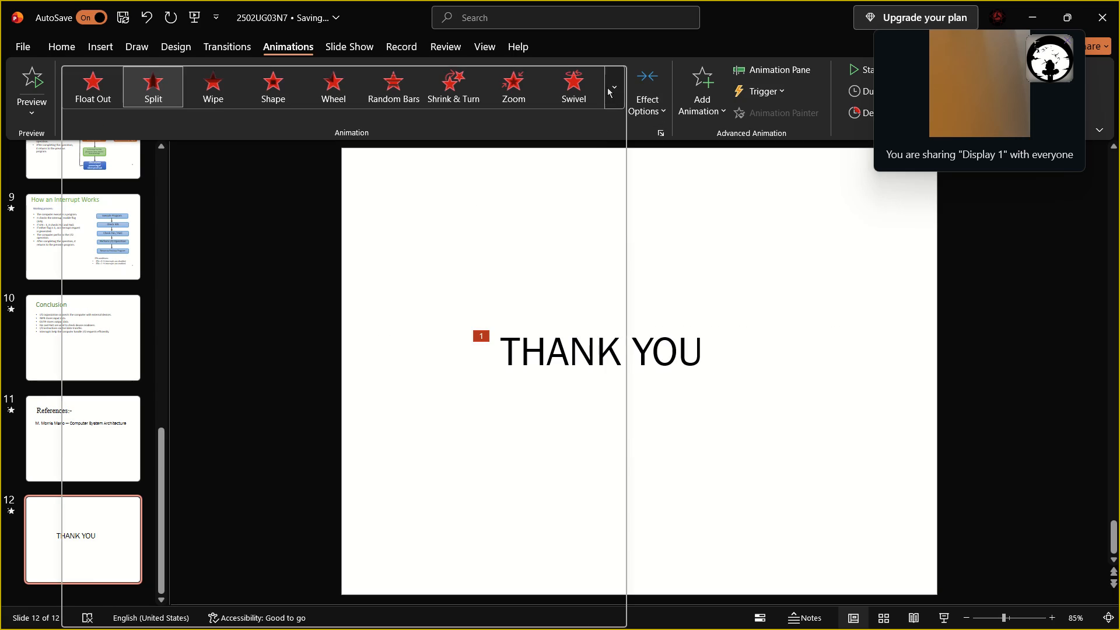
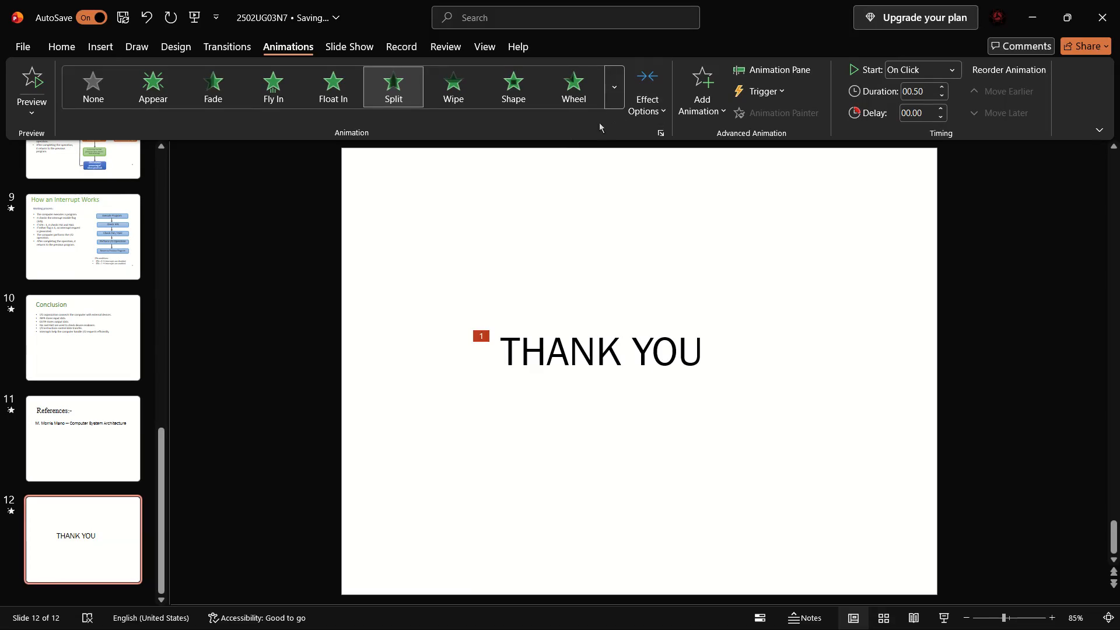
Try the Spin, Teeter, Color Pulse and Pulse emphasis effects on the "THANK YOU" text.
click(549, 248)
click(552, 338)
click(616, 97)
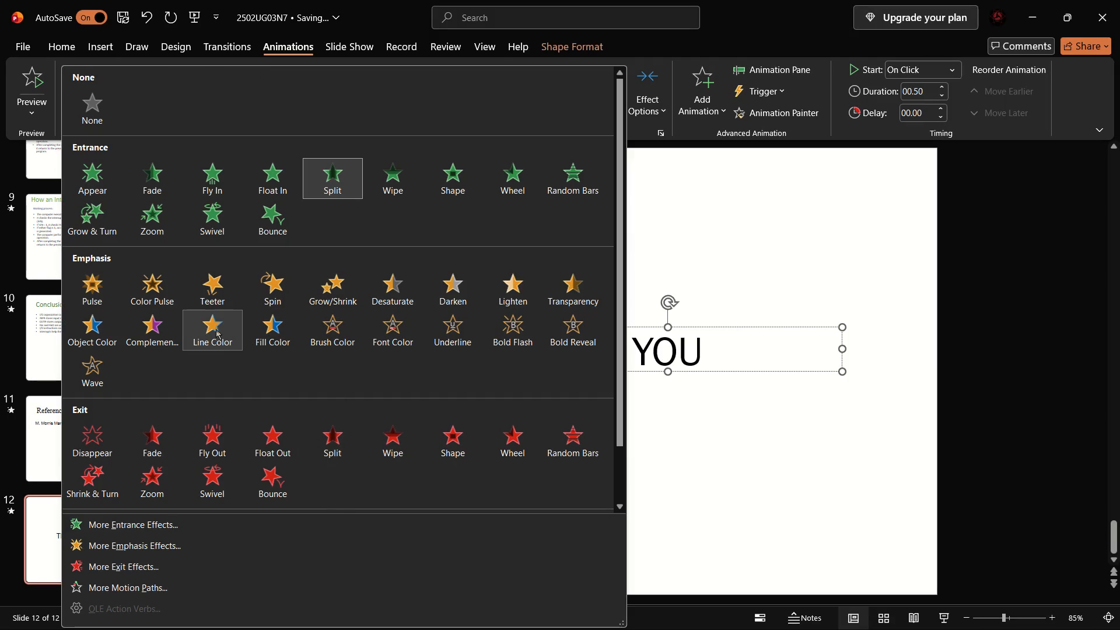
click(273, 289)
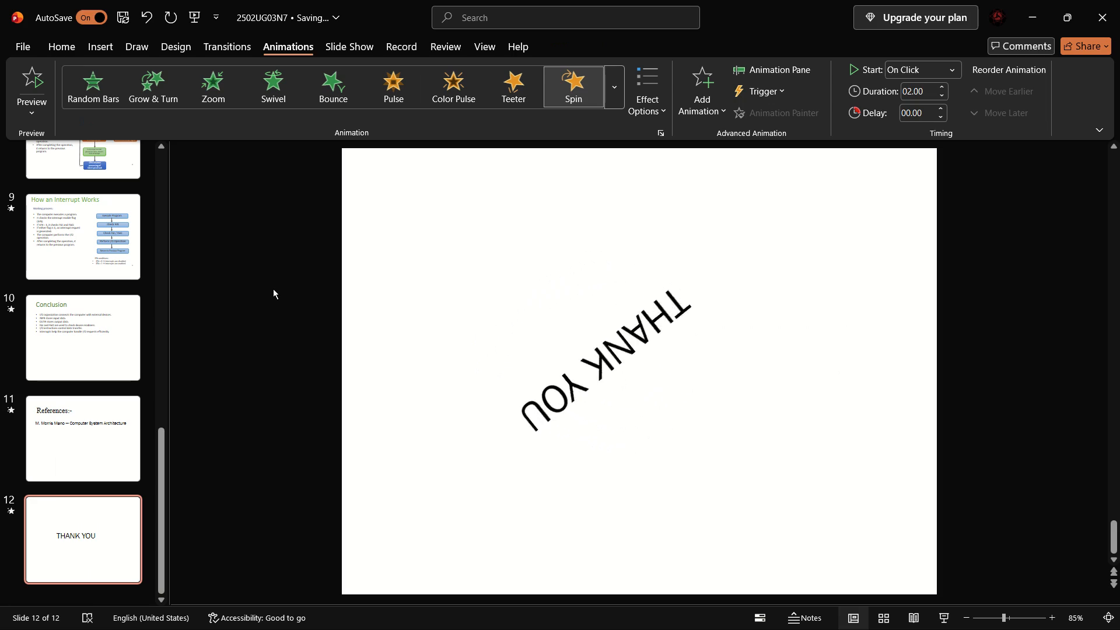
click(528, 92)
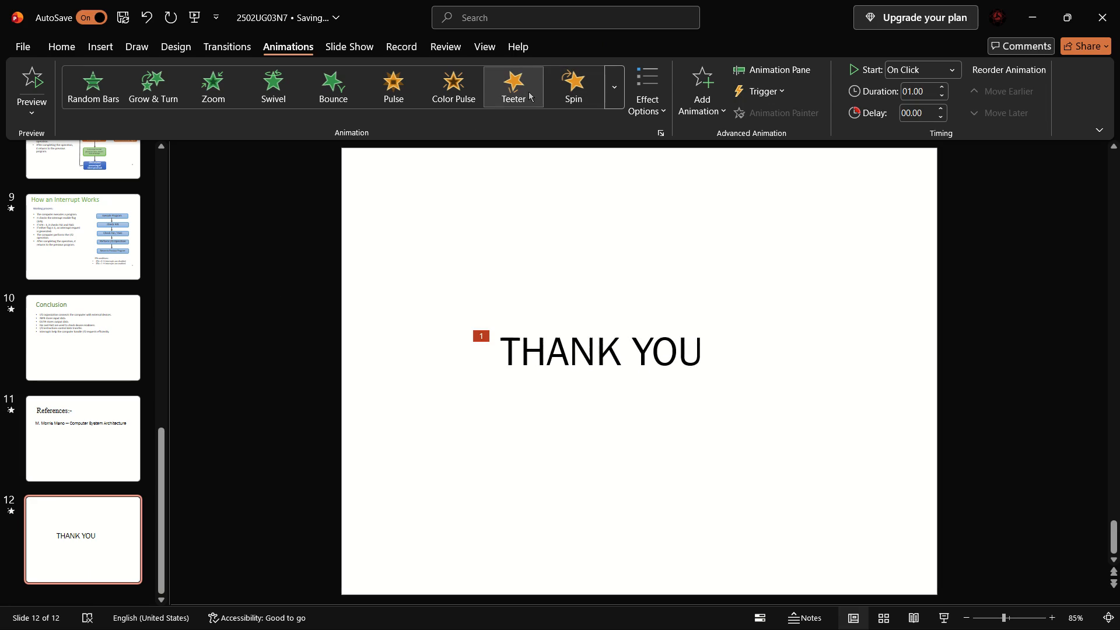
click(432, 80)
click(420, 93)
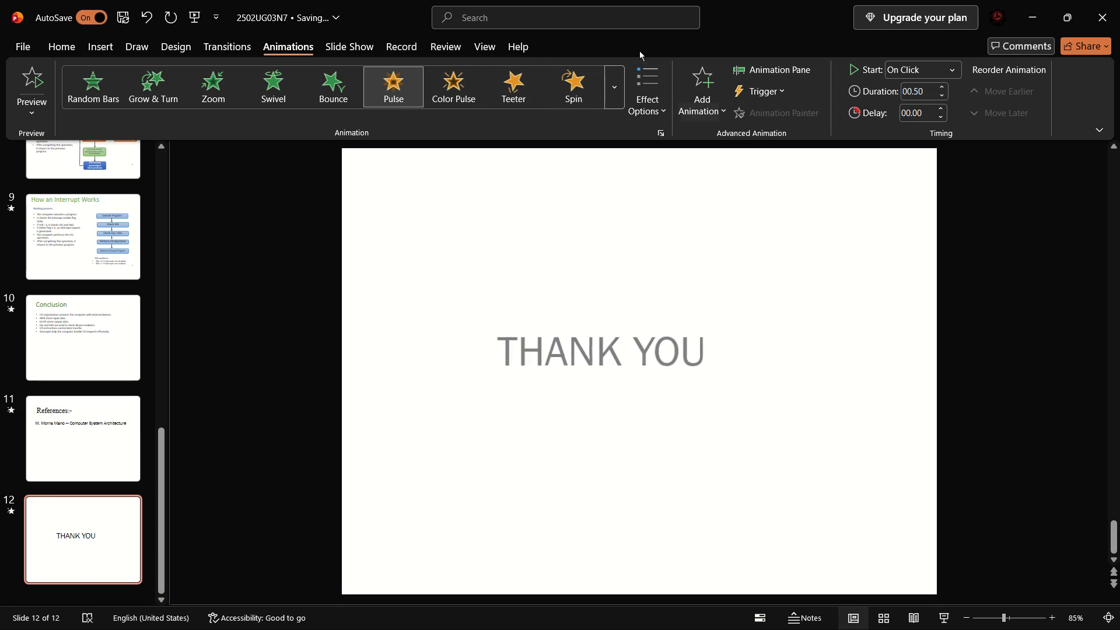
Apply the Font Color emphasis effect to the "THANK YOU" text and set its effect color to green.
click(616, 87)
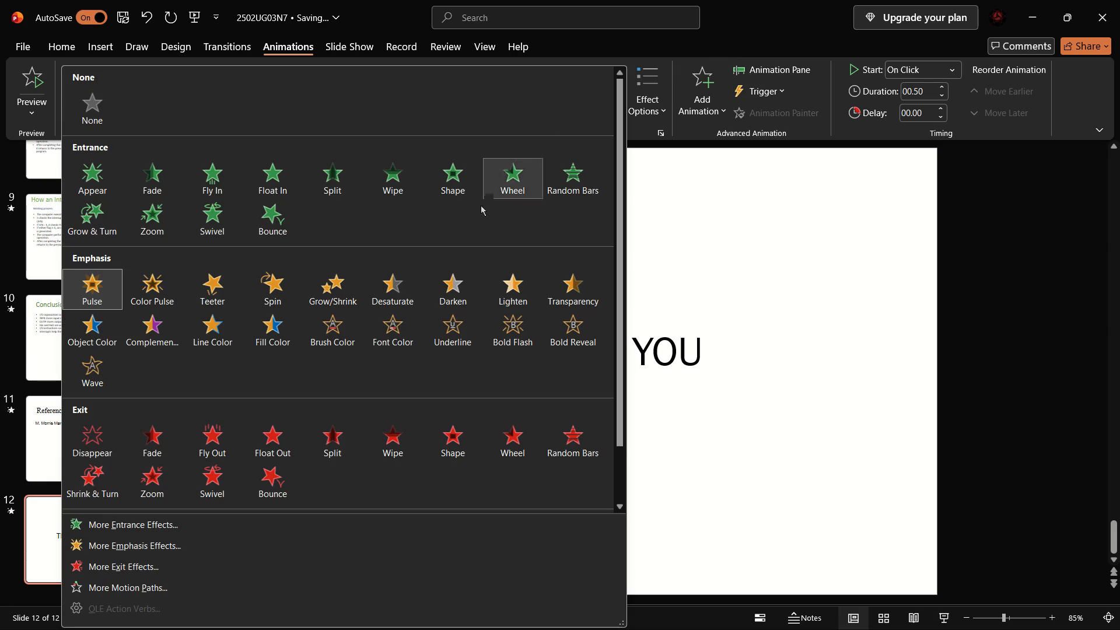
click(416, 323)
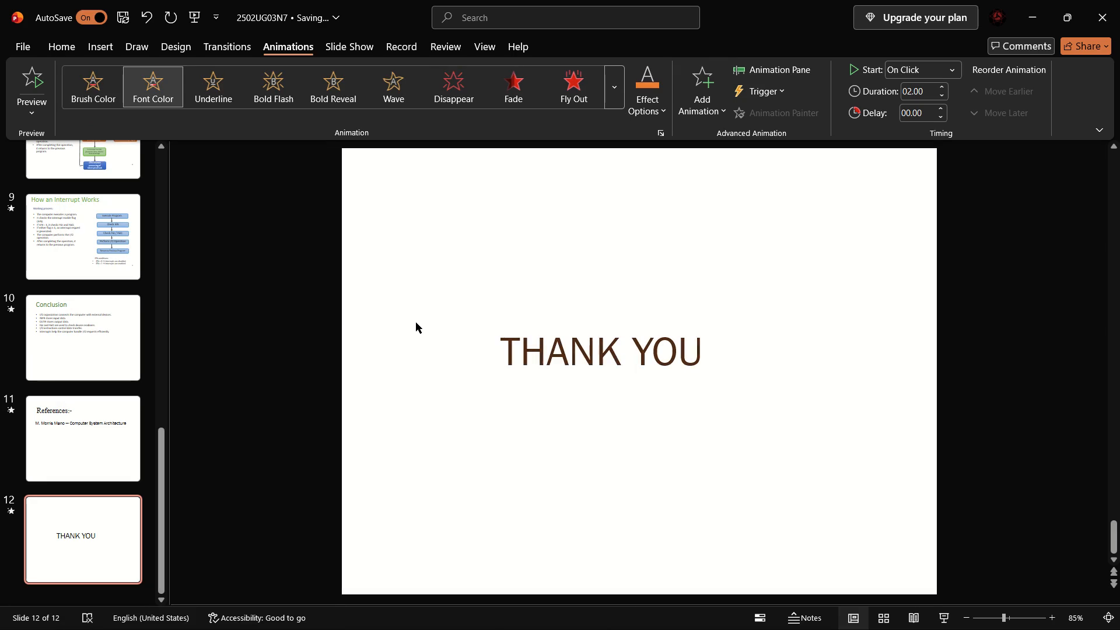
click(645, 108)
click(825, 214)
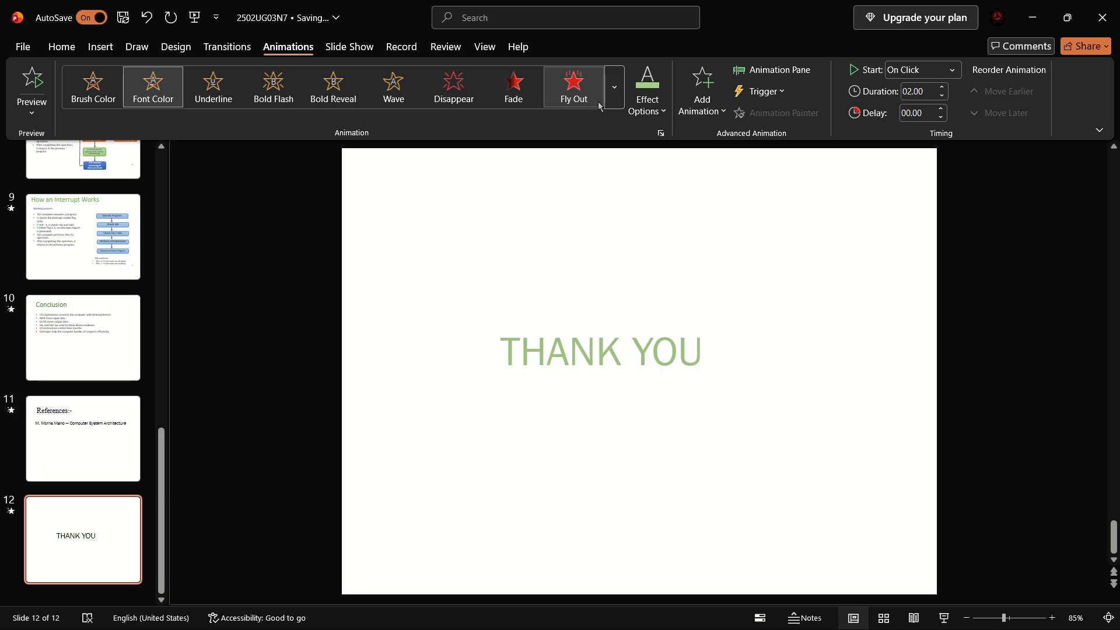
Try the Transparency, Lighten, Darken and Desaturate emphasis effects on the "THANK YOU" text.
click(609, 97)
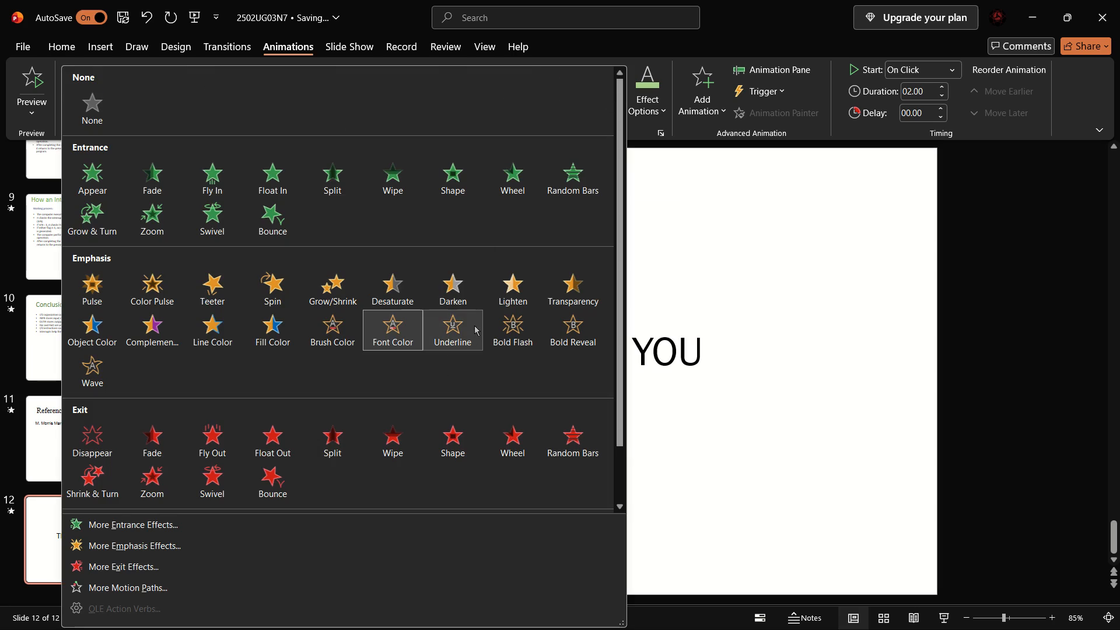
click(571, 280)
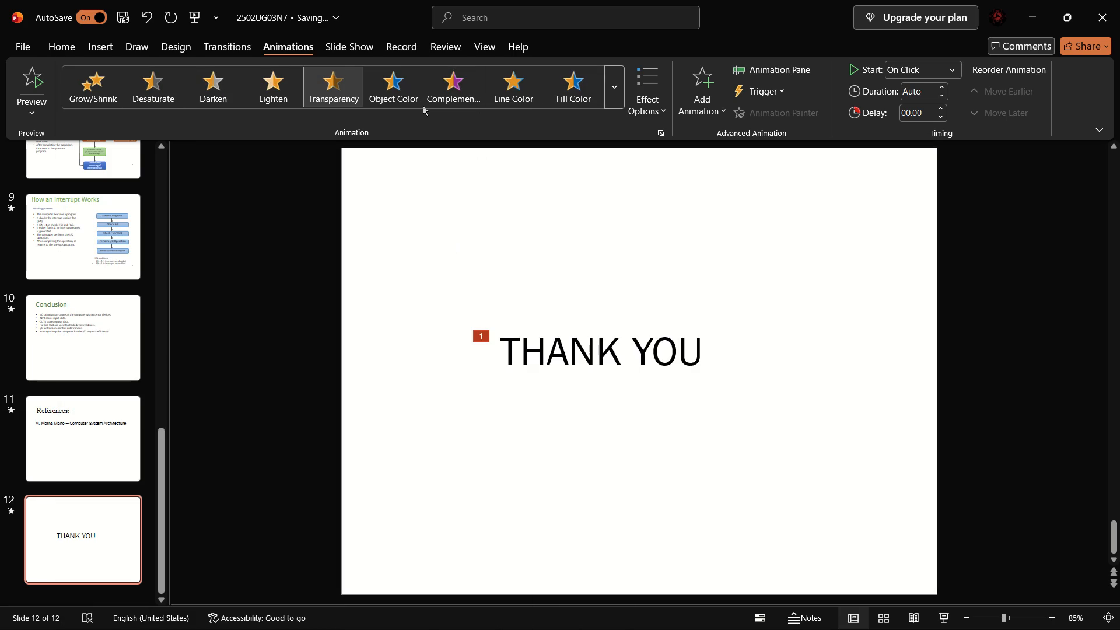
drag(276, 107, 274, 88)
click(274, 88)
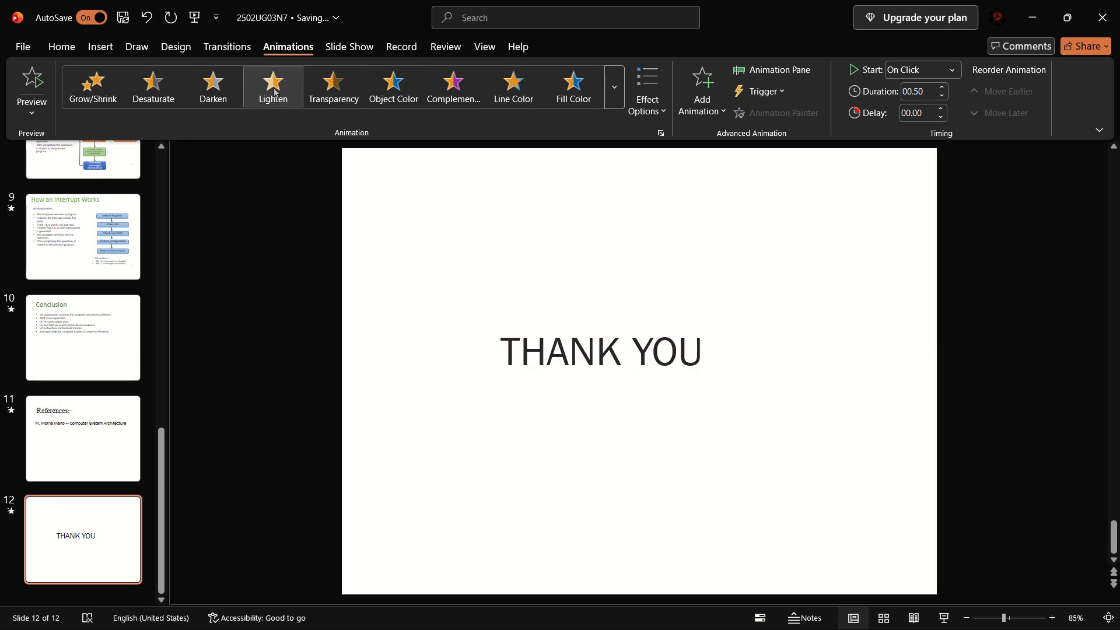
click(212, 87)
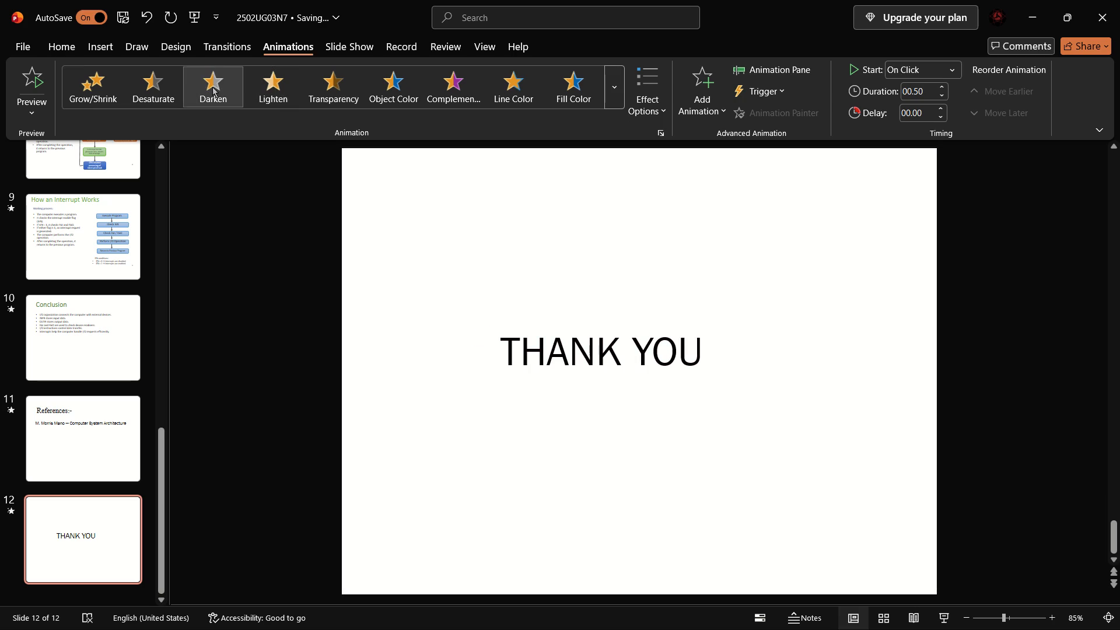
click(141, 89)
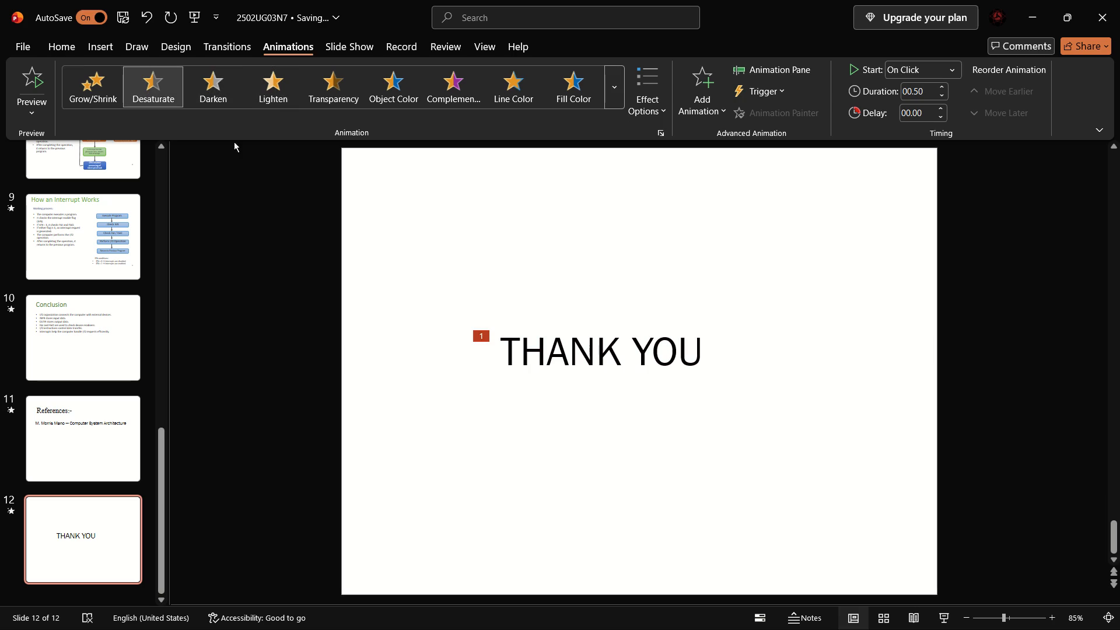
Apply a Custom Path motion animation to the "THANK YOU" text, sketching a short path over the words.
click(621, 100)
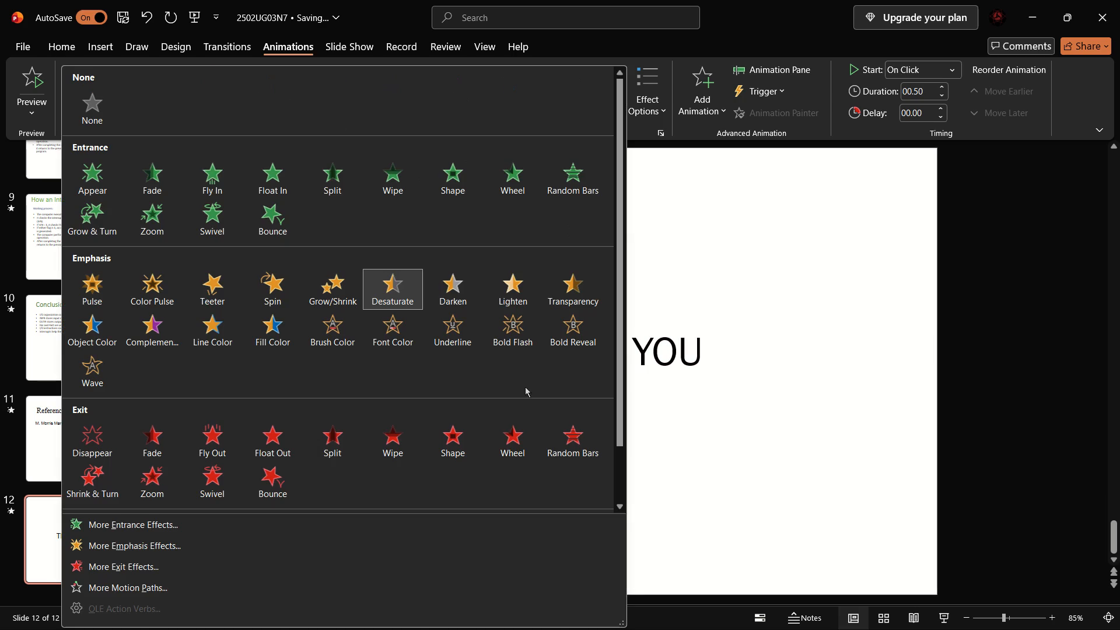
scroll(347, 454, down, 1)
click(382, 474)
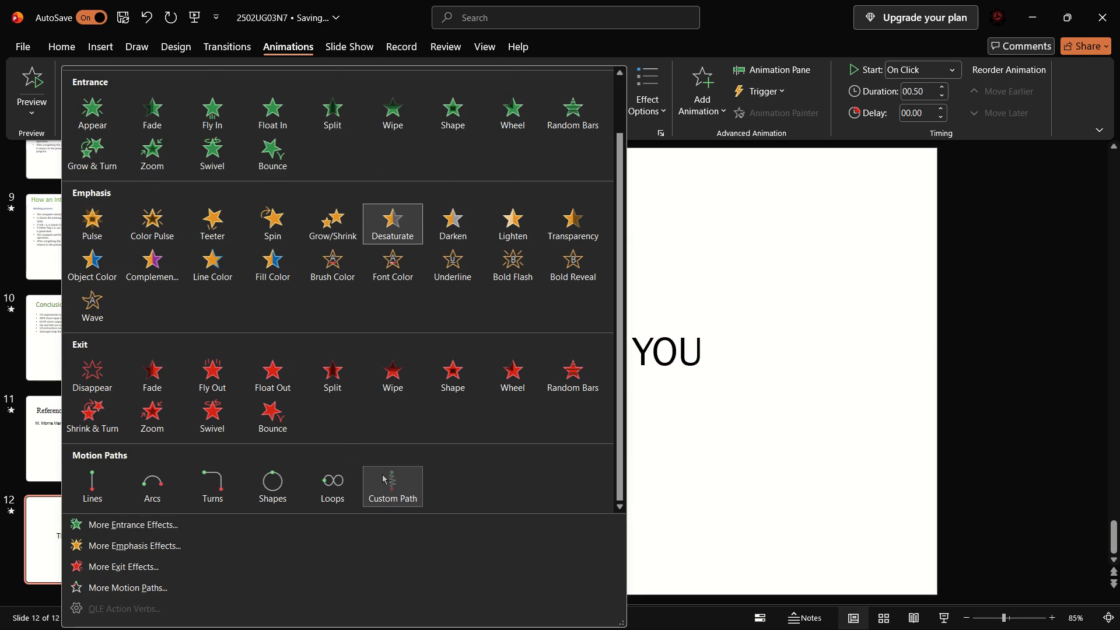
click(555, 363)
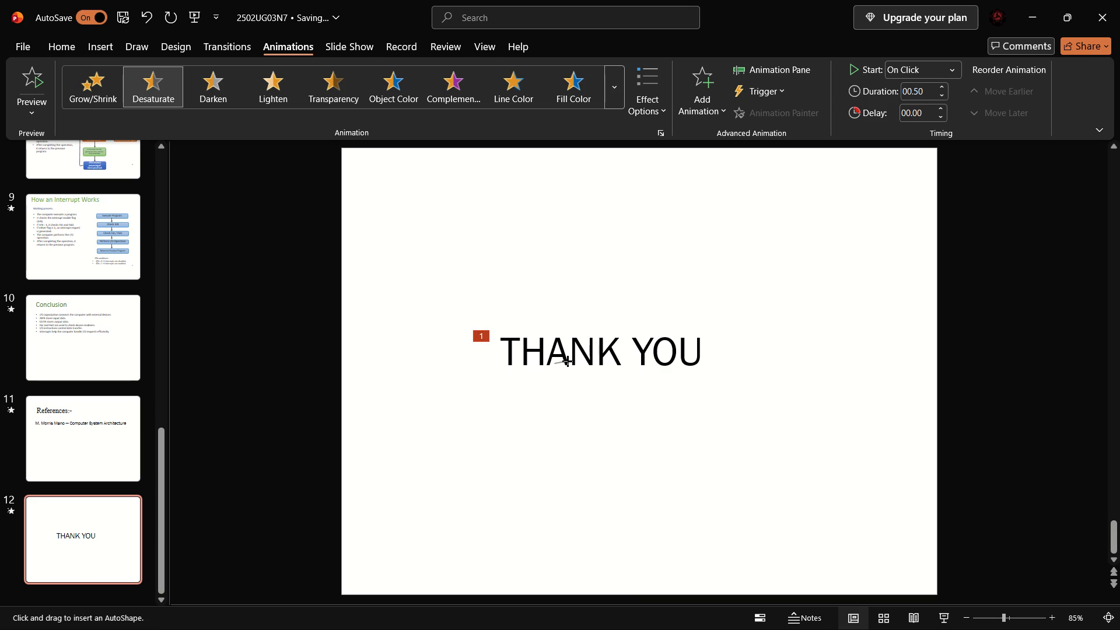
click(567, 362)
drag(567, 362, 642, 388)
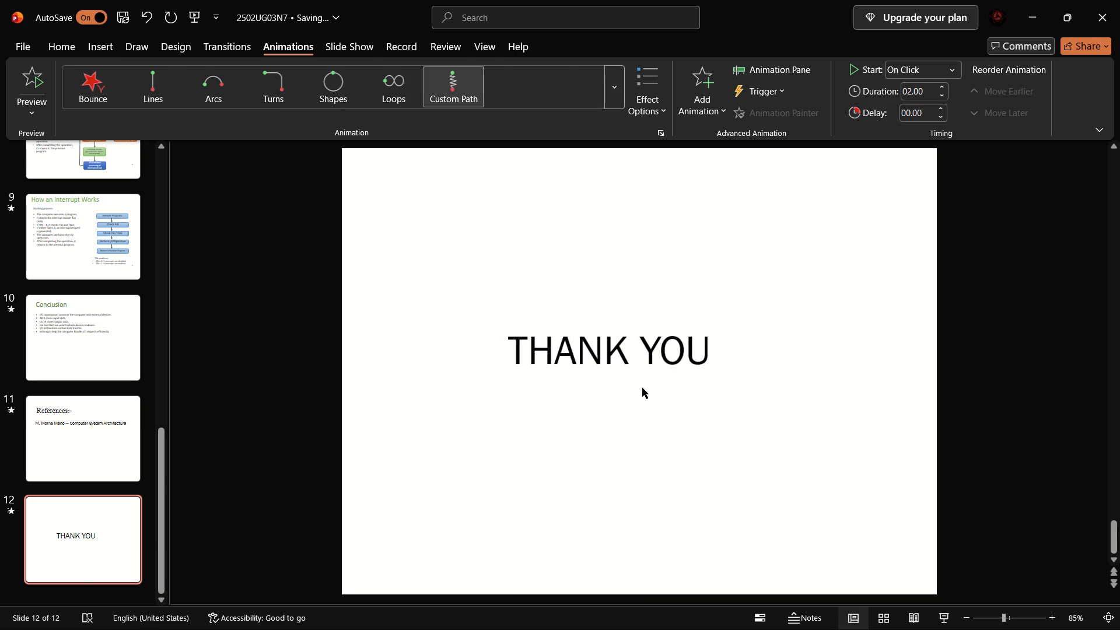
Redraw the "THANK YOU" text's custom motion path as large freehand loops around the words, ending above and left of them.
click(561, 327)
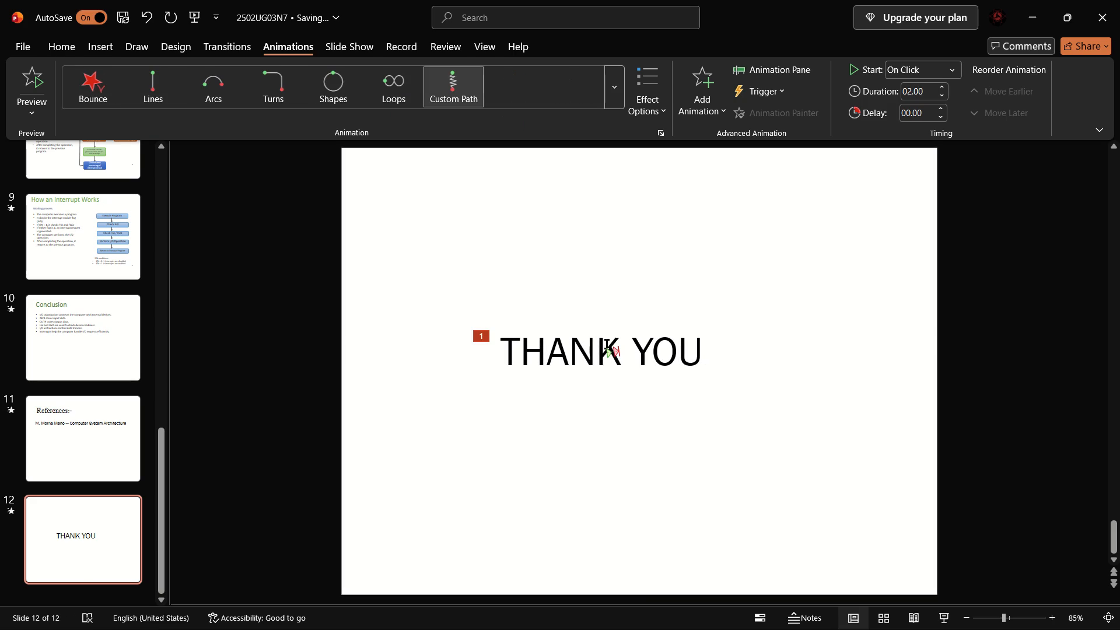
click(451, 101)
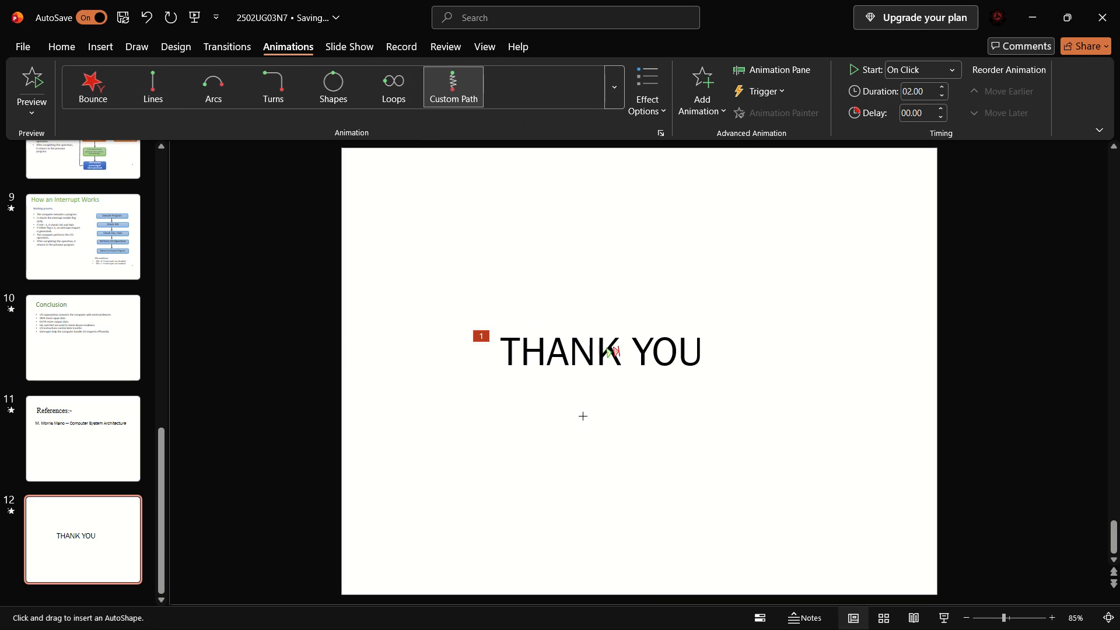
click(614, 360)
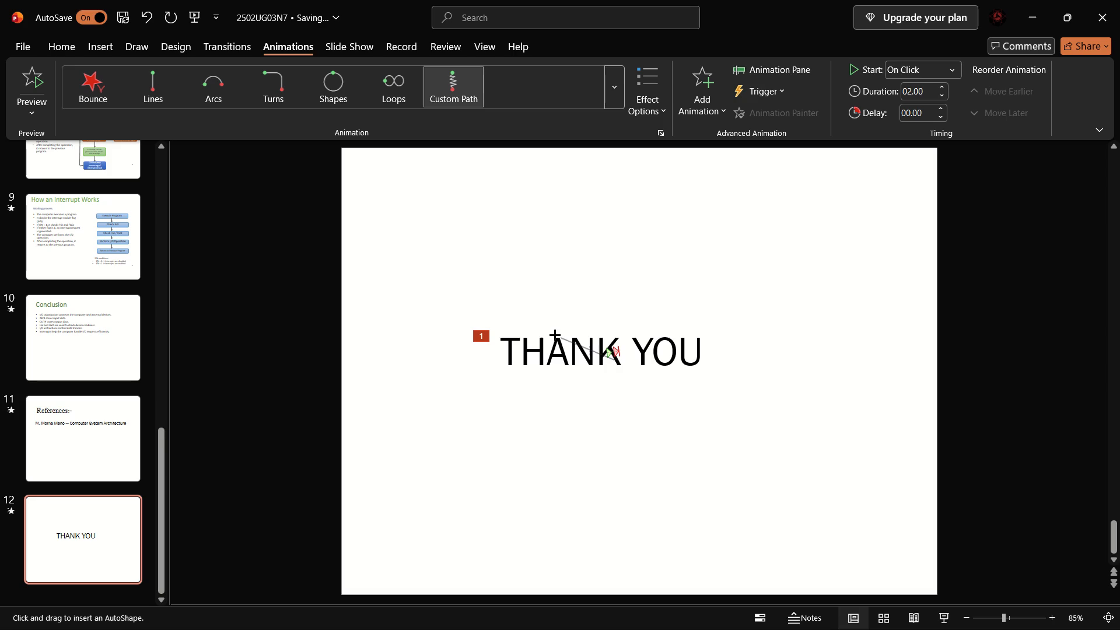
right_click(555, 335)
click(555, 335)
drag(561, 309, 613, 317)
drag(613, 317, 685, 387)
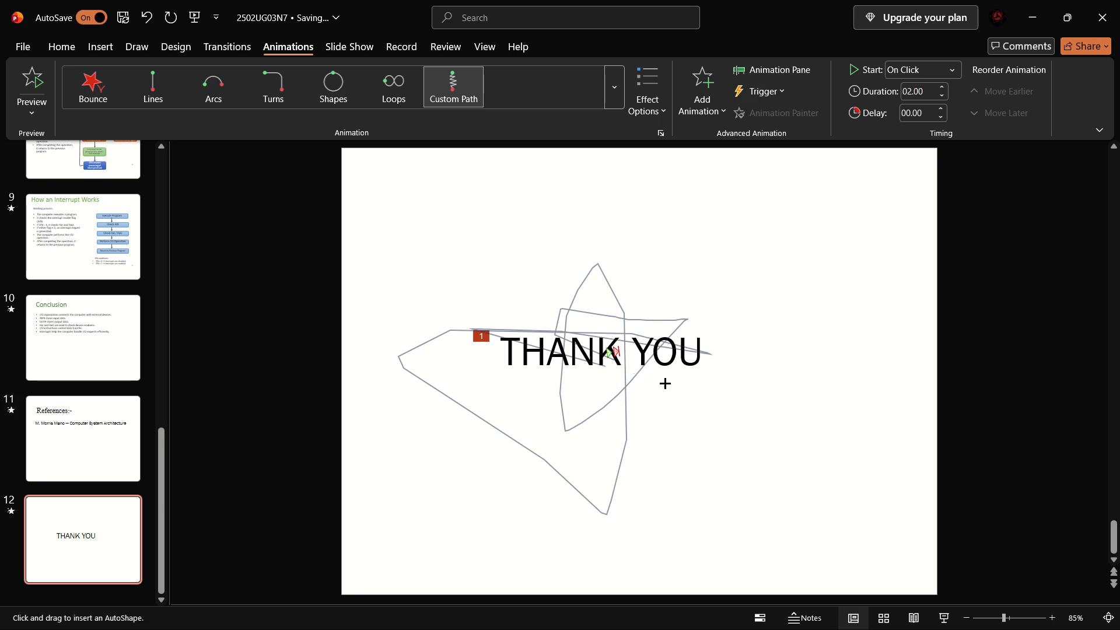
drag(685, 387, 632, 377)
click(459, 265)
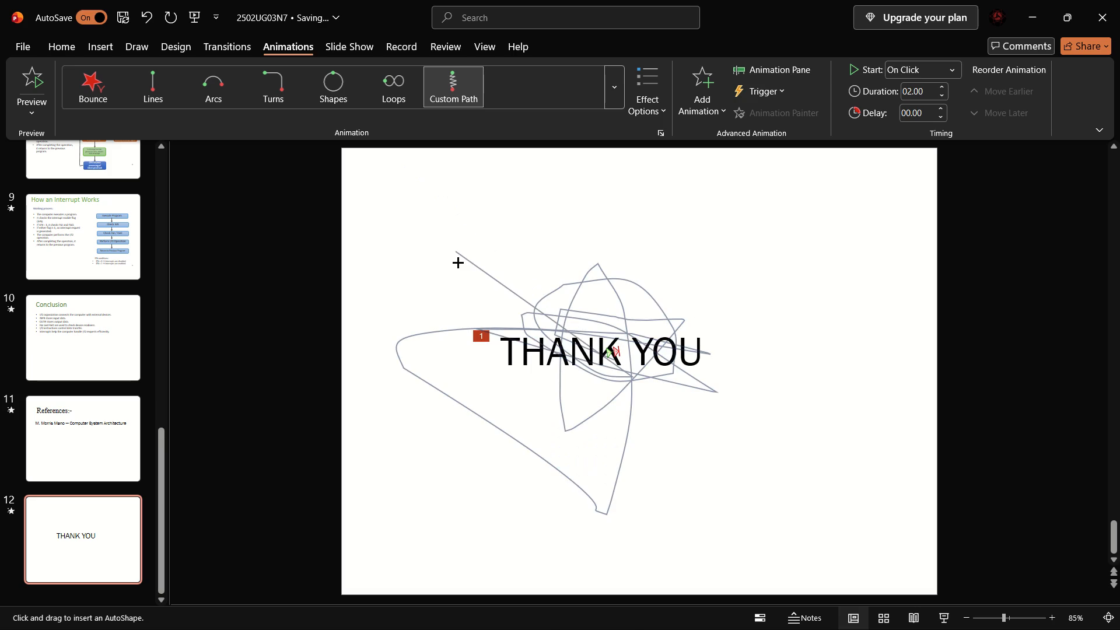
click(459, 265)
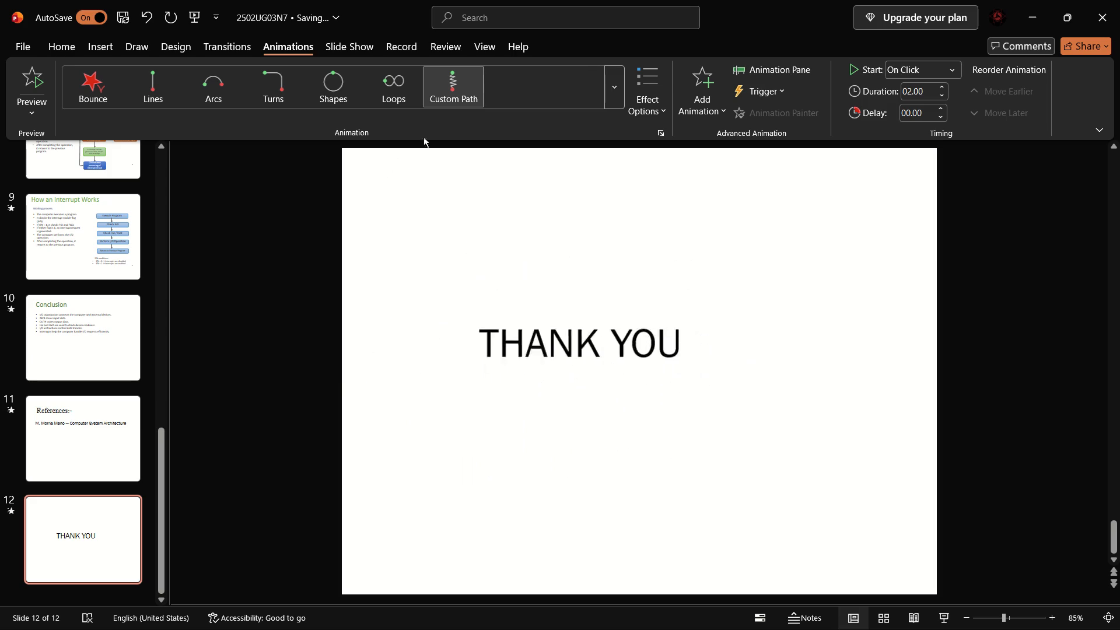
Replace the "THANK YOU" text's custom motion path with a smaller freehand path looping around the words and ending on them.
click(454, 99)
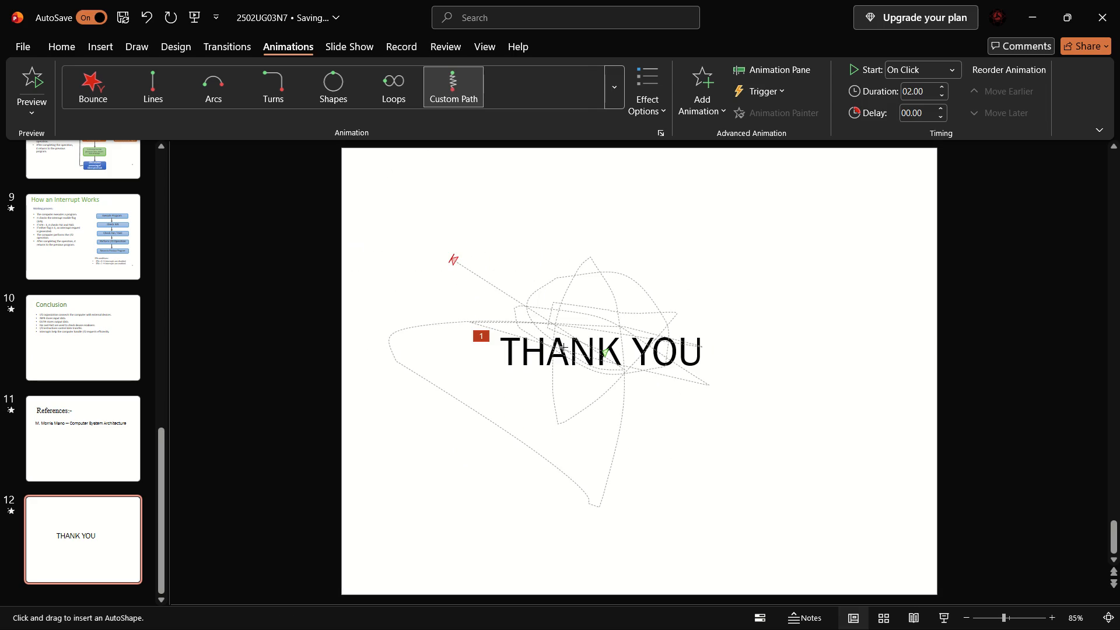
drag(566, 346, 591, 345)
drag(591, 345, 552, 323)
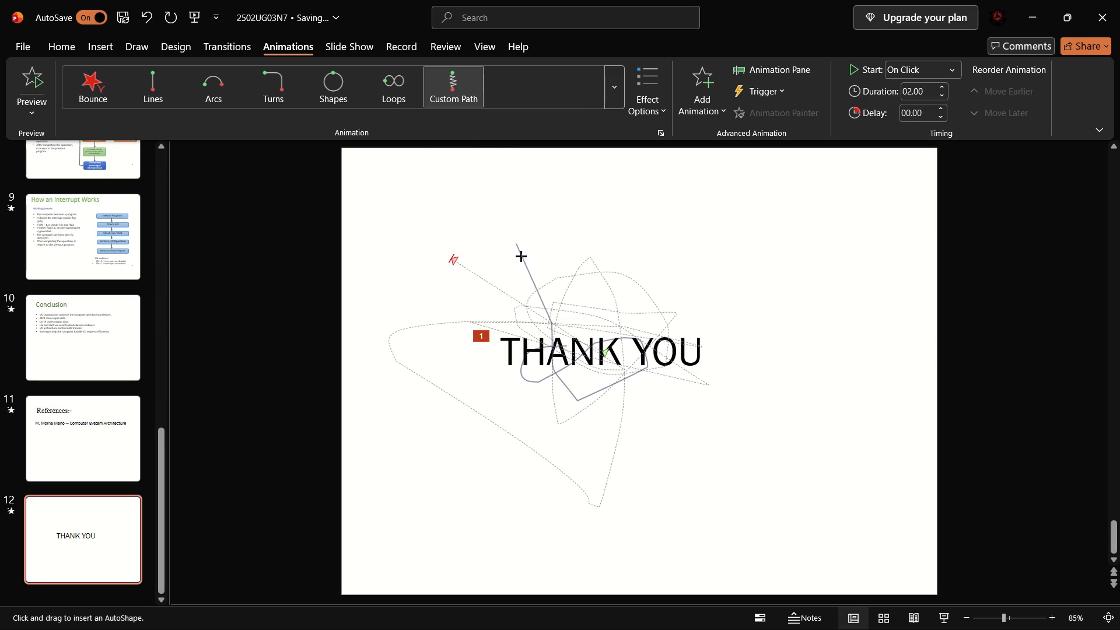
click(555, 345)
click(555, 345)
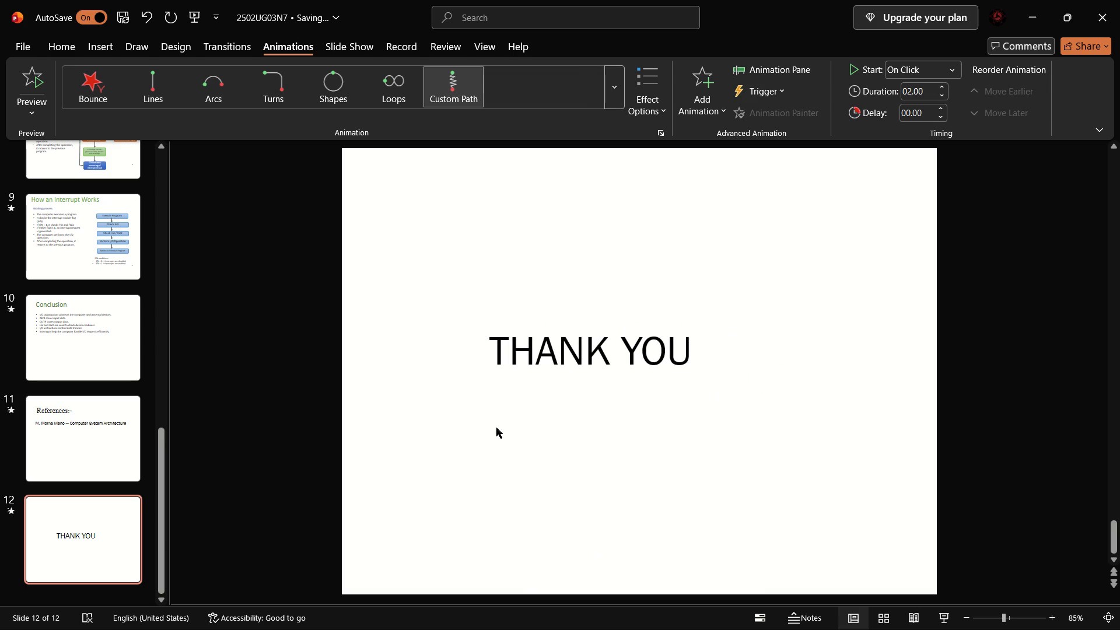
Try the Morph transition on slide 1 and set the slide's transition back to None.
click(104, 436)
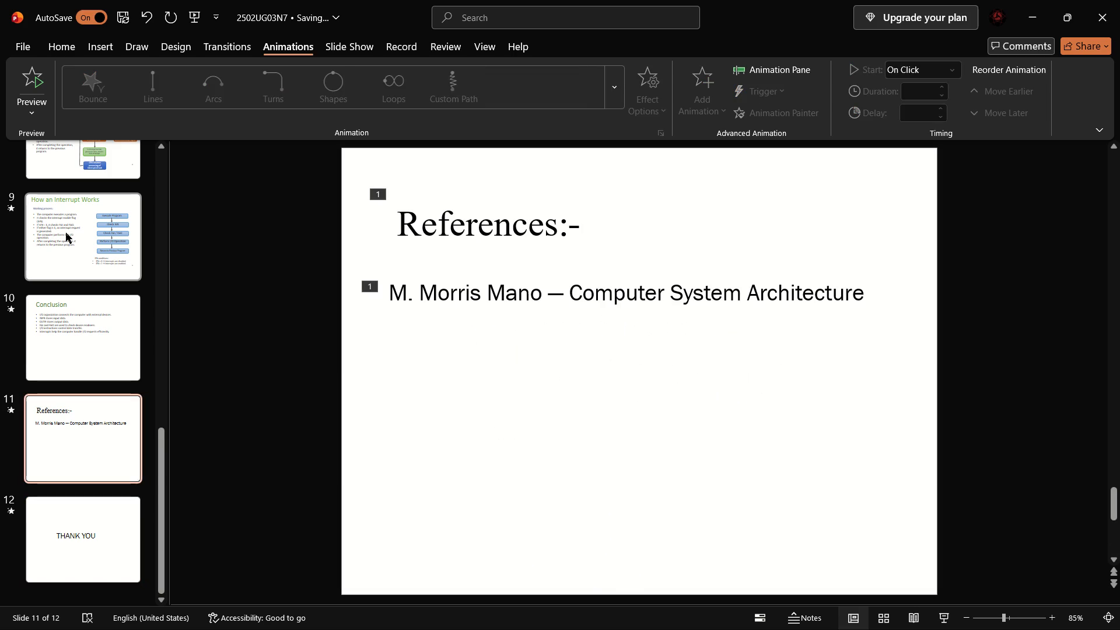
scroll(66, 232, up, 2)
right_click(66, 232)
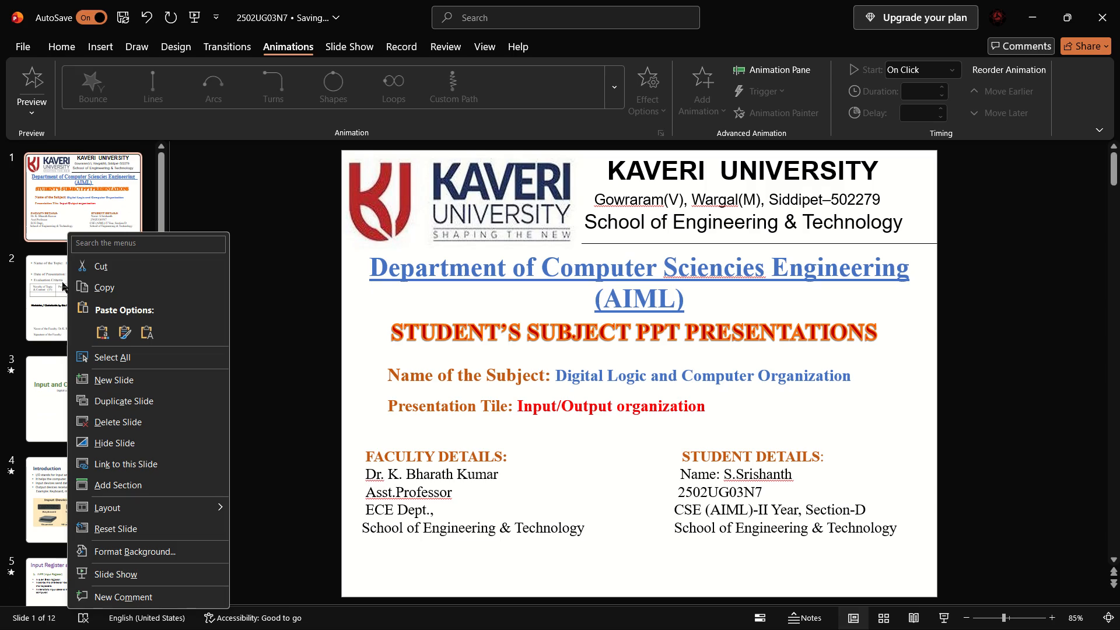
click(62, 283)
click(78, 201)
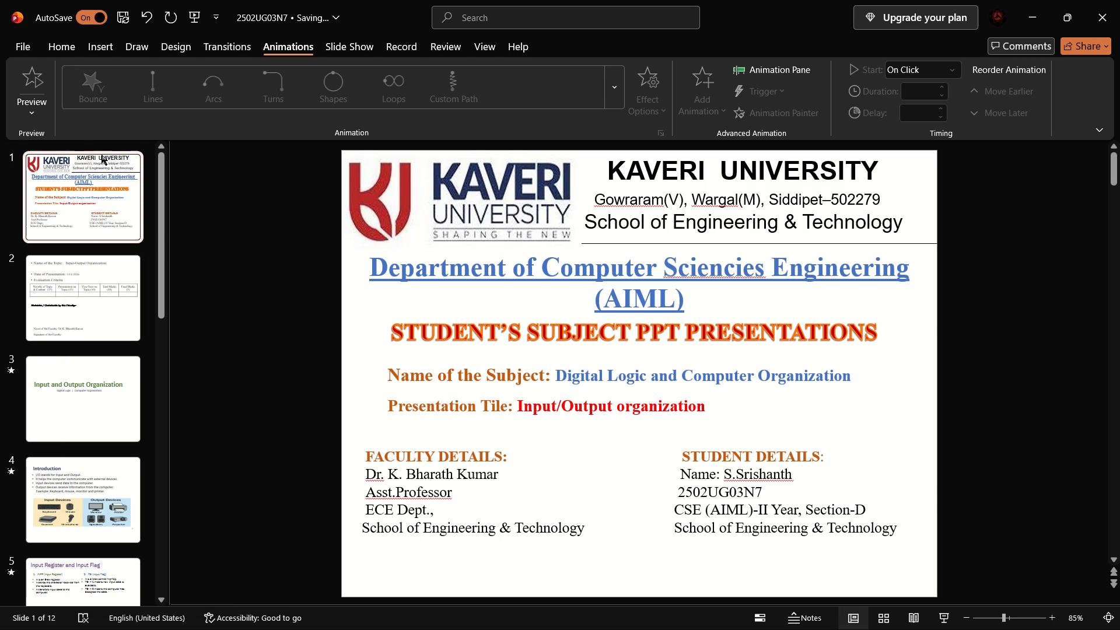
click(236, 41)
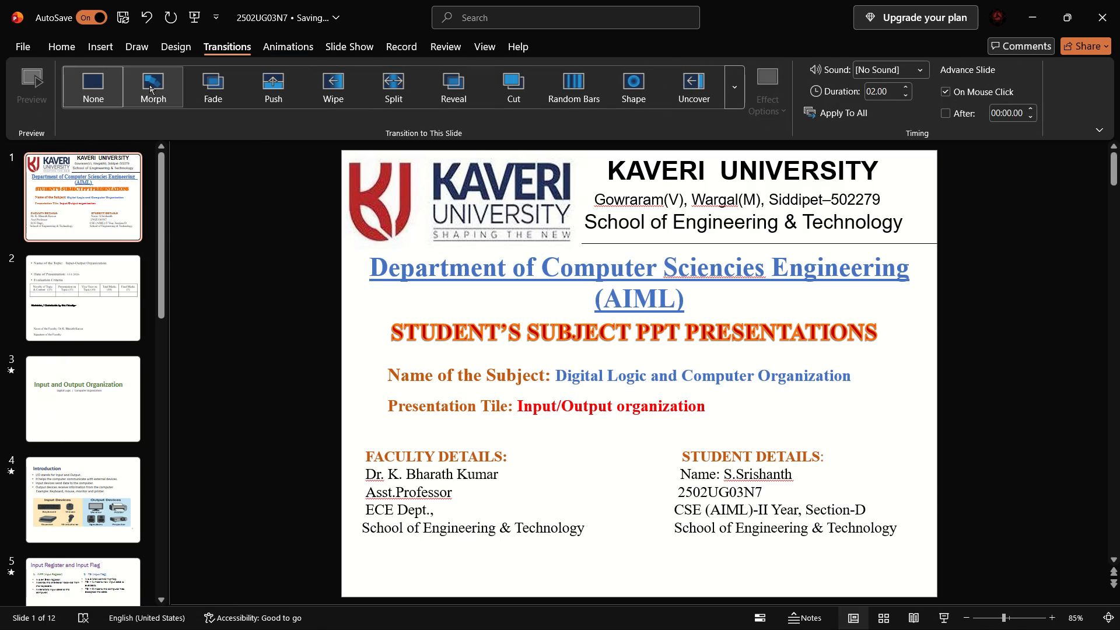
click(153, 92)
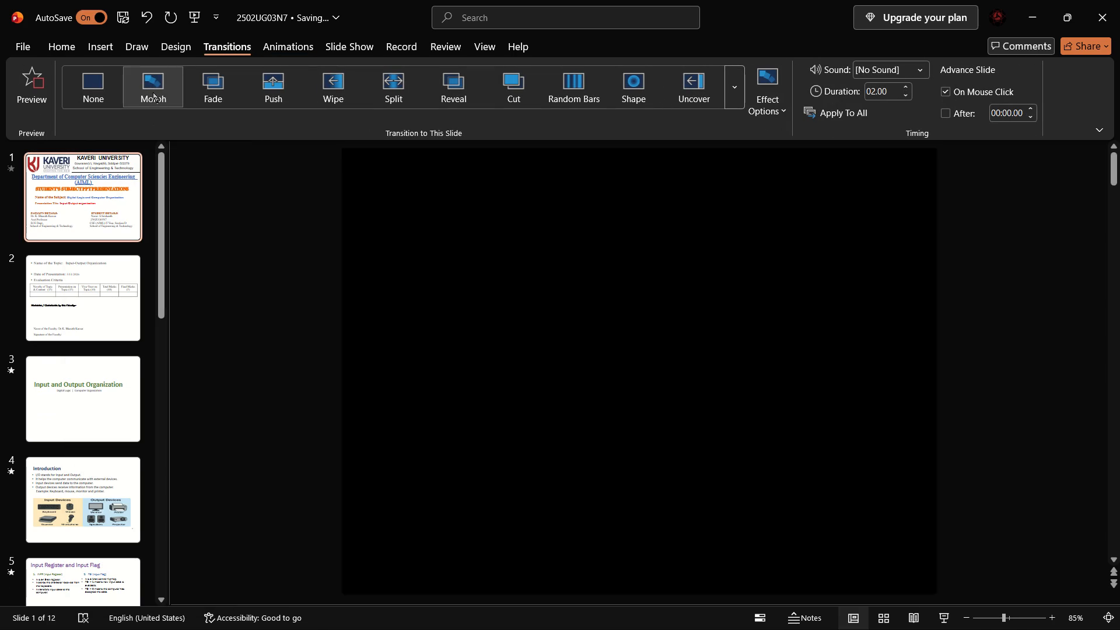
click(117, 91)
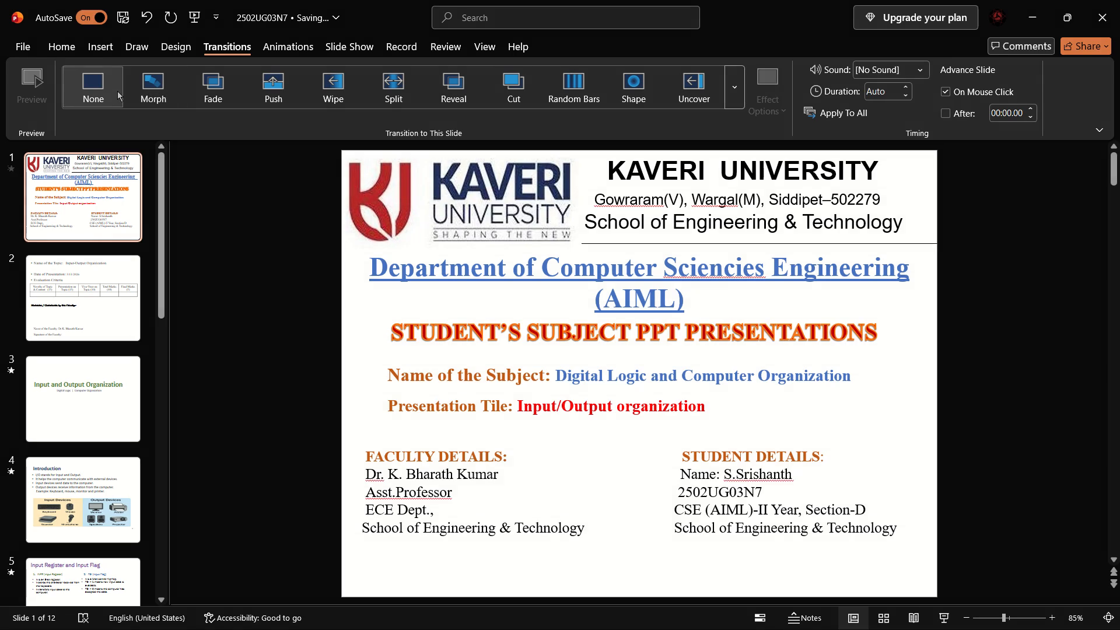
Apply the Morph transition to slide 2, the evaluation criteria slide.
click(85, 285)
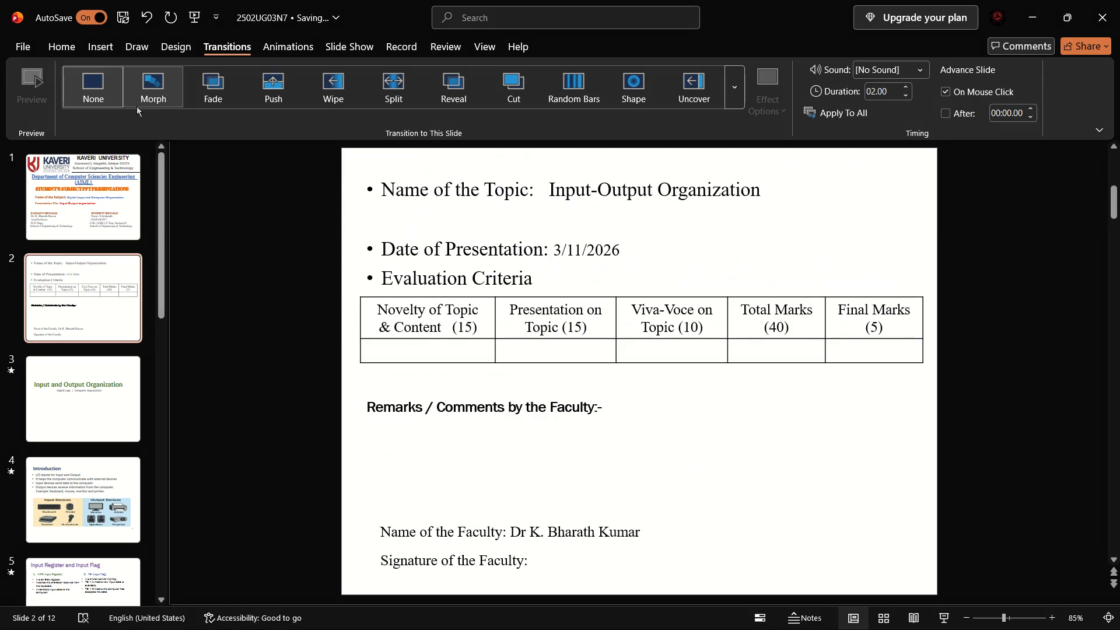
click(153, 94)
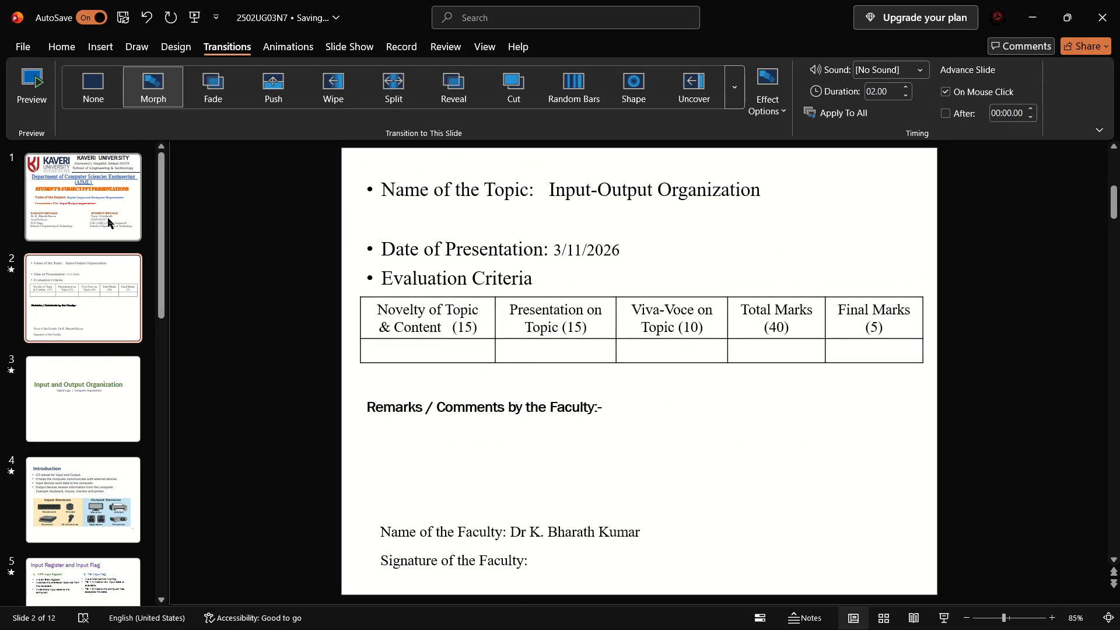
Try the Morph transition on slide 3, "Input and Output Organization", and replace it with Fade.
click(94, 381)
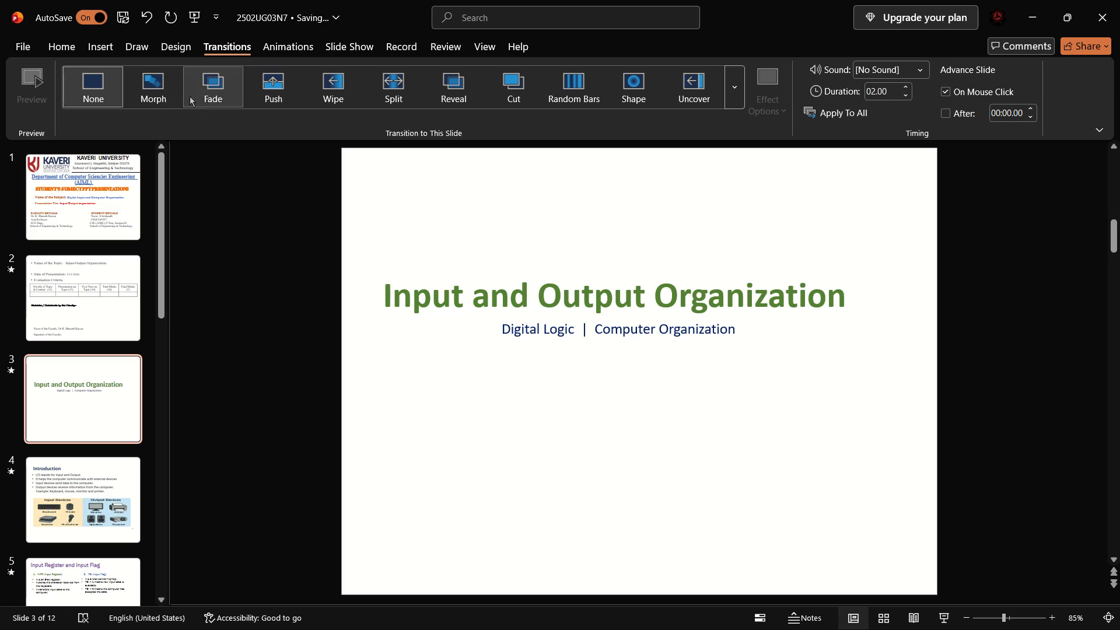
click(164, 90)
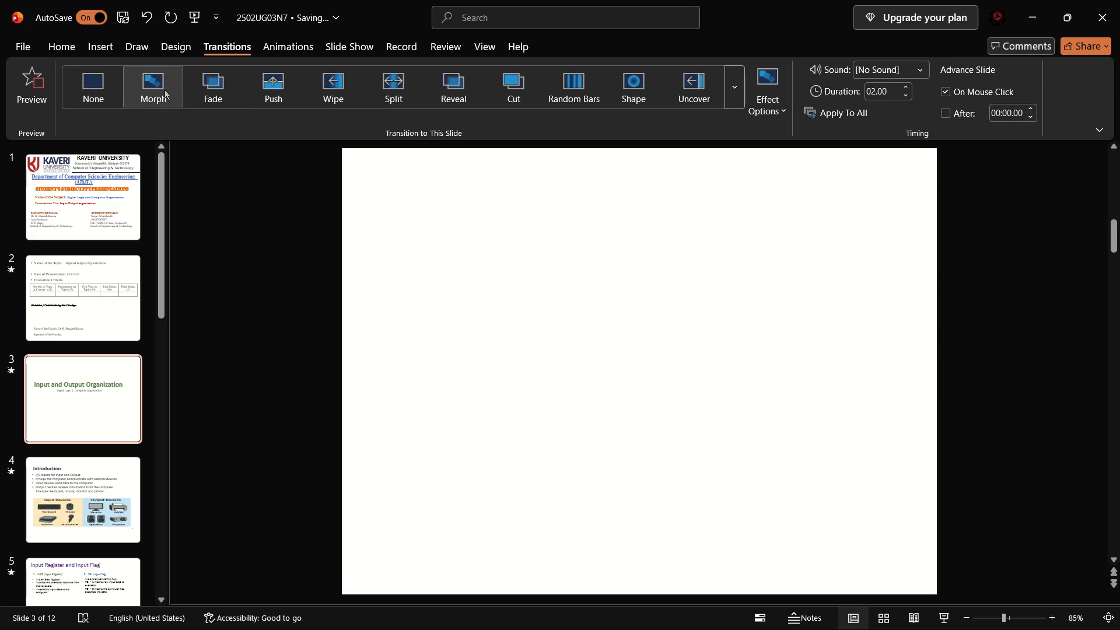
click(212, 86)
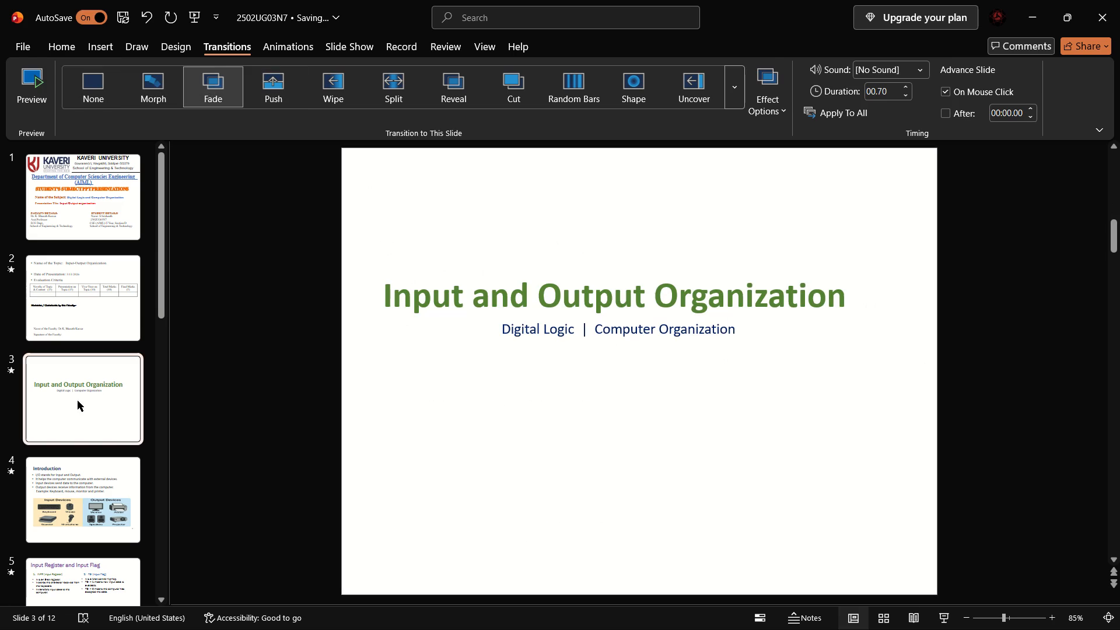
Try the Push transition on slide 4, "Introduction", and replace it with Morph.
click(72, 485)
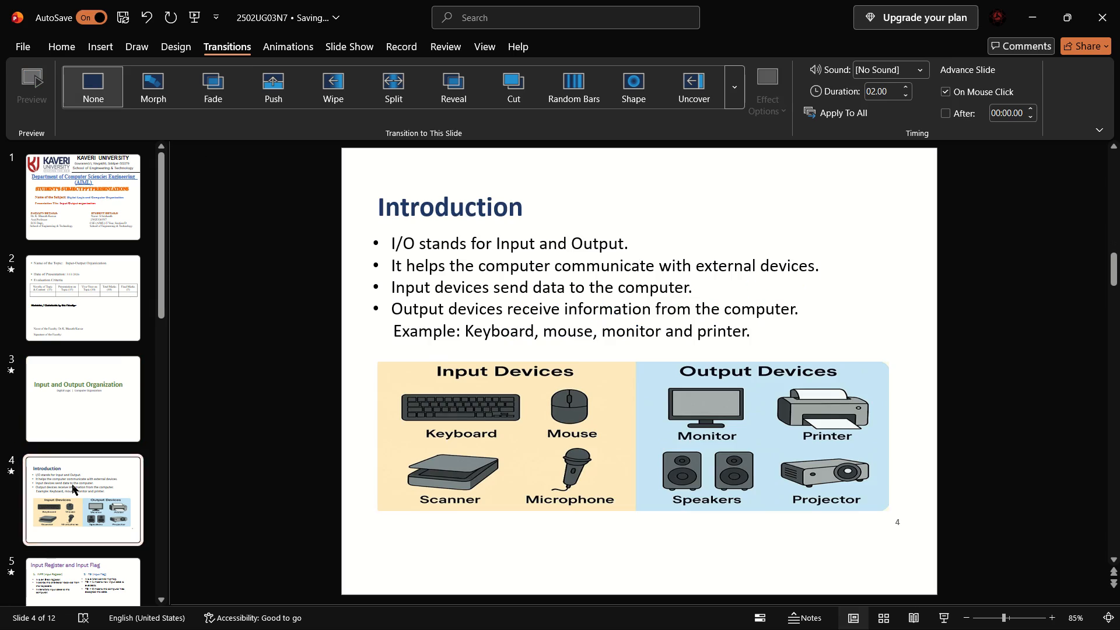
click(271, 92)
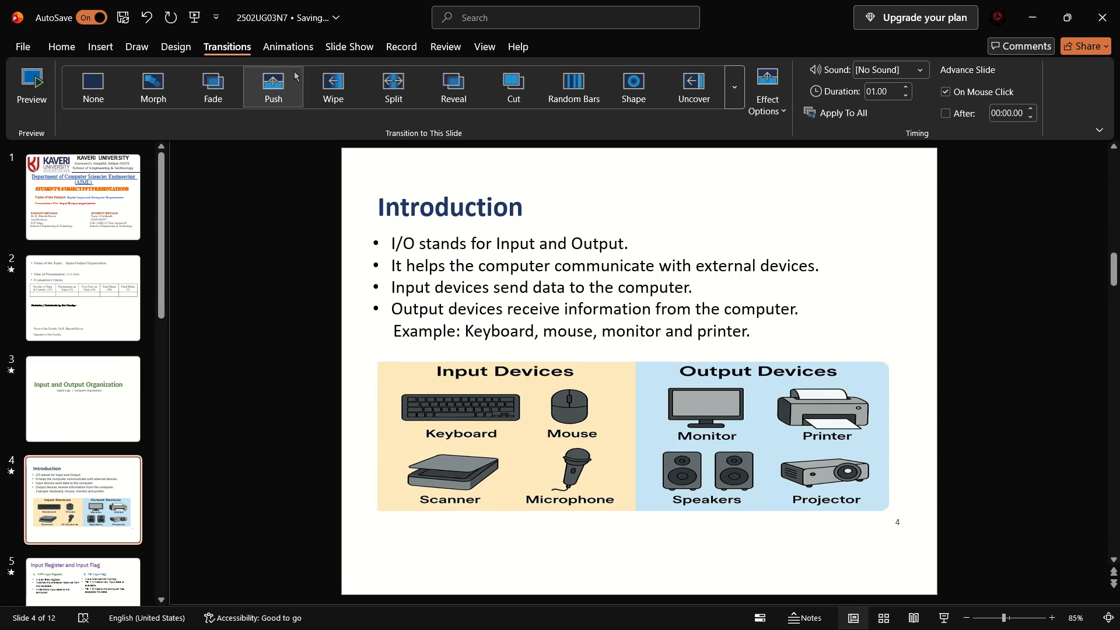
click(273, 86)
click(175, 82)
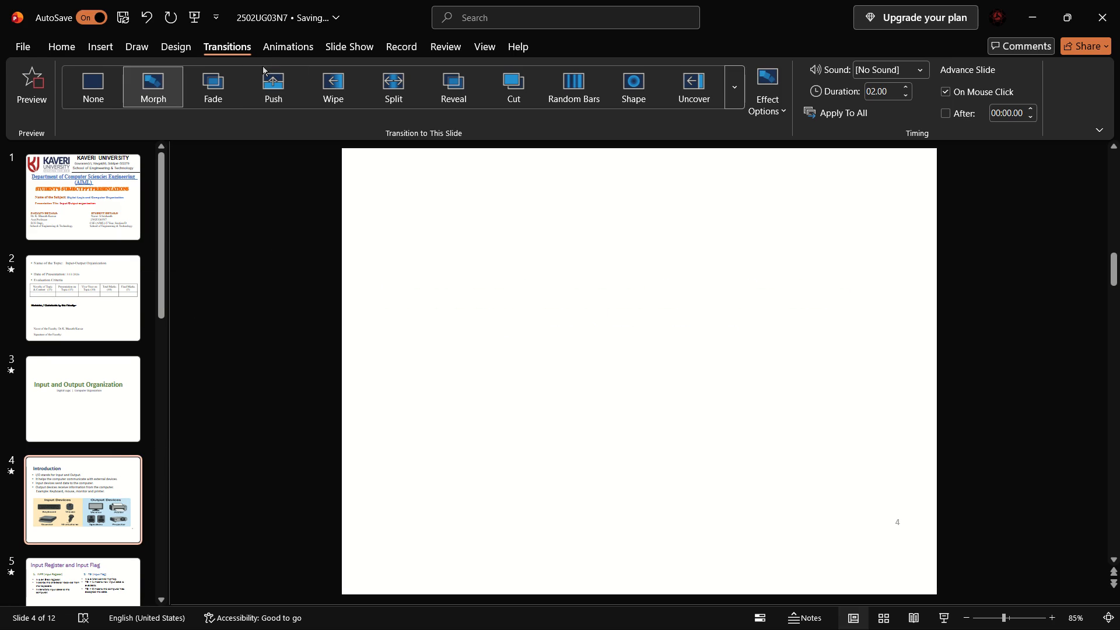
Apply the Morph transition individually to slides 5, 6 and 7, from "Input Register and Input Flag" to "Input–Output Instructions".
scroll(87, 530, down, 1)
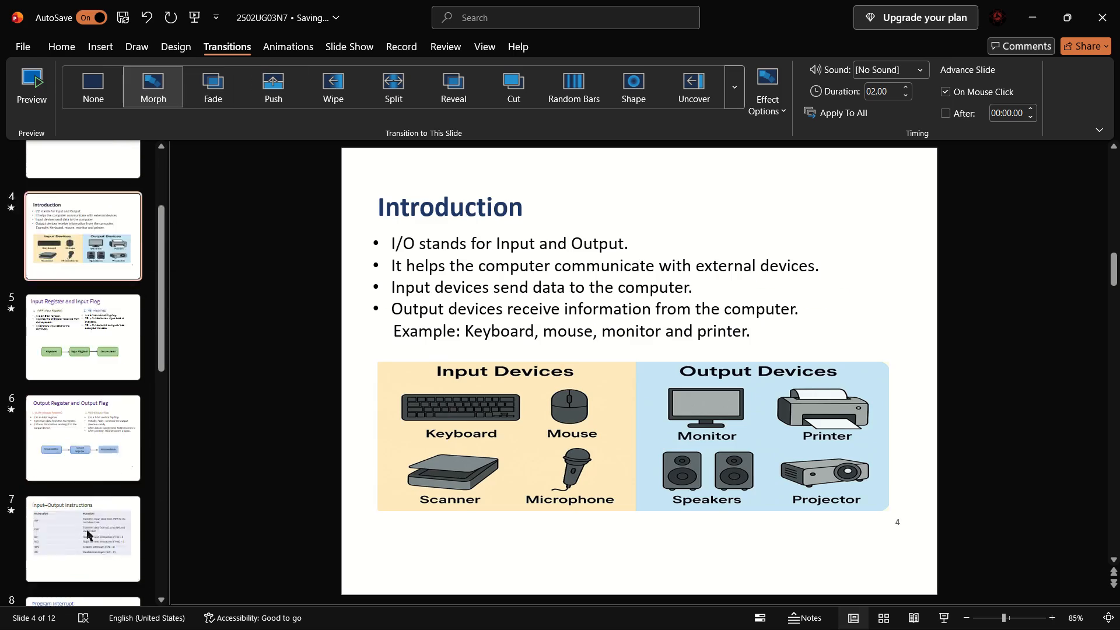
scroll(87, 530, down, 1)
scroll(87, 530, up, 1)
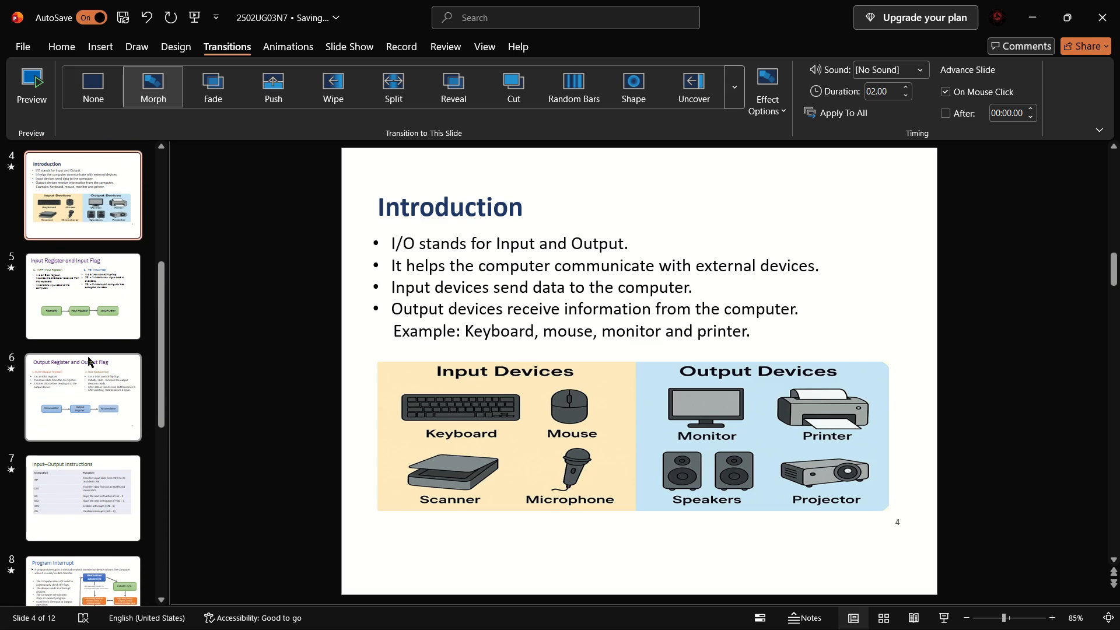
click(86, 319)
click(149, 99)
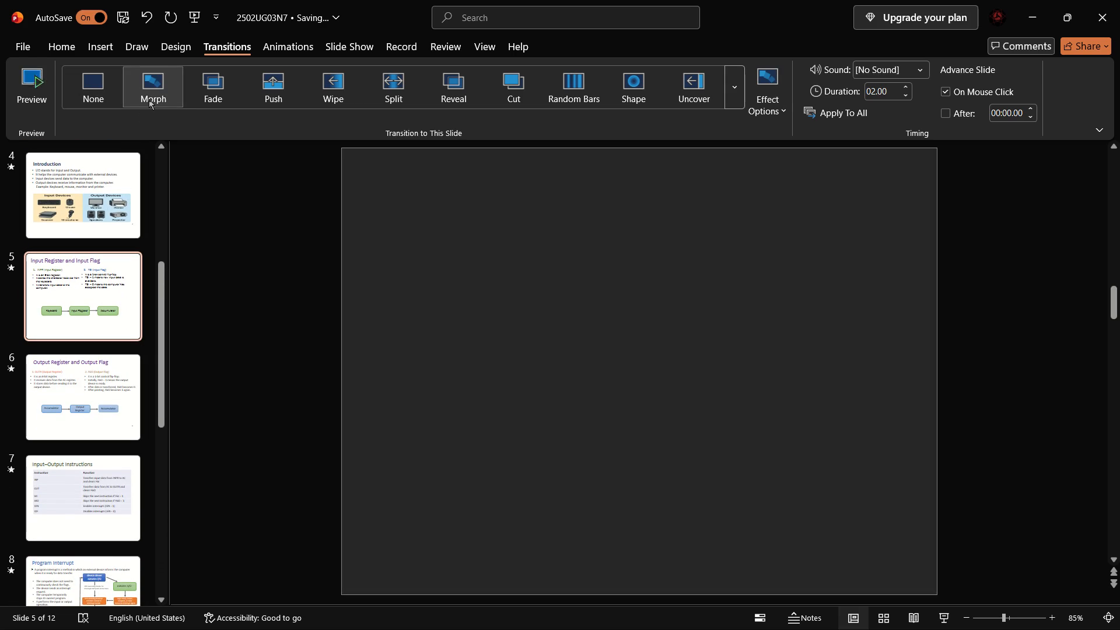
click(111, 377)
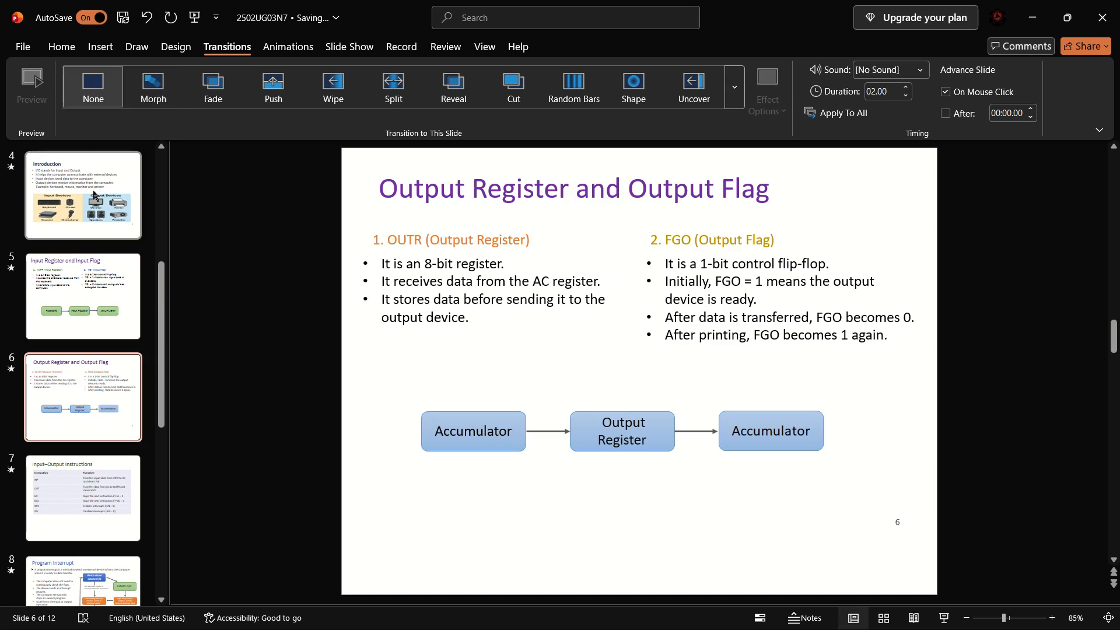
click(135, 94)
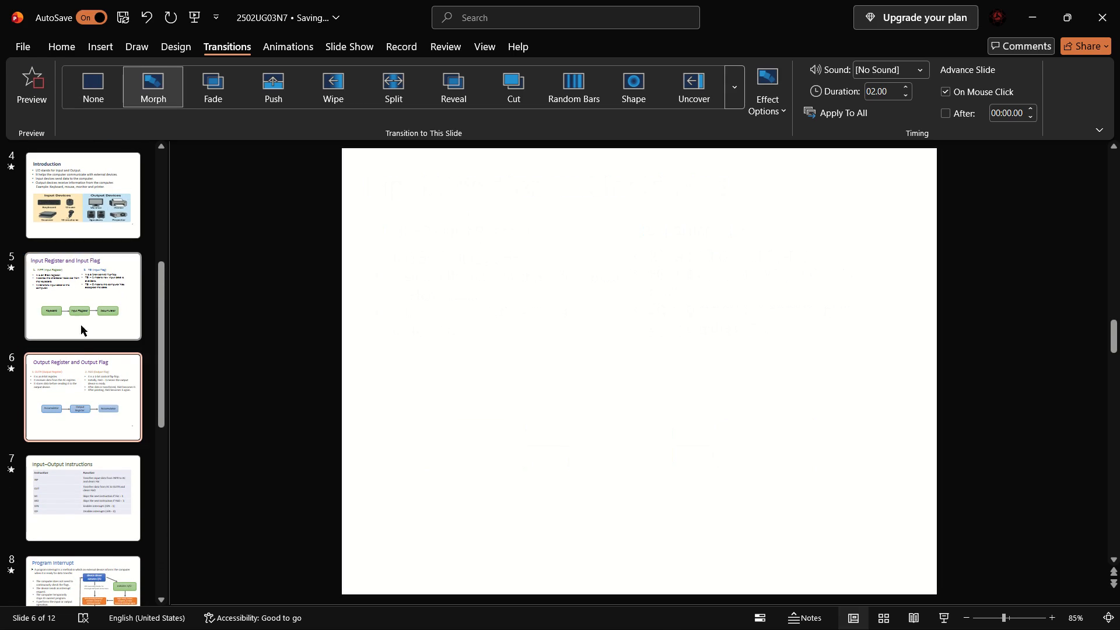
click(90, 463)
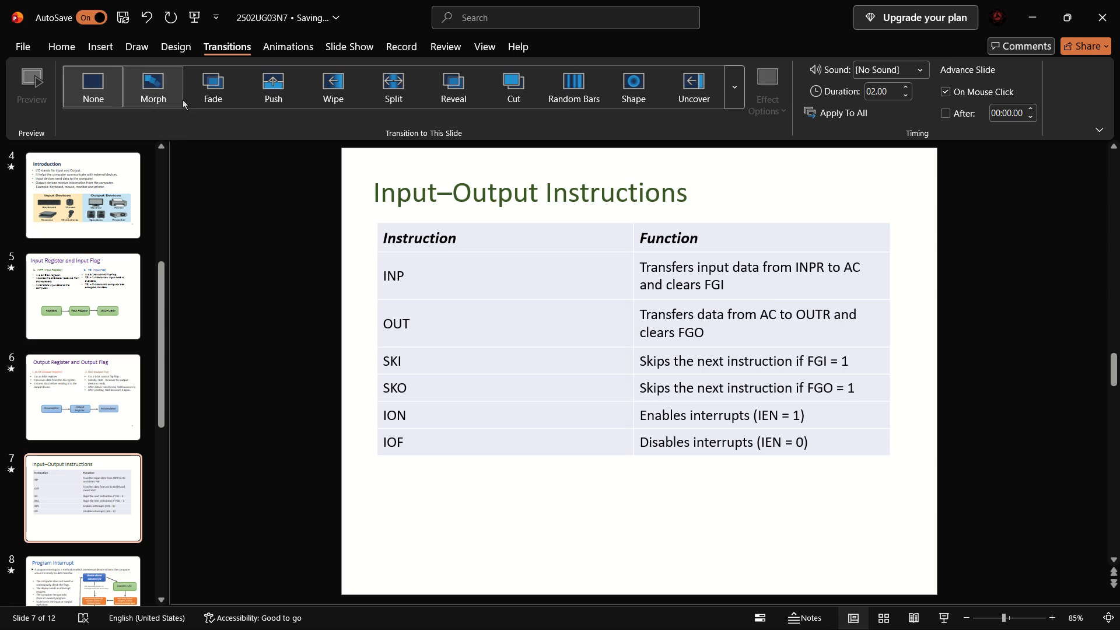
click(160, 85)
Apply the Morph transition individually to slides 8, 9, 10 and 11, from "Program Interrupt" to "References".
scroll(114, 360, down, 1)
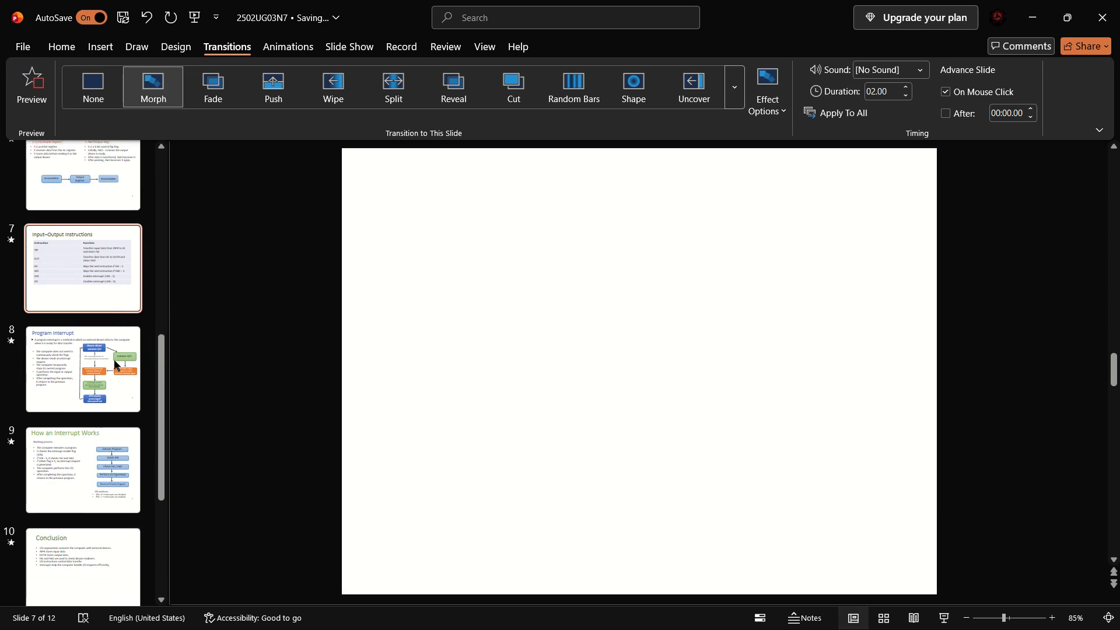
scroll(114, 360, down, 1)
click(106, 326)
click(158, 90)
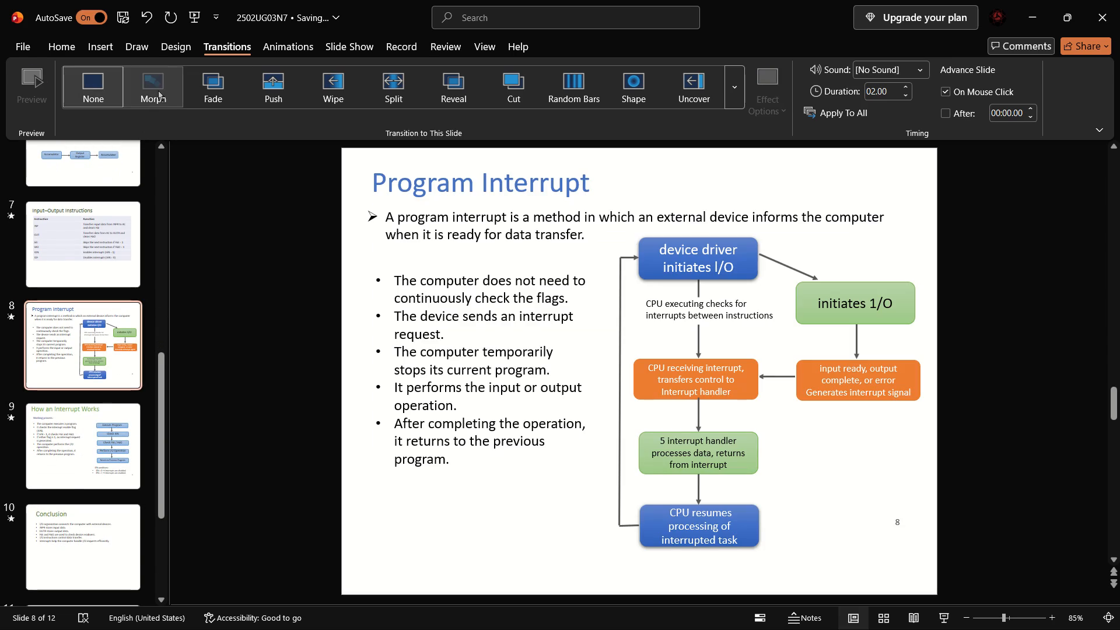
click(96, 426)
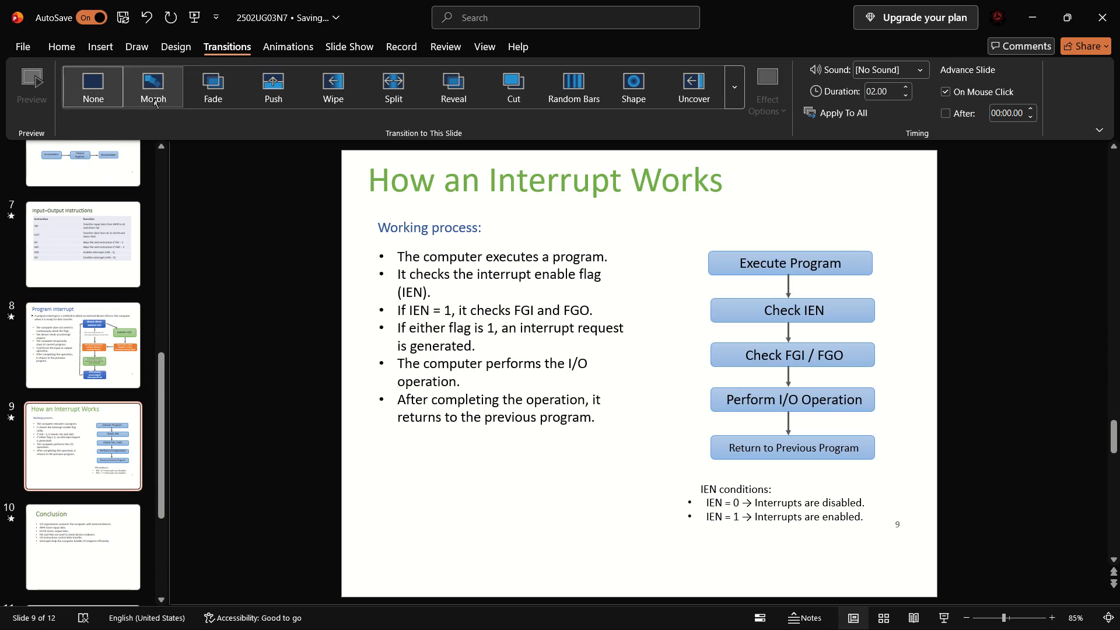
click(153, 97)
click(90, 528)
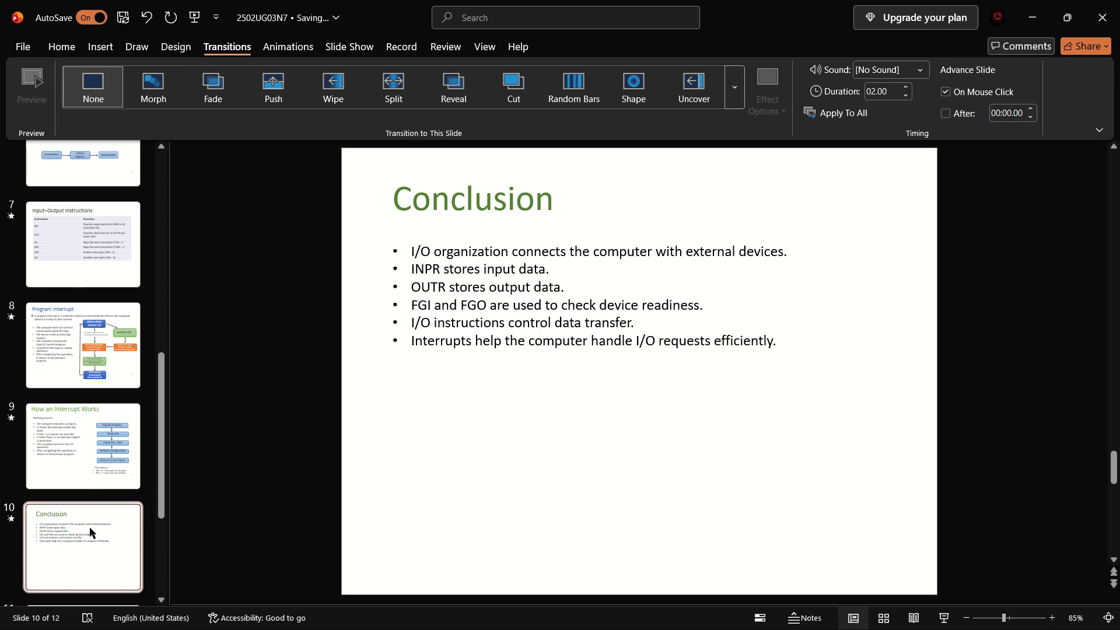
click(153, 87)
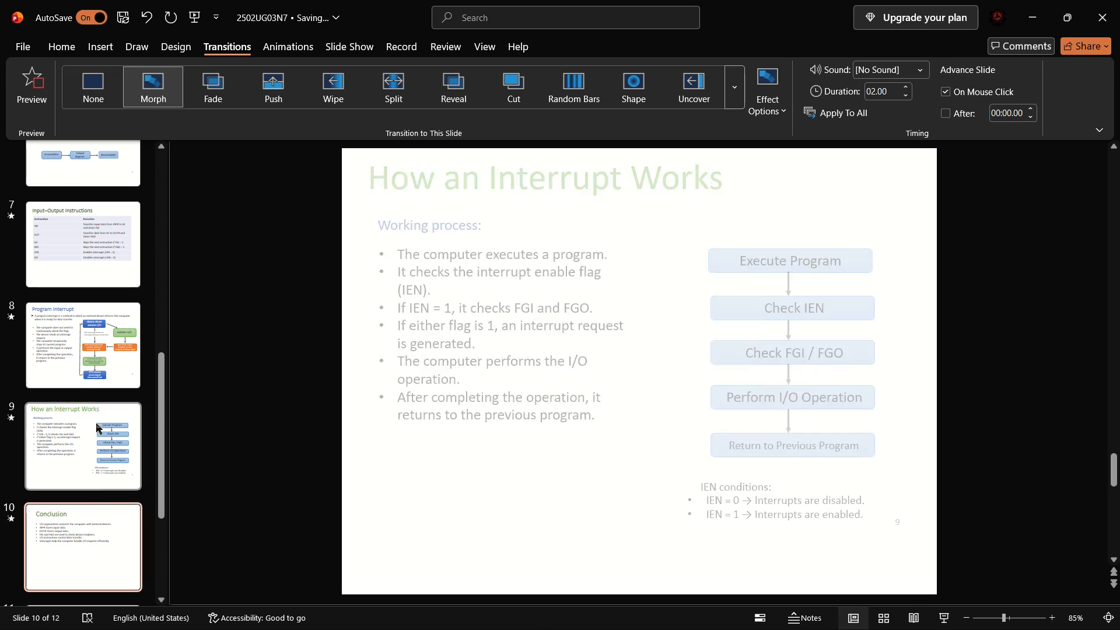
scroll(83, 544, down, 1)
click(84, 442)
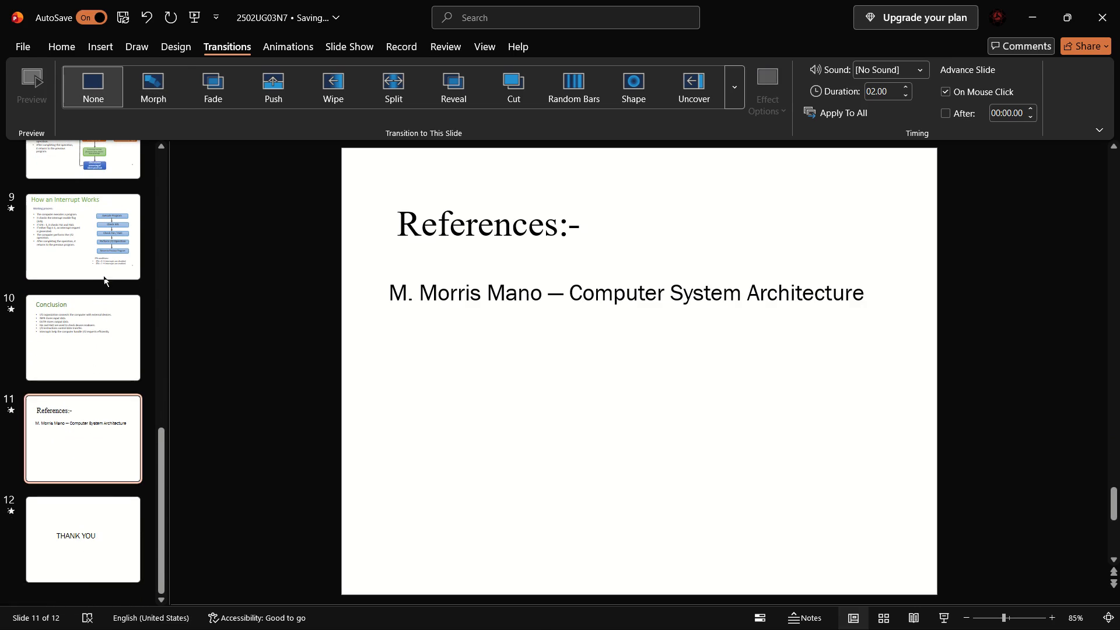
click(153, 94)
Compare the Wipe and Split transitions on the "THANK YOU" slide and settle on Wipe.
click(113, 528)
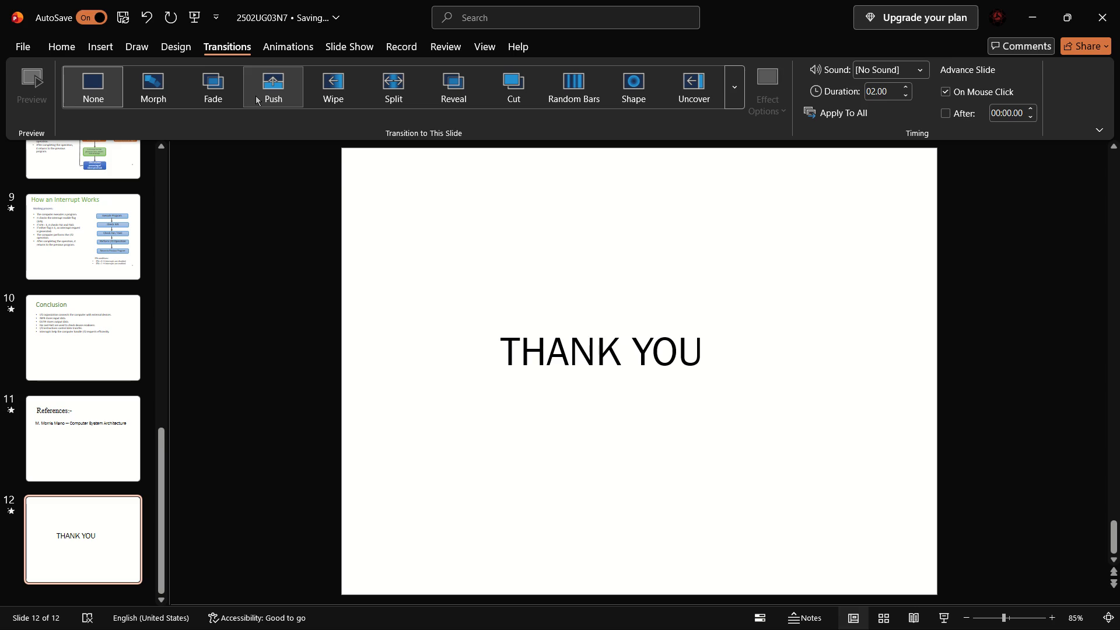
click(331, 90)
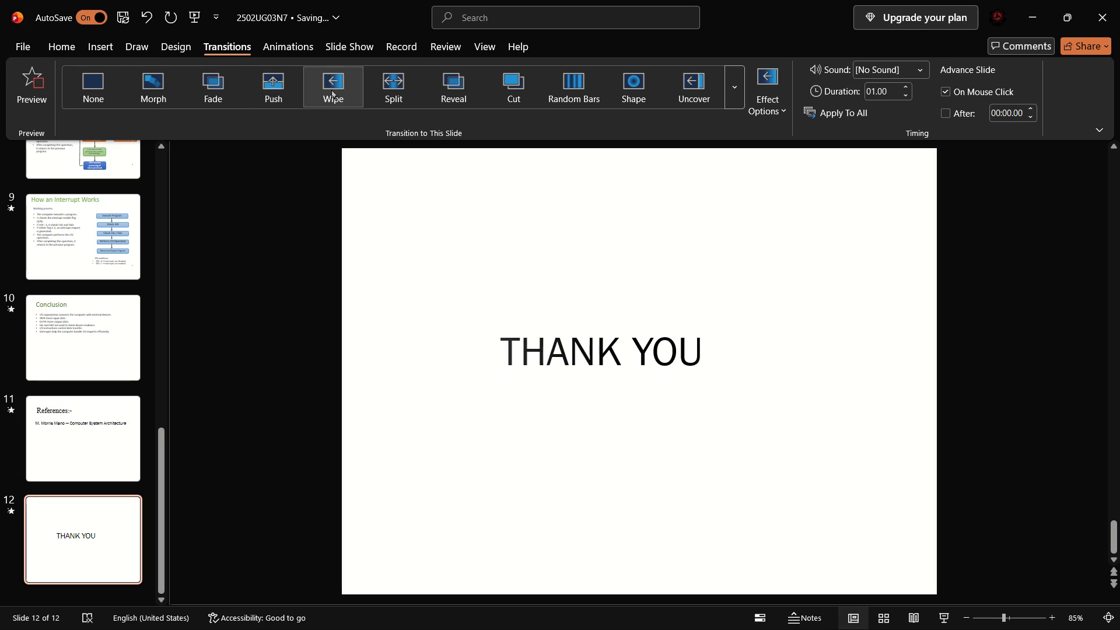
click(388, 88)
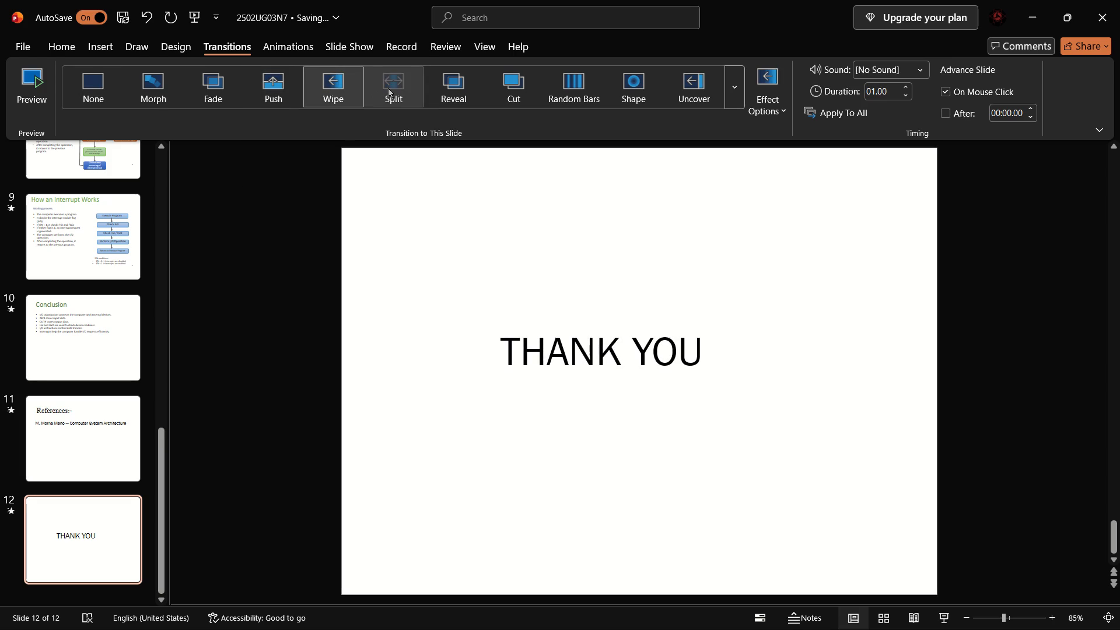
click(106, 407)
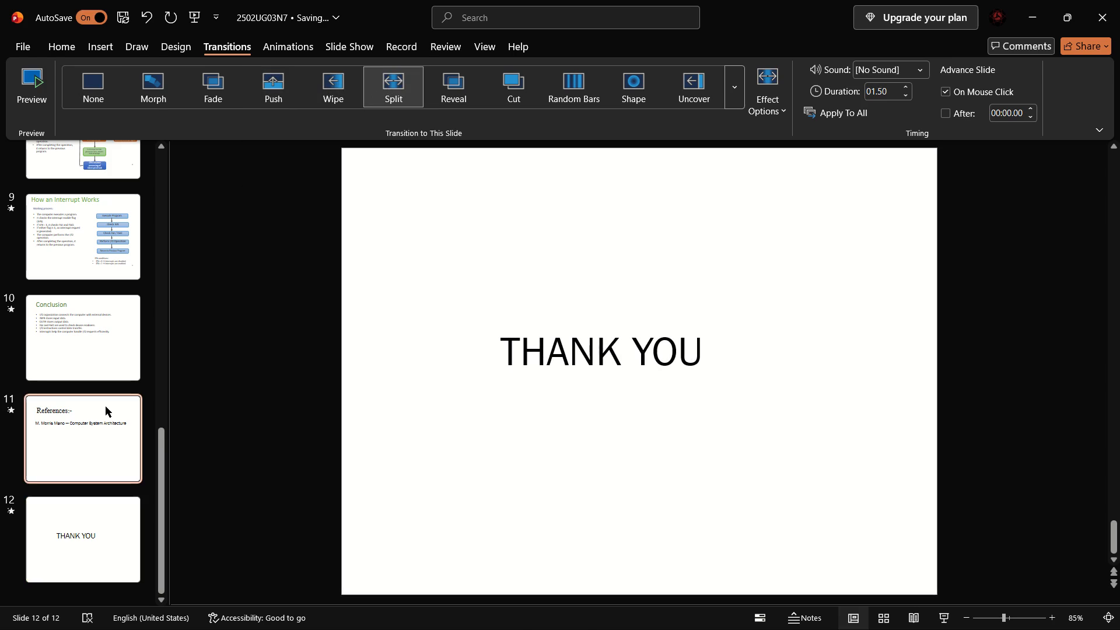
click(100, 534)
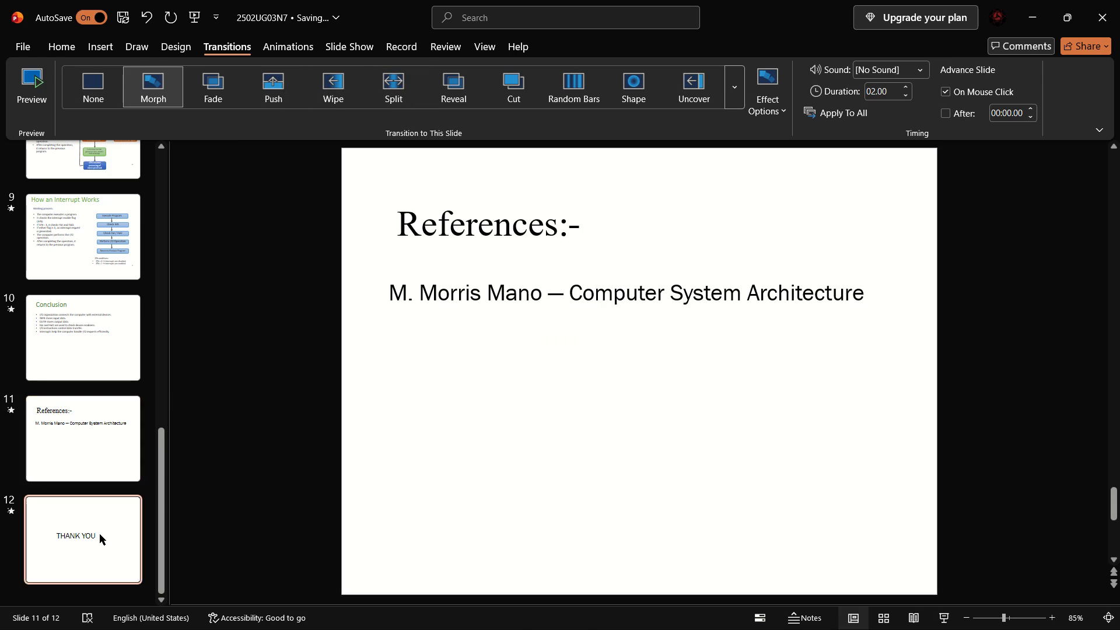
drag(341, 108, 340, 99)
click(340, 99)
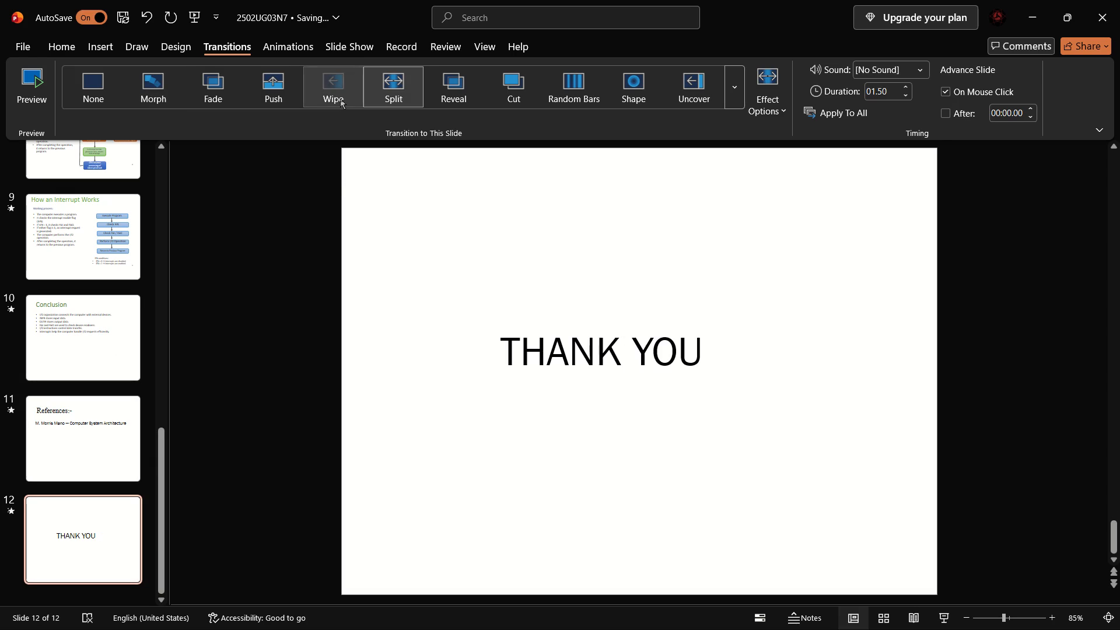
click(48, 76)
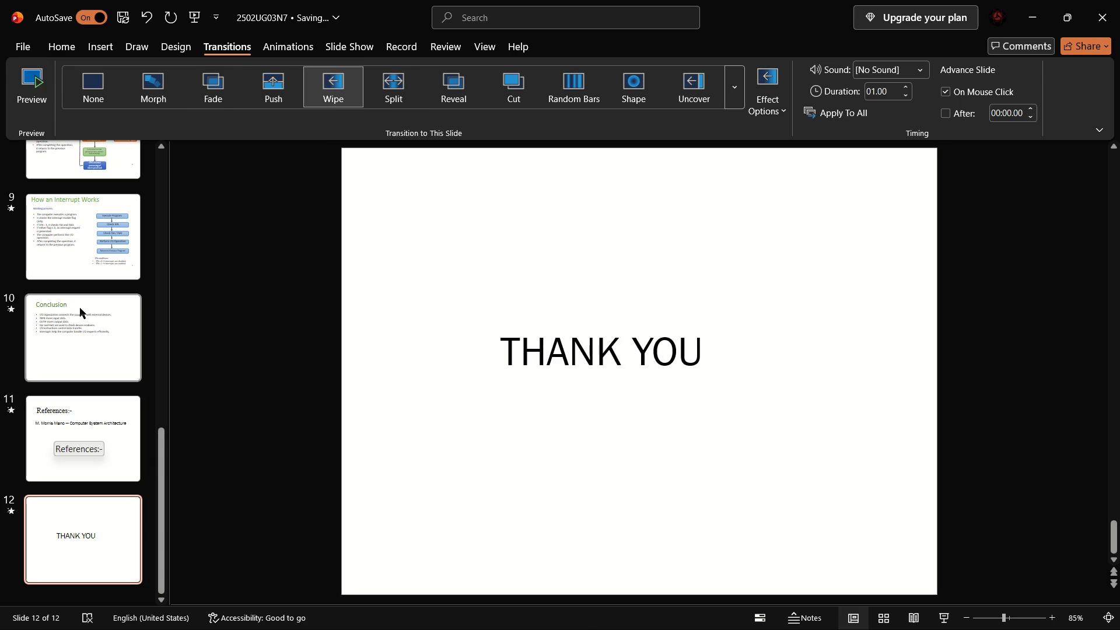
Start the slide show from the beginning and play through slides 1 to 3 to check their transitions and animations.
click(190, 2)
click(192, 9)
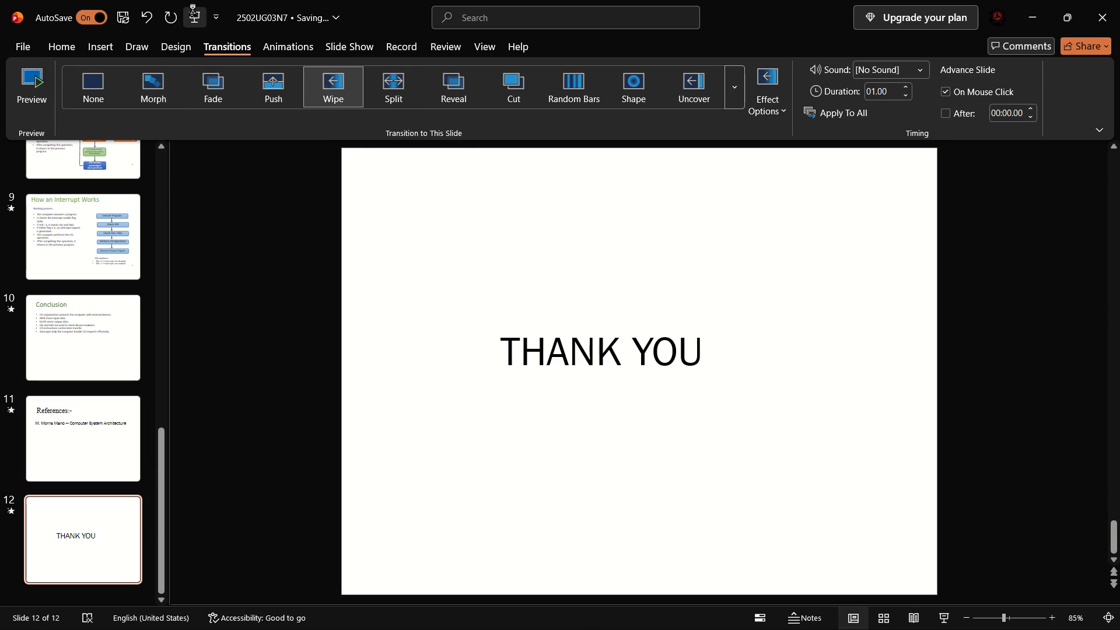
key(Right)
key(Right)
key(Right)
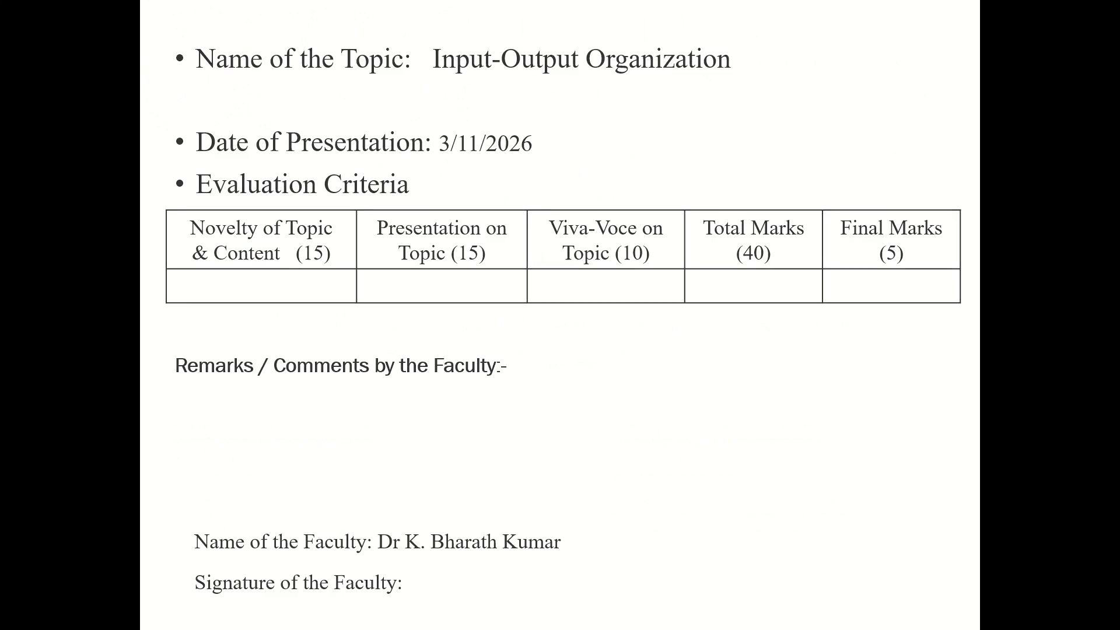
key(Right)
key(Right)
key(Right)
key(Right)
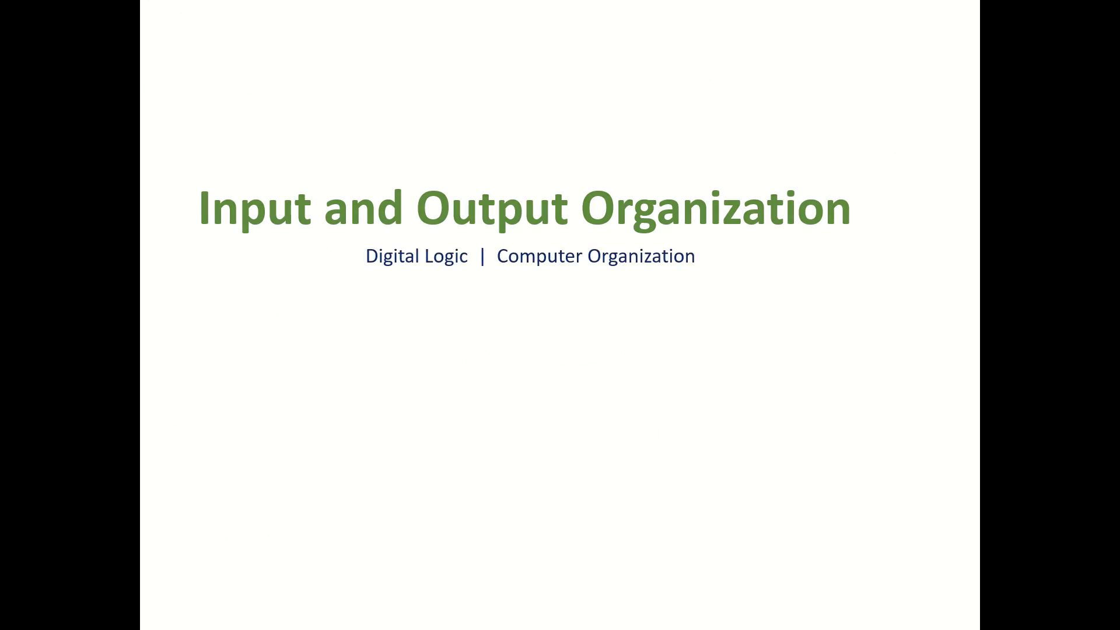
Continue the slide show through the "Introduction" slide to check its bullet and picture animations.
key(Right)
key(Right)
key(Right)
key(Right)
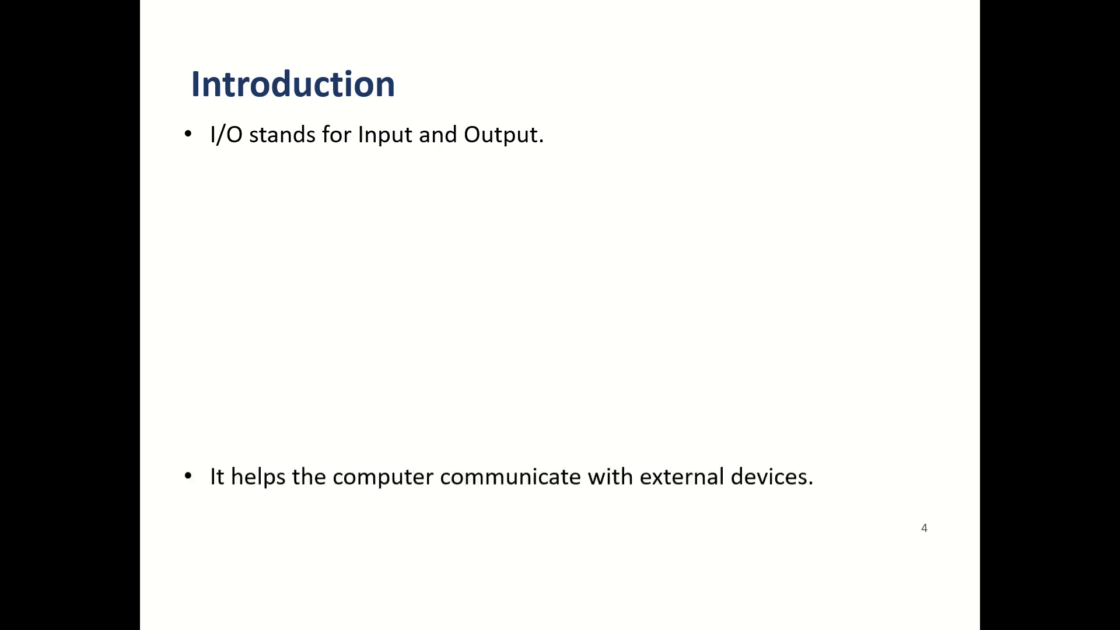
key(Right)
key(Right)
key(Right)
key(Right)
key(Right)
key(Right)
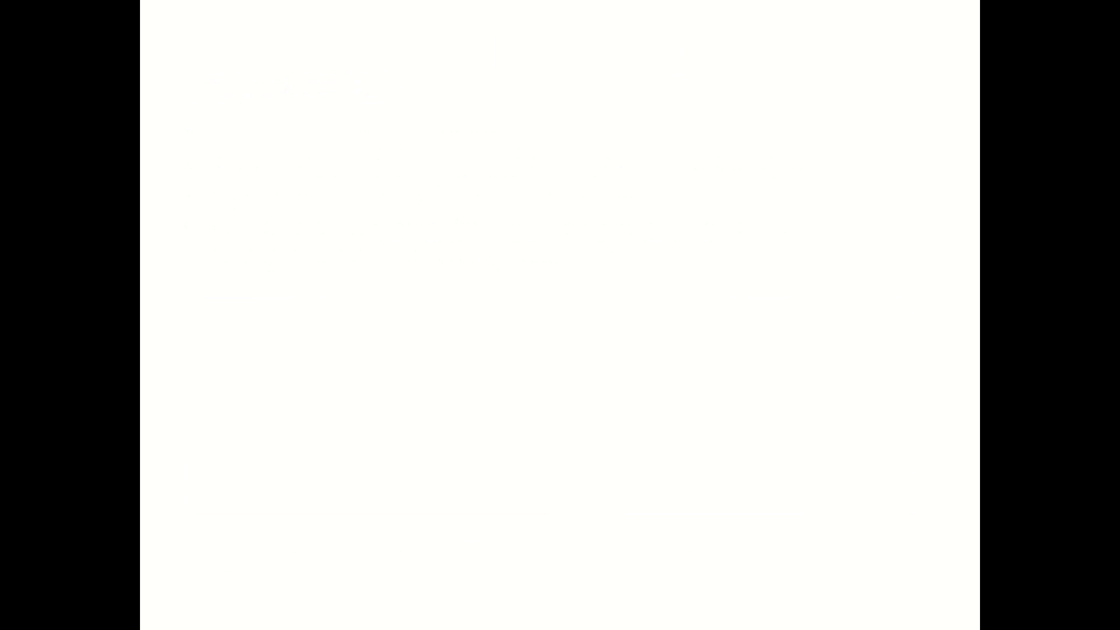
Continue the slide show through the "Input Register and Input Flag" slide to check its bullet and flow diagram animations.
key(Right)
key(Right)
key(Right)
key(Right)
key(Right)
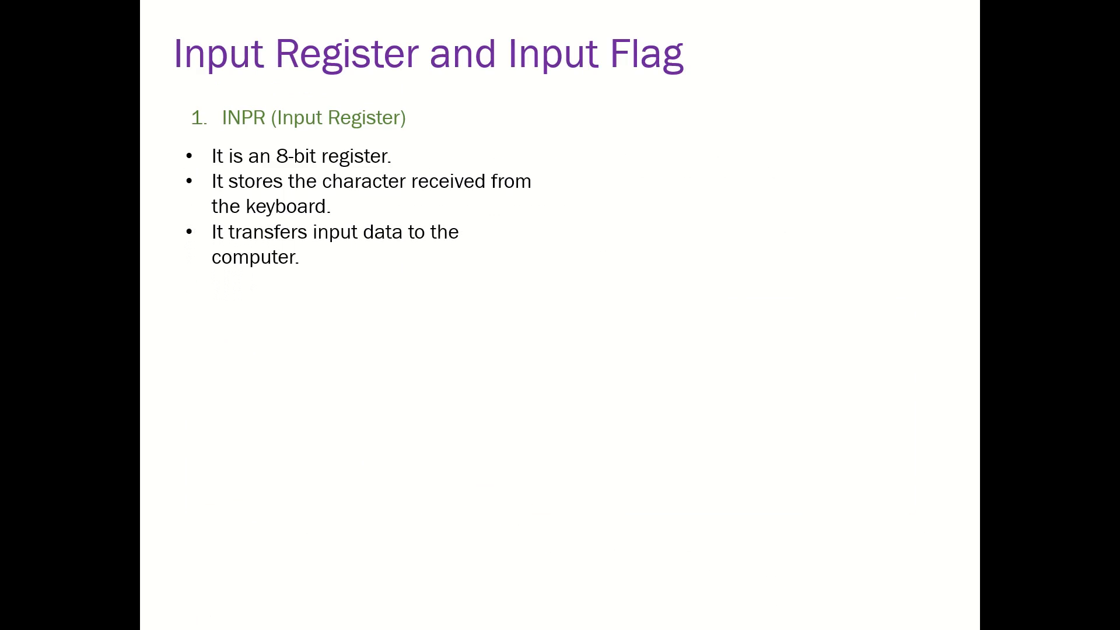
key(Right)
key(Right)
key(Right)
key(Right)
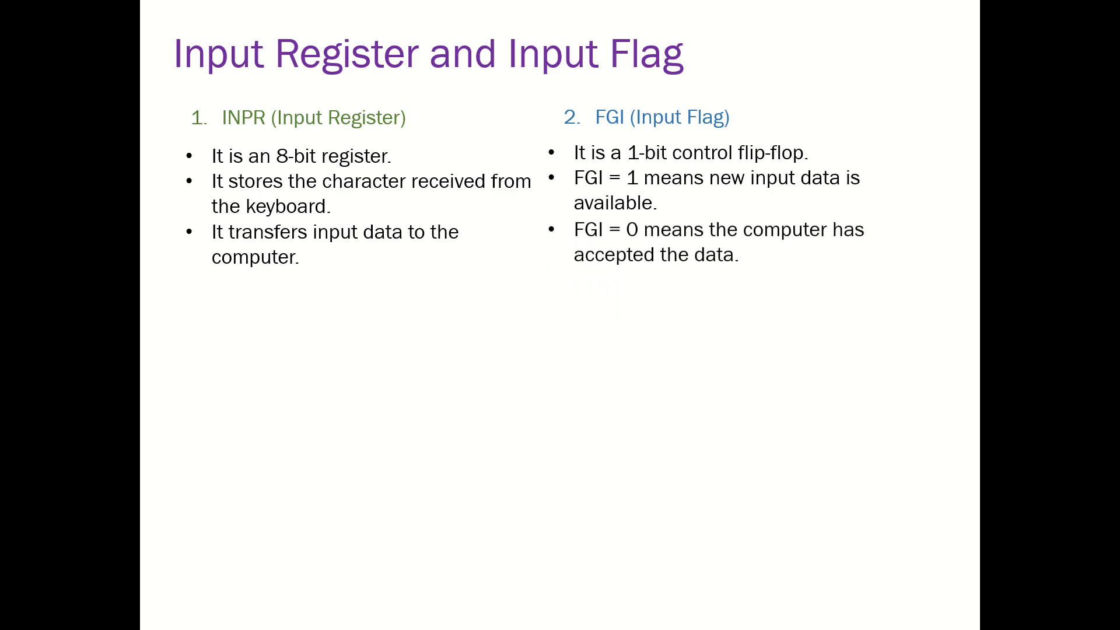
key(Right)
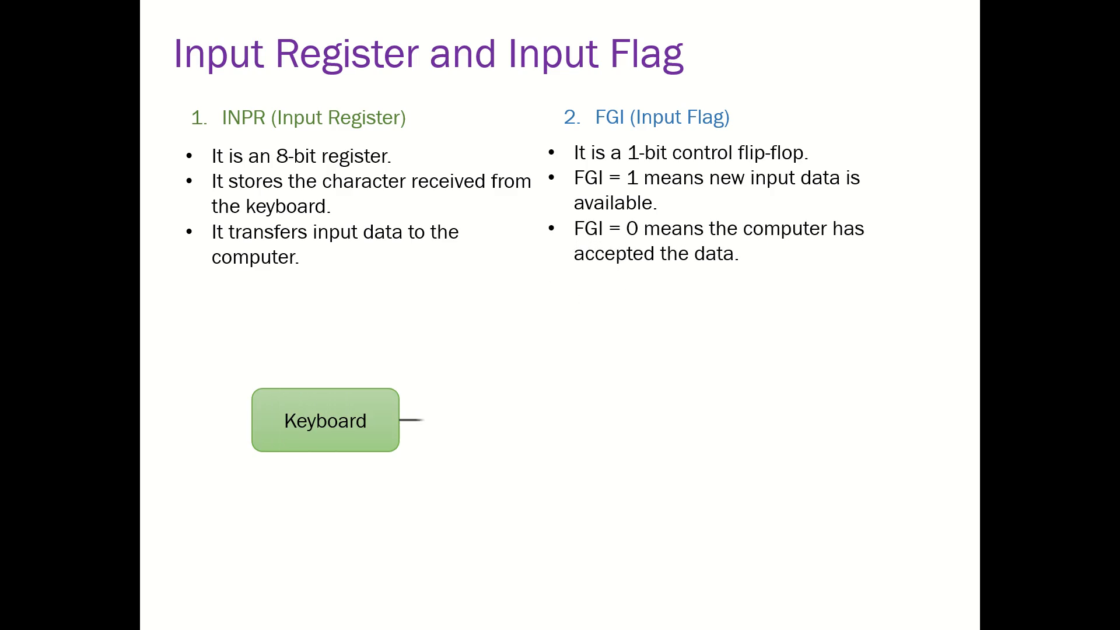
key(Right)
key(Right)
key(Right)
key(Right)
key(Right)
key(Right)
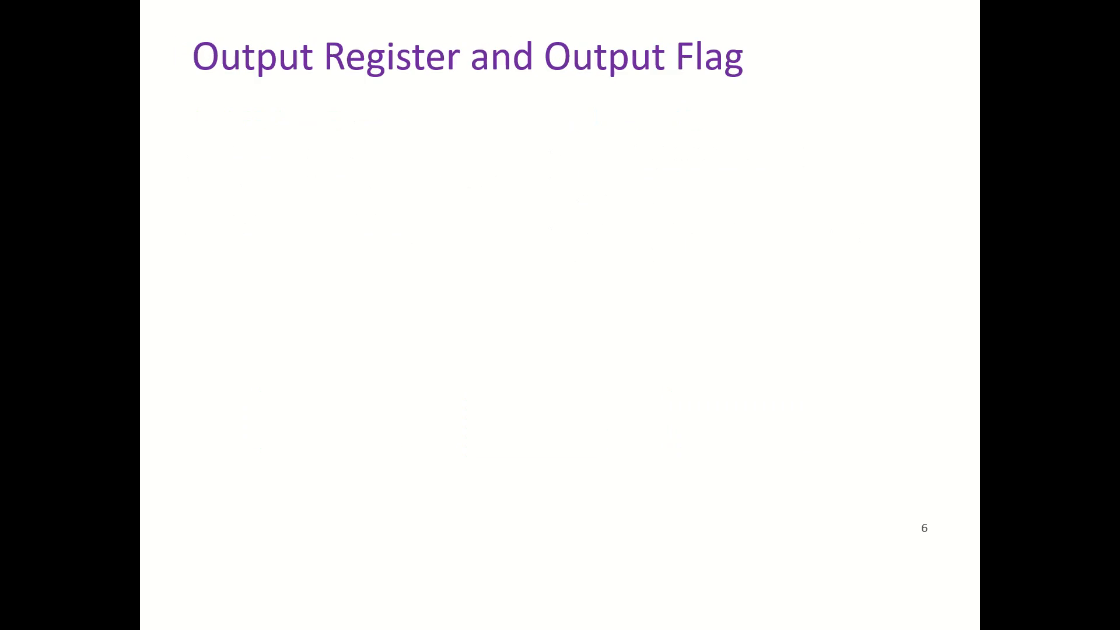
Play through the "Output Register and Output Flag" slide to check its bullets and the labels in its flow diagram.
key(Right)
key(Right)
key(Right)
key(Right)
key(Right)
key(Right)
key(Right)
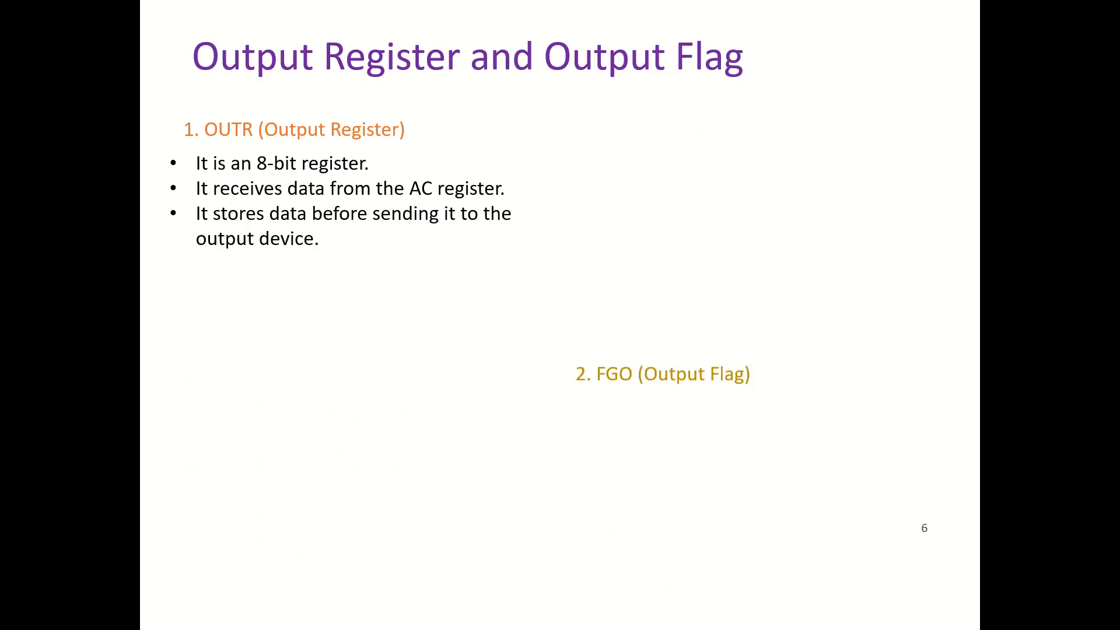
key(Right)
key(Right)
key(Right)
key(Right)
key(Right)
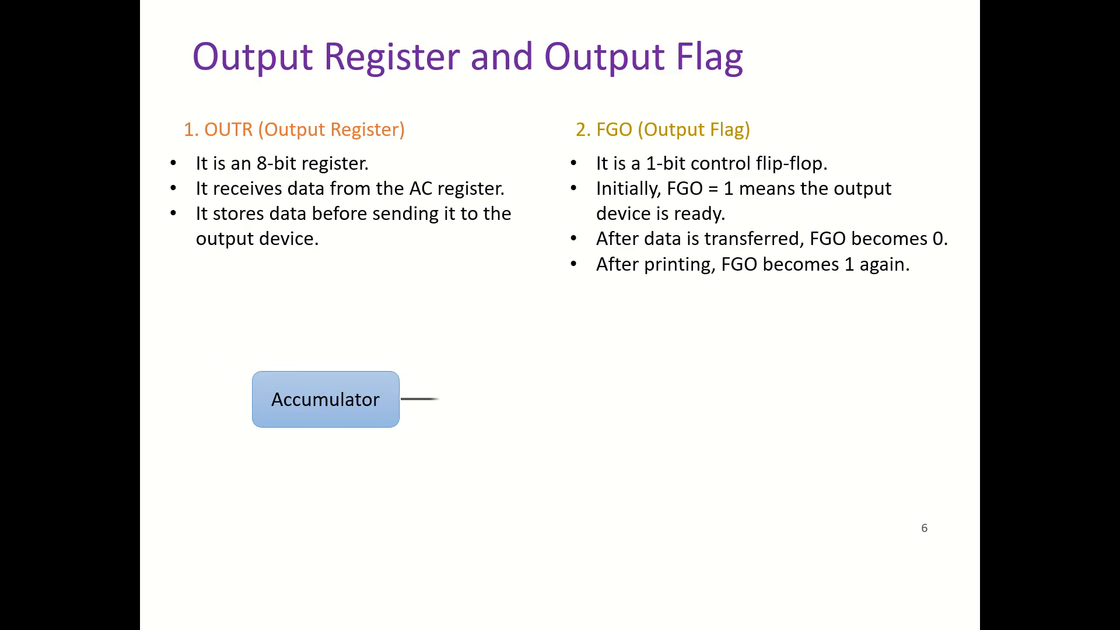
key(Right)
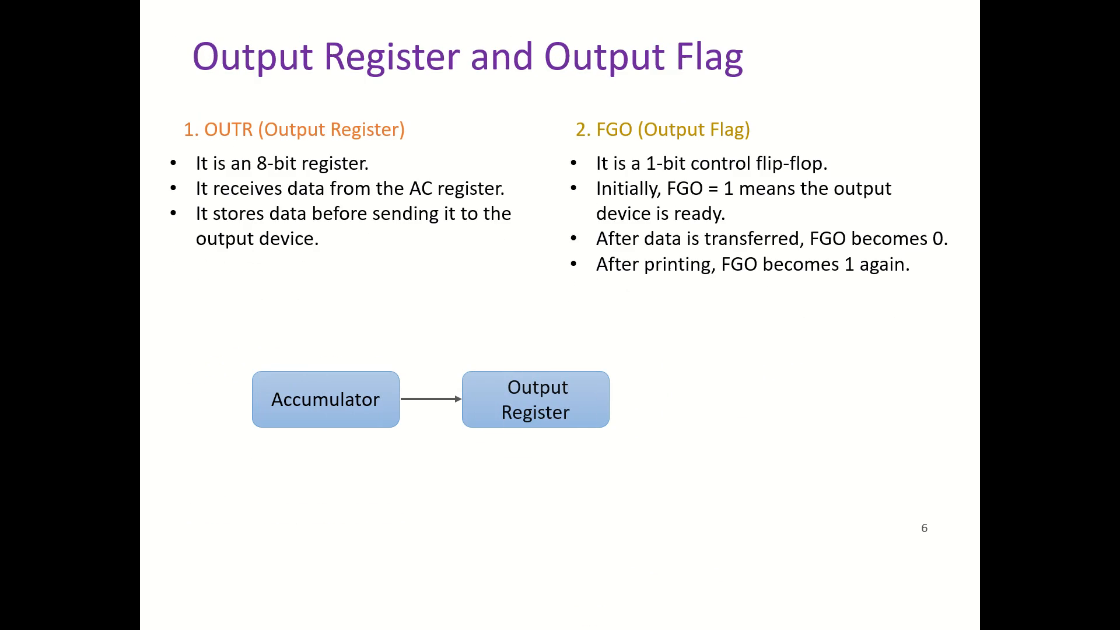
key(Right)
key(Right)
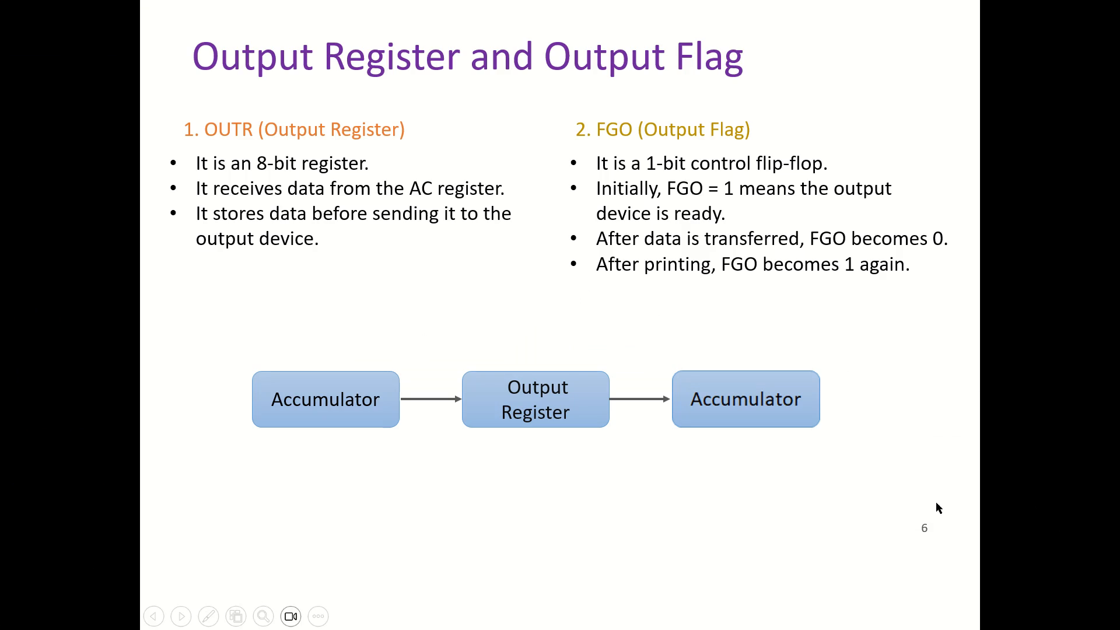
Step the slide show back through "Output Register and Output Flag" to the "Input Register and Input Flag" slide for comparison.
double_click(801, 383)
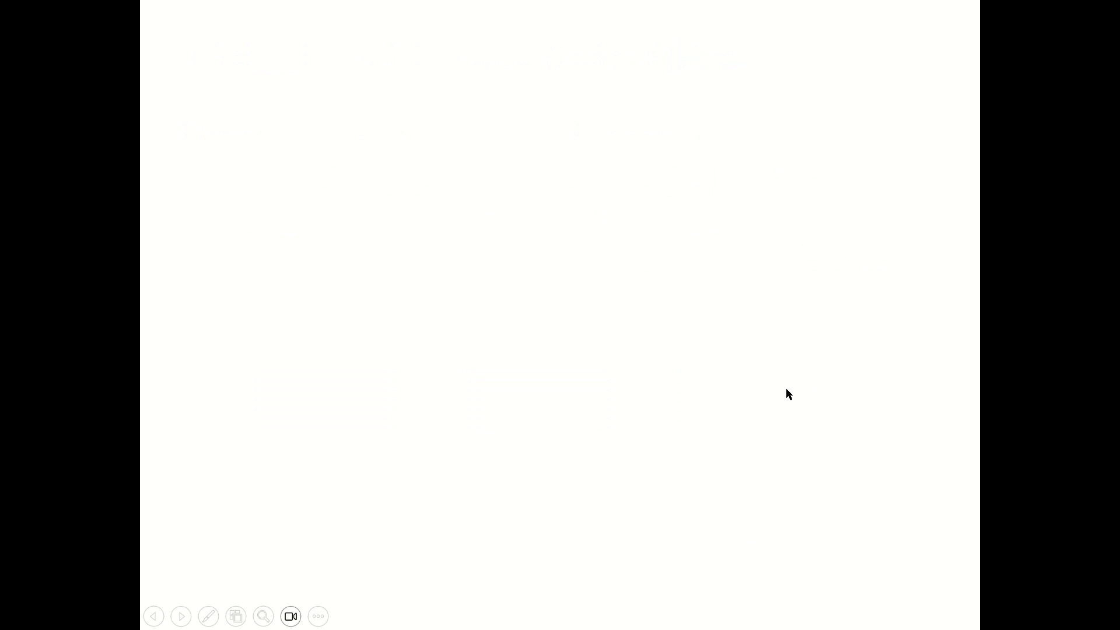
key(Left)
key(Left)
key(Left)
key(Left)
key(Left)
key(Left)
key(Left)
key(Left)
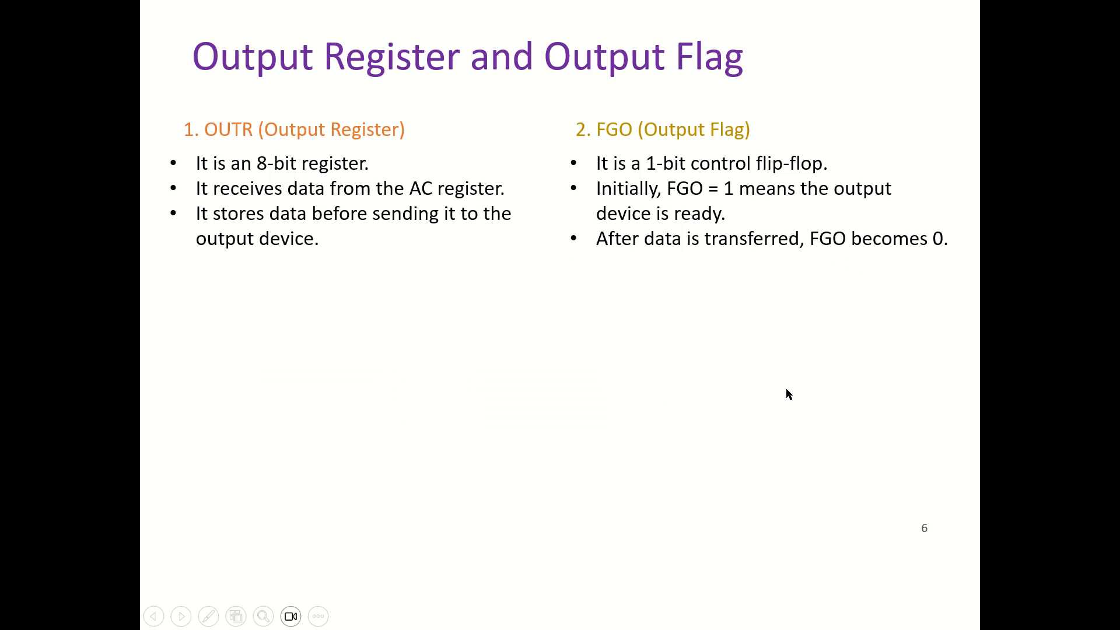
key(Left)
key(Left)
key(Left)
key(Left)
key(Left)
key(Left)
key(Left)
key(Left)
key(Left)
key(Left)
key(Left)
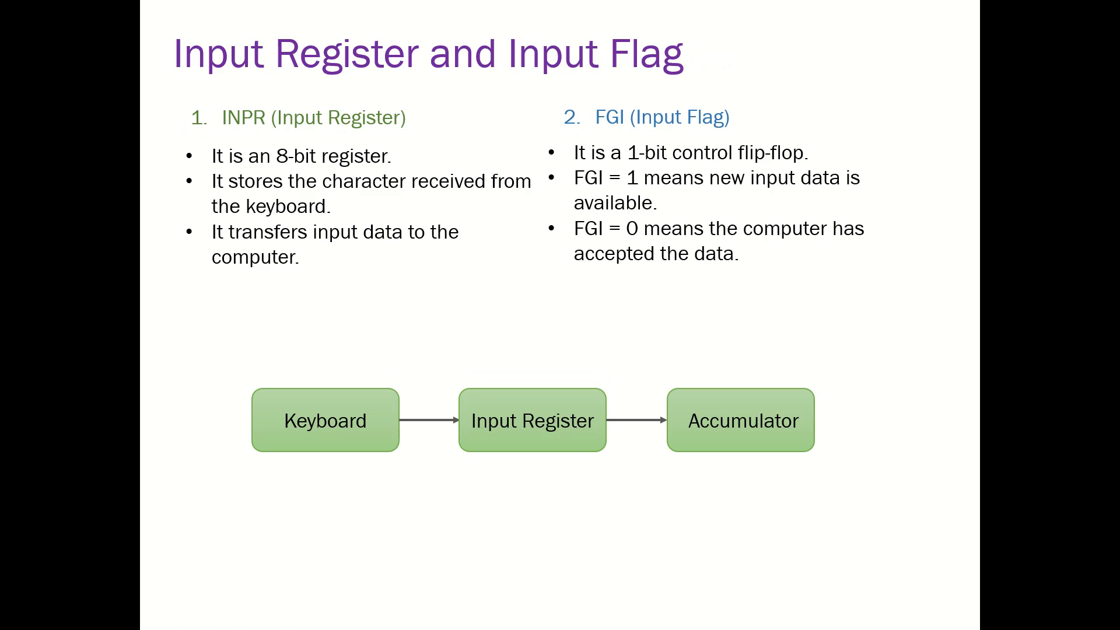
Replay the "Output Register and Output Flag" slide's animations up to the complete flow diagram.
key(Right)
key(Right)
key(Right)
key(Right)
key(Right)
key(Right)
key(Right)
key(Right)
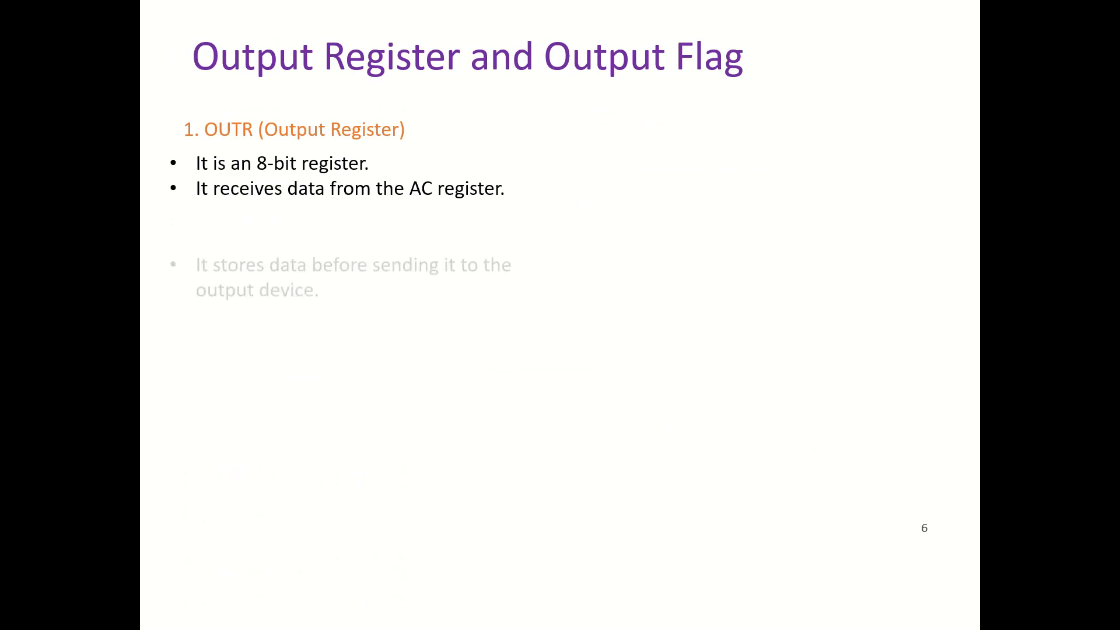
key(Right)
key(Right)
key(Right)
key(Right)
key(Right)
key(Right)
key(Right)
key(Right)
key(Right)
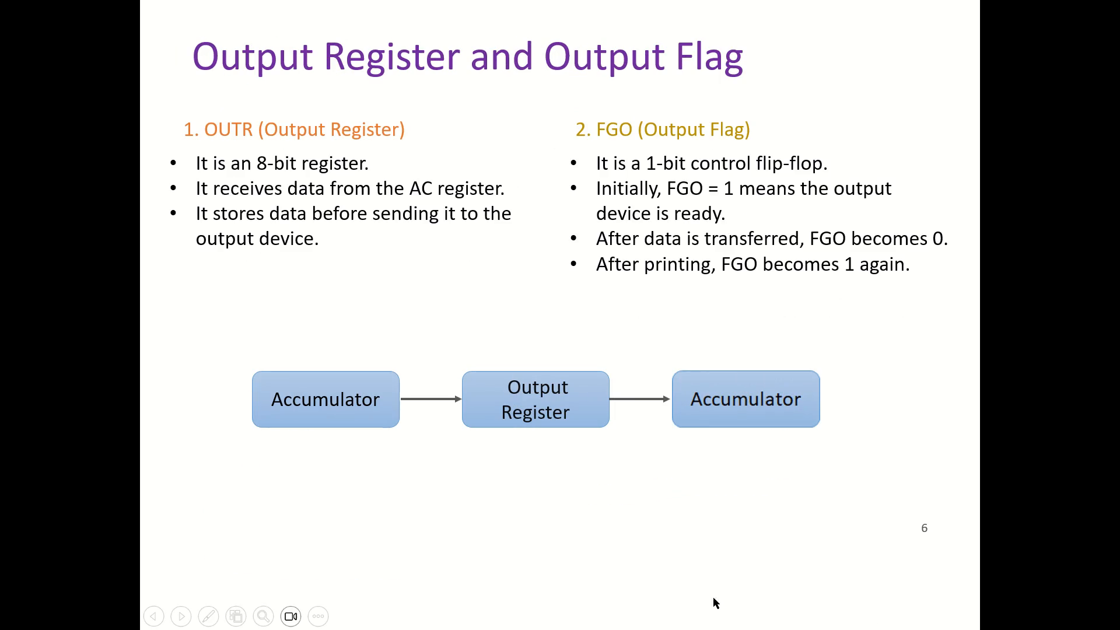
End the slide show and open slide 6, "Output Register and Output Flag", for editing.
click(783, 405)
click(781, 393)
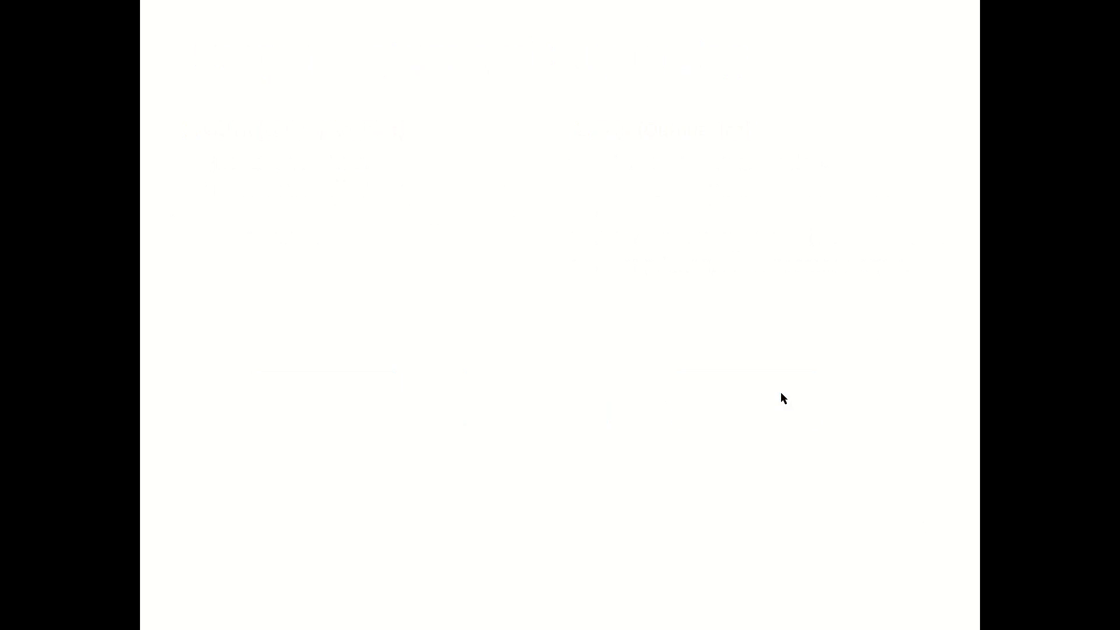
key(Escape)
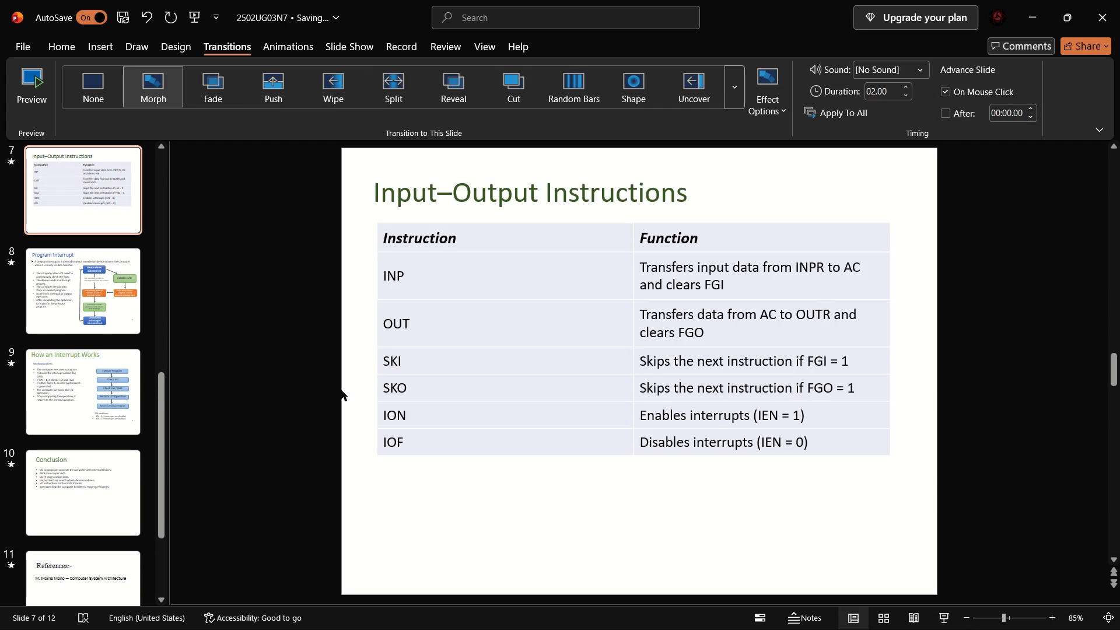
scroll(106, 270, up, 1)
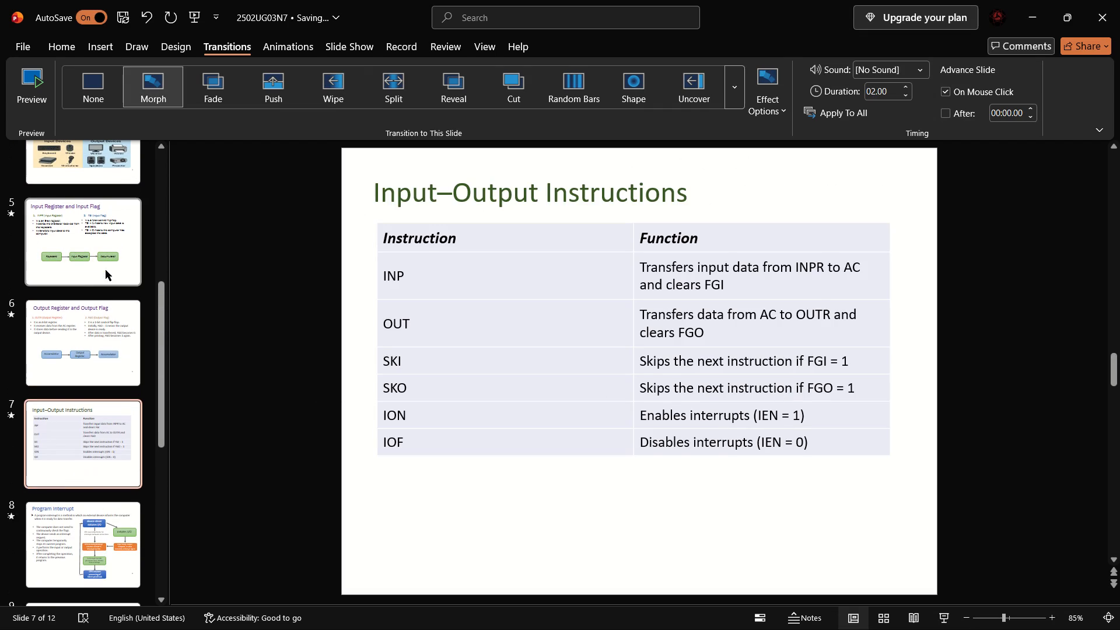
click(85, 328)
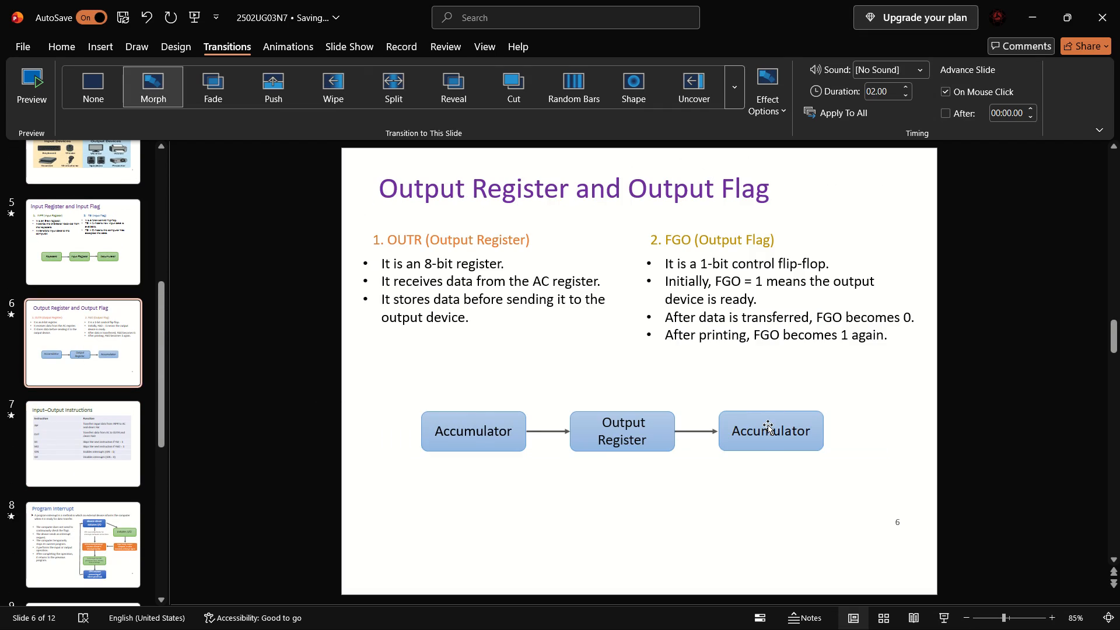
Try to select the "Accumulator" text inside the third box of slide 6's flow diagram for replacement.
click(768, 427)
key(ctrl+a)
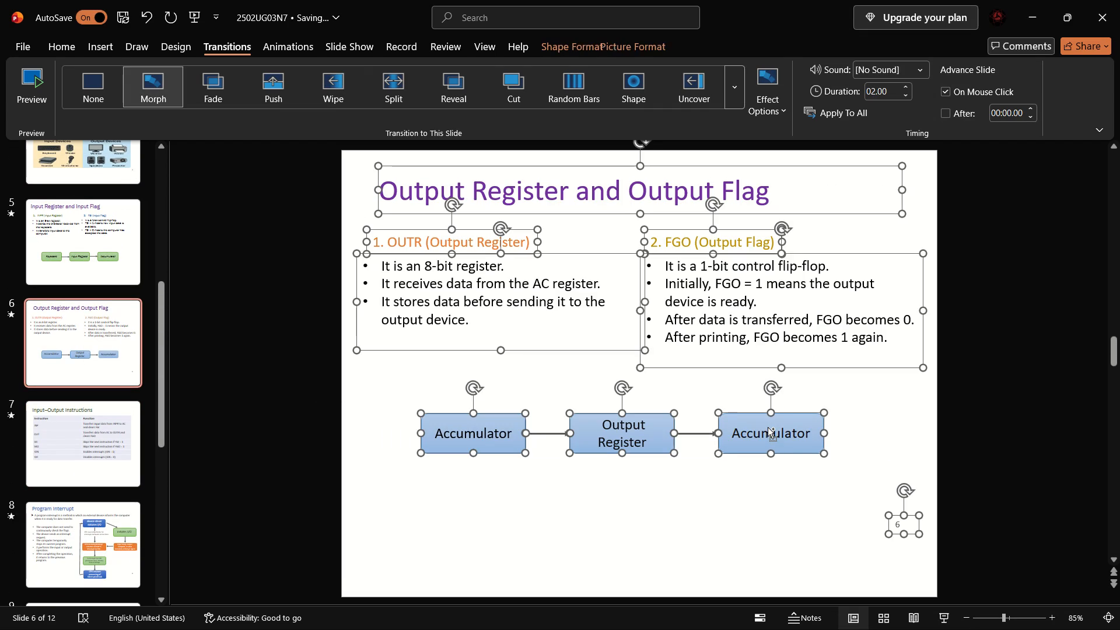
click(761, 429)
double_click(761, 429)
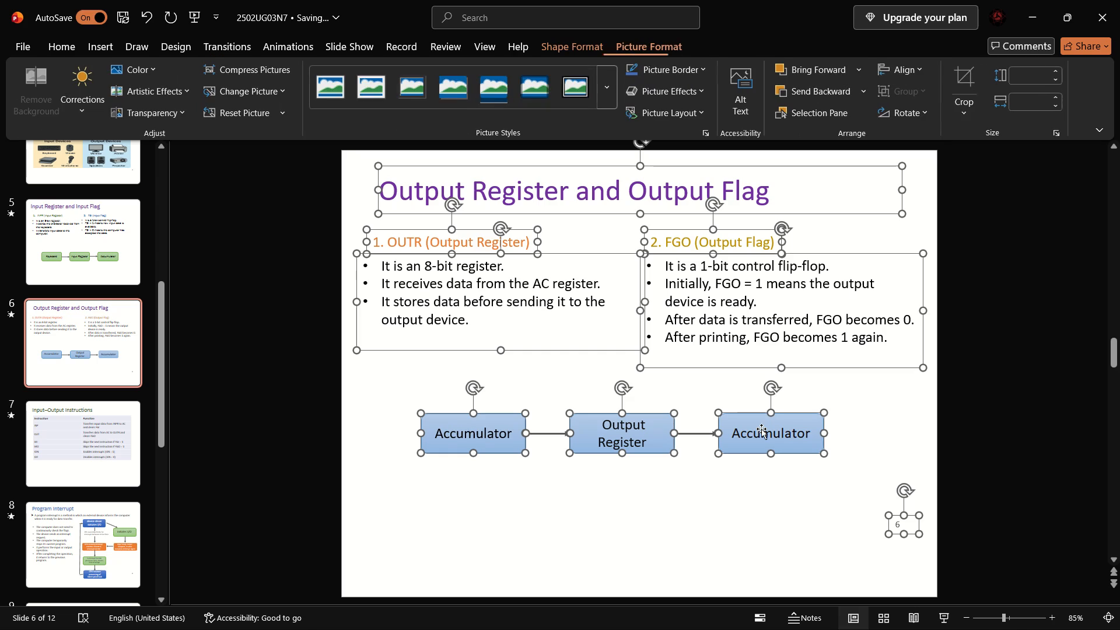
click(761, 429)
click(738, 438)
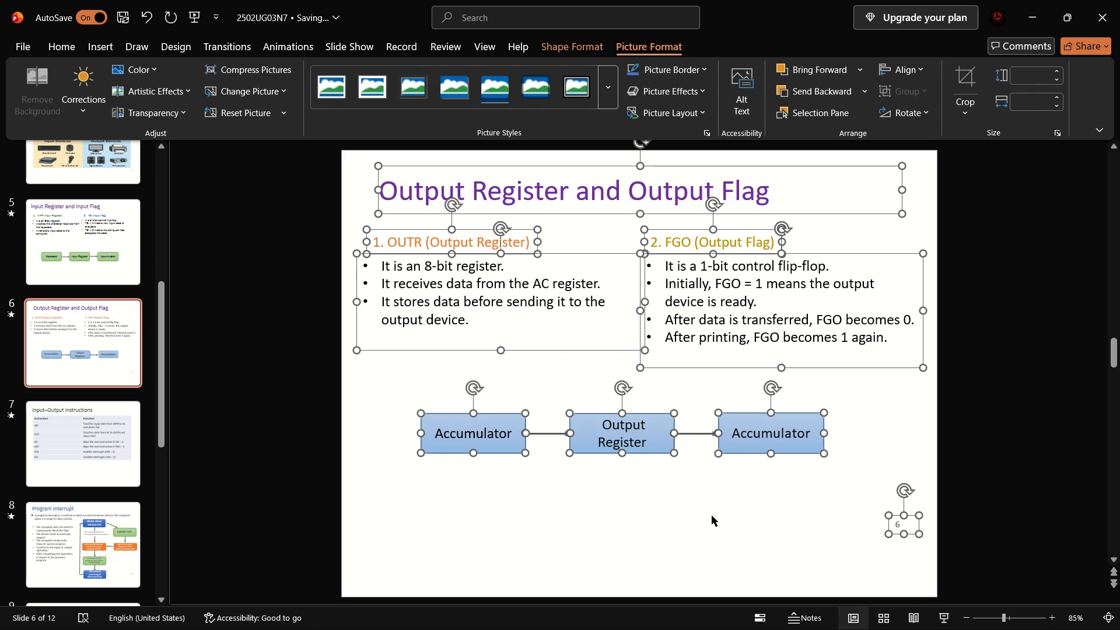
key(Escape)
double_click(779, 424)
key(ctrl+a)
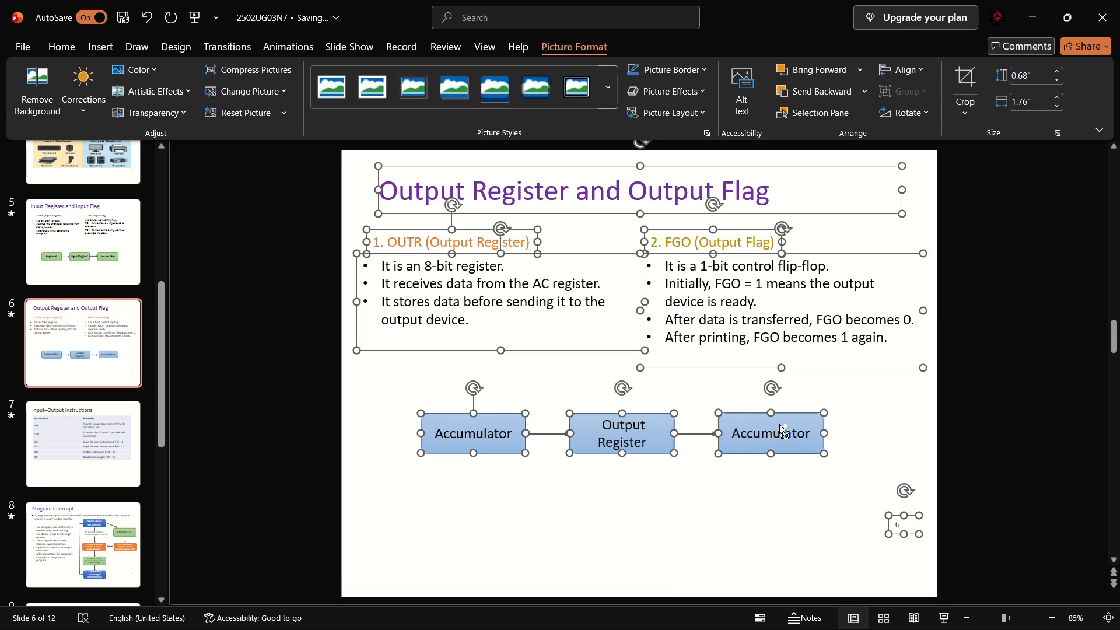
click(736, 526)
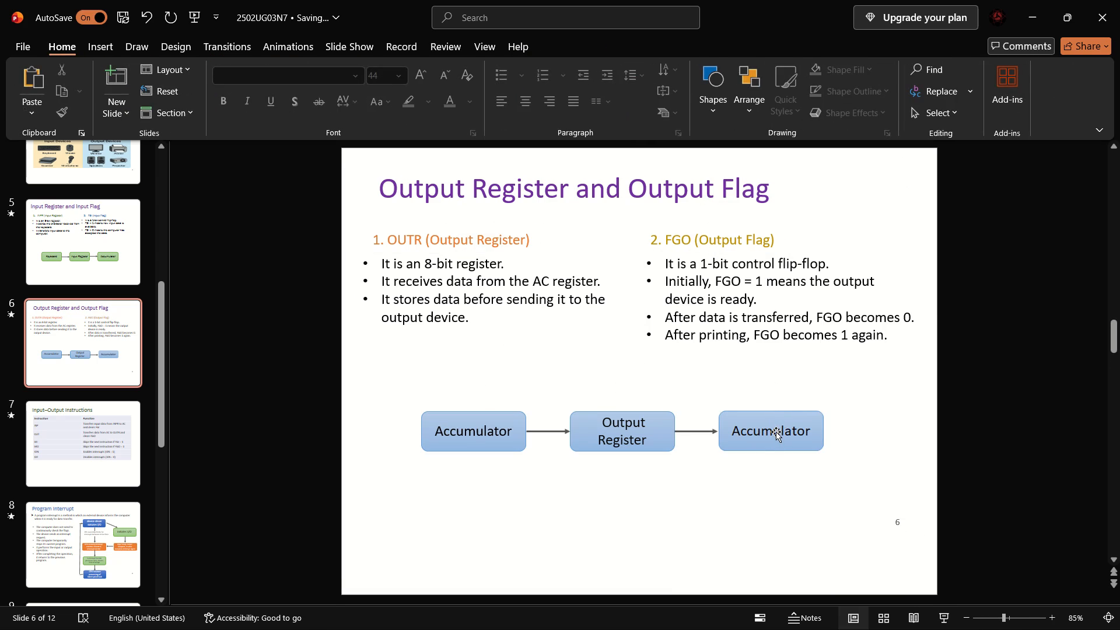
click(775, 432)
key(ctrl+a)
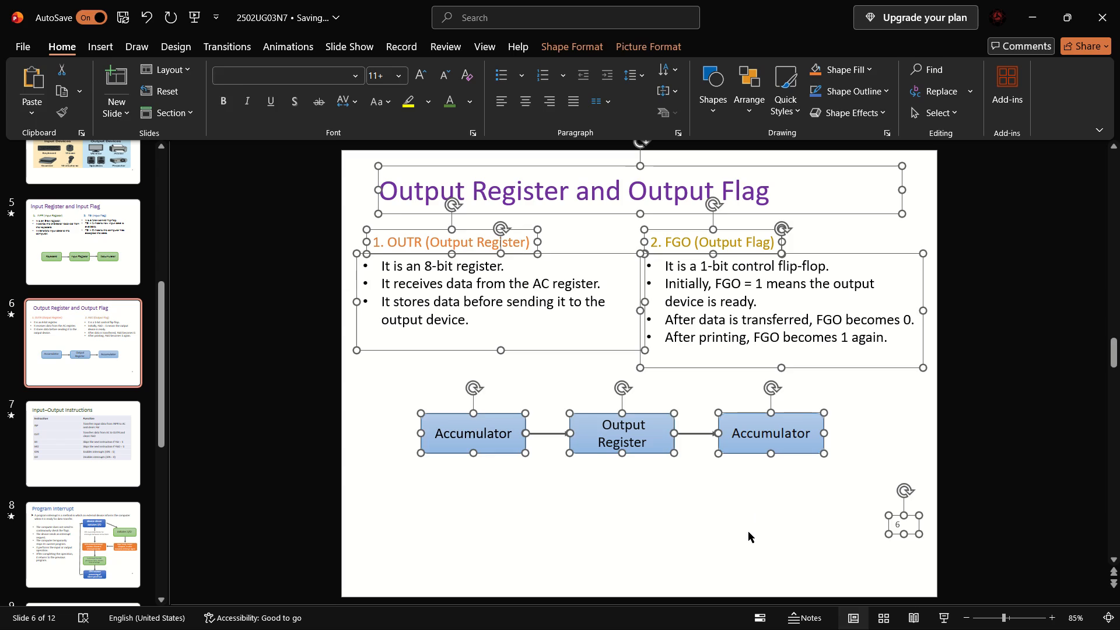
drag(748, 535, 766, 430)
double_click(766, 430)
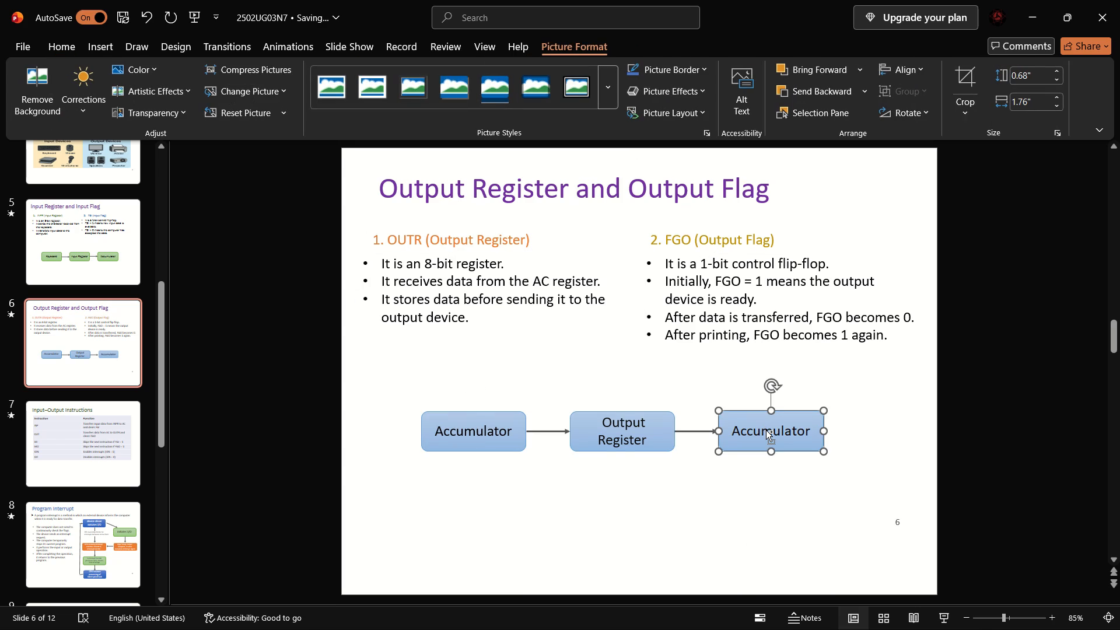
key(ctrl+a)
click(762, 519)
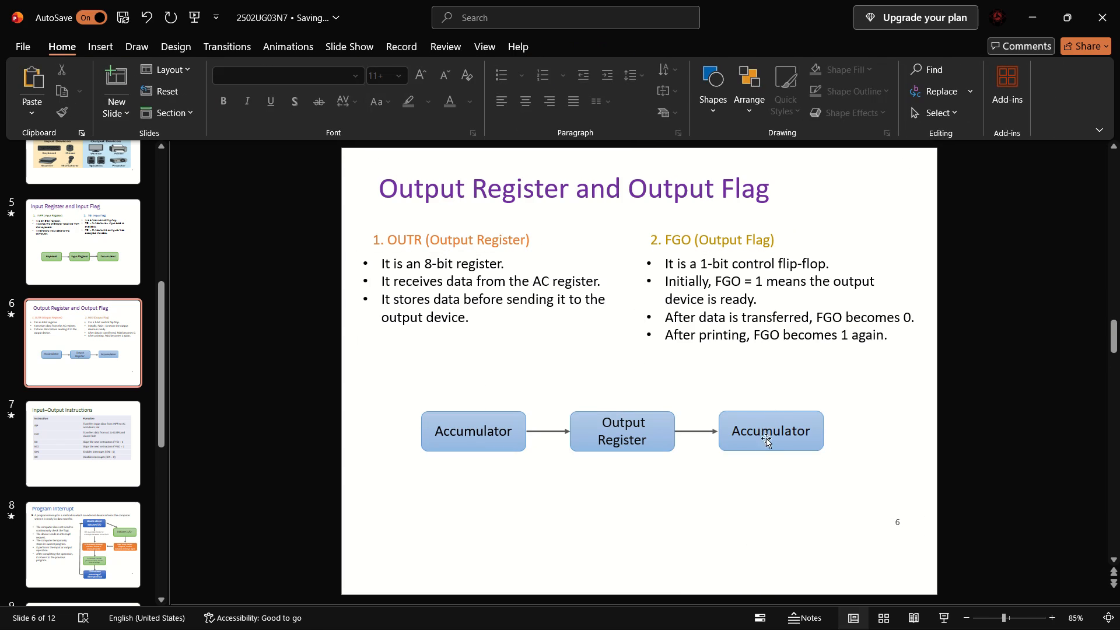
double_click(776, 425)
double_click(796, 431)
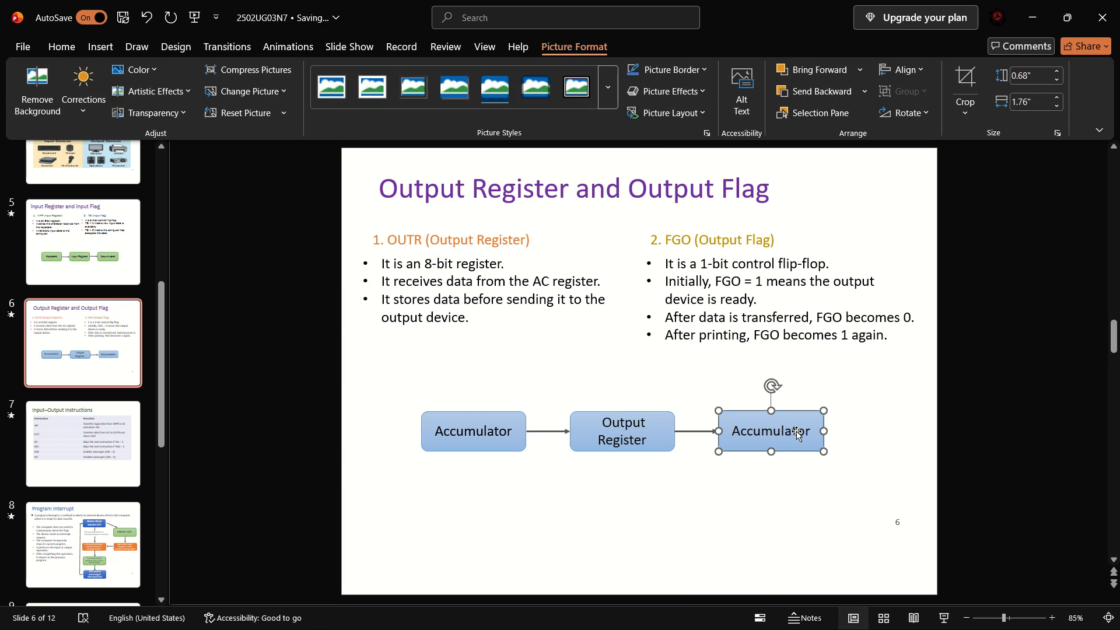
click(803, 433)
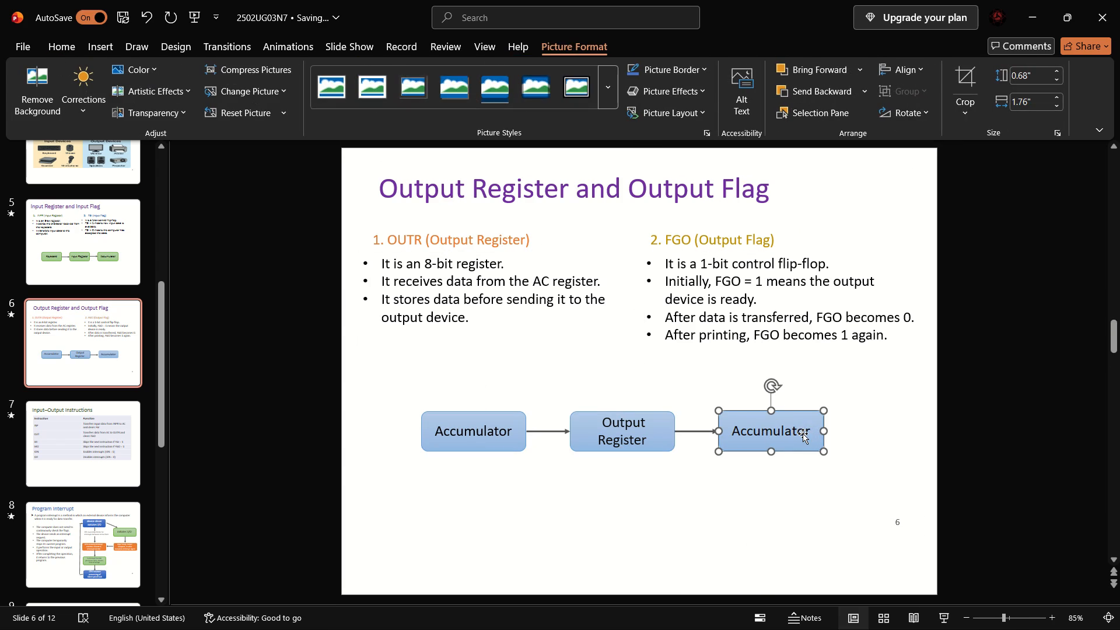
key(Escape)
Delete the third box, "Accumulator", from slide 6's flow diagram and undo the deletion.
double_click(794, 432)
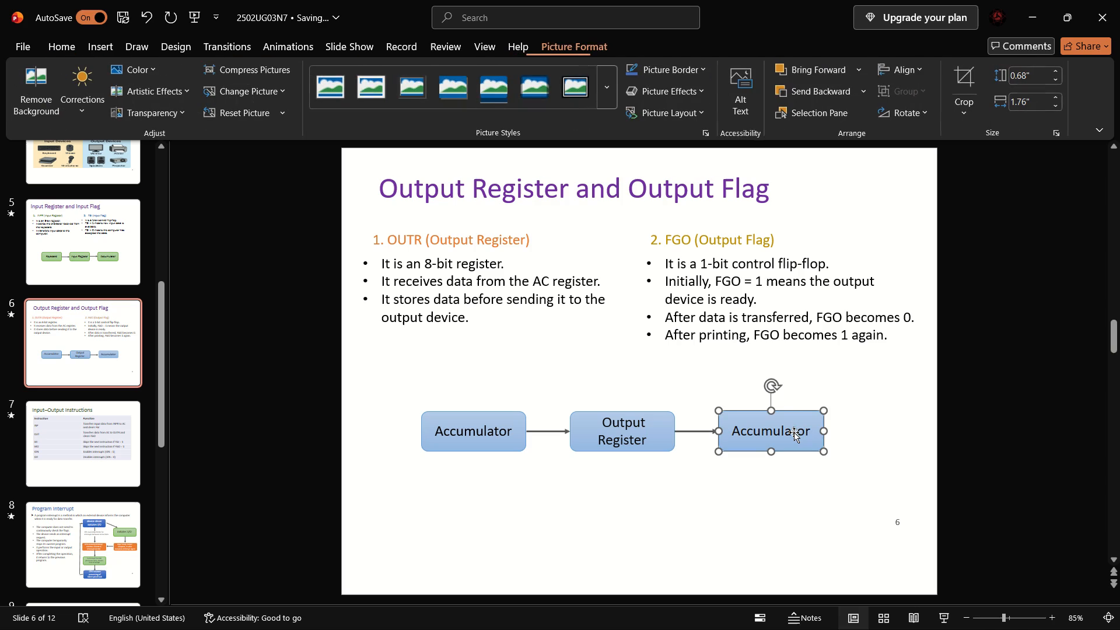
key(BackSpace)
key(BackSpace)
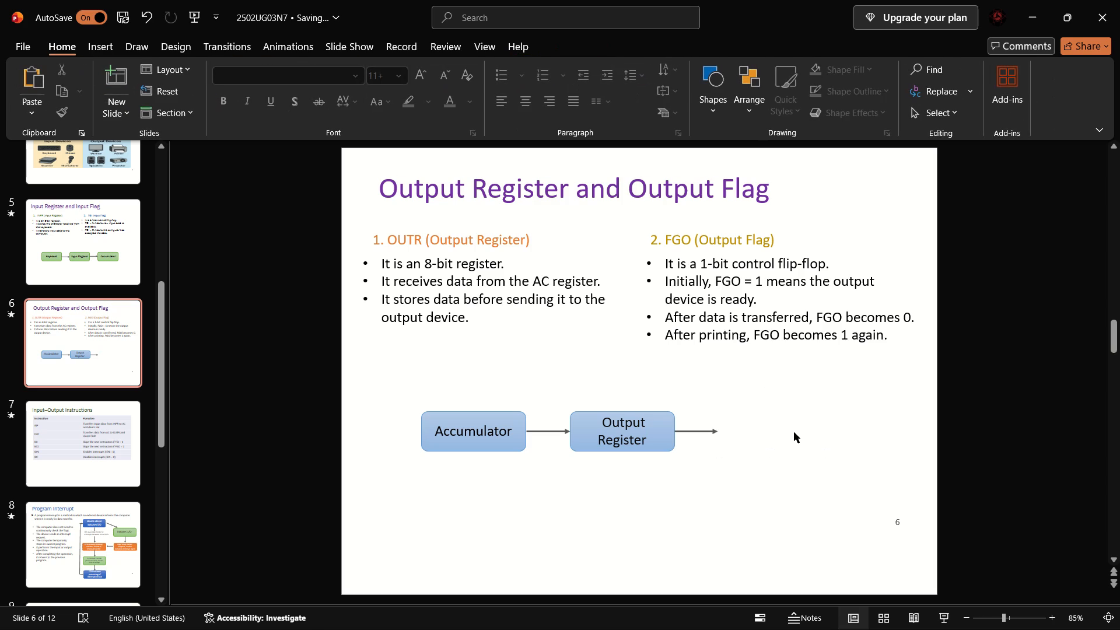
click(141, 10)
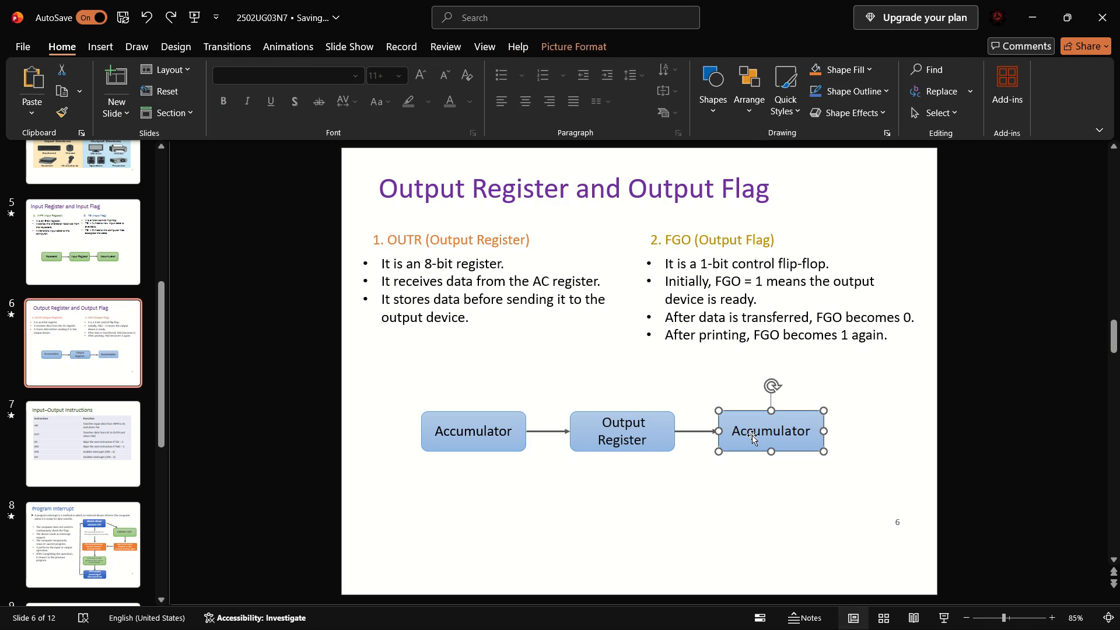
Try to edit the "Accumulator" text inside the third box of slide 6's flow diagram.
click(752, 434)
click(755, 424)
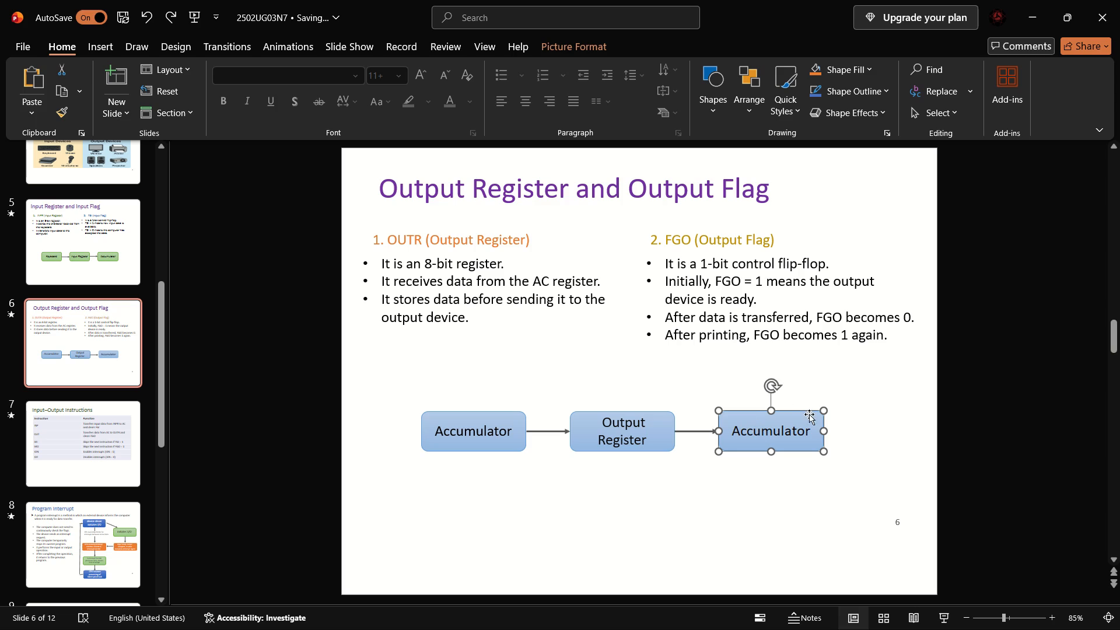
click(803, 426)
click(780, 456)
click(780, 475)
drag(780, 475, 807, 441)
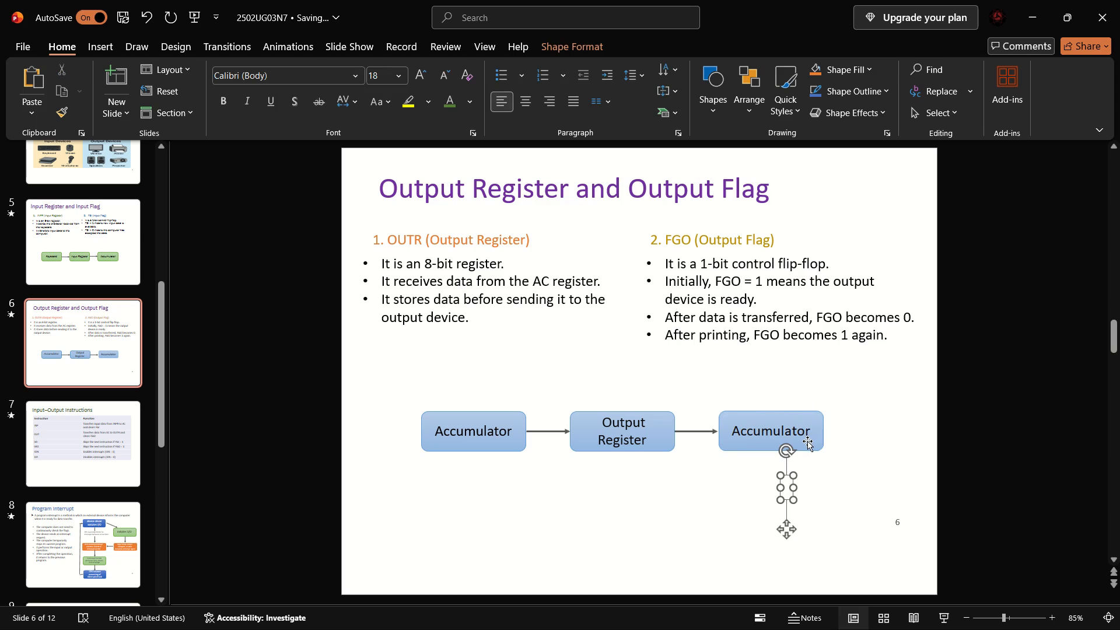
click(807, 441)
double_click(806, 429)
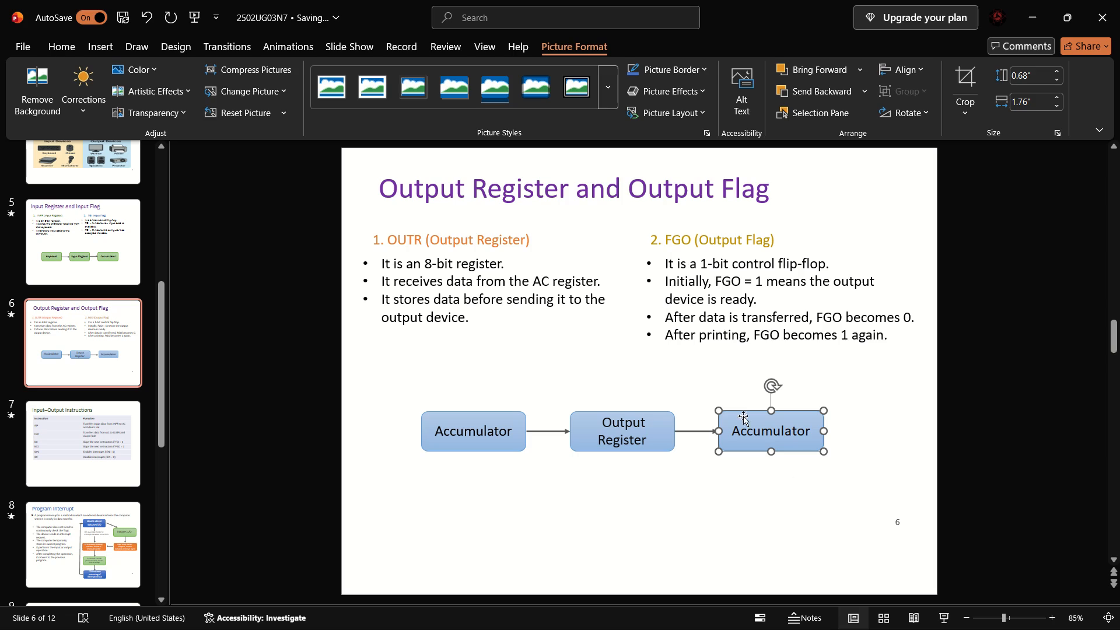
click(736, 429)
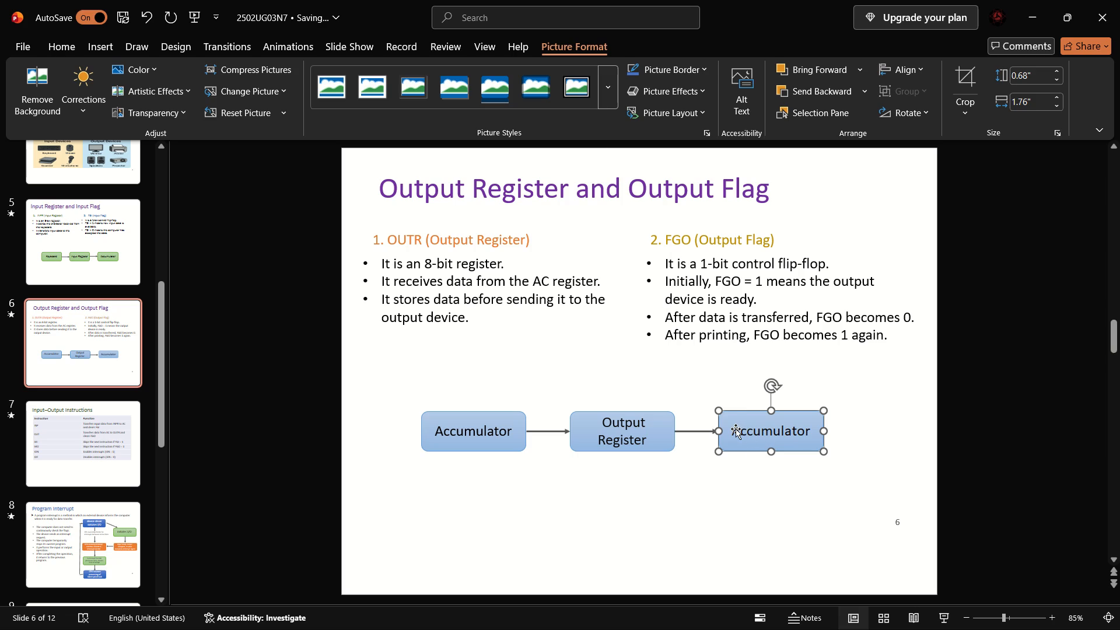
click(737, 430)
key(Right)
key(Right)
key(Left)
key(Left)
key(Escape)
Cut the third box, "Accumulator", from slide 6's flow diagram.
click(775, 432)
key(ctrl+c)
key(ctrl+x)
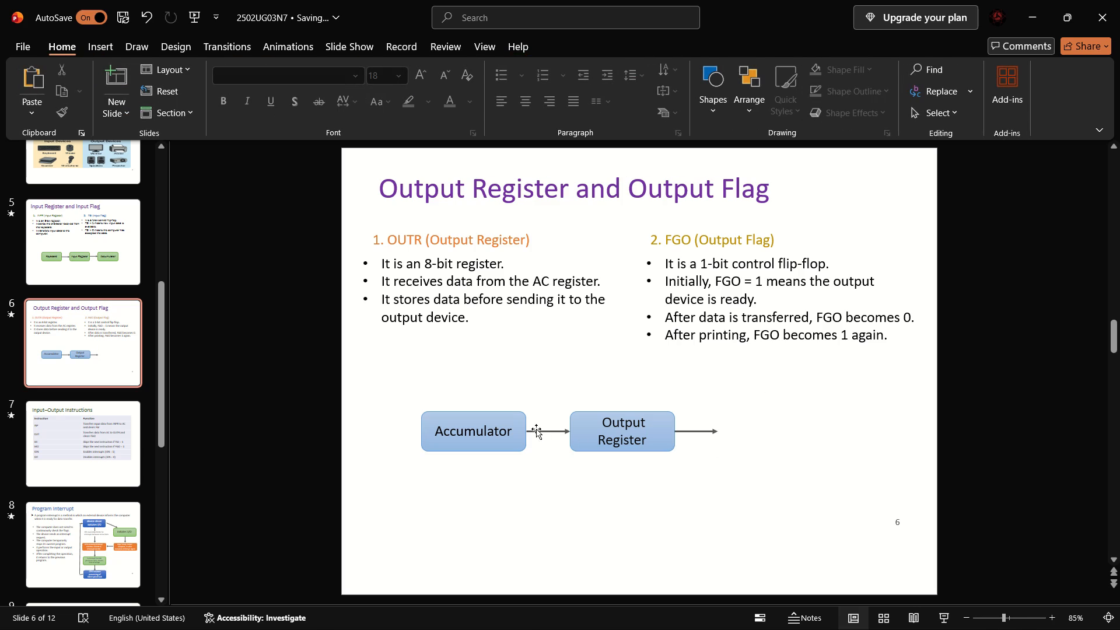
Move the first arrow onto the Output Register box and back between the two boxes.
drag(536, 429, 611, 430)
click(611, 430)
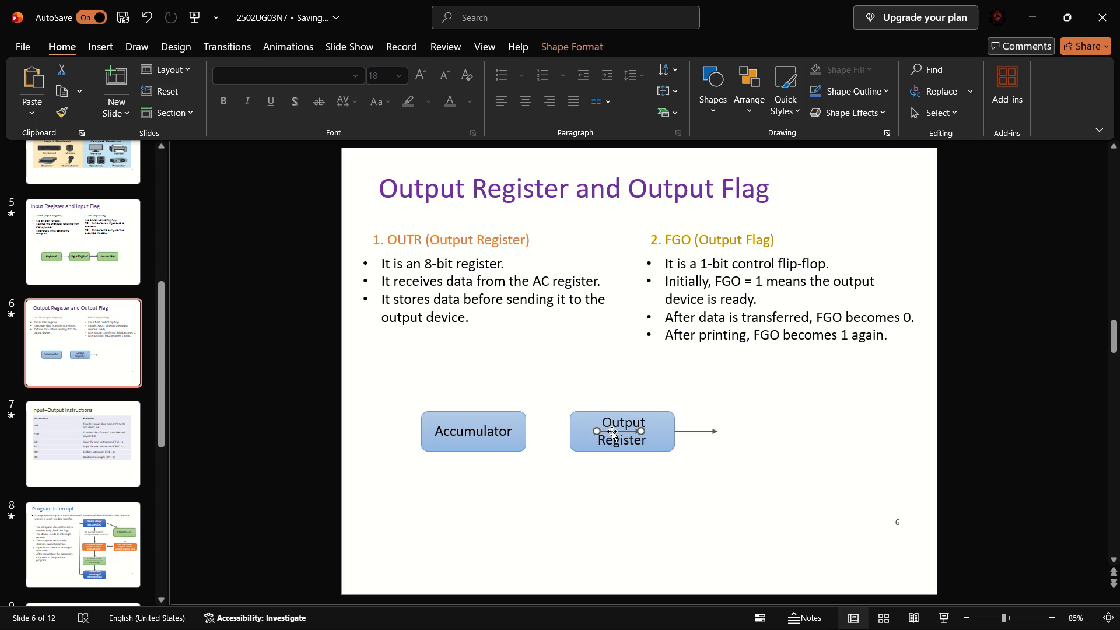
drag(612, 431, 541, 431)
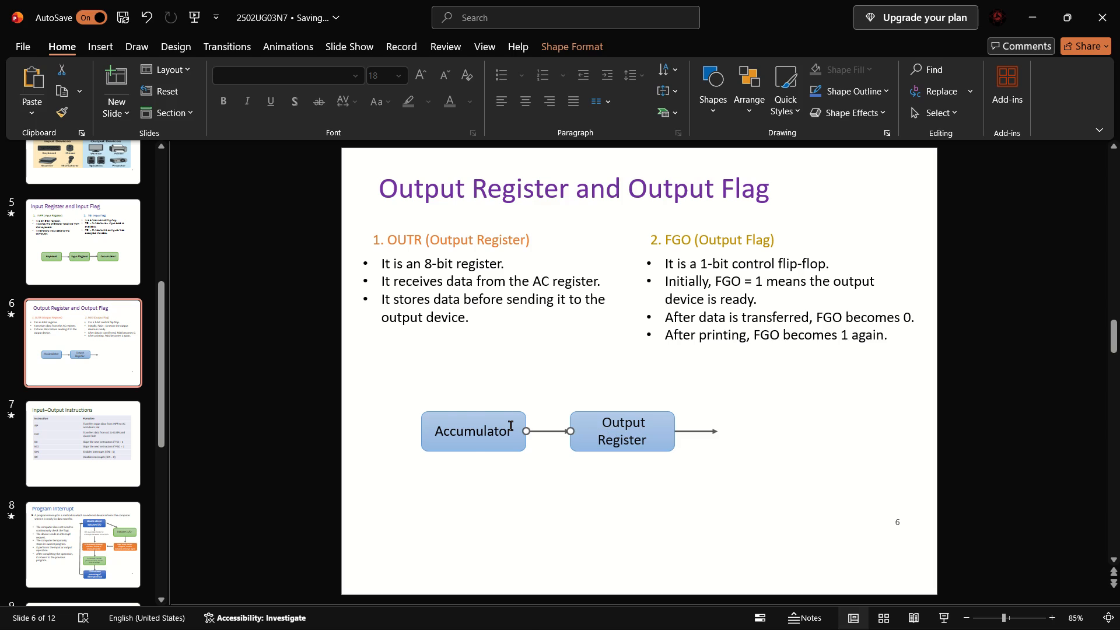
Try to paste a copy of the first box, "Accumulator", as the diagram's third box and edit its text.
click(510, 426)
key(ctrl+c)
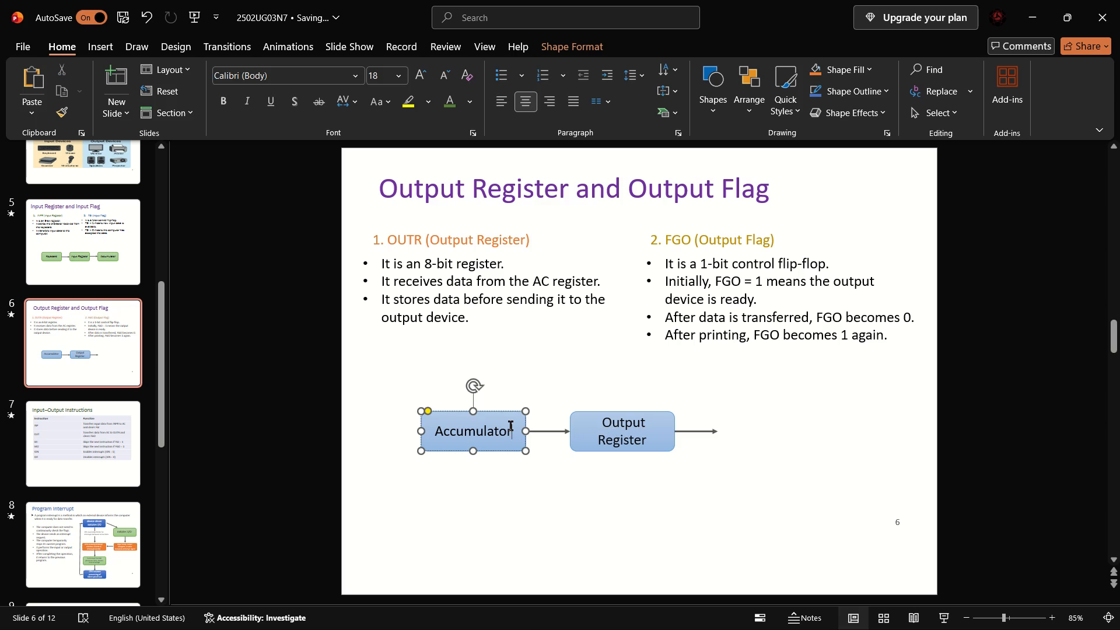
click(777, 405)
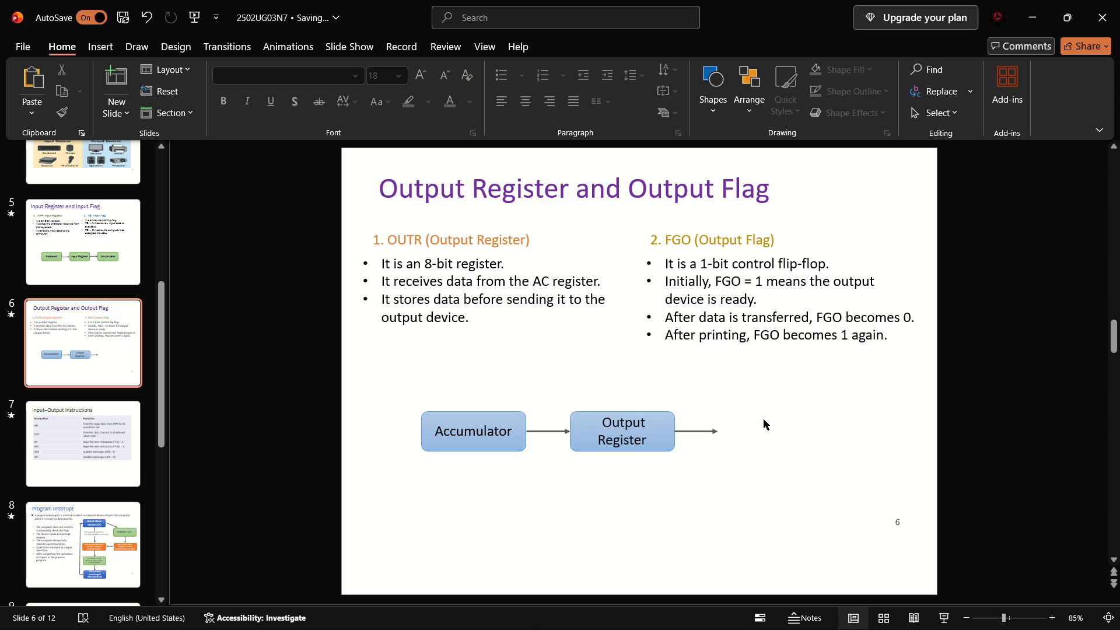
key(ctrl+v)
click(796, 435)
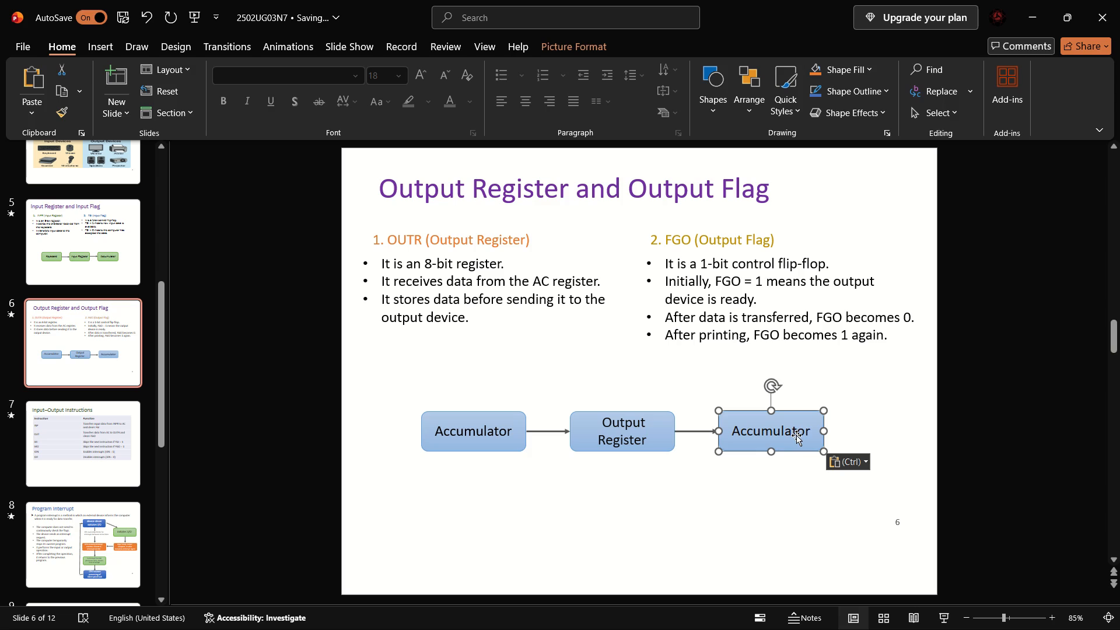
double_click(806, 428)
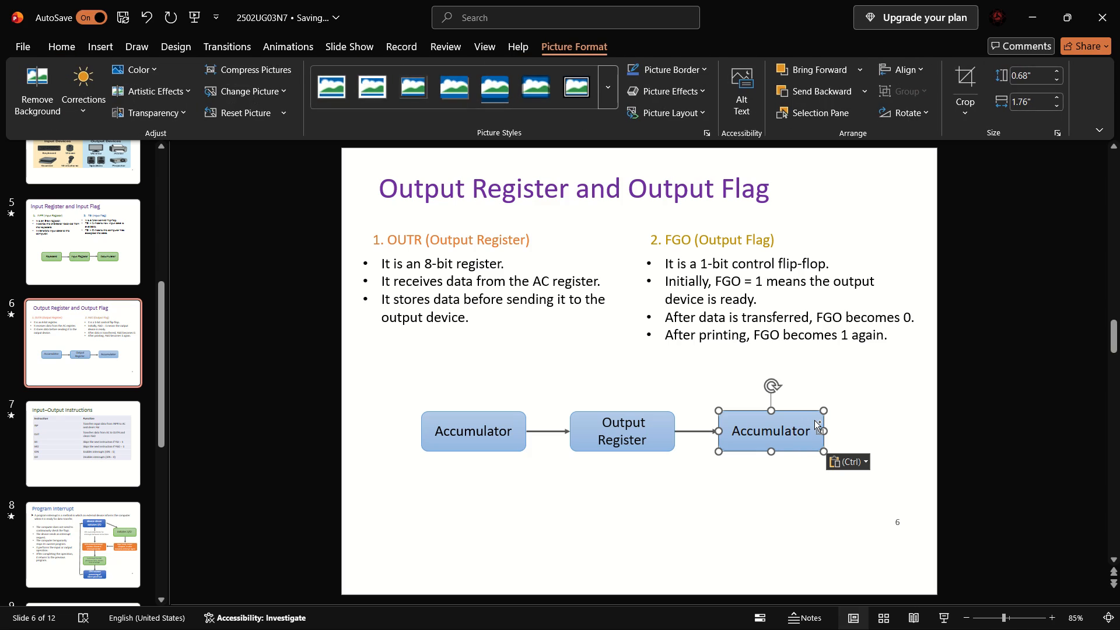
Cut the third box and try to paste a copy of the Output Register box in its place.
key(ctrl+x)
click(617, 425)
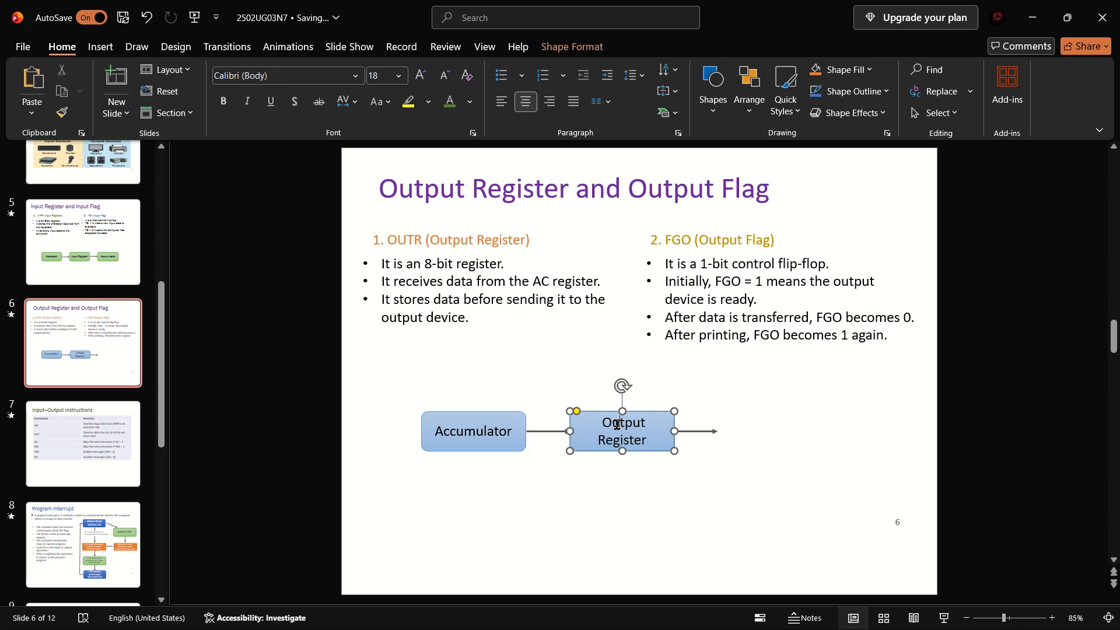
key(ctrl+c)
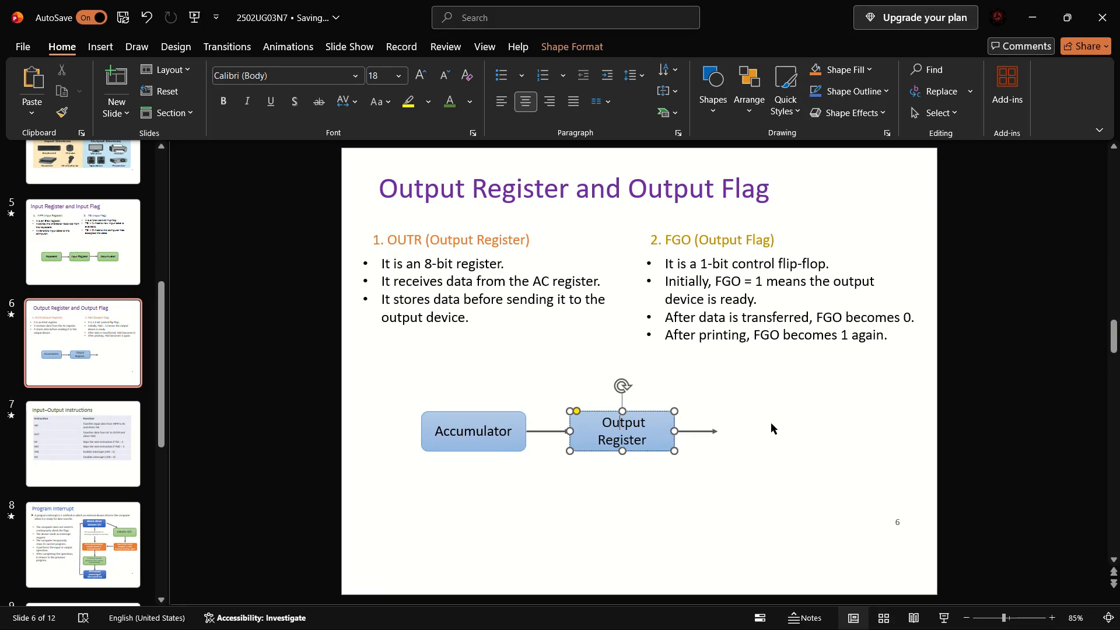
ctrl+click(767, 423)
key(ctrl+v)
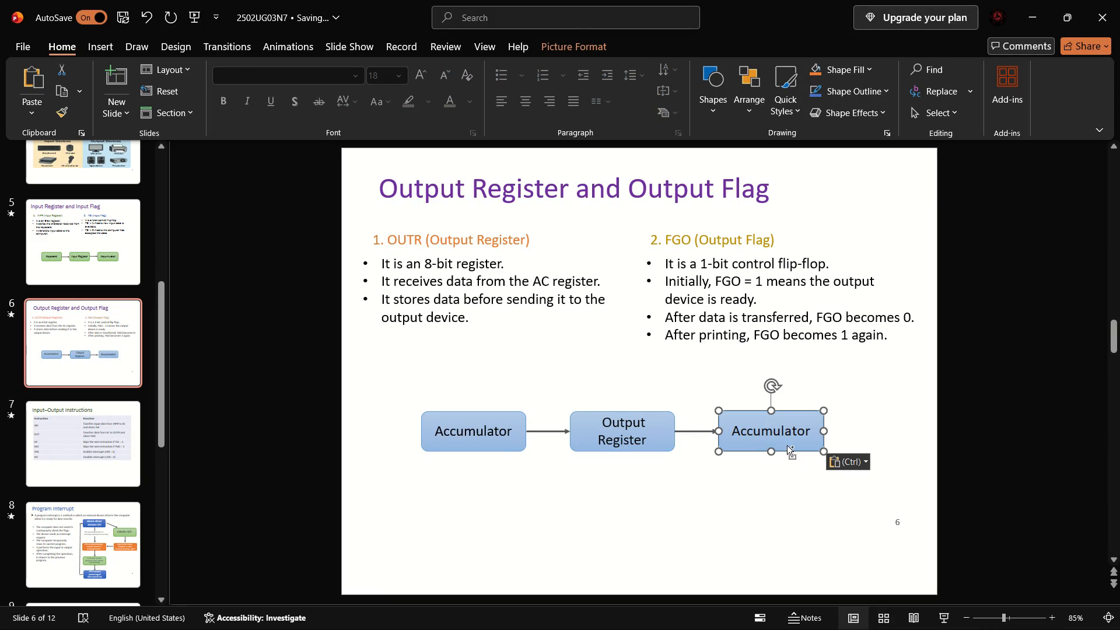
Remove the third box, "Accumulator", from slide 6's flow diagram by cutting it.
click(769, 435)
key(ctrl+c)
key(ctrl+x)
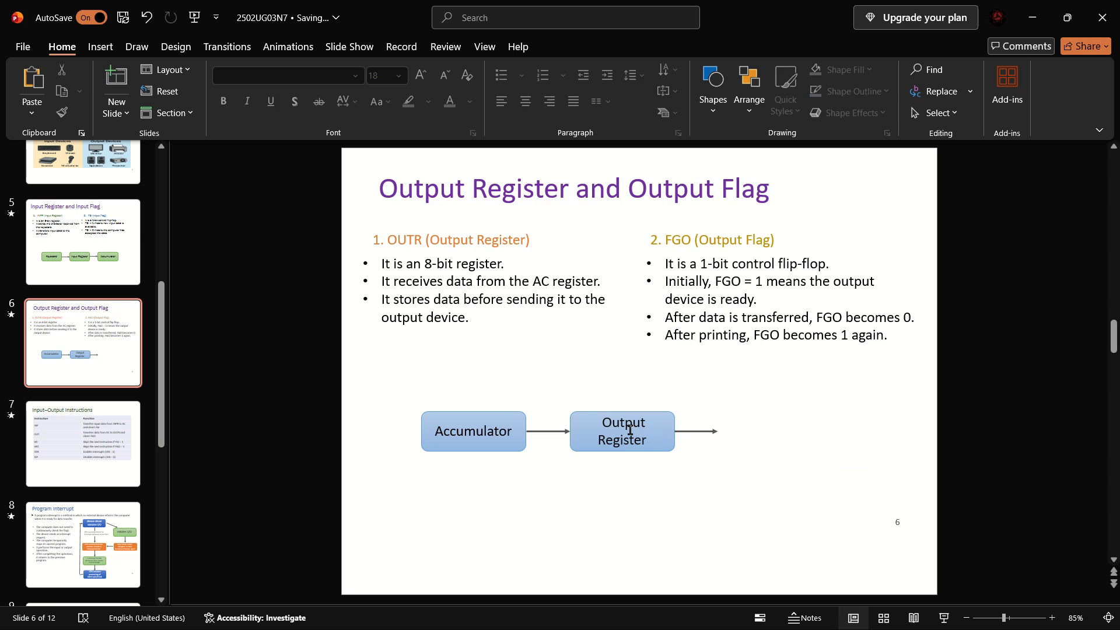
Copy the whole Output Register box and paste a duplicate of it onto slide 6.
right_click(629, 429)
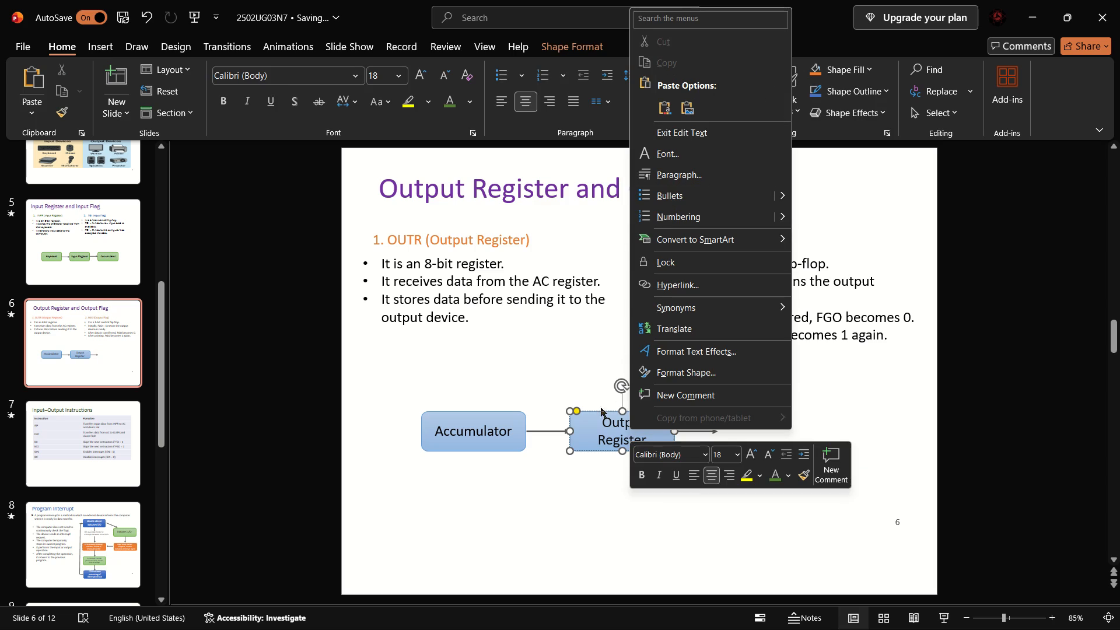
drag(592, 426, 592, 411)
click(592, 411)
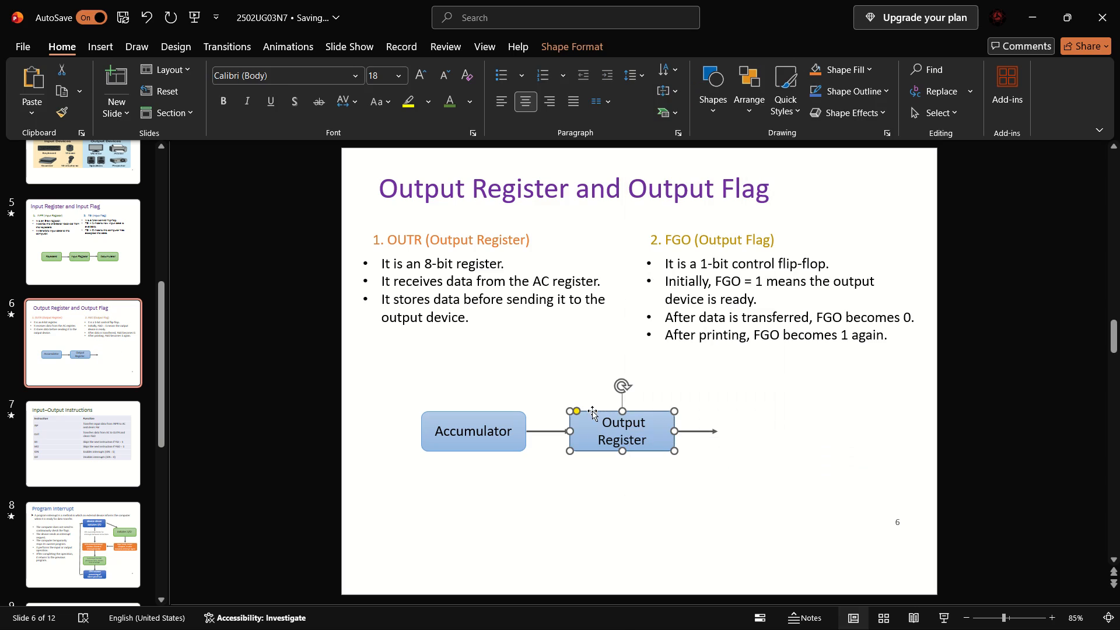
right_click(601, 414)
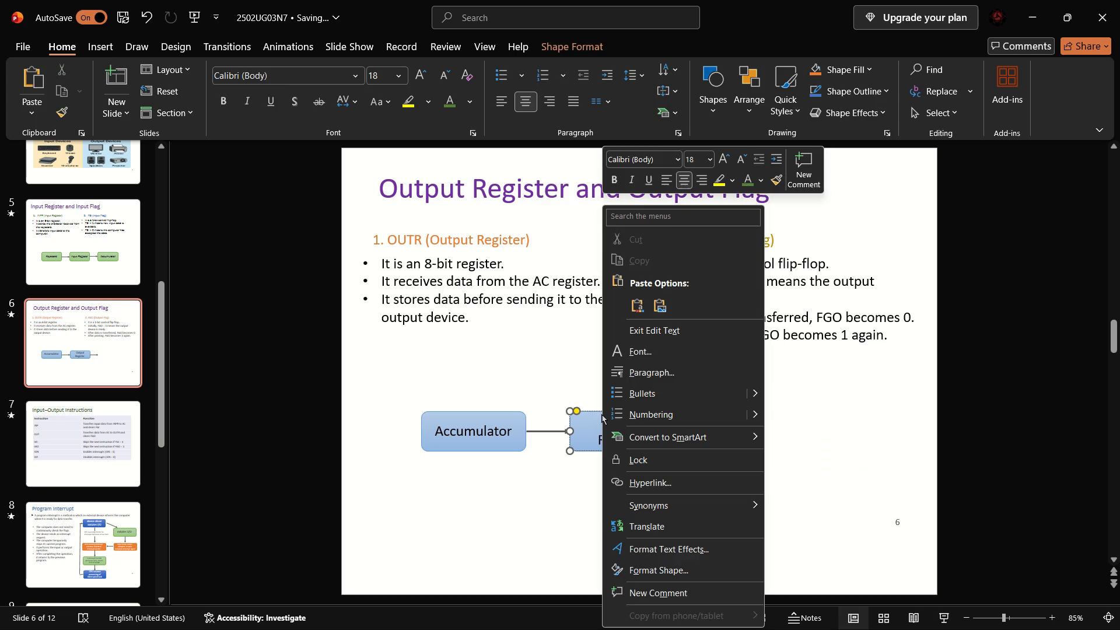
click(594, 411)
click(594, 410)
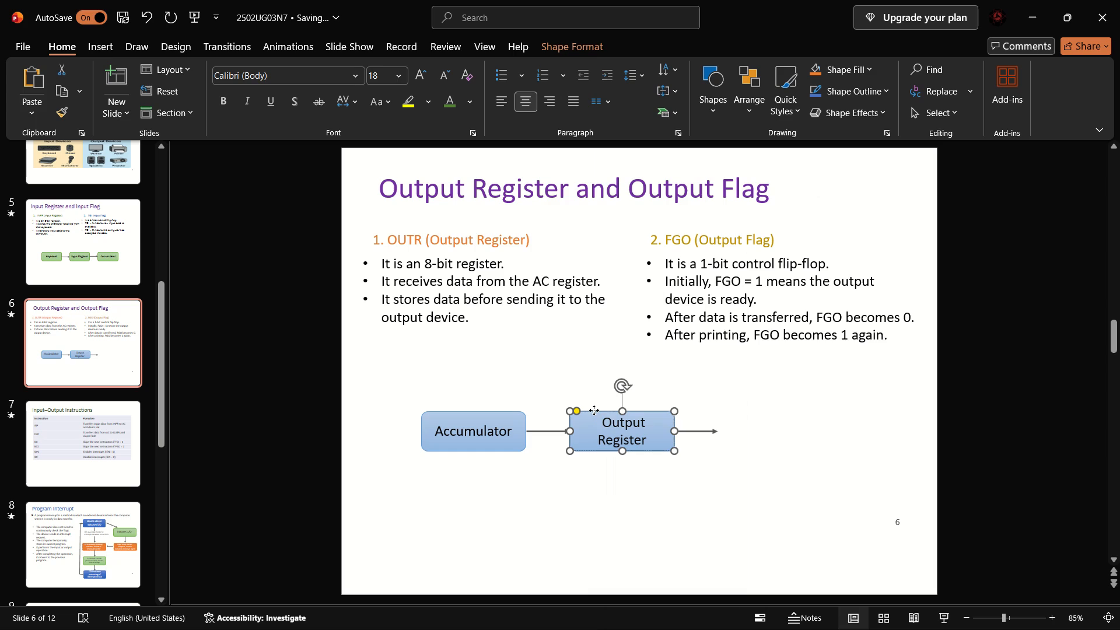
right_click(594, 410)
click(663, 235)
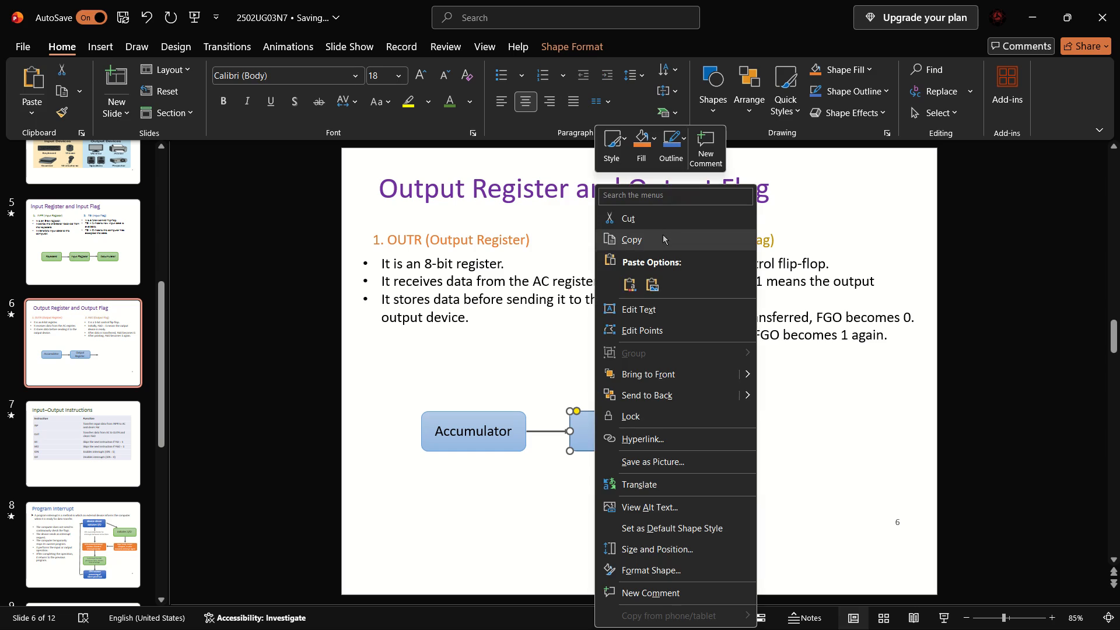
click(778, 438)
key(ctrl+v)
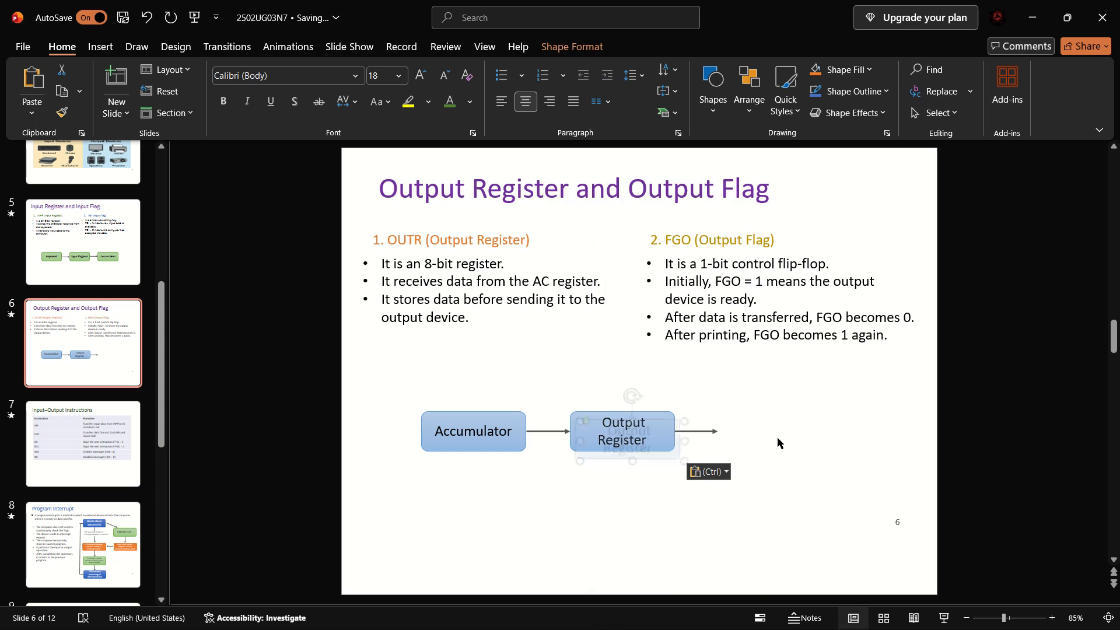
Move the duplicate Output Register box to the tip of the second arrow, aligned with the other boxes.
drag(653, 423, 716, 433)
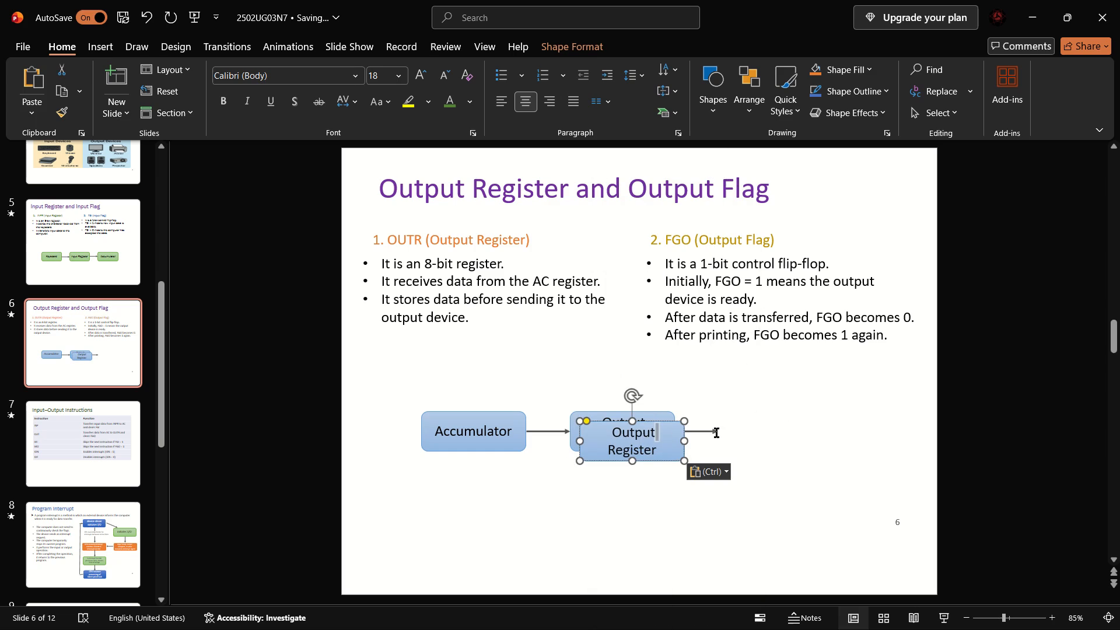
drag(716, 433, 667, 422)
drag(667, 422, 790, 411)
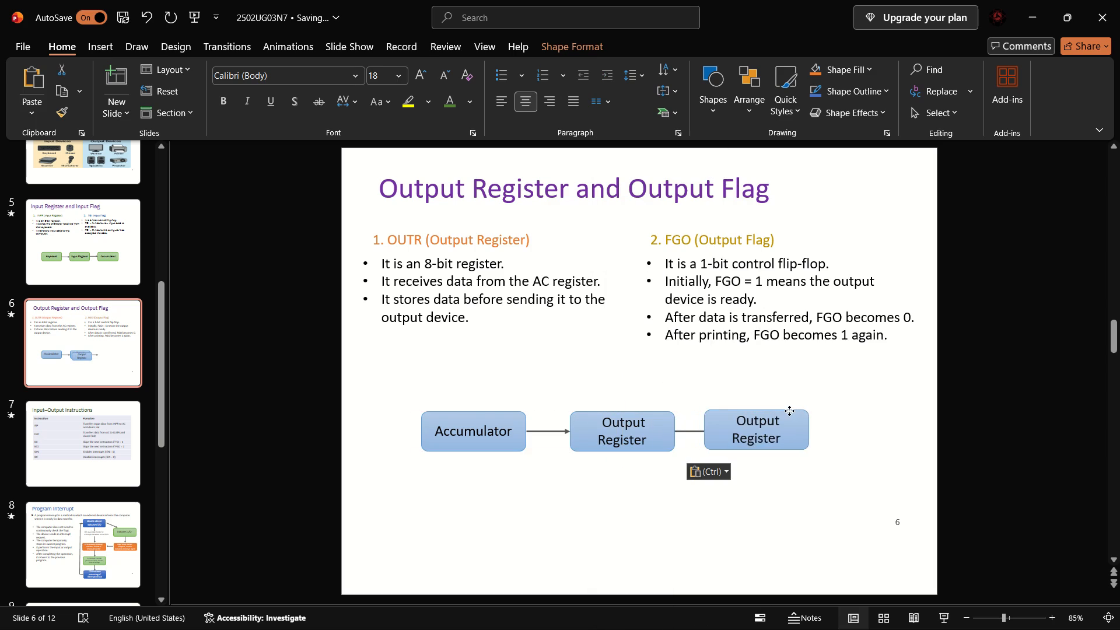
drag(790, 411, 807, 414)
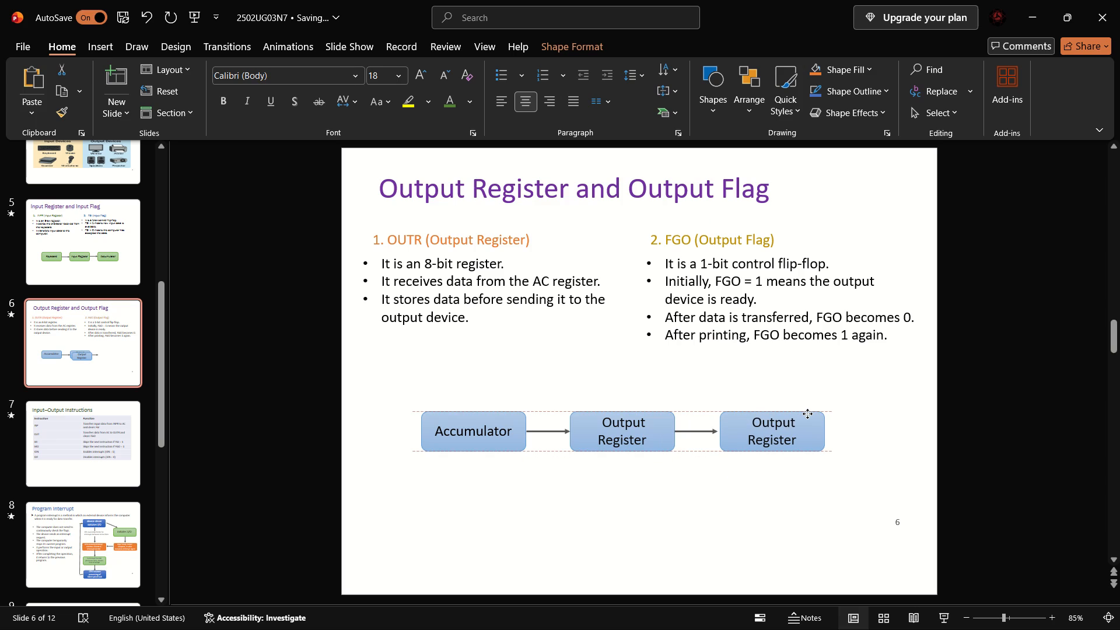
Replace the text in the flow diagram's new third box with the previously copied text "Printer".
click(791, 445)
key(ctrl+a)
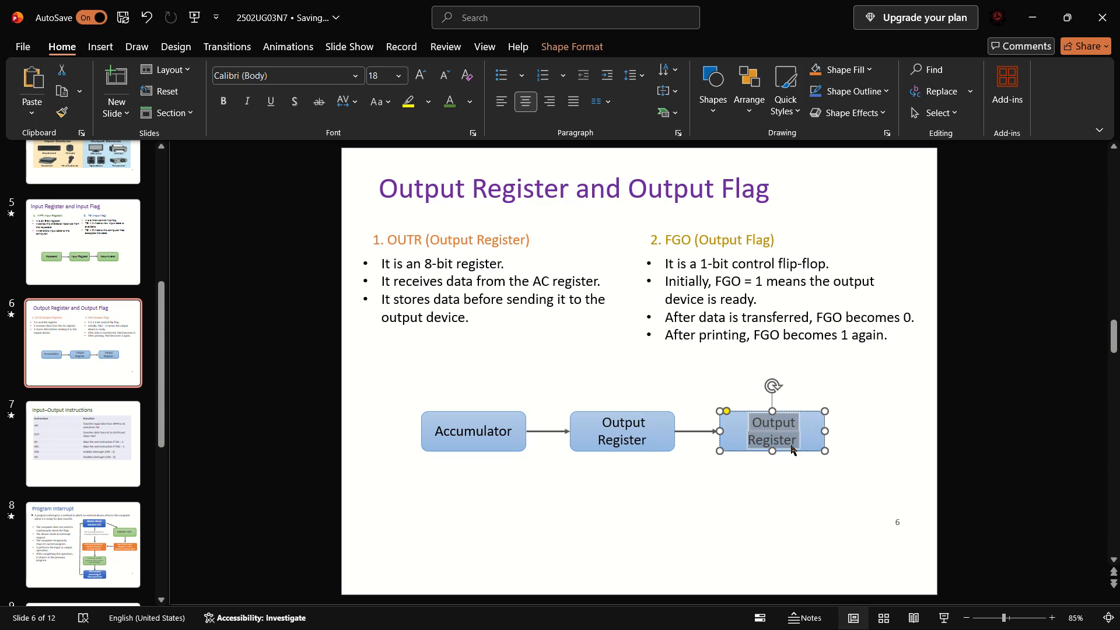
key(space)
key(super+v)
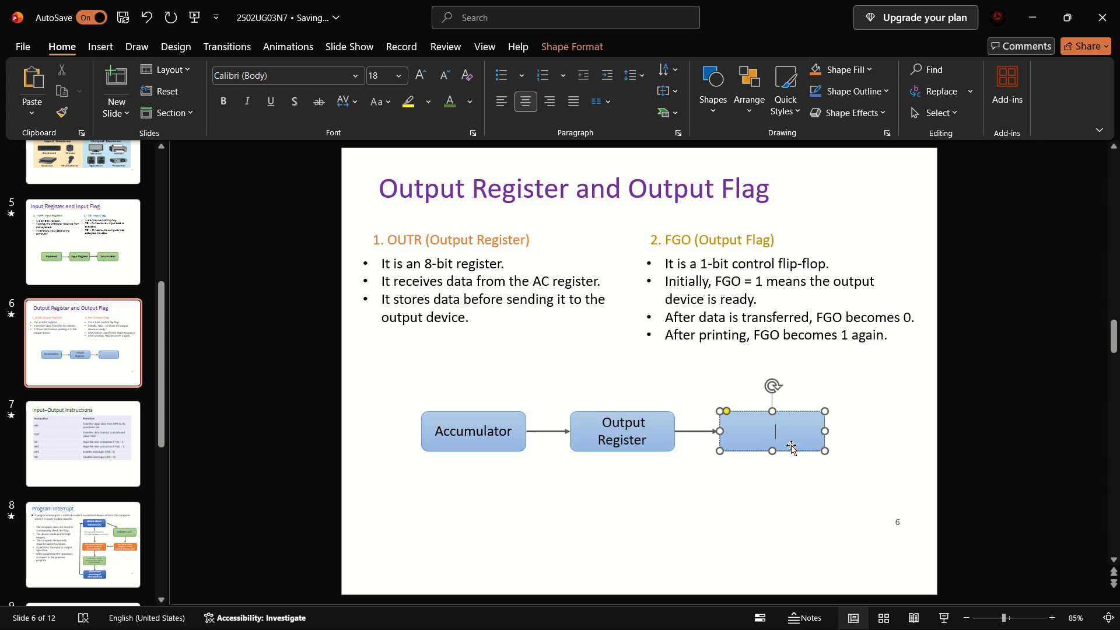
scroll(866, 367, down, 2)
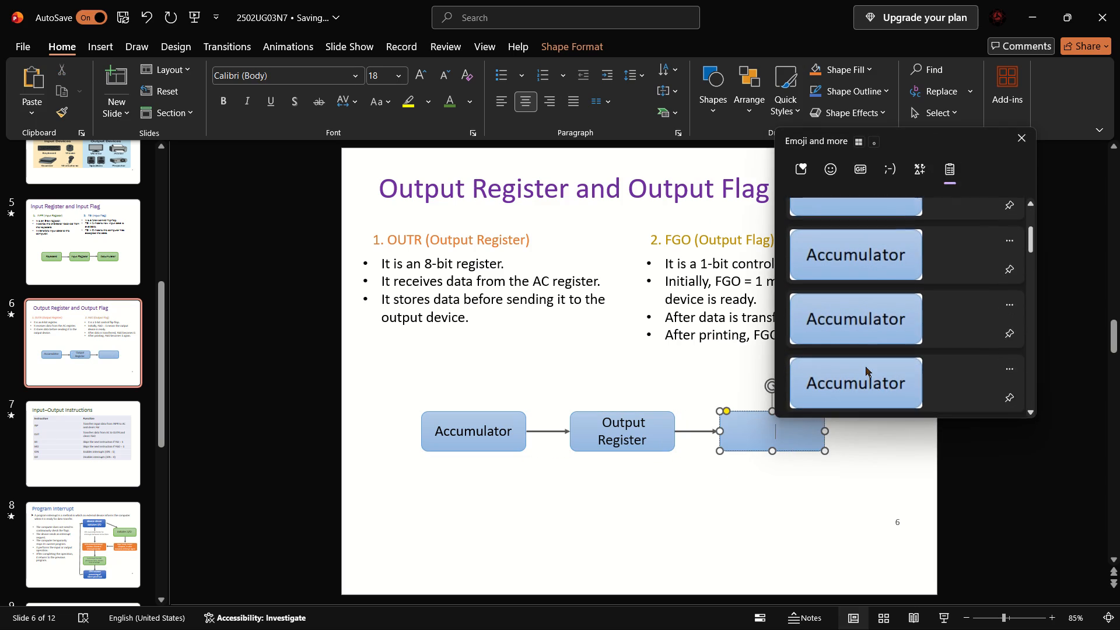
scroll(866, 367, down, 1)
click(856, 337)
key(ctrl+v)
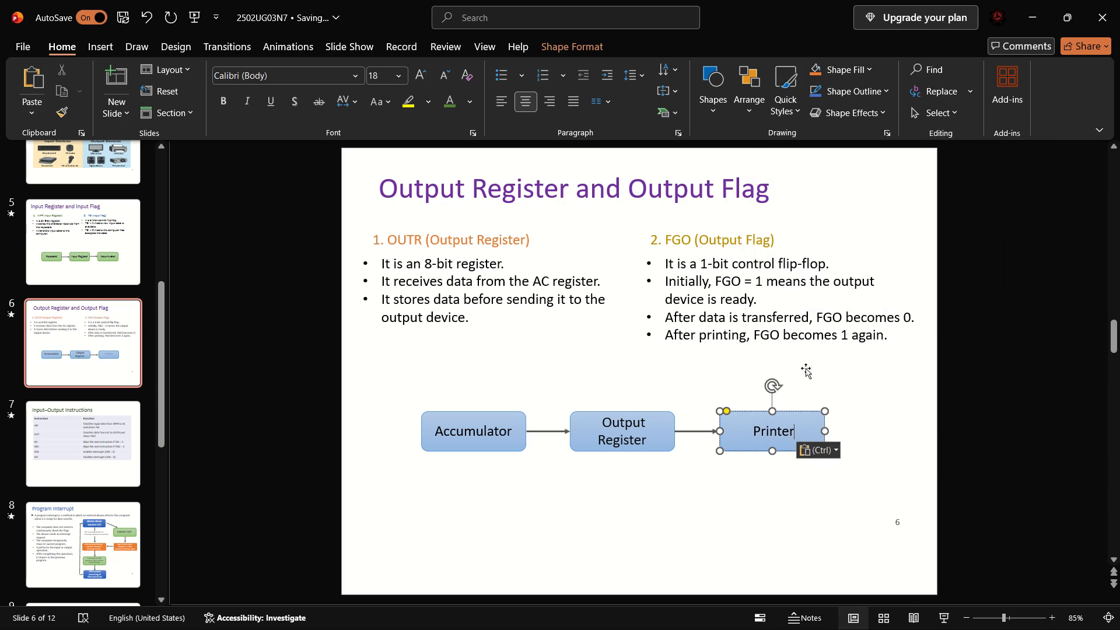
click(808, 524)
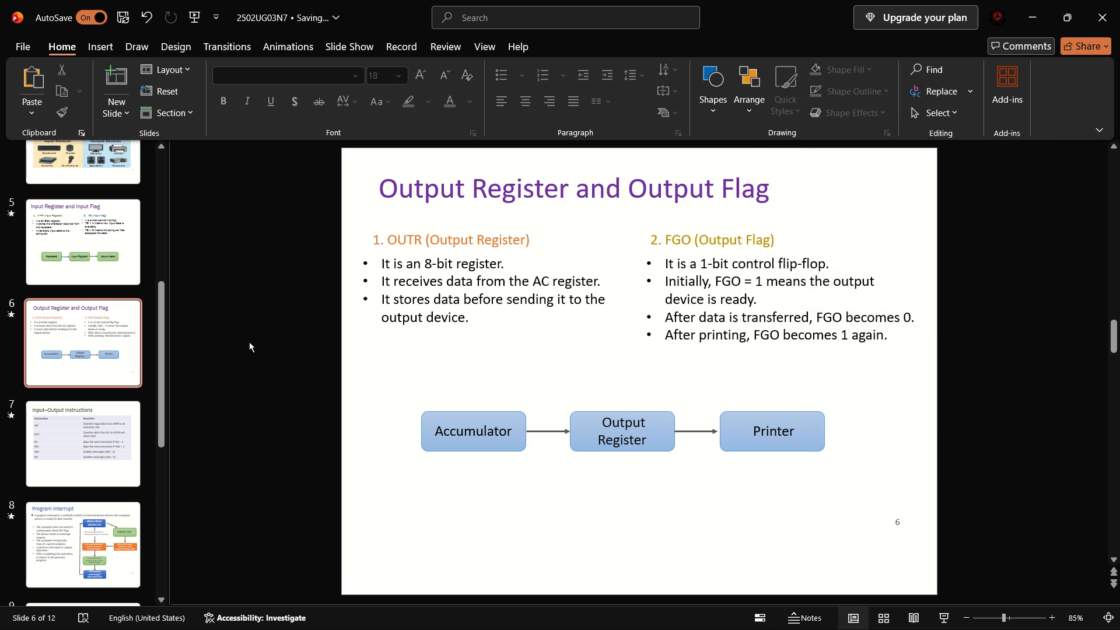
Check the animation applied to the Printer box in slide 6's flow diagram.
click(214, 44)
click(270, 44)
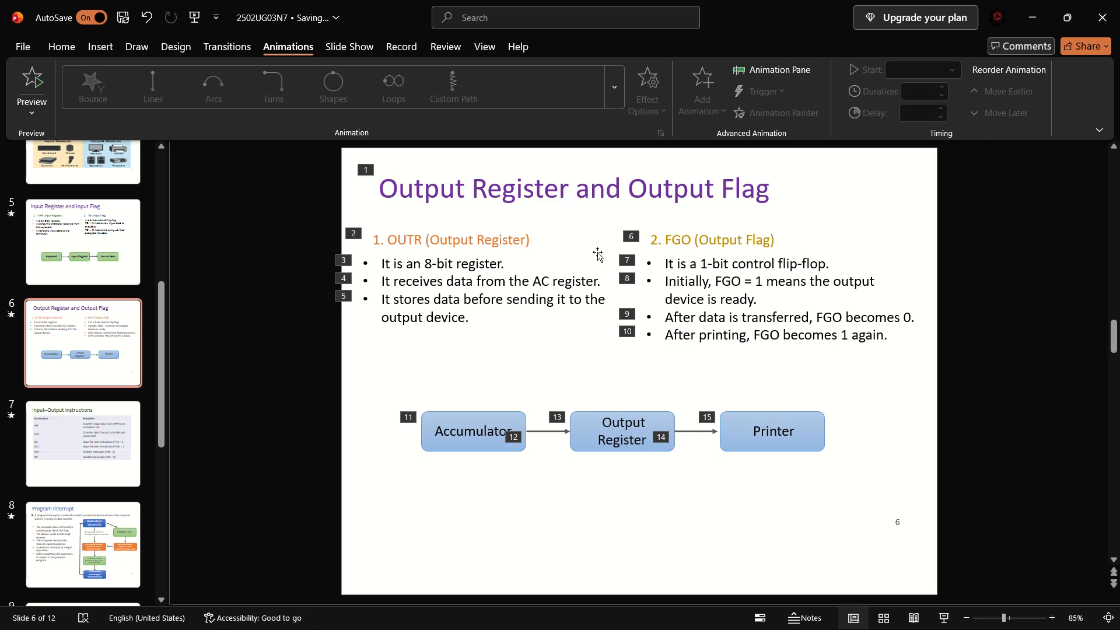
click(740, 435)
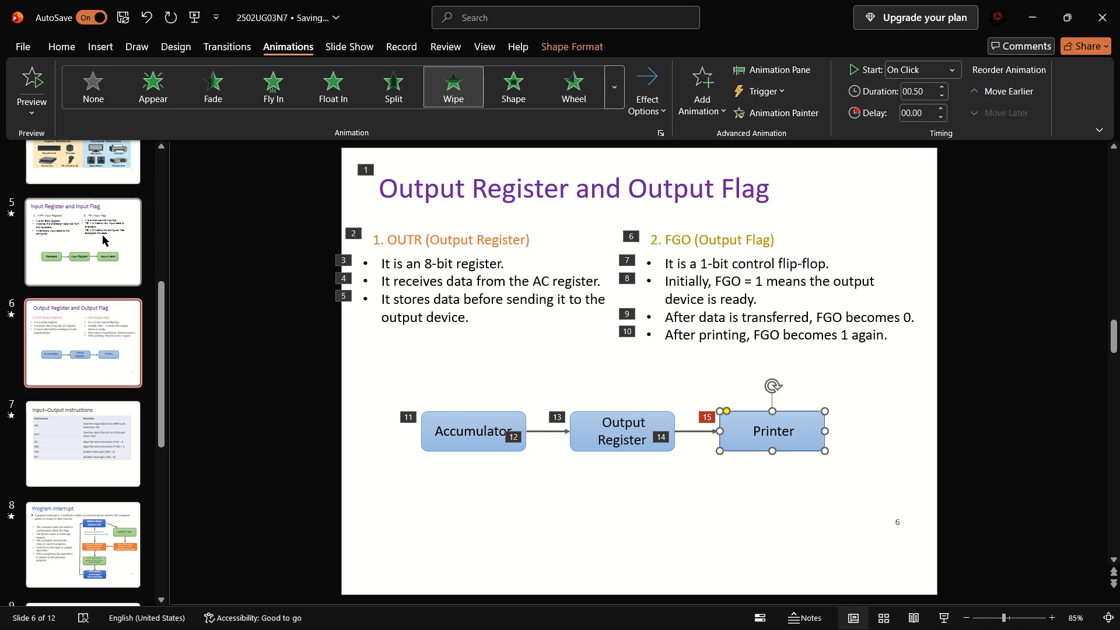
Play the slide show from the beginning and review the transitions and animations through slide 5, Input Register and Input Flag.
click(199, 12)
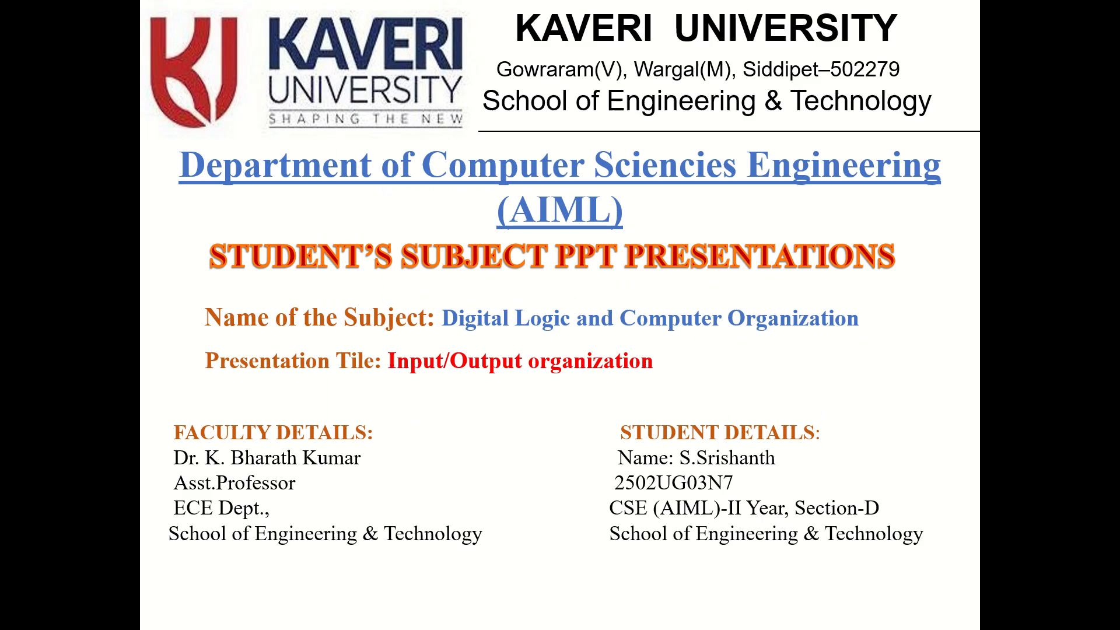
key(Right)
key(Right)
key(Right)
key(Right)
key(Right)
key(Right)
key(Right)
key(Right)
key(Right)
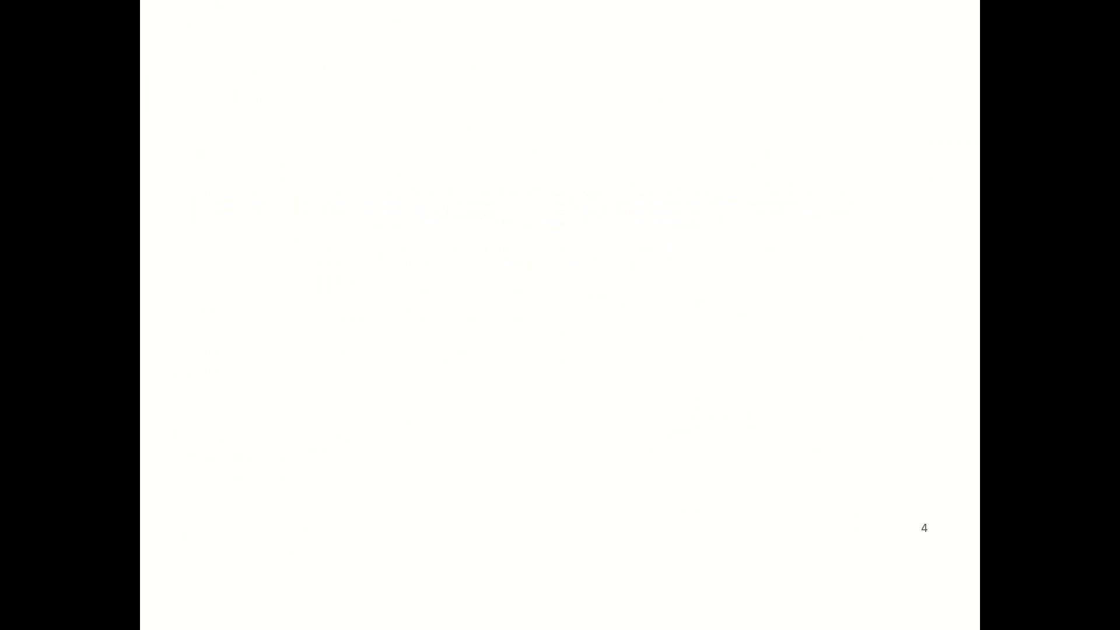
key(Right)
key(Right)
key(Right)
key(Right)
key(Right)
key(Right)
key(Right)
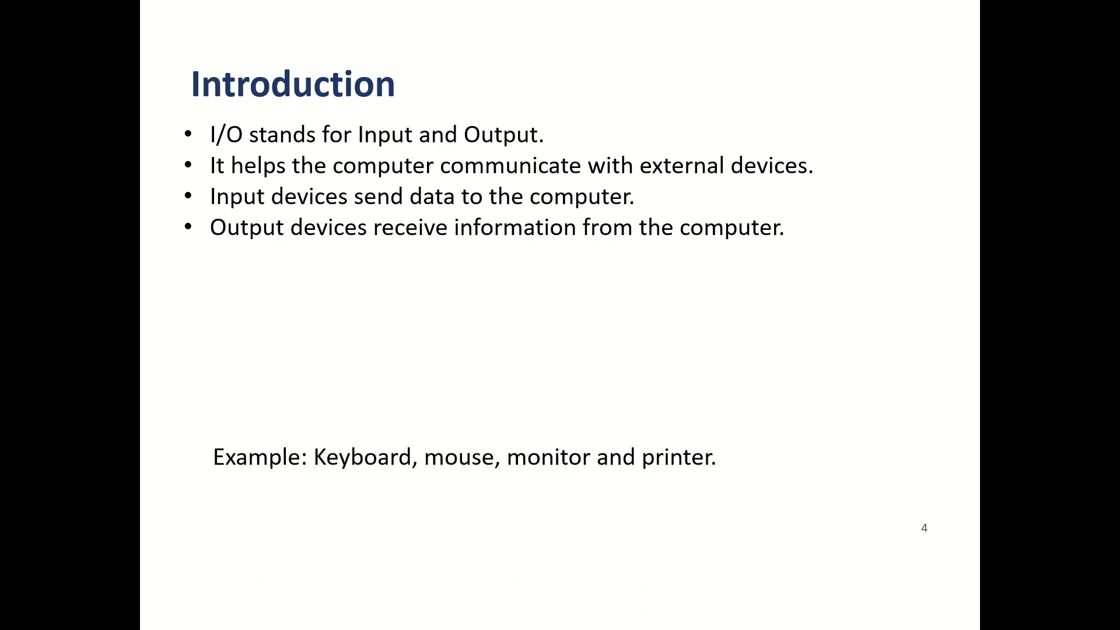
key(Right)
key(Right)
key(Right)
key(Right)
key(Right)
key(Right)
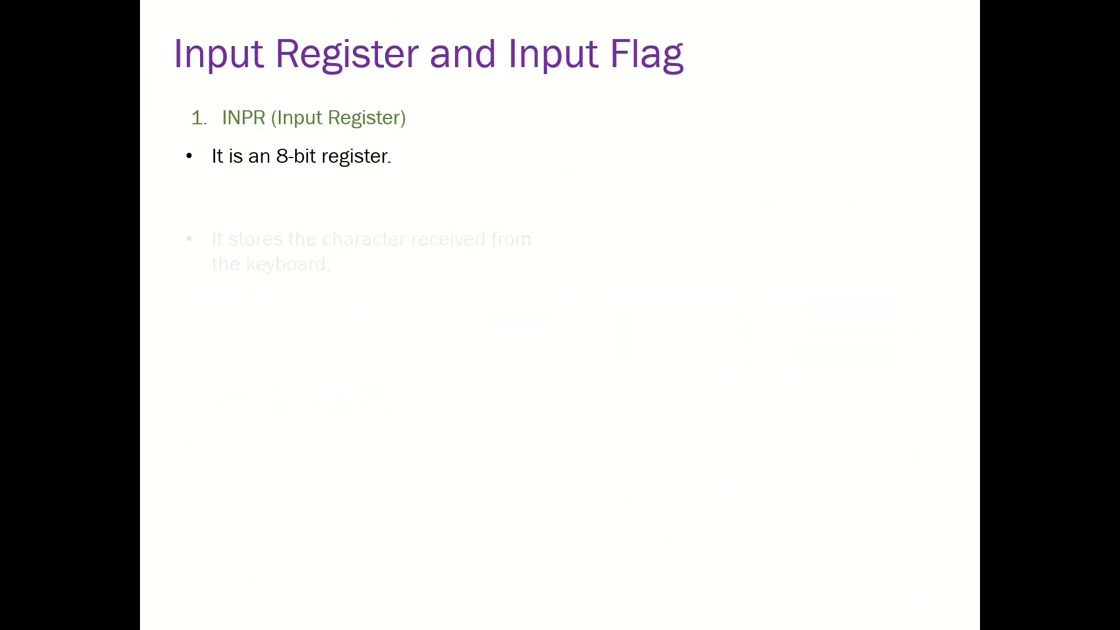
key(Right)
key(Right)
key(Right)
key(Right)
key(Right)
key(Right)
key(Right)
key(Right)
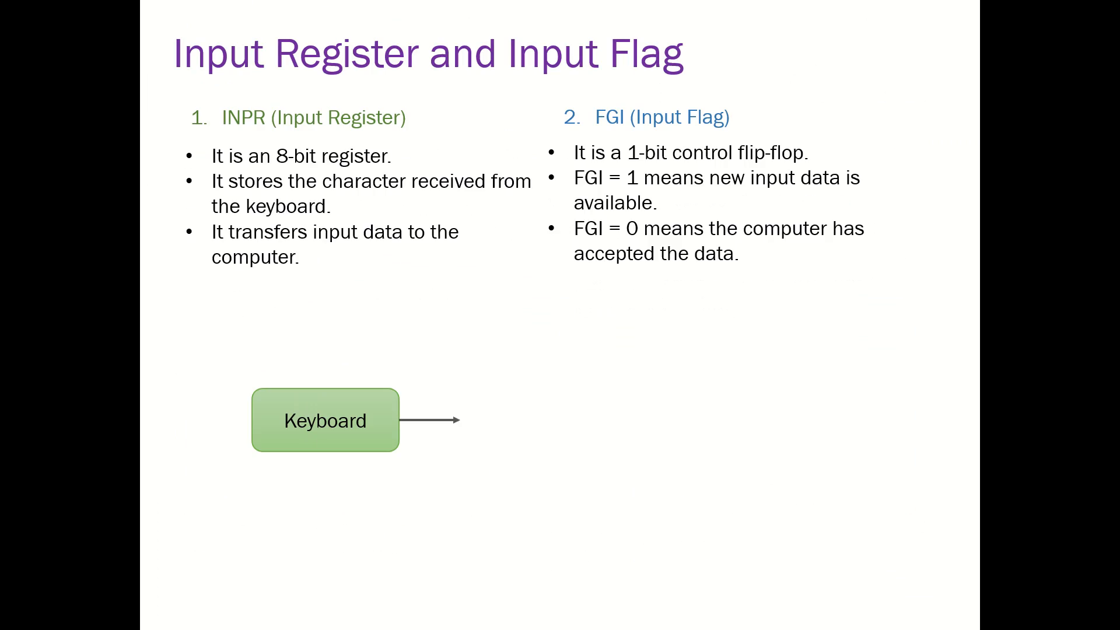
key(Right)
key(Right)
key(Right)
key(Right)
Play through slide 6's animations to review the text and the corrected flow diagram from Accumulator to Printer.
key(Right)
key(Right)
key(Right)
key(Right)
key(Right)
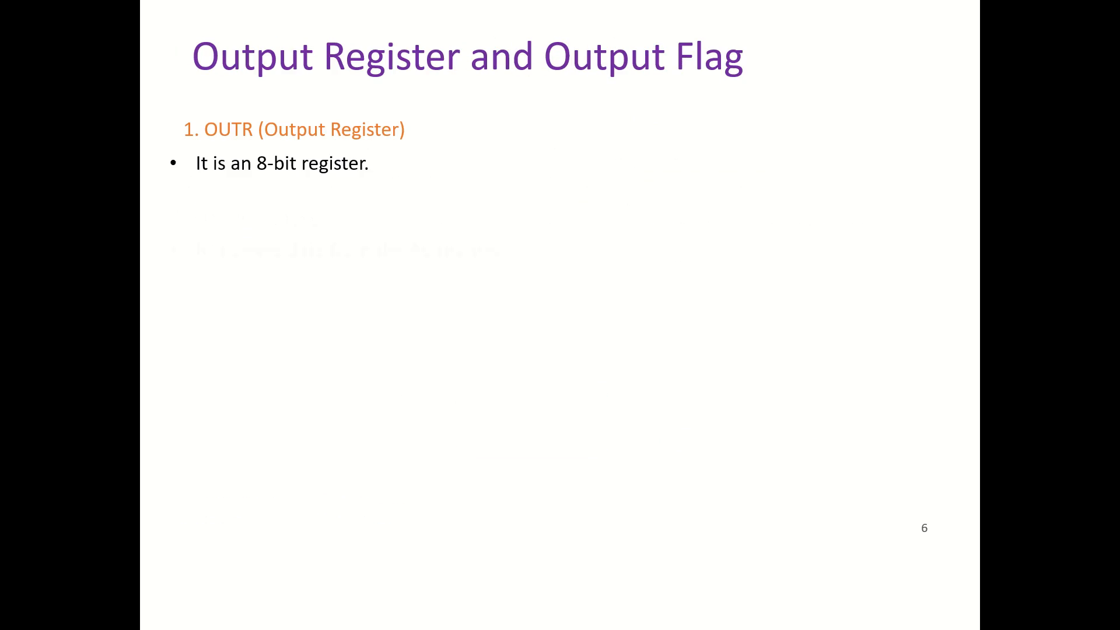
key(Right)
key(Right)
key(Right)
key(Right)
key(Right)
key(Right)
key(Right)
key(Right)
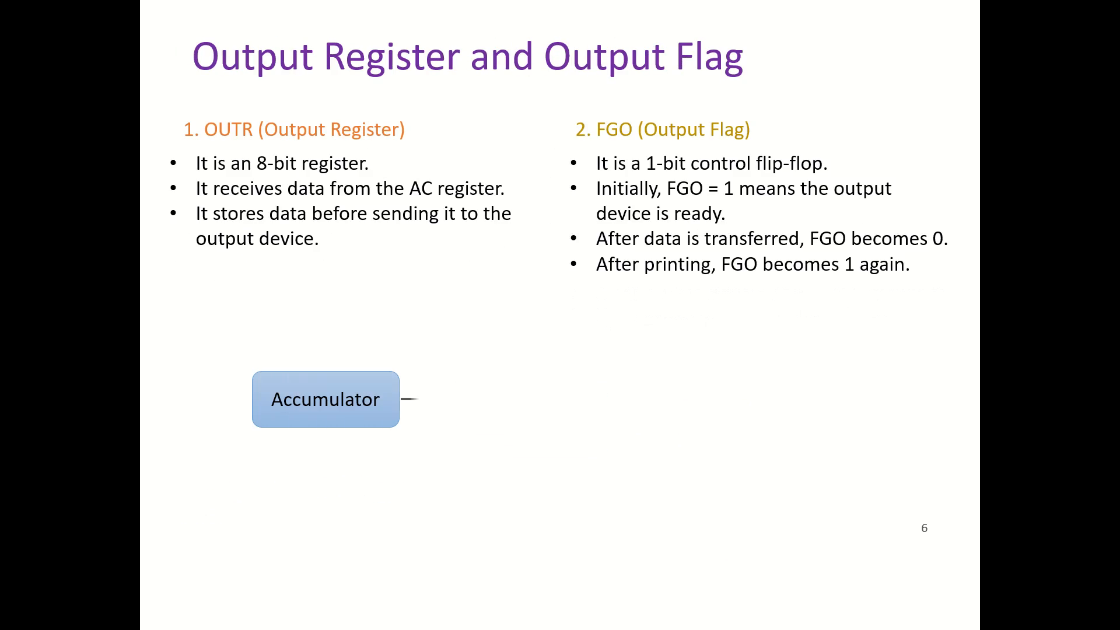
key(Right)
key(Right)
key(Right)
Play through slides 7 and 8 to review the order in which the Program Interrupt text and flowchart appear.
key(Right)
key(Right)
key(Right)
key(Right)
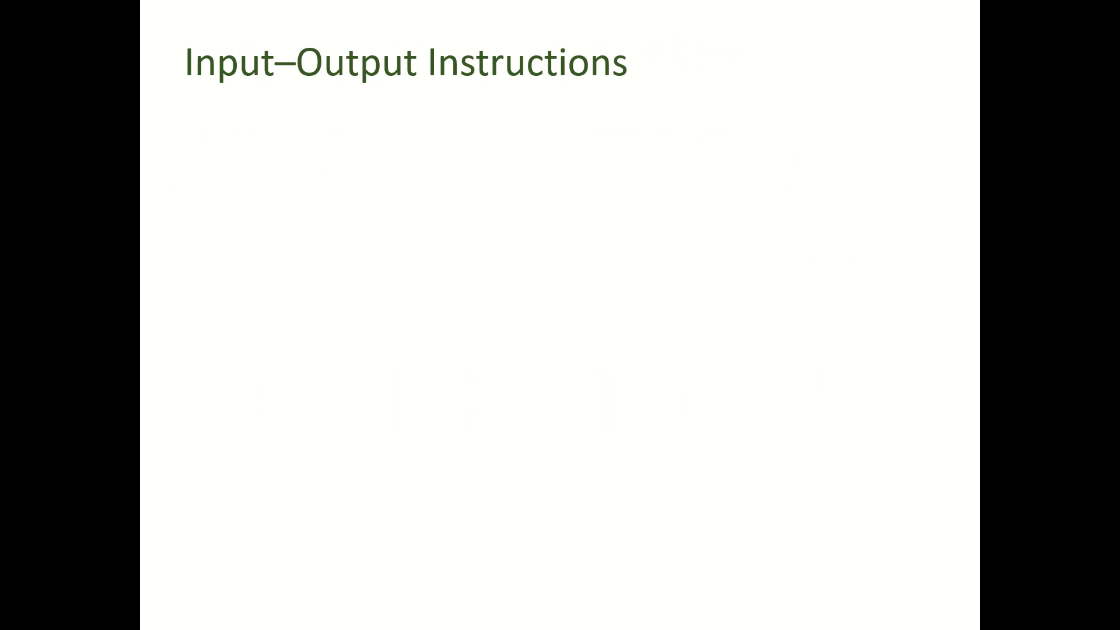
key(Right)
key(Right)
key(Right)
key(Right)
key(Right)
key(Right)
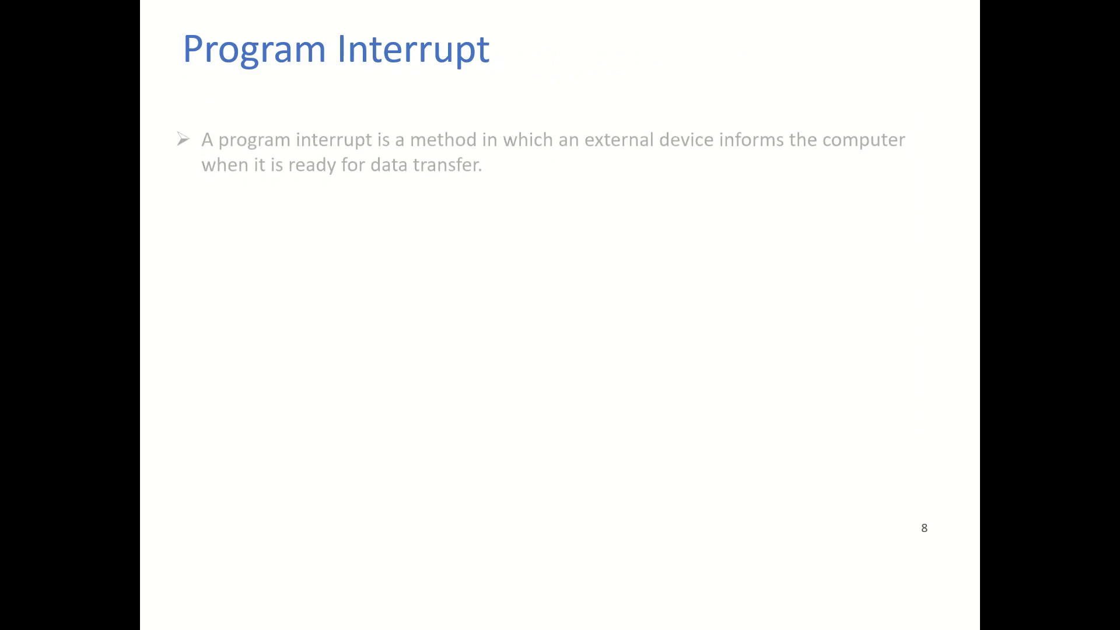
key(Right)
key(Right)
key(Right)
key(Right)
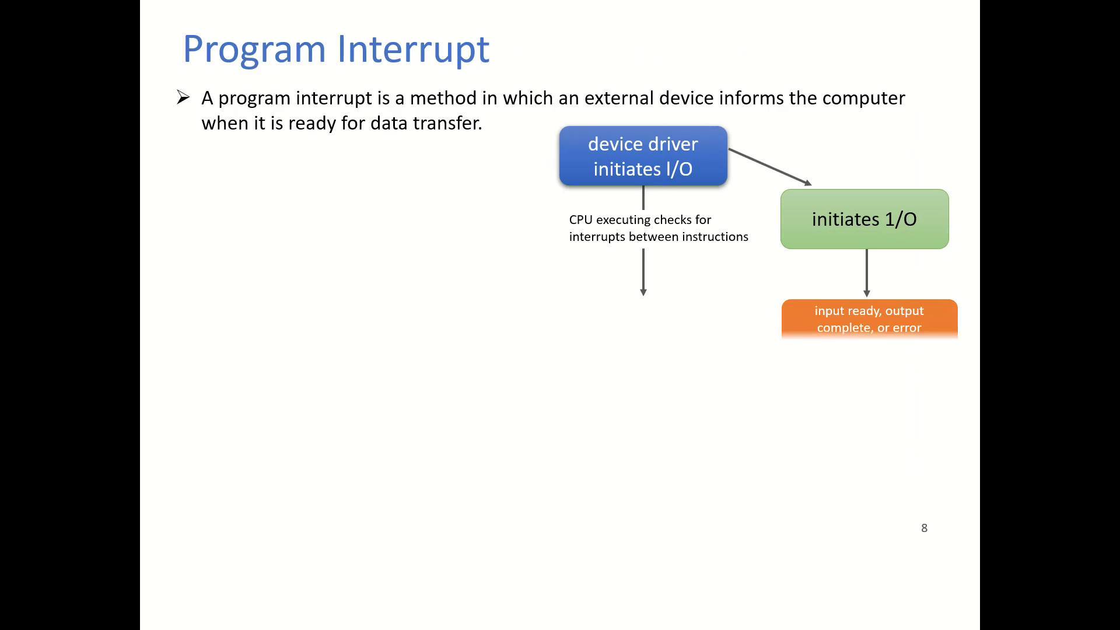
key(Right)
key(Right)
key(Right)
key(Right)
key(Right)
key(Right)
key(Right)
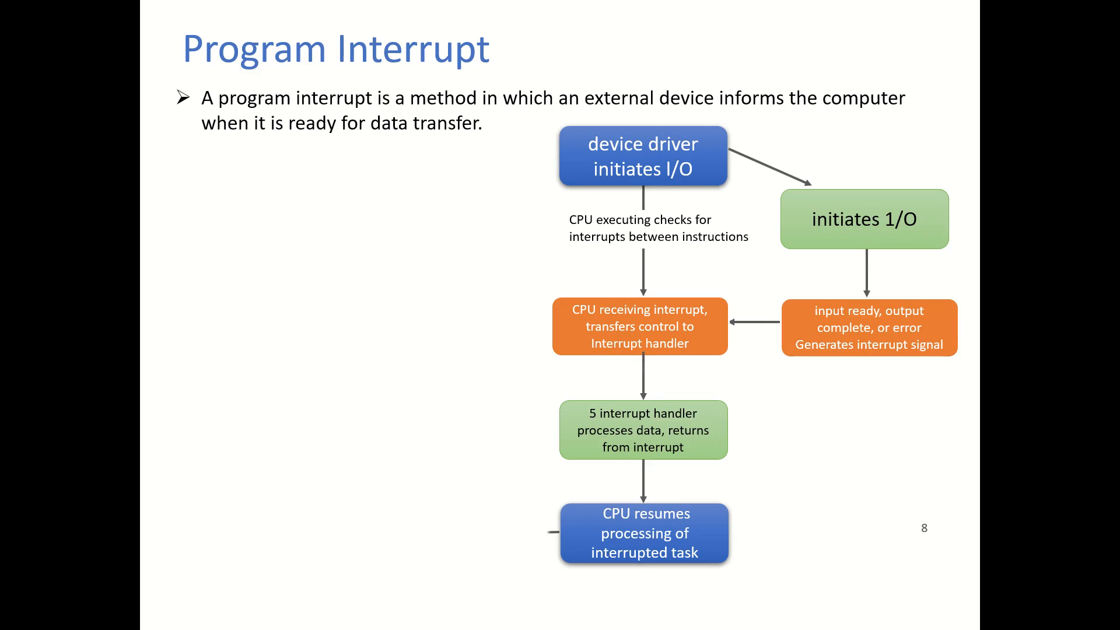
key(Right)
key(Right)
key(Right)
key(Right)
key(Right)
key(Right)
key(Right)
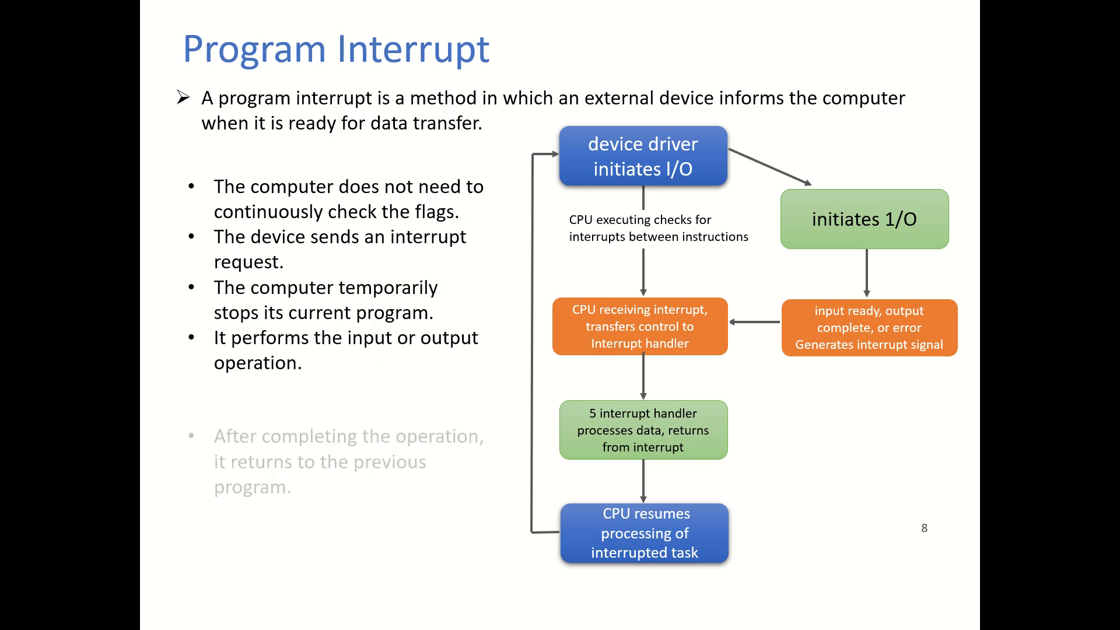
key(Right)
key(Right)
Review the first animations of slide 9, How an Interrupt Works, and end the slide show.
key(Right)
key(Right)
key(Right)
key(Right)
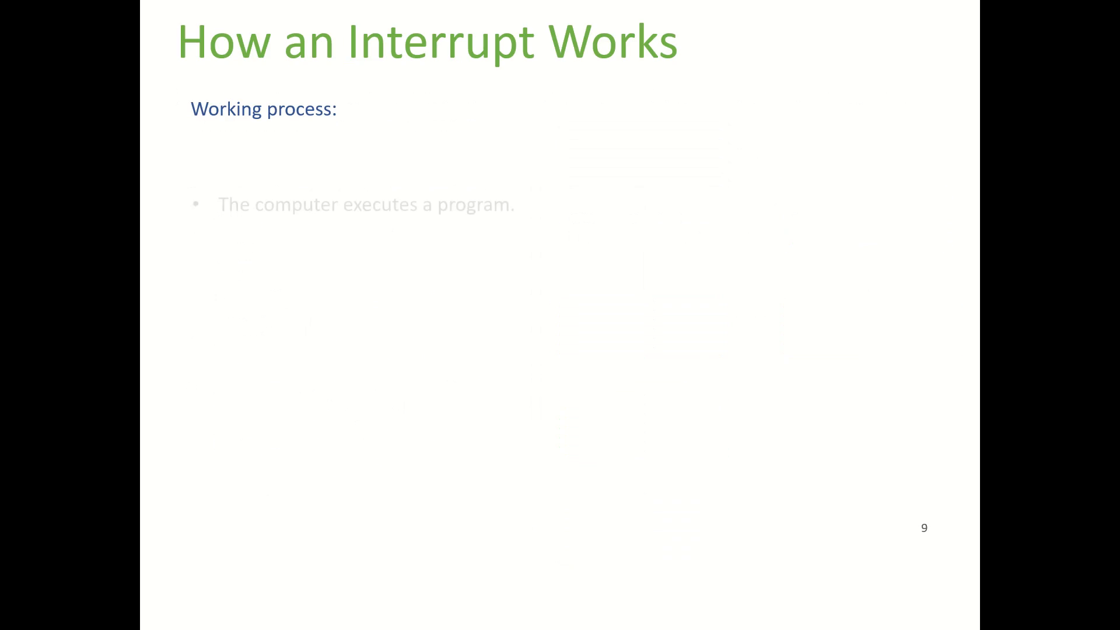
key(Right)
key(Right)
key(Right)
key(Right)
key(Right)
key(Right)
key(Right)
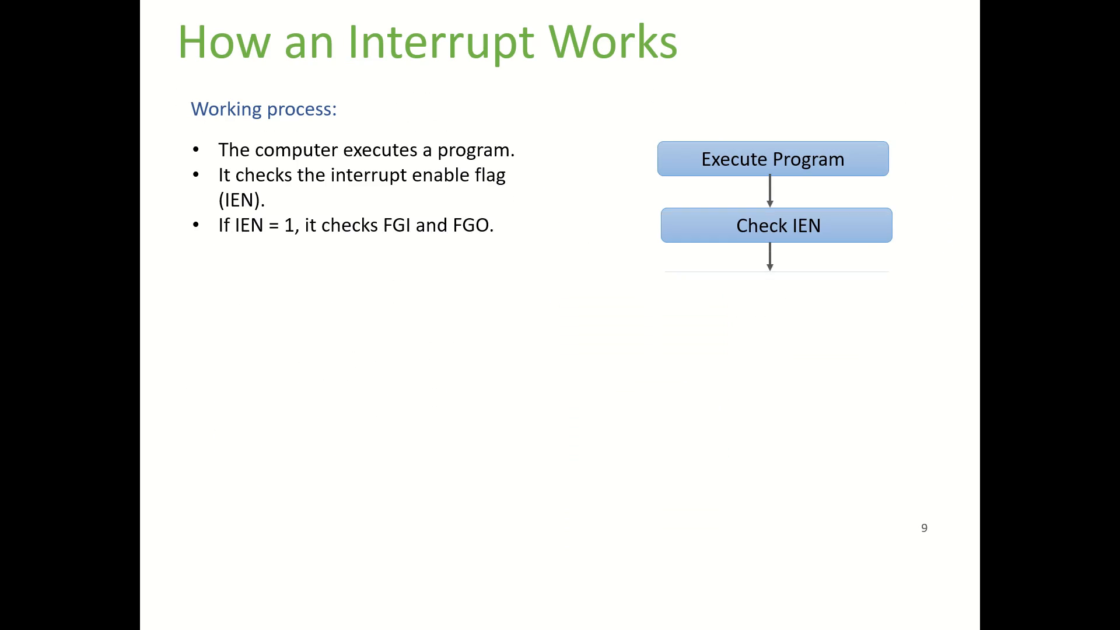
key(Escape)
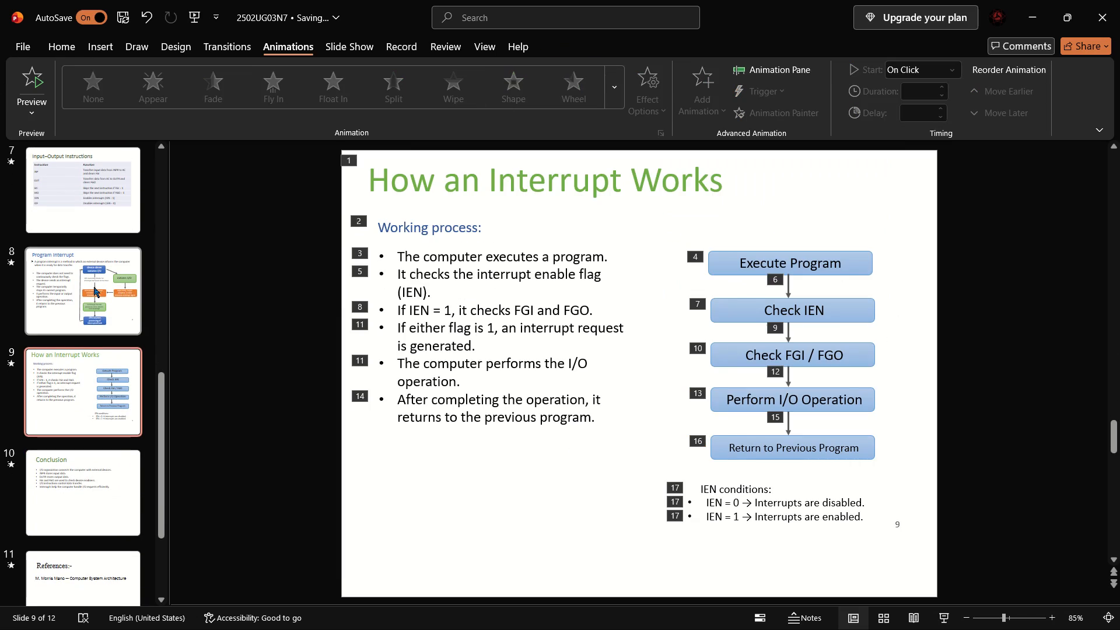
Remove the animations from all objects on slide 8, Program Interrupt.
click(94, 287)
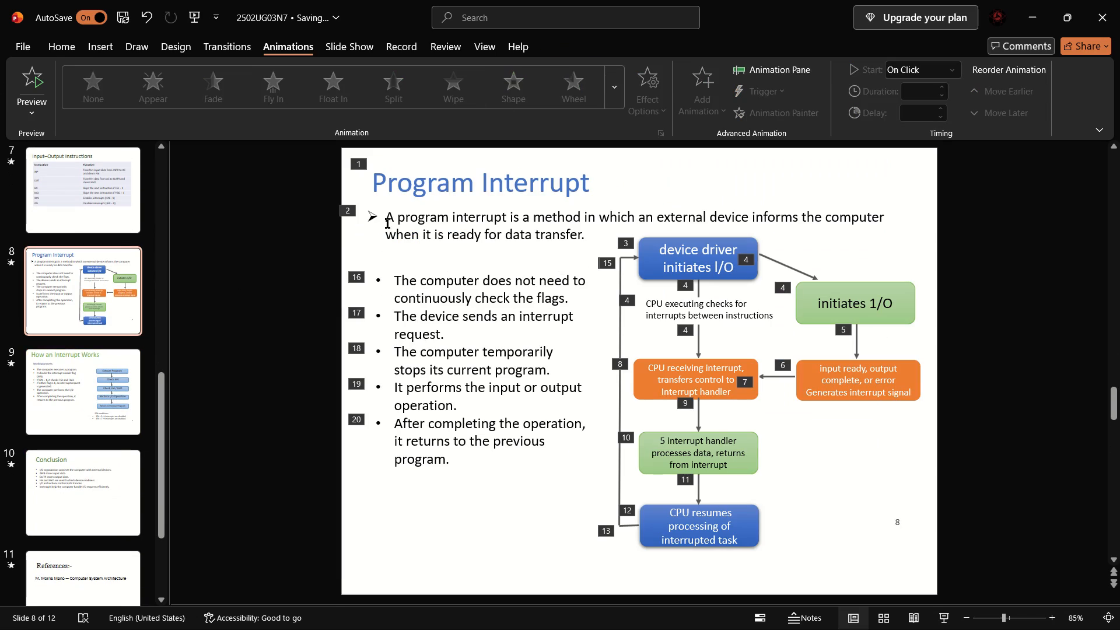
click(366, 197)
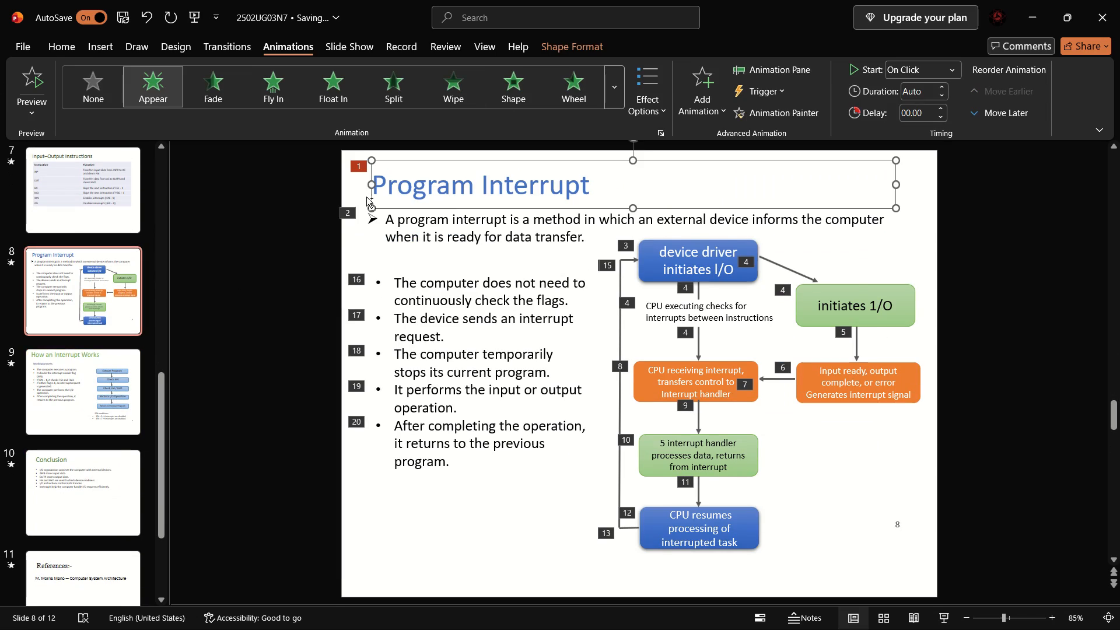
key(ctrl+a)
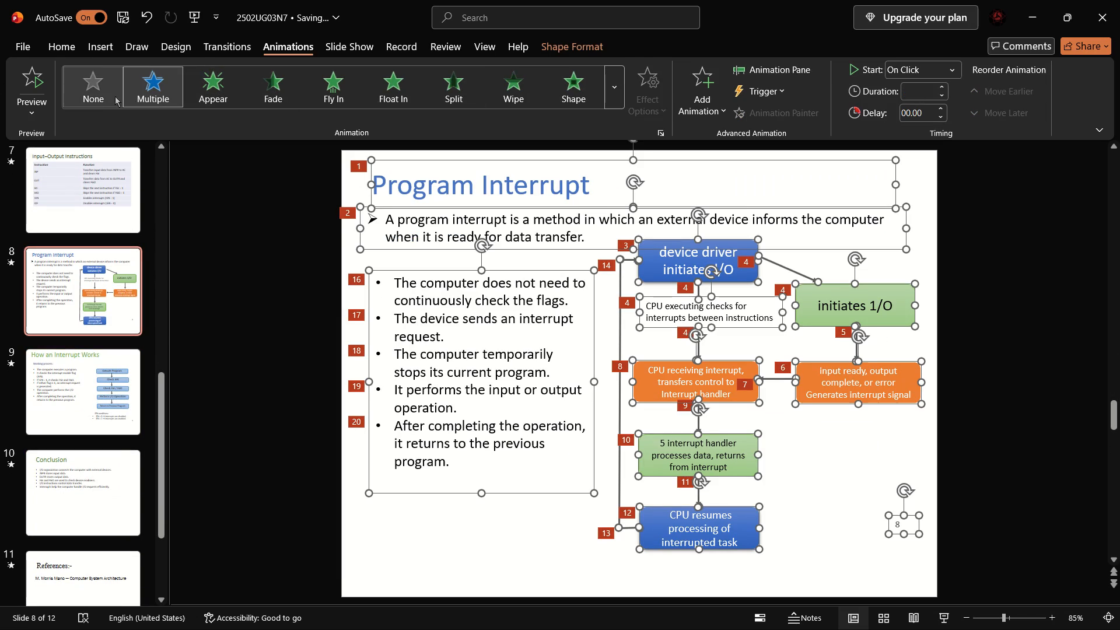
click(107, 93)
Apply the Appear animation to slide 8's title and the Fade animation to the definition paragraph below it.
click(408, 176)
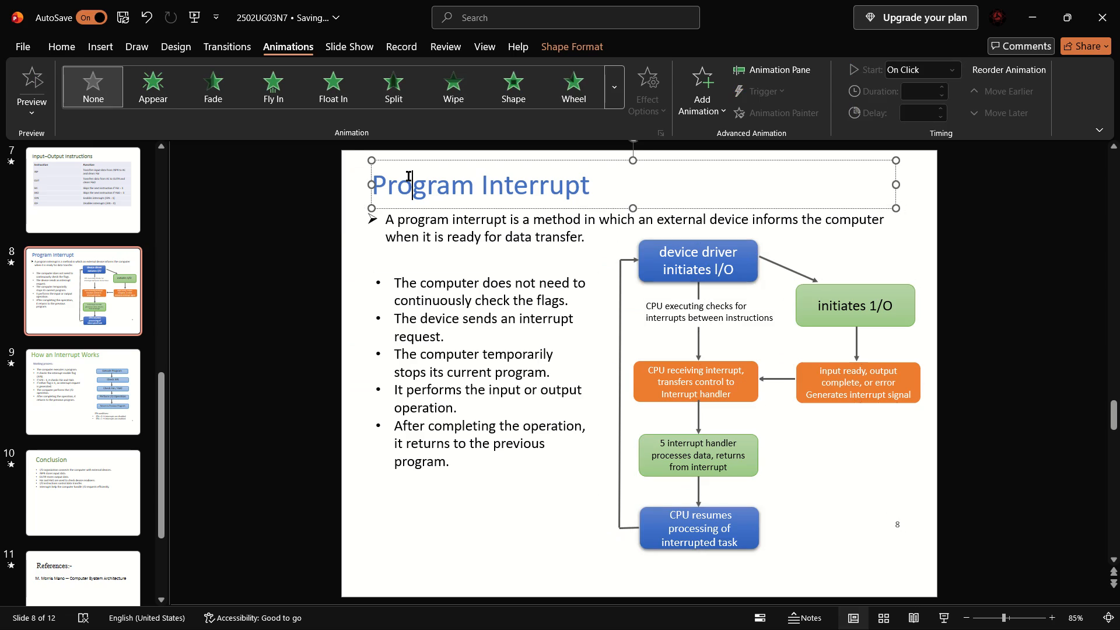
click(148, 78)
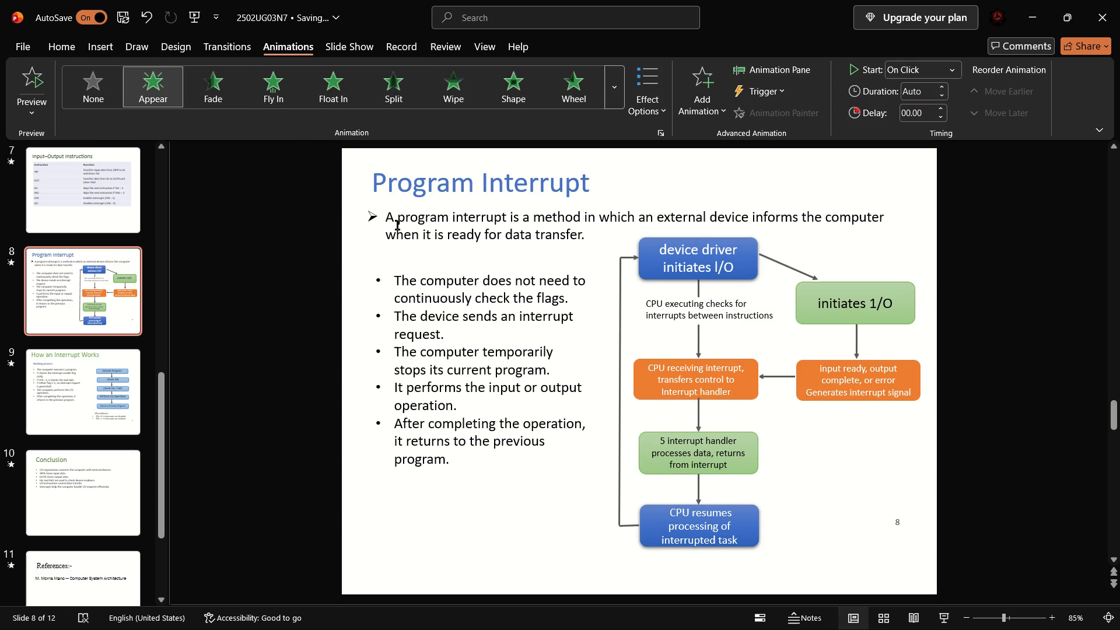
click(393, 220)
click(202, 83)
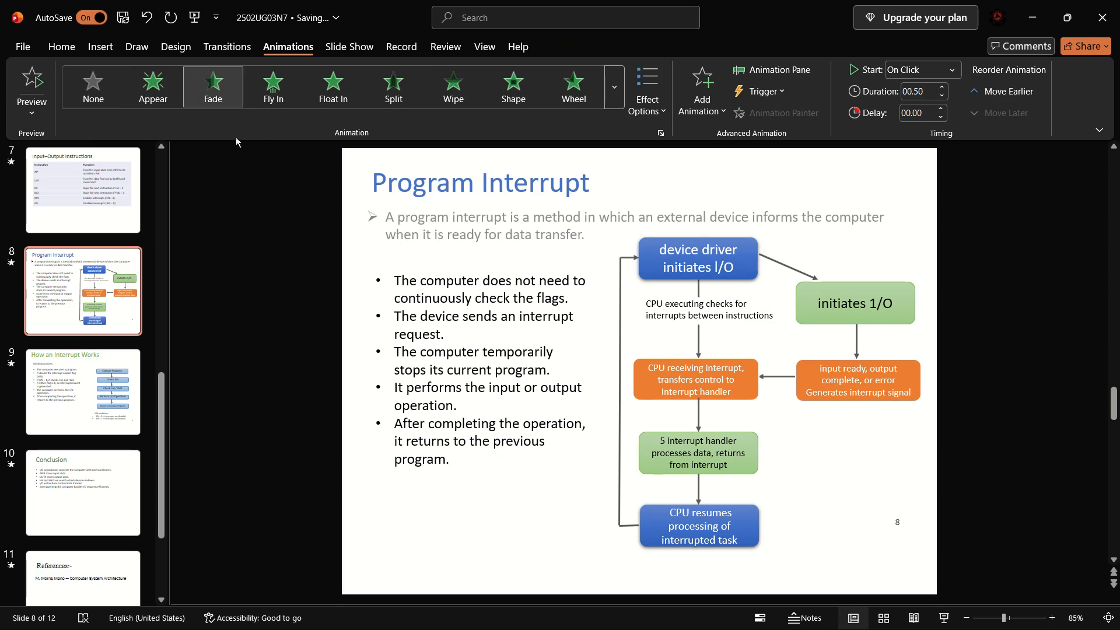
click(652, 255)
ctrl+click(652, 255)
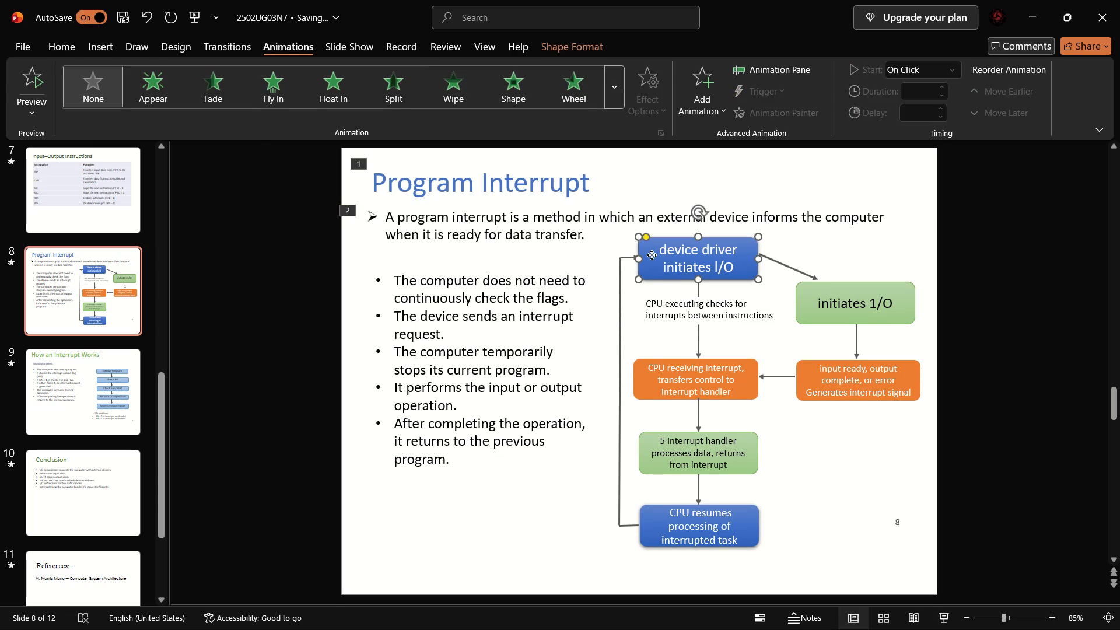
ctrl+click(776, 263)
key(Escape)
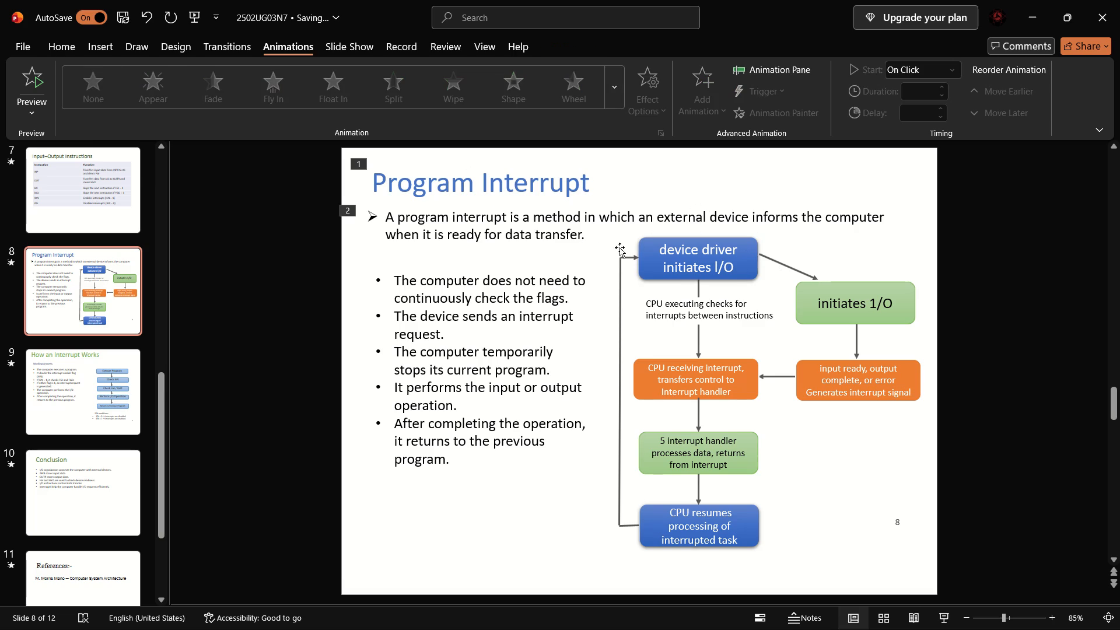
Apply a Wipe animation with direction From Top to the "device driver initiates I/O" box.
click(649, 255)
click(461, 80)
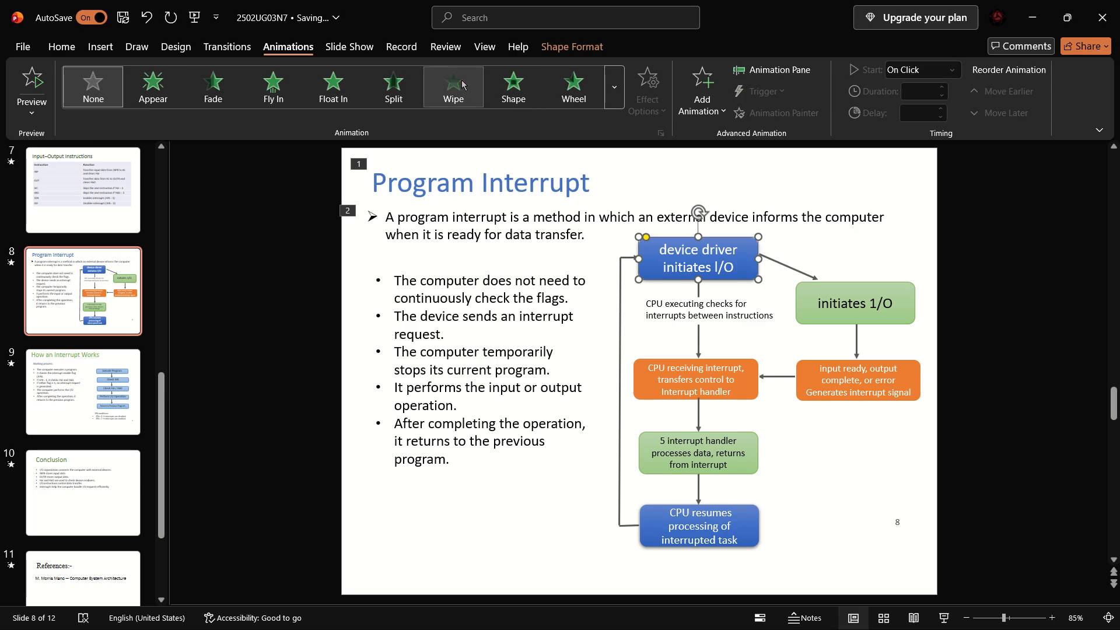
click(642, 77)
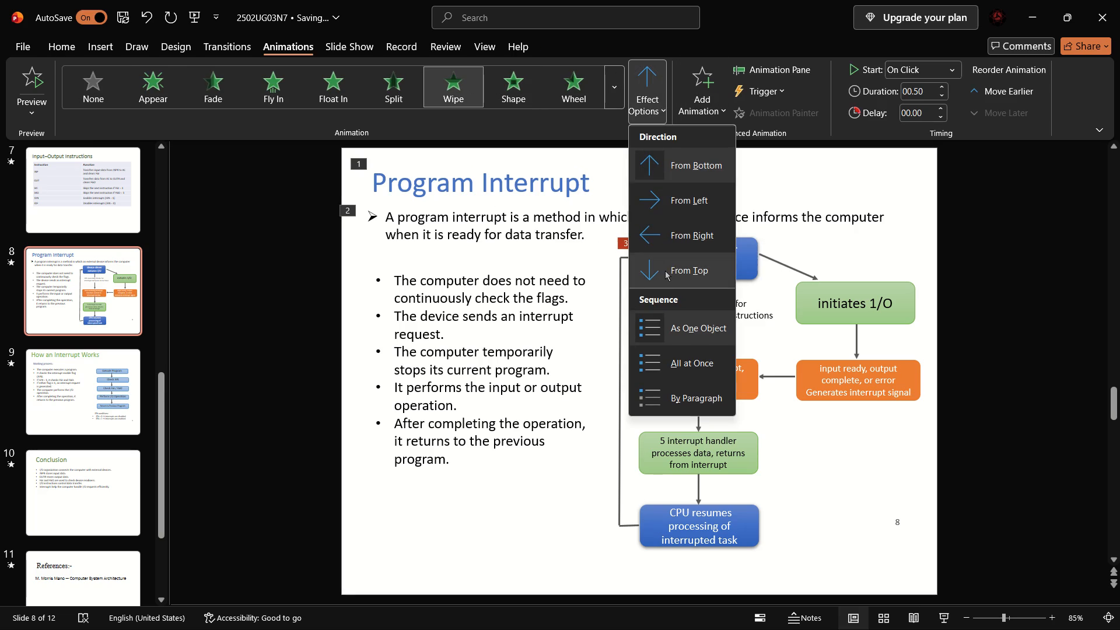
click(666, 271)
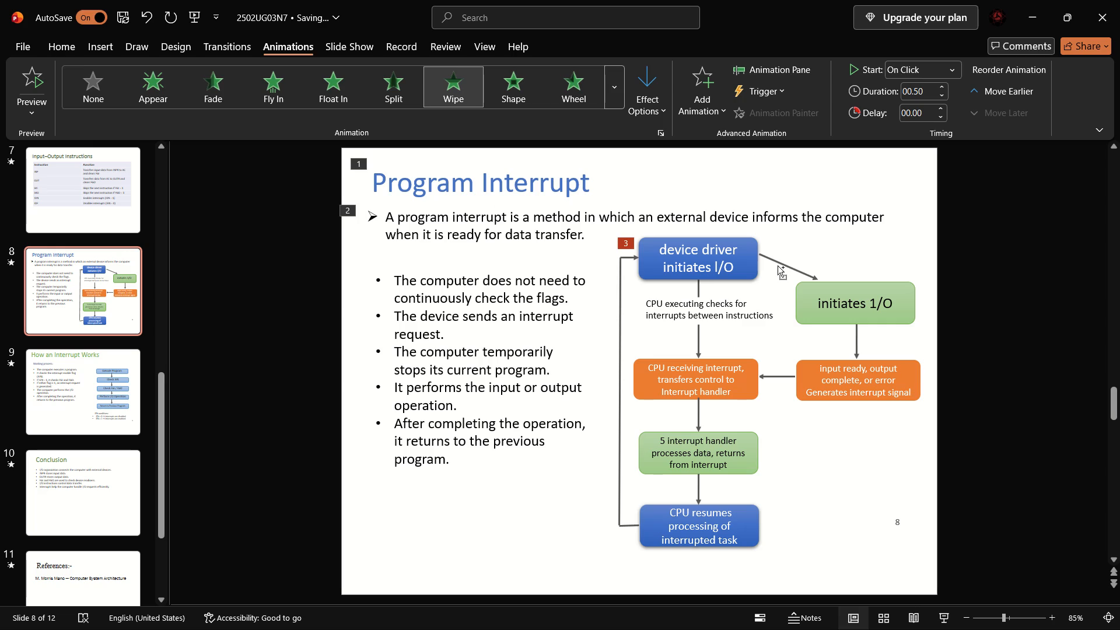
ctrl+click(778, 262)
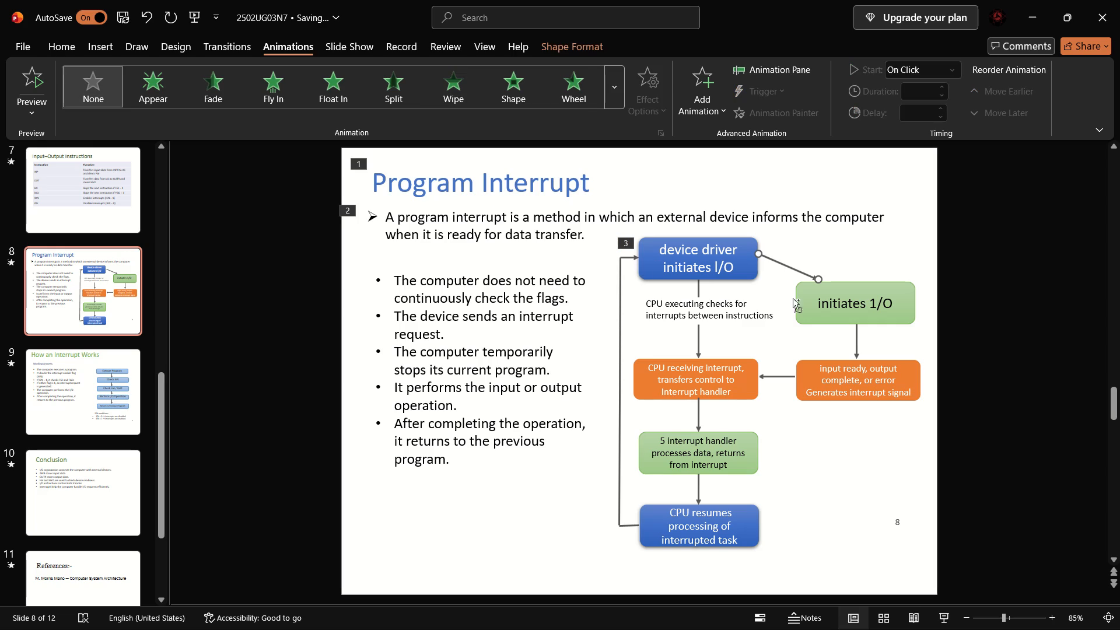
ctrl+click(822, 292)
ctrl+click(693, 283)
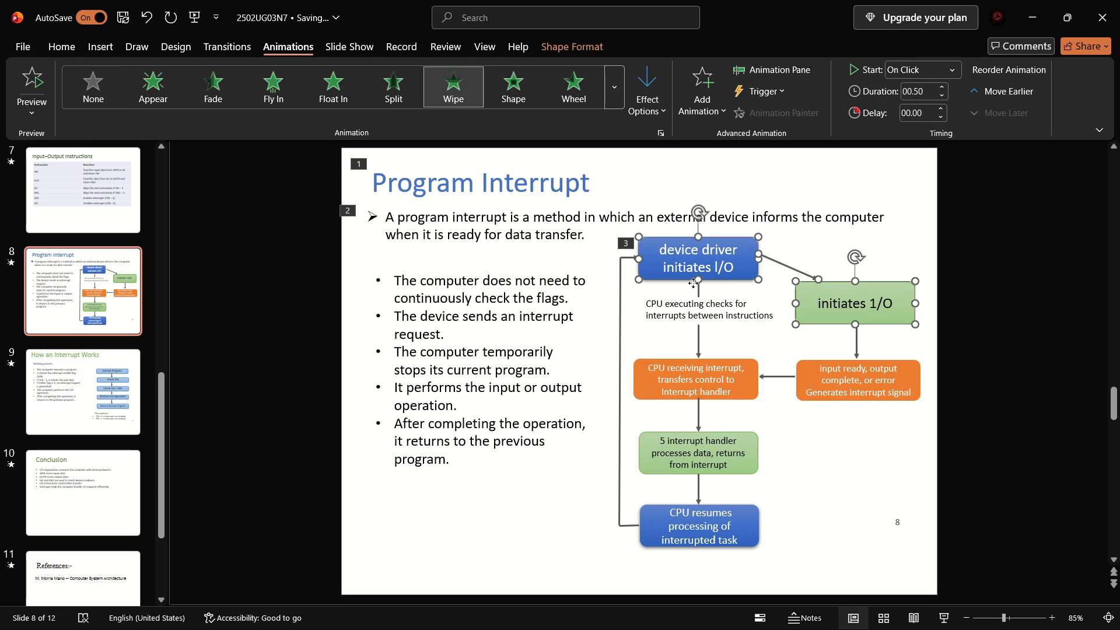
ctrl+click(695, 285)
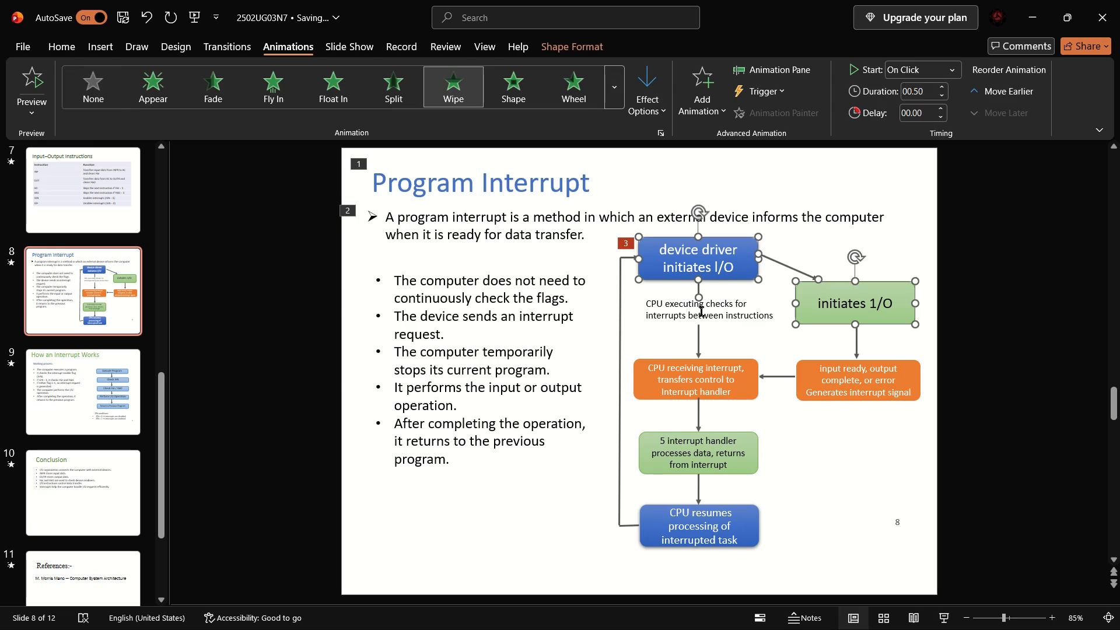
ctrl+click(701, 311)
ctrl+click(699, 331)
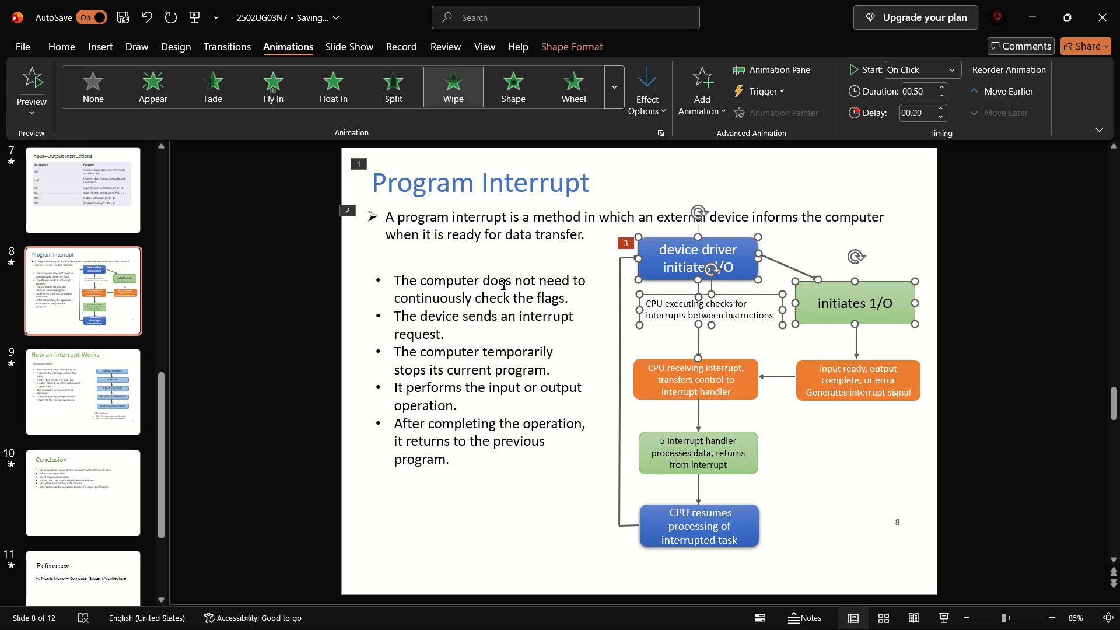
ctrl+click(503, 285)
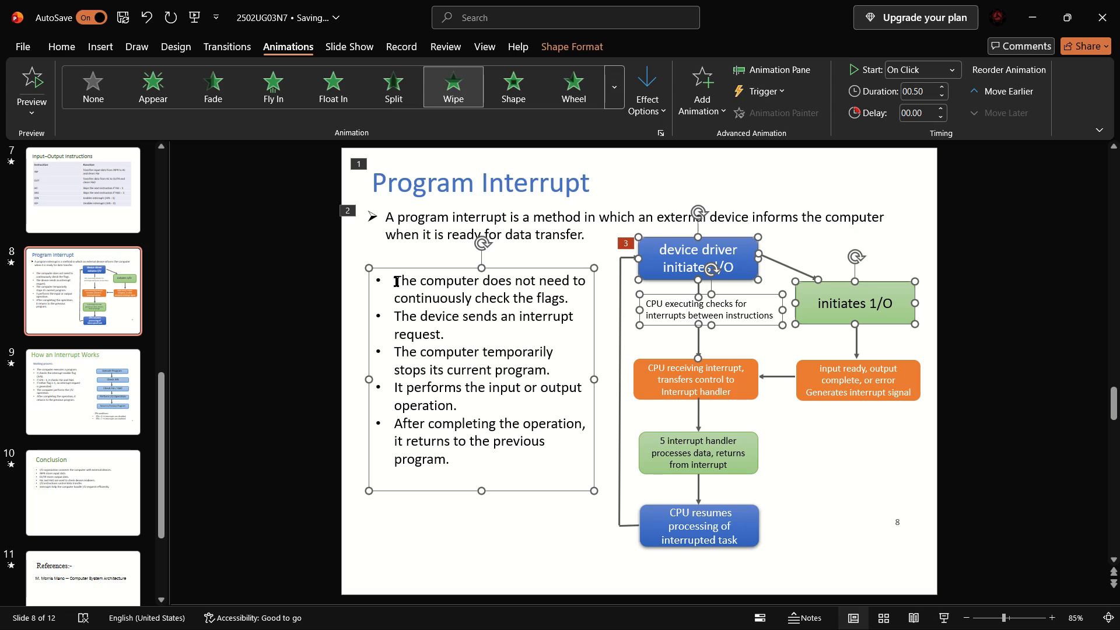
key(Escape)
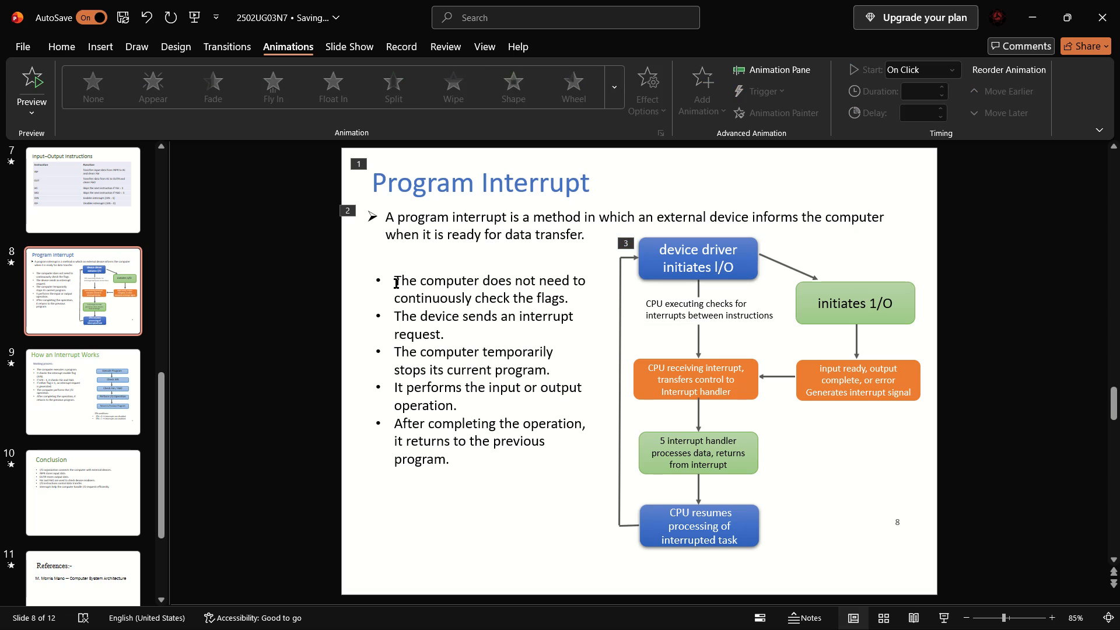
Copy slide 8's first bullet, "The computer does not need to continuously check the flags.", clear it from the list, and move the list box down.
drag(396, 283, 575, 304)
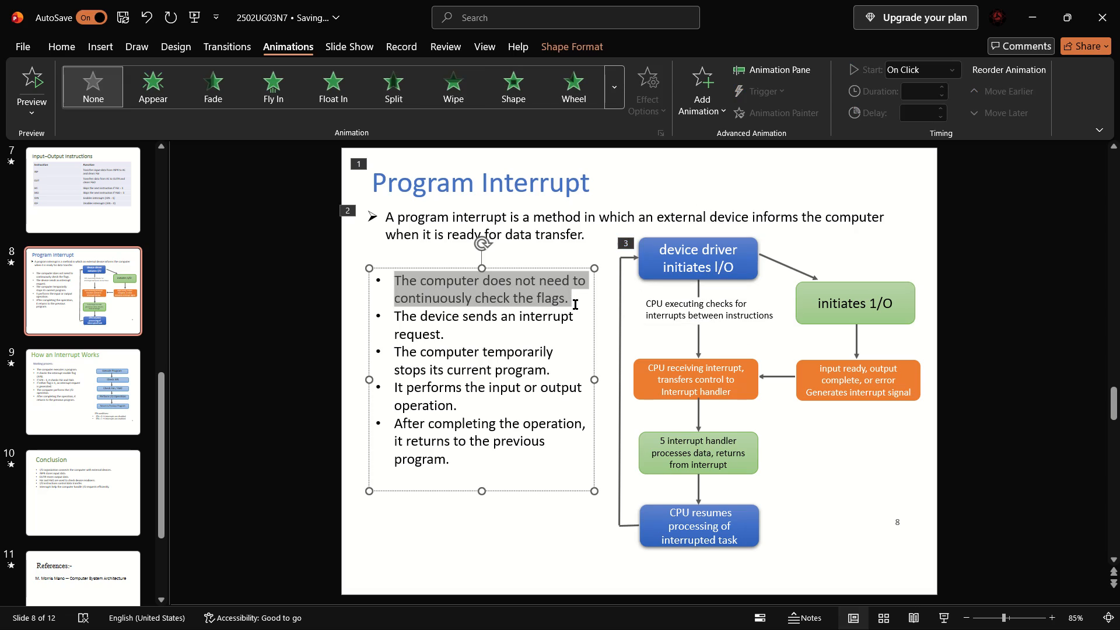
key(ctrl+c)
key(space)
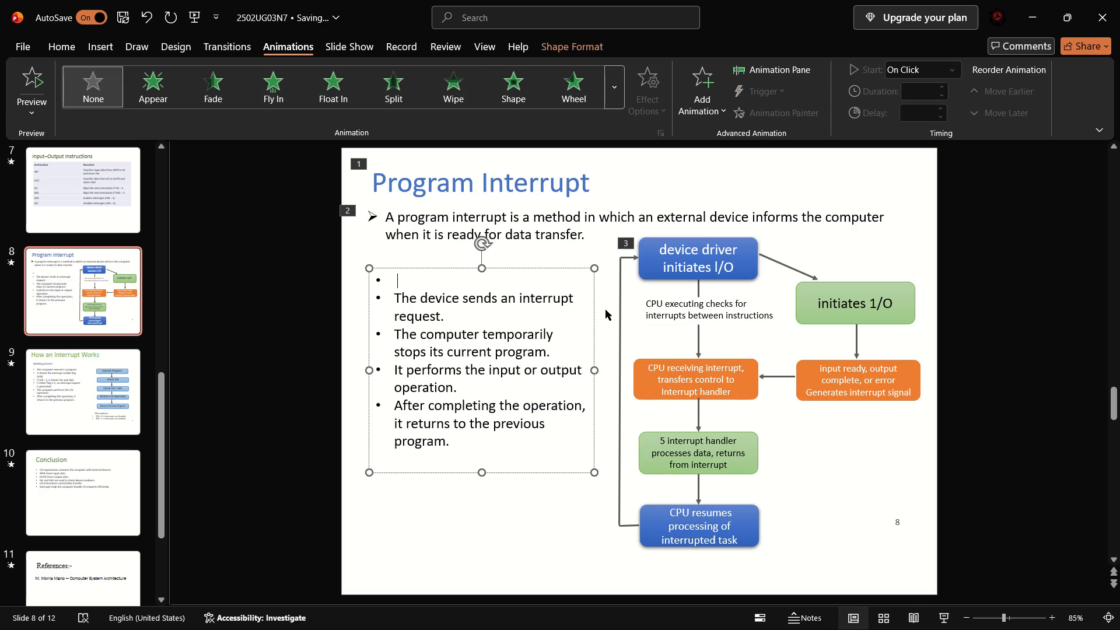
drag(482, 265, 481, 309)
drag(503, 269, 489, 390)
Paste the copied bullet into a new text box below the definition paragraph, narrowed to two lines beside the flowchart.
click(433, 283)
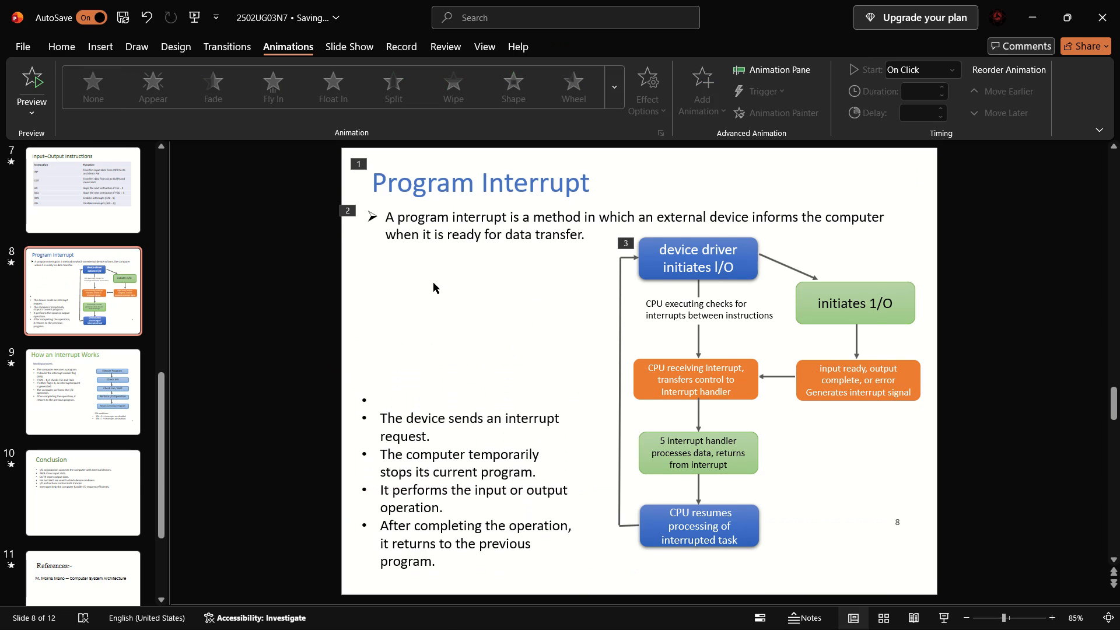
key(ctrl+c)
ctrl+triple_click(433, 283)
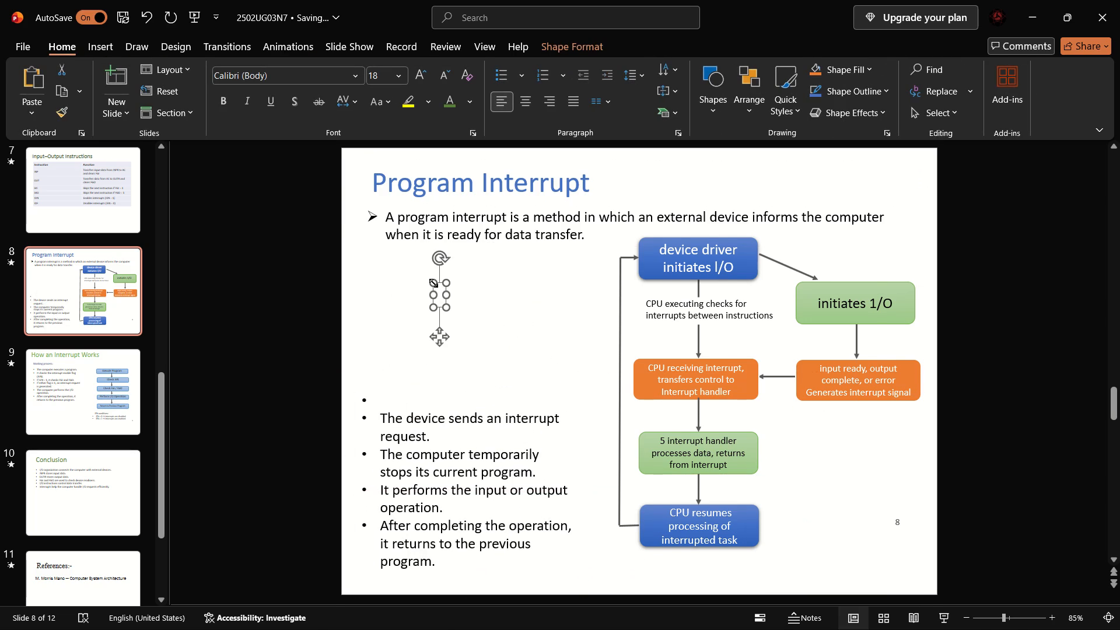
key(ctrl+v)
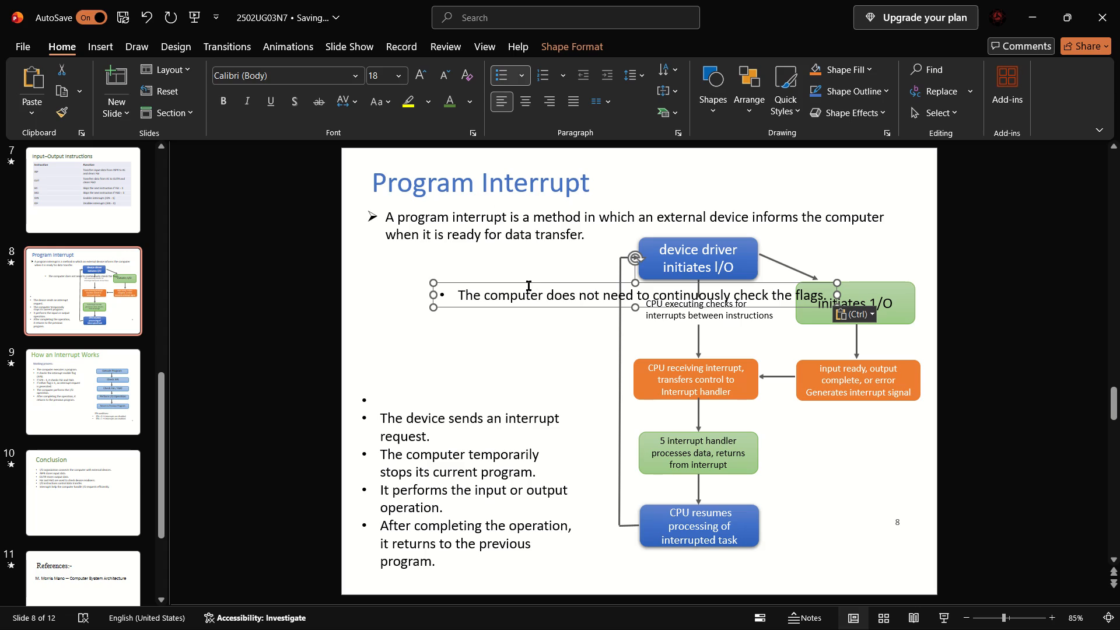
drag(527, 280, 447, 256)
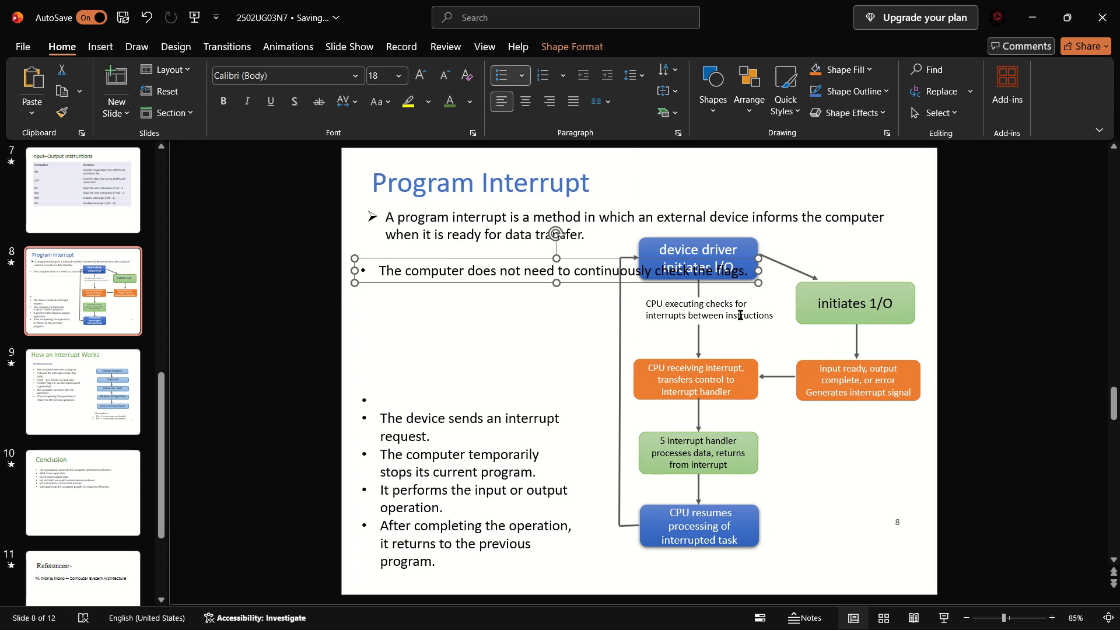
drag(757, 272, 589, 288)
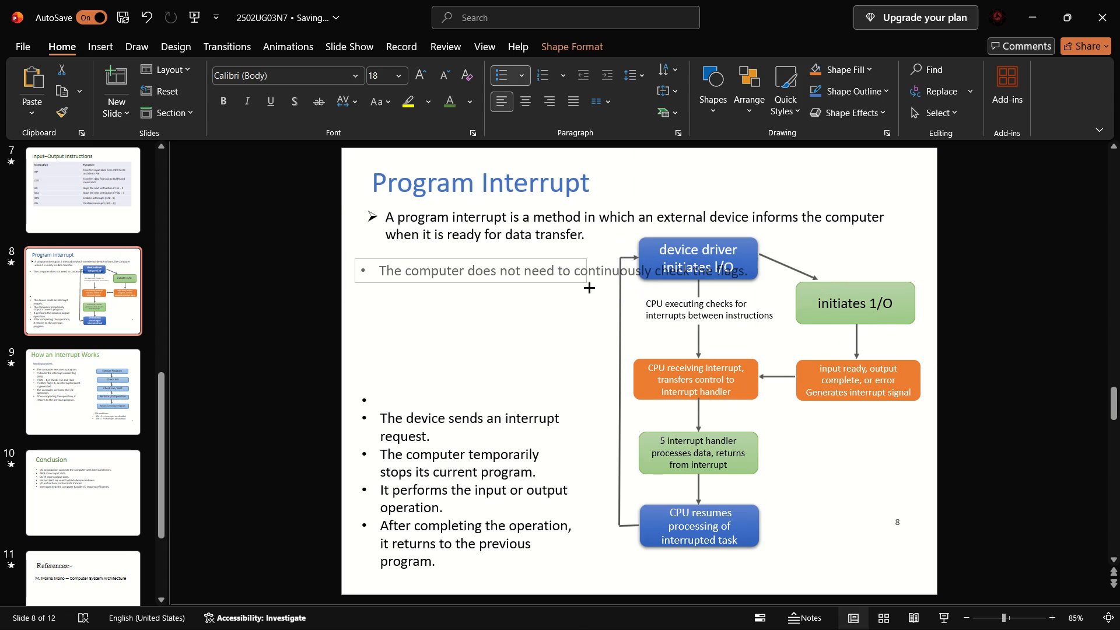
drag(589, 288, 589, 287)
drag(541, 259, 550, 257)
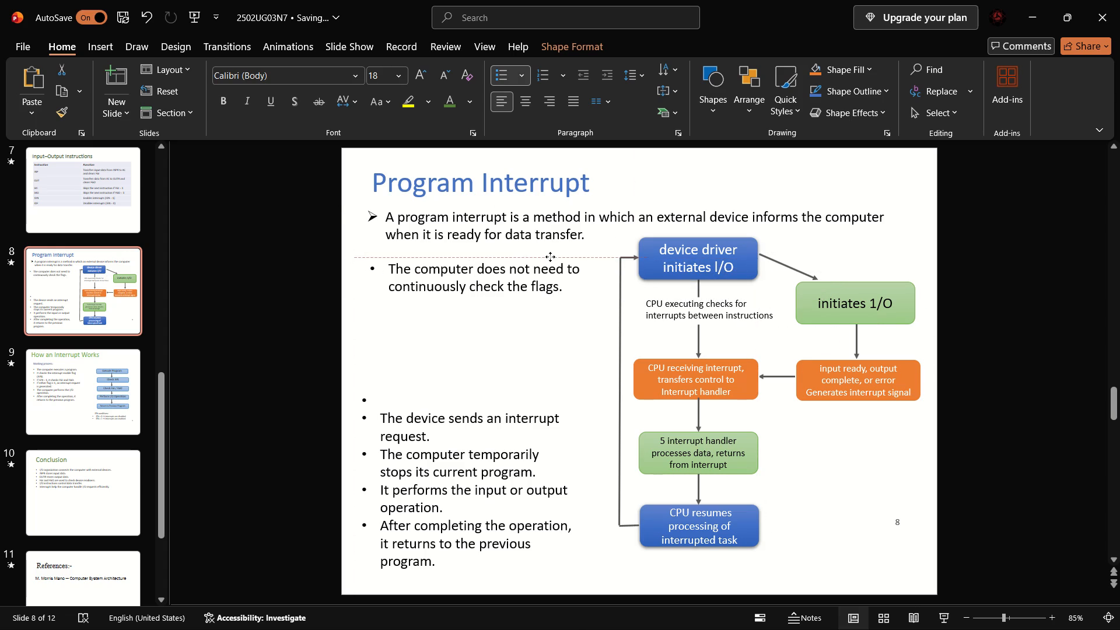
drag(550, 257, 547, 263)
click(537, 351)
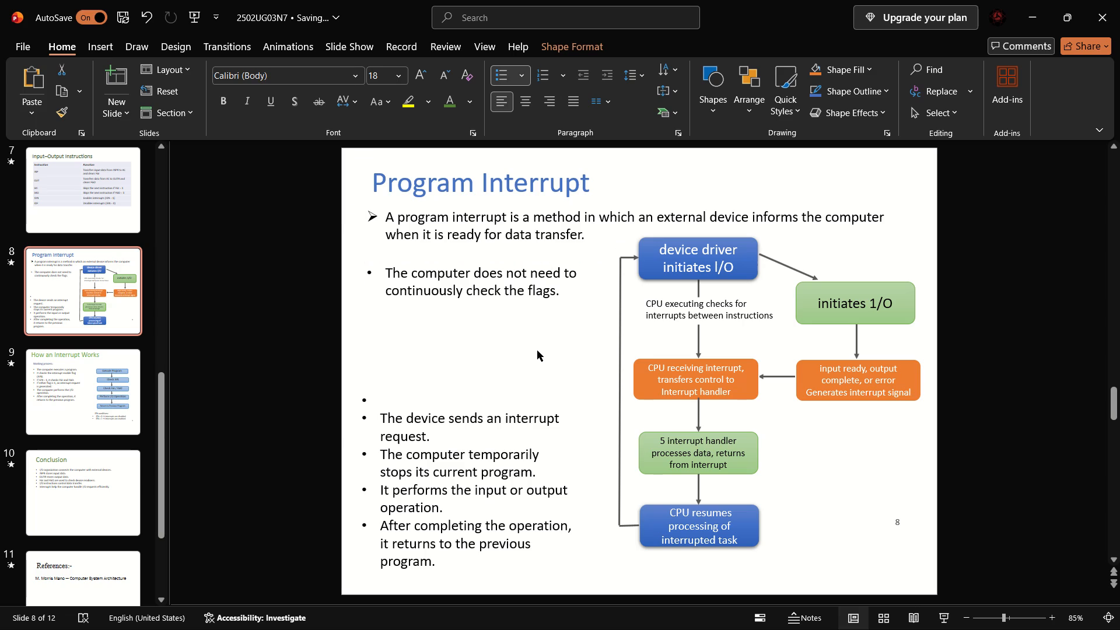
Delete the empty first bullet from the remaining list.
click(365, 398)
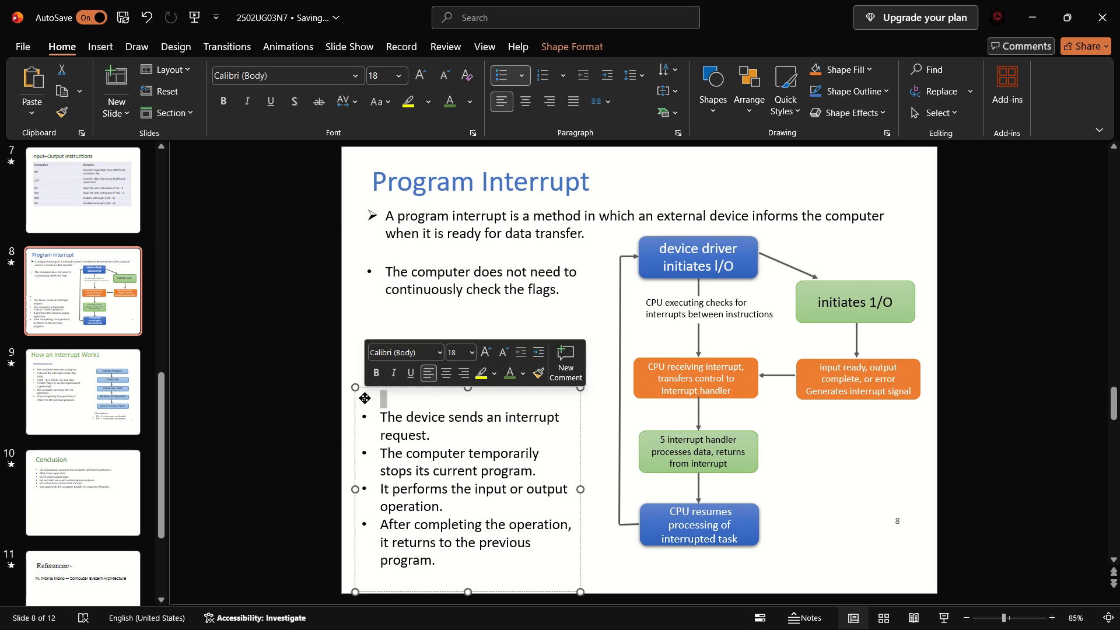
key(BackSpace)
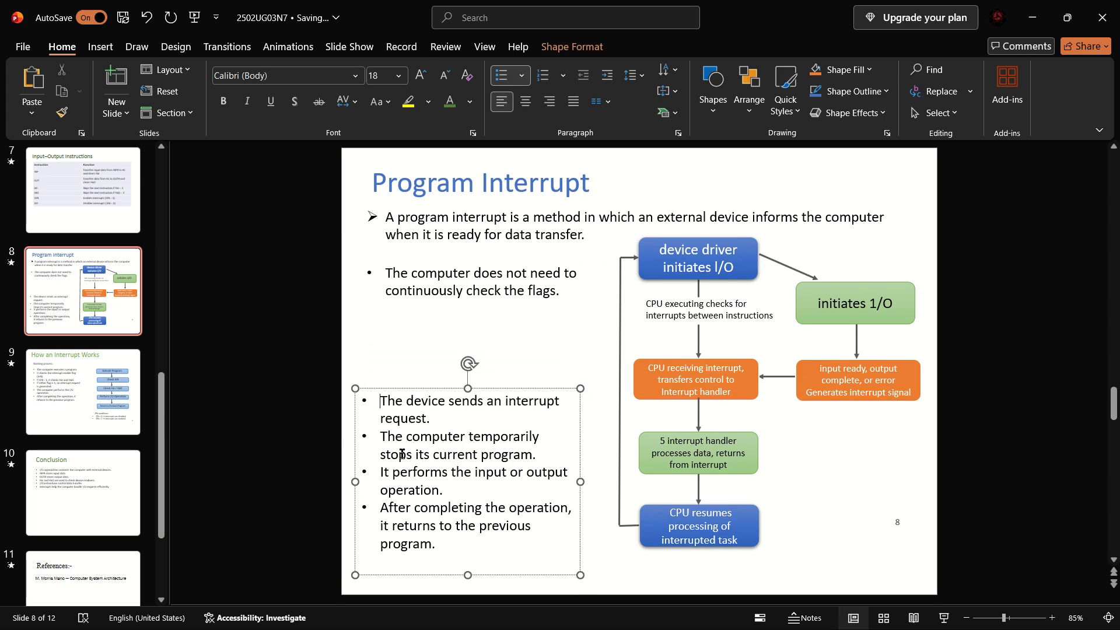
Copy "The device sends an interrupt request." into its own text box, narrowed and aligned beneath the first separated bullet.
drag(432, 421, 377, 401)
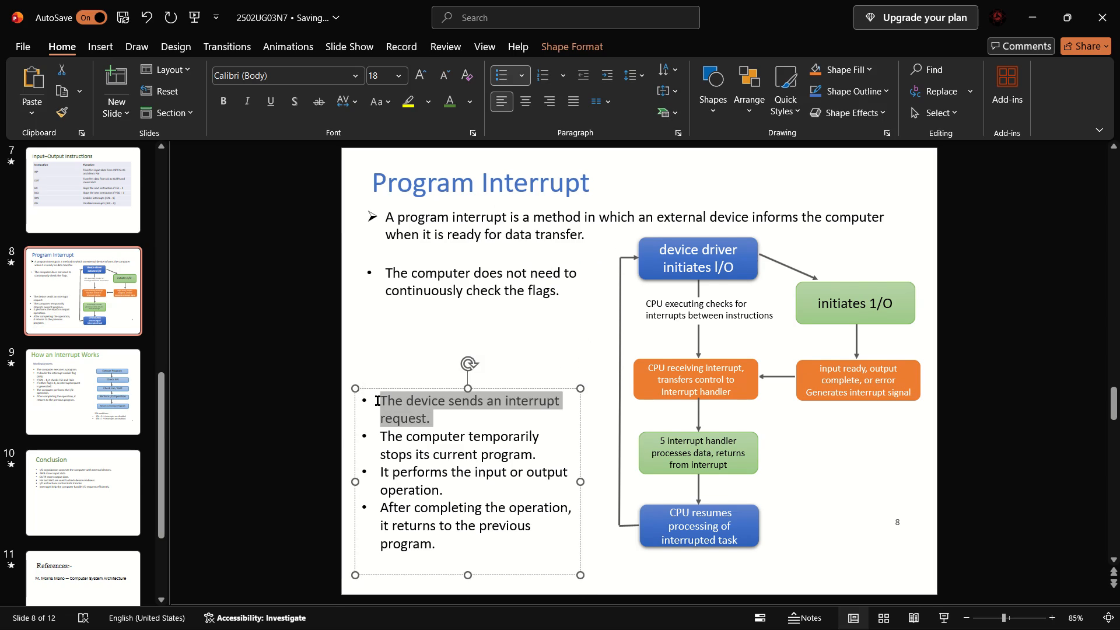
key(ctrl+c)
double_click(391, 330)
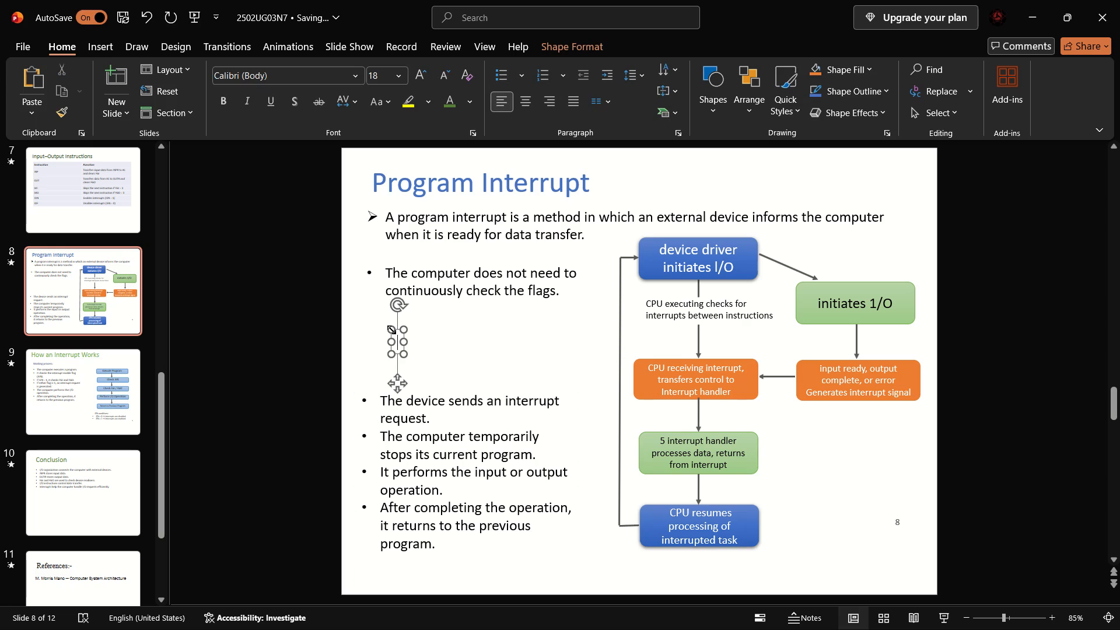
key(ctrl+v)
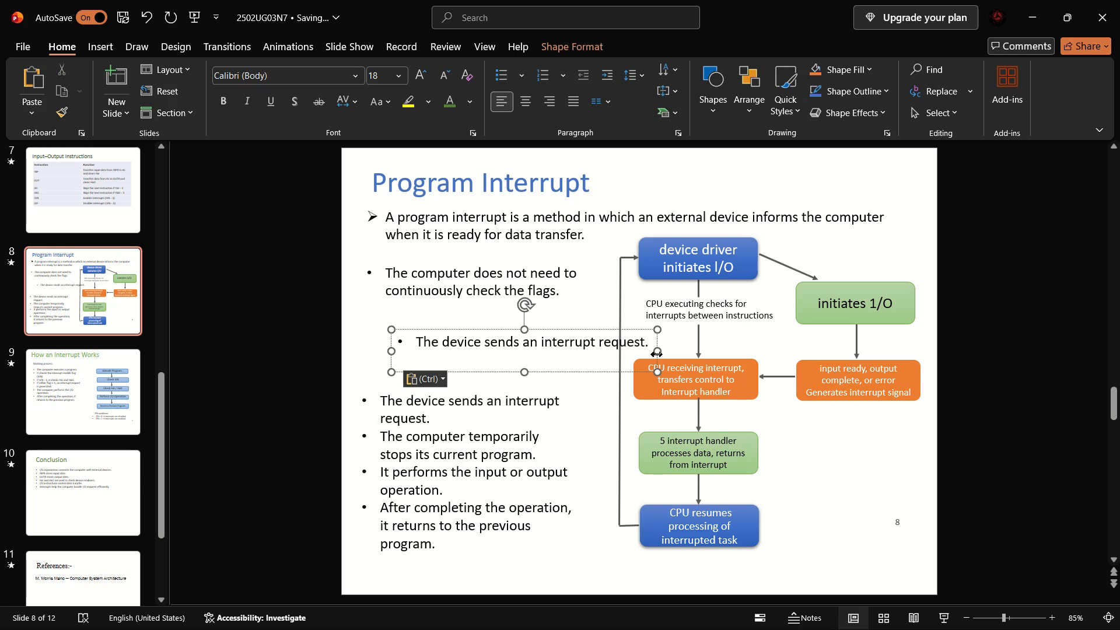
drag(656, 354, 629, 350)
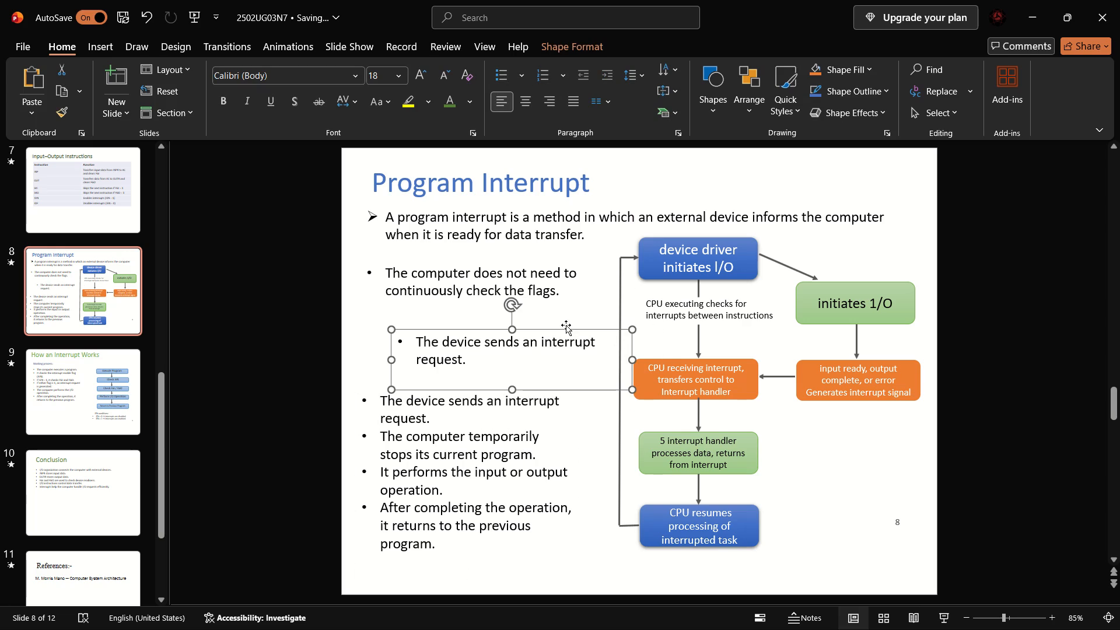
drag(566, 328, 536, 313)
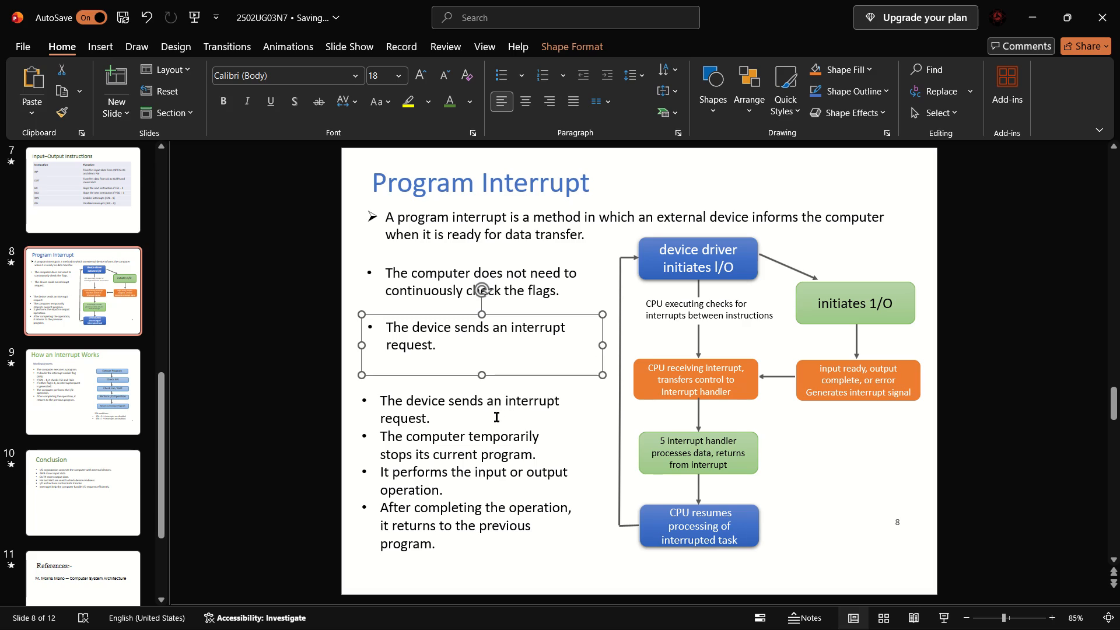
Remove the duplicate "The device sends an interrupt request." text from the original list.
click(493, 418)
drag(432, 420, 360, 397)
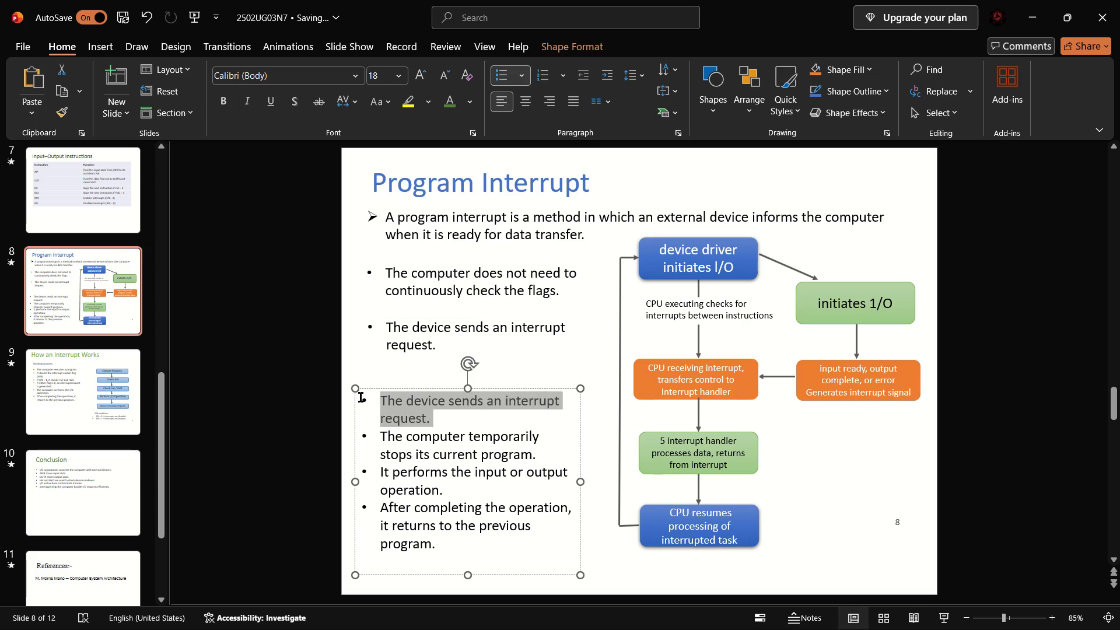
drag(360, 397, 360, 398)
key(space)
key(BackSpace)
key(BackSpace)
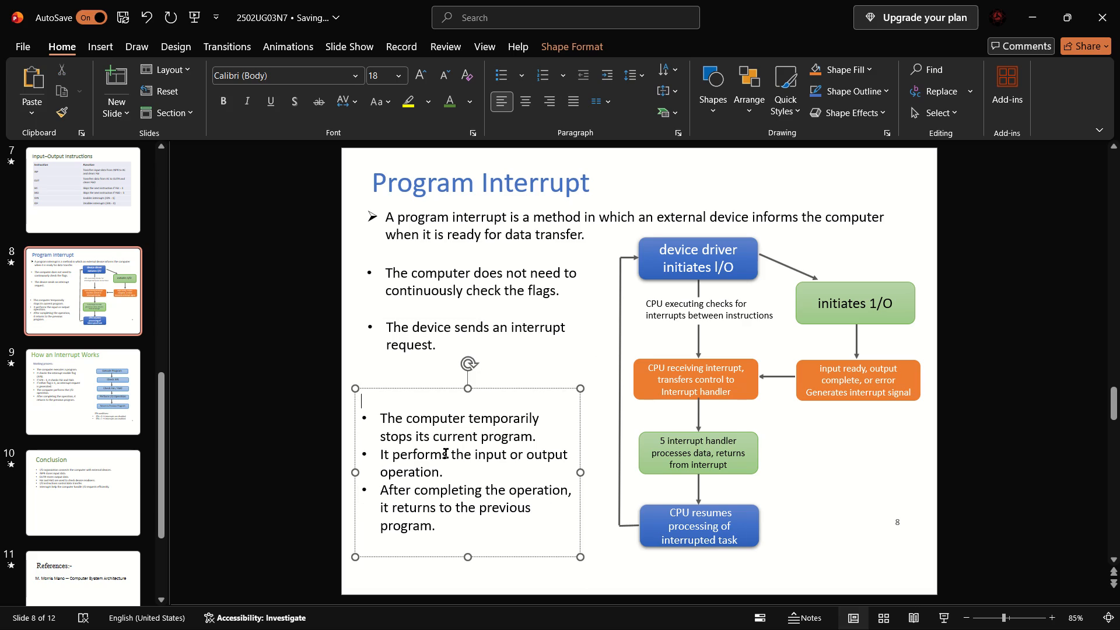
Copy "The computer temporarily stops its current program.", clear it from the original list, and move the list box further down.
drag(381, 419, 493, 443)
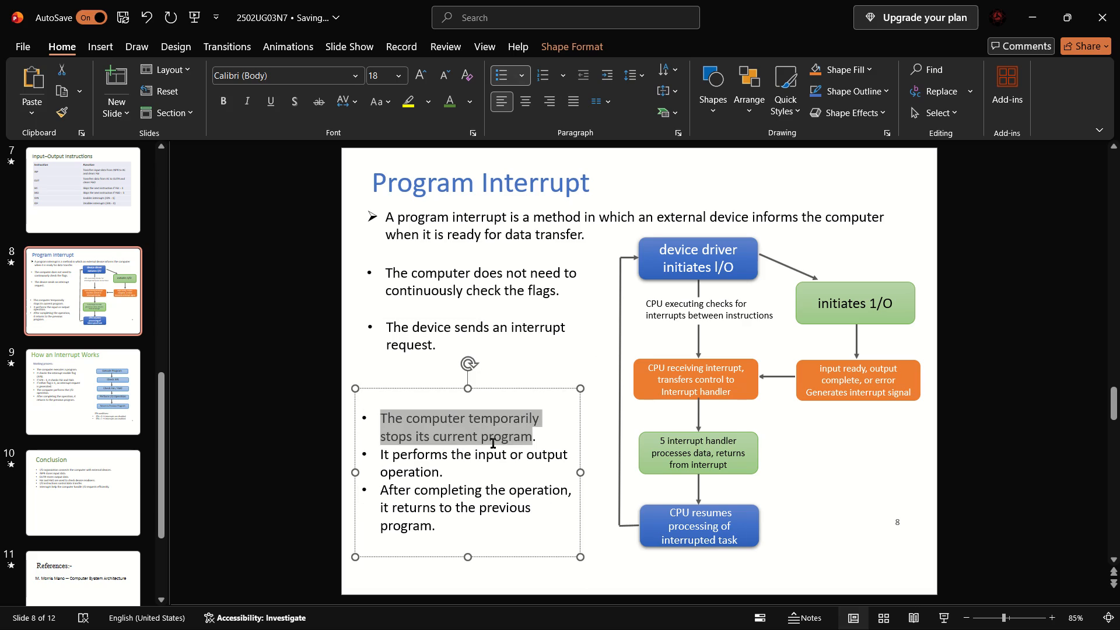
drag(493, 443, 553, 440)
key(ctrl+c)
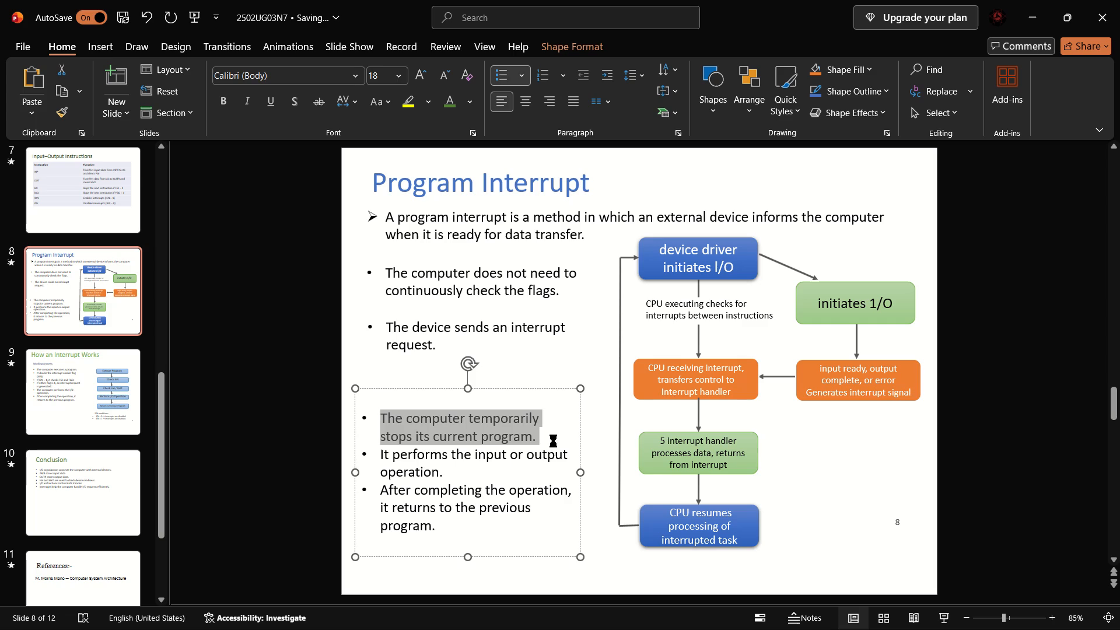
key(space)
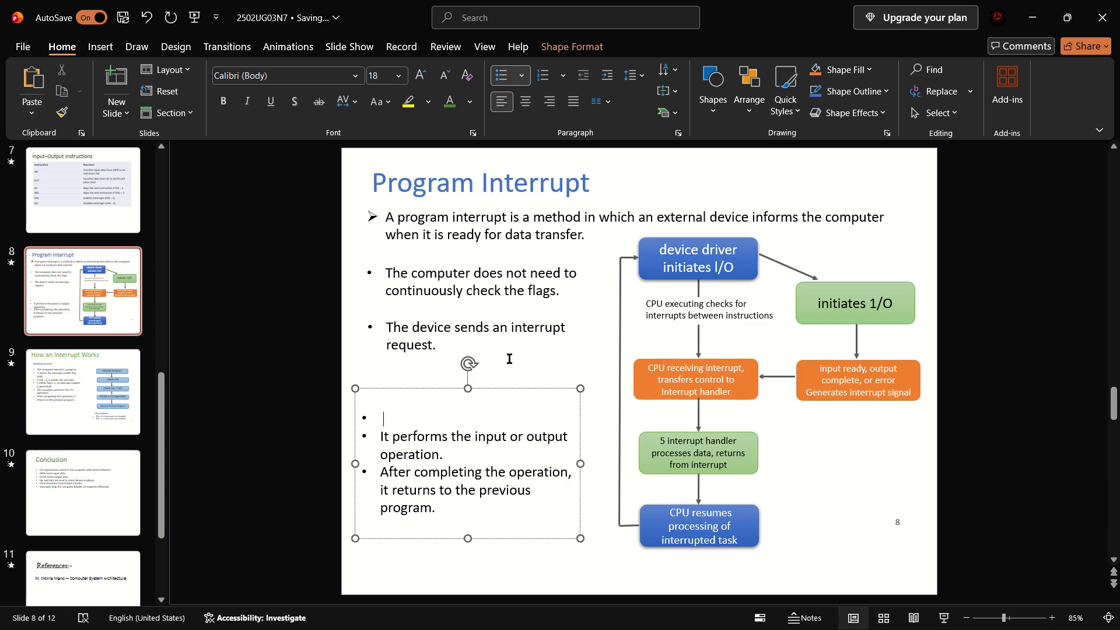
double_click(509, 359)
drag(509, 423, 519, 381)
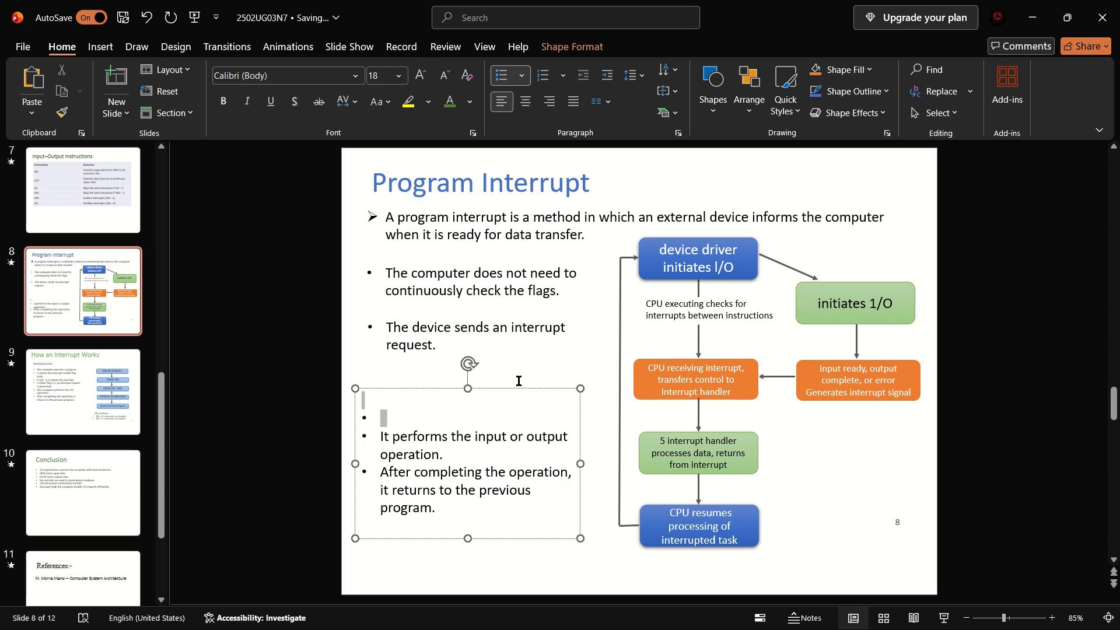
drag(519, 381, 519, 390)
click(519, 390)
drag(519, 390, 514, 444)
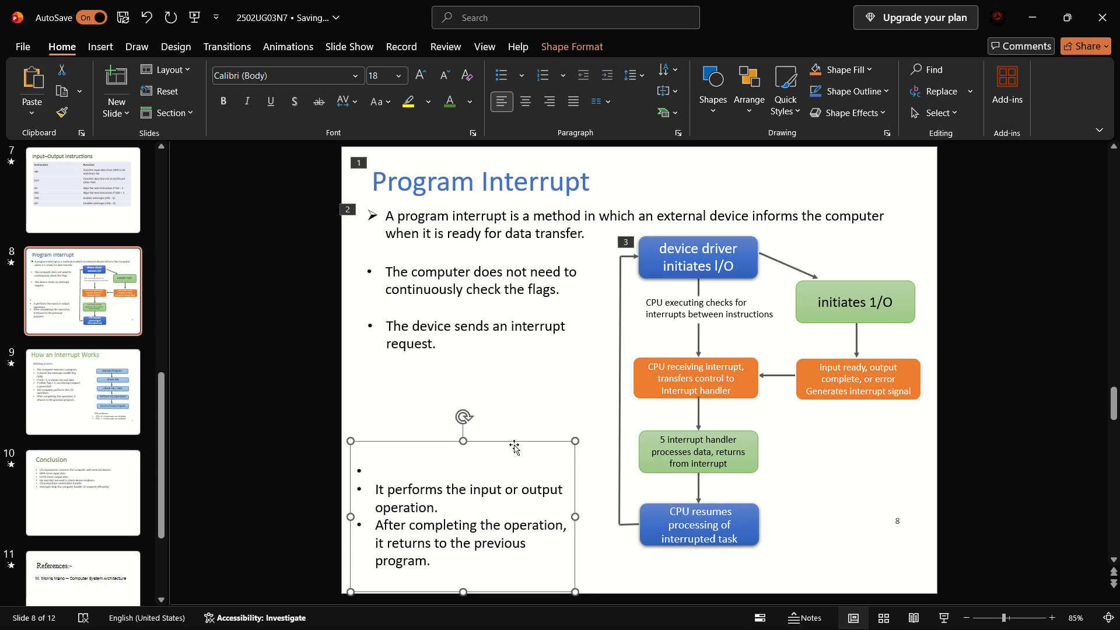
Paste the copied bullet into a new text box aligned under the interrupt request bullet and narrowed to two lines.
double_click(412, 378)
double_click(395, 399)
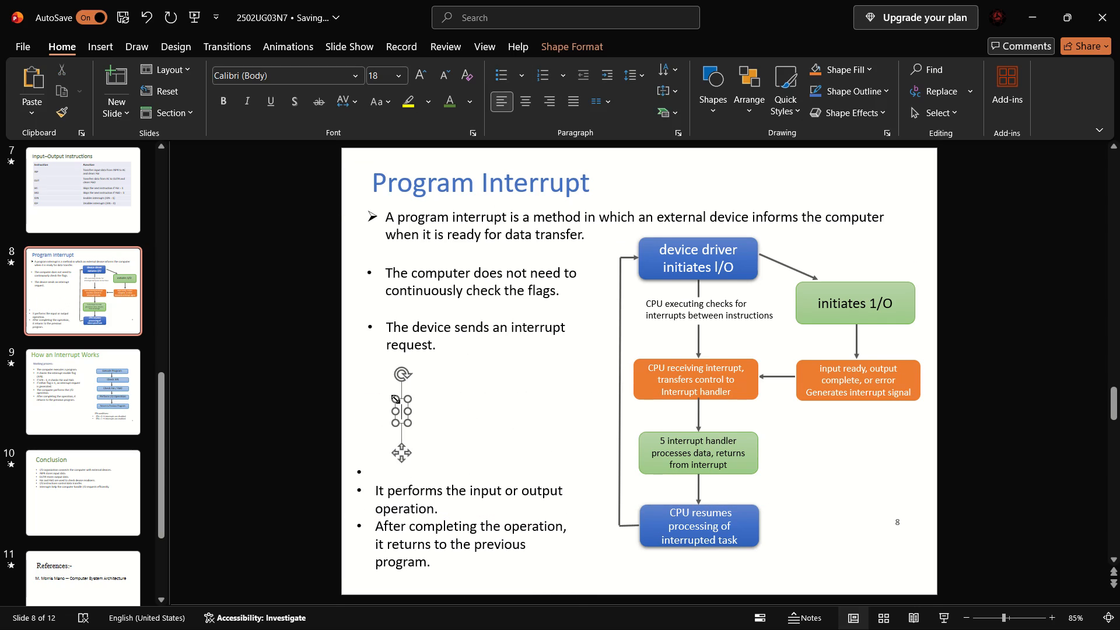
key(ctrl+v)
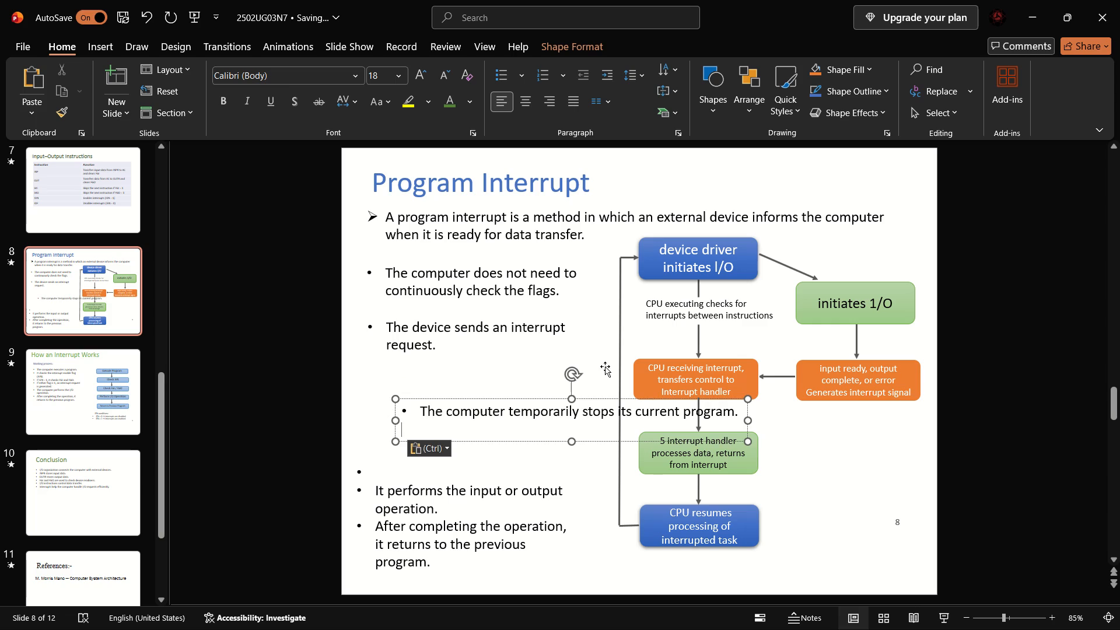
drag(596, 400, 551, 369)
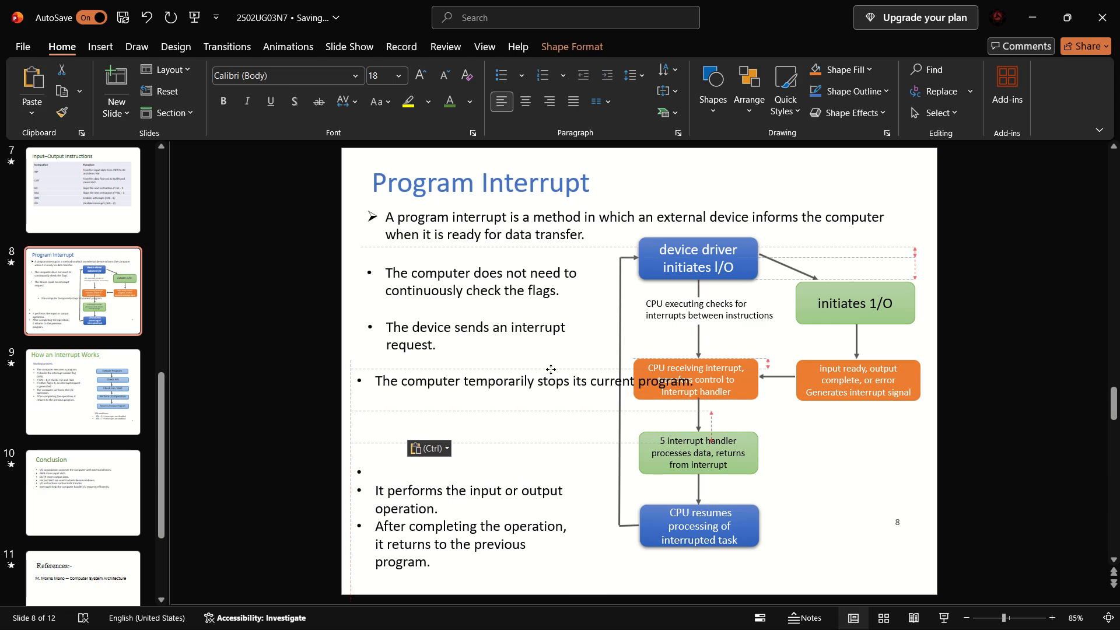
drag(551, 369, 564, 369)
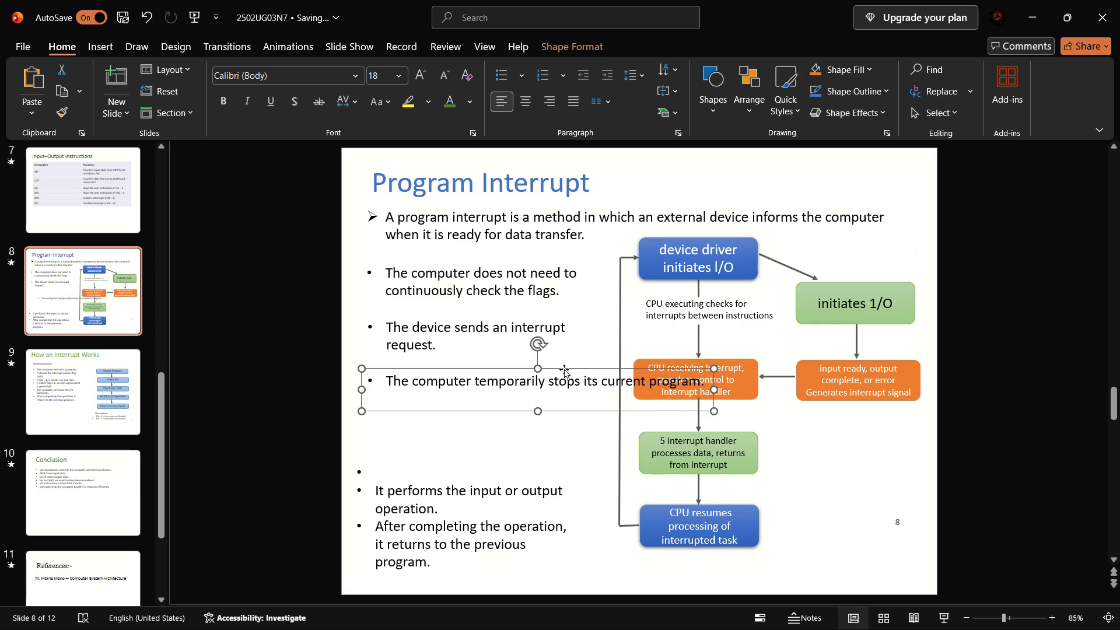
drag(713, 390, 588, 384)
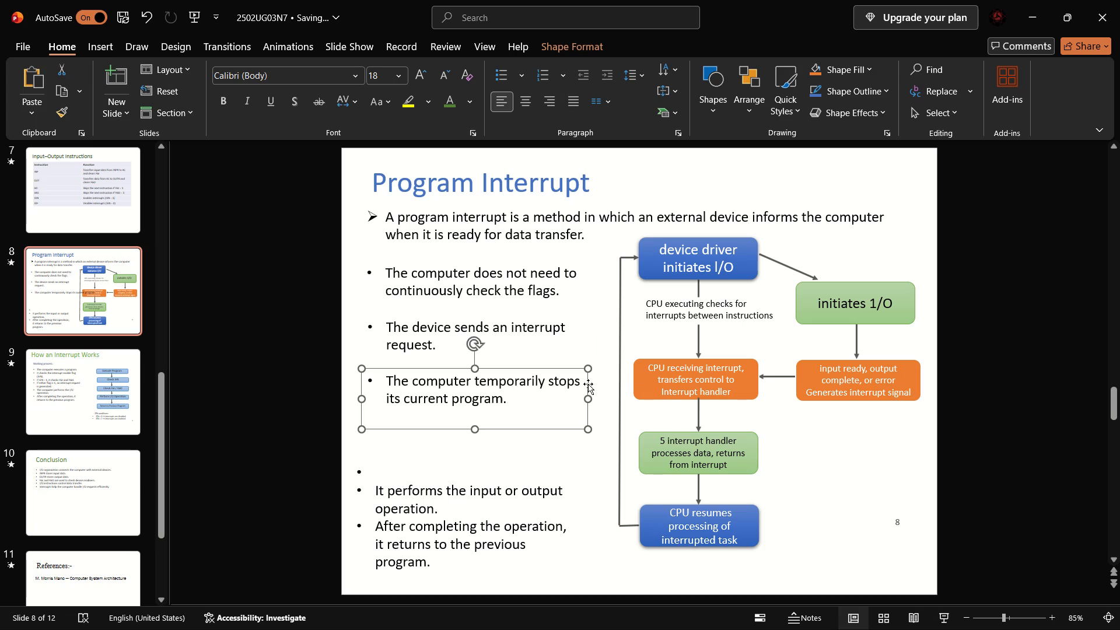
Remove the trailing blank lines from the "computer temporarily stops" and "device sends an interrupt request" text boxes so they fit their text.
drag(476, 431, 473, 409)
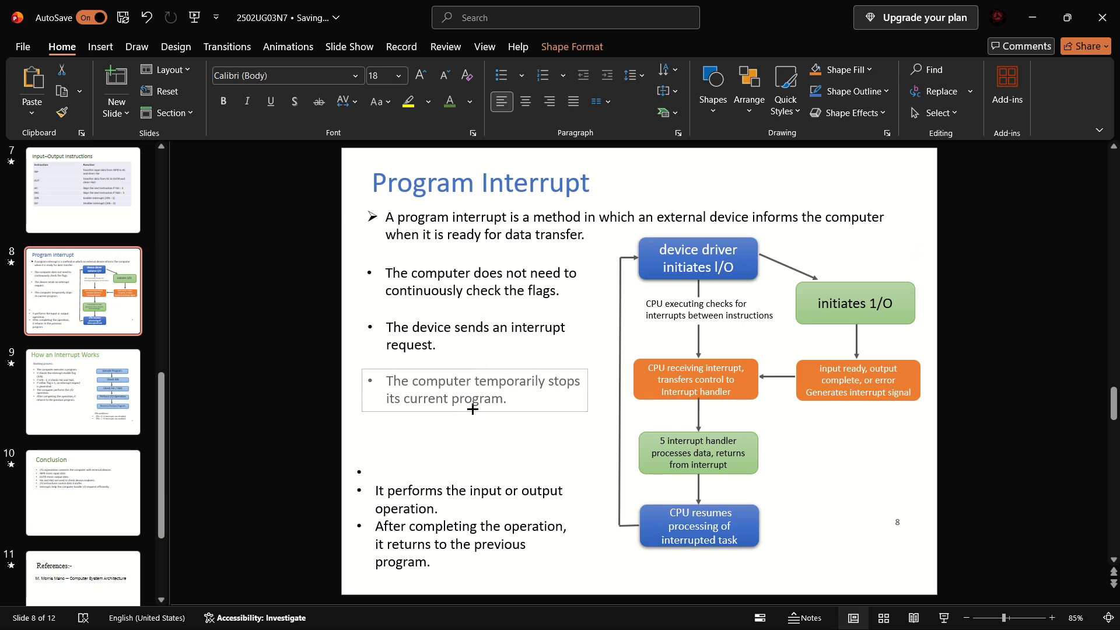
drag(473, 409, 473, 408)
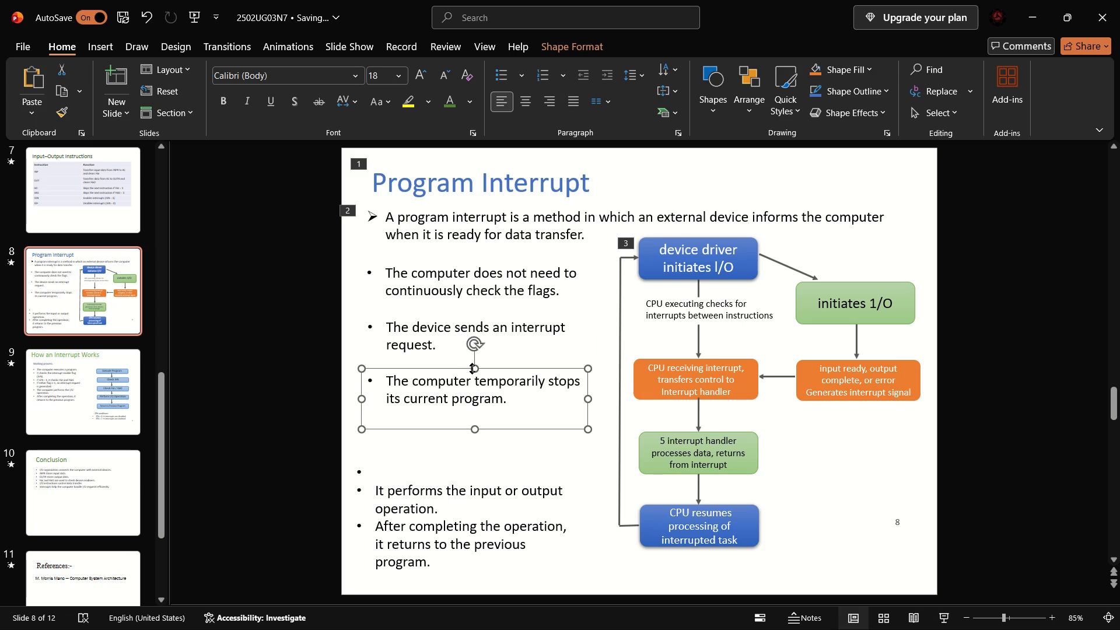
drag(475, 369, 475, 383)
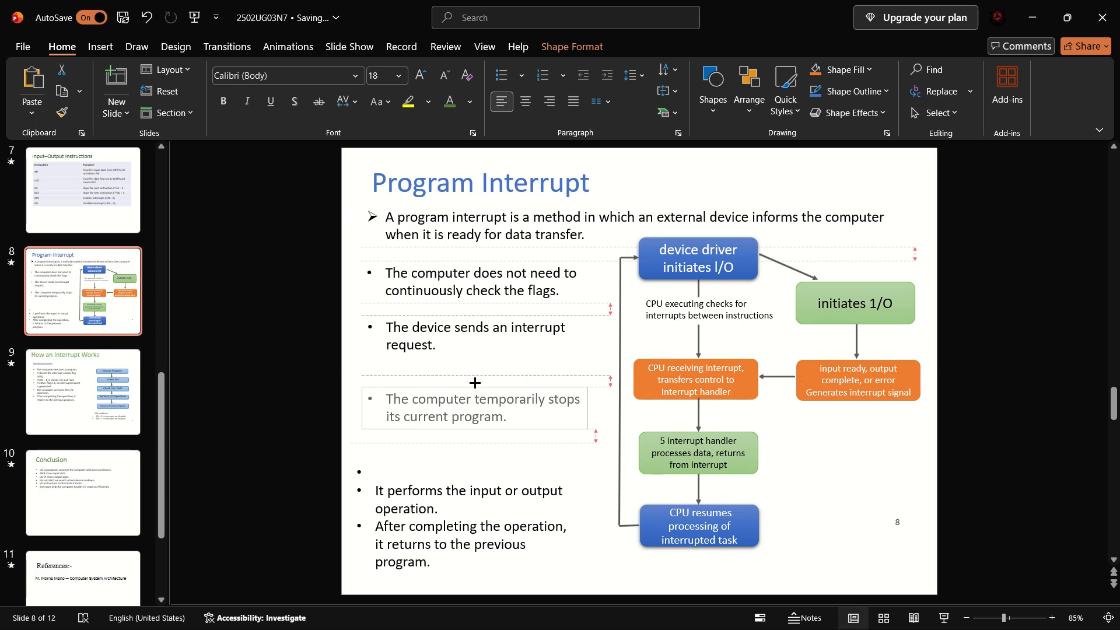
drag(475, 383, 475, 383)
click(491, 411)
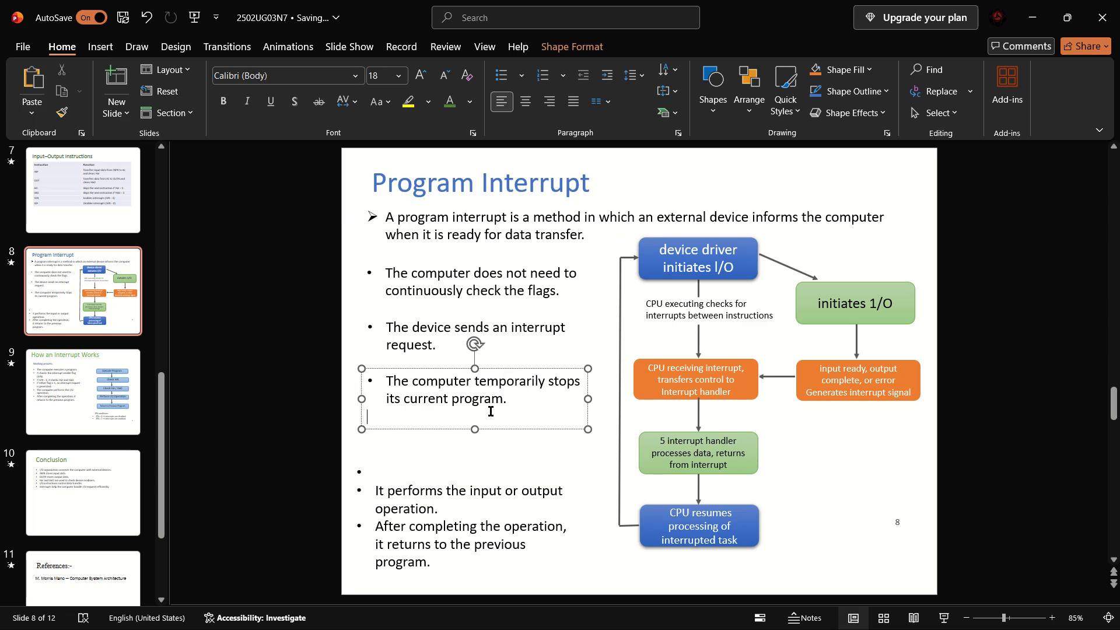
key(BackSpace)
click(450, 353)
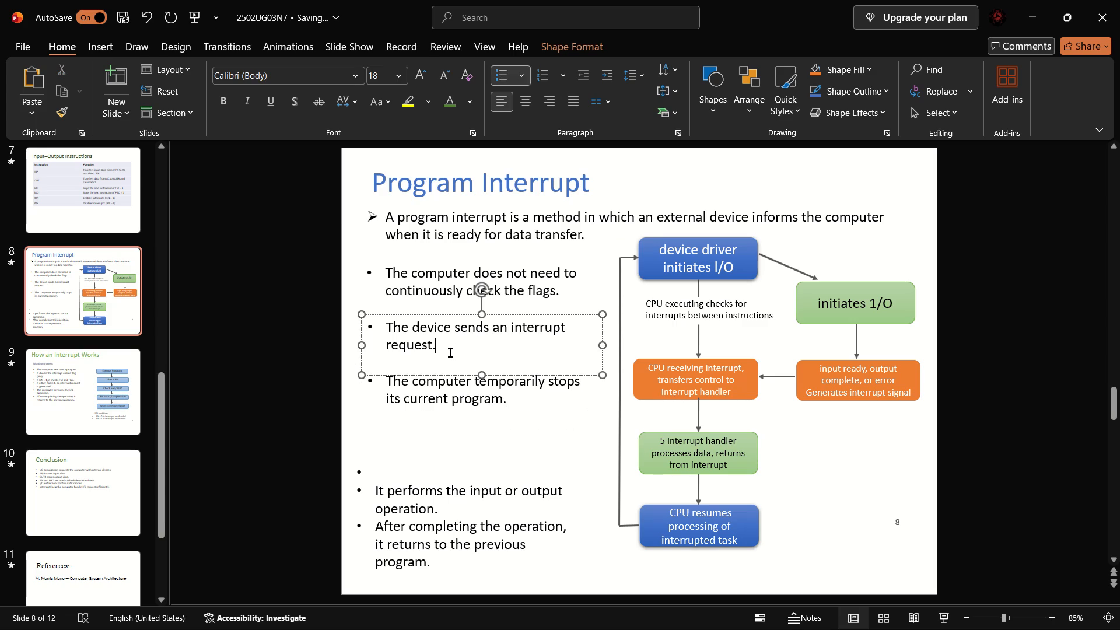
key(Down)
key(BackSpace)
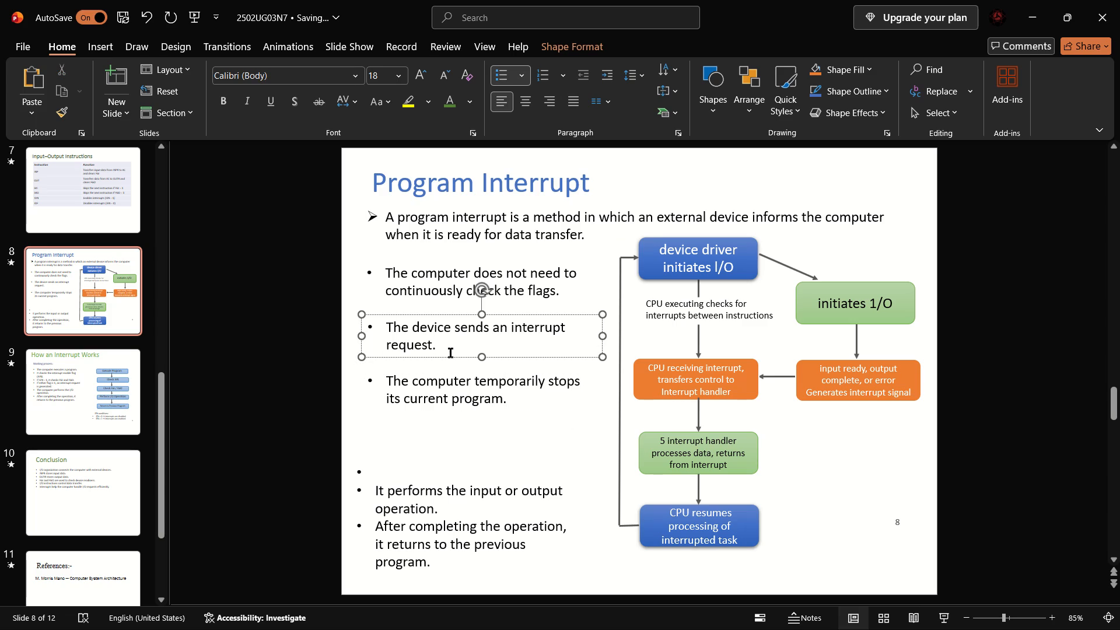
Move the "device sends an interrupt request" and "computer temporarily stops" text boxes up slightly to tighten the spacing between the bullets.
click(433, 297)
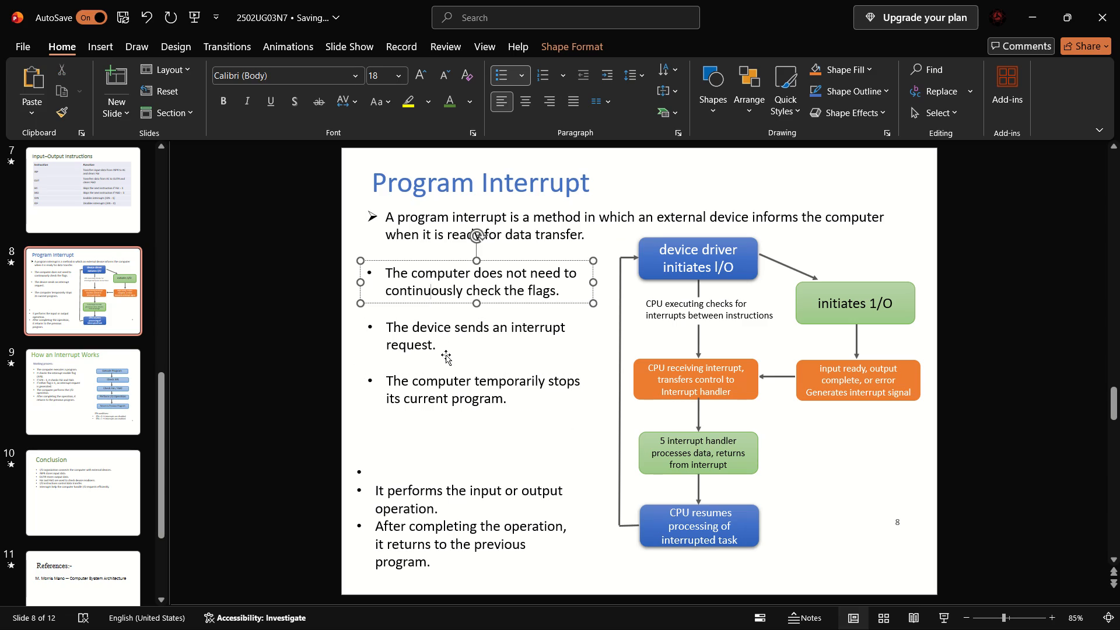
click(446, 355)
drag(446, 314, 446, 310)
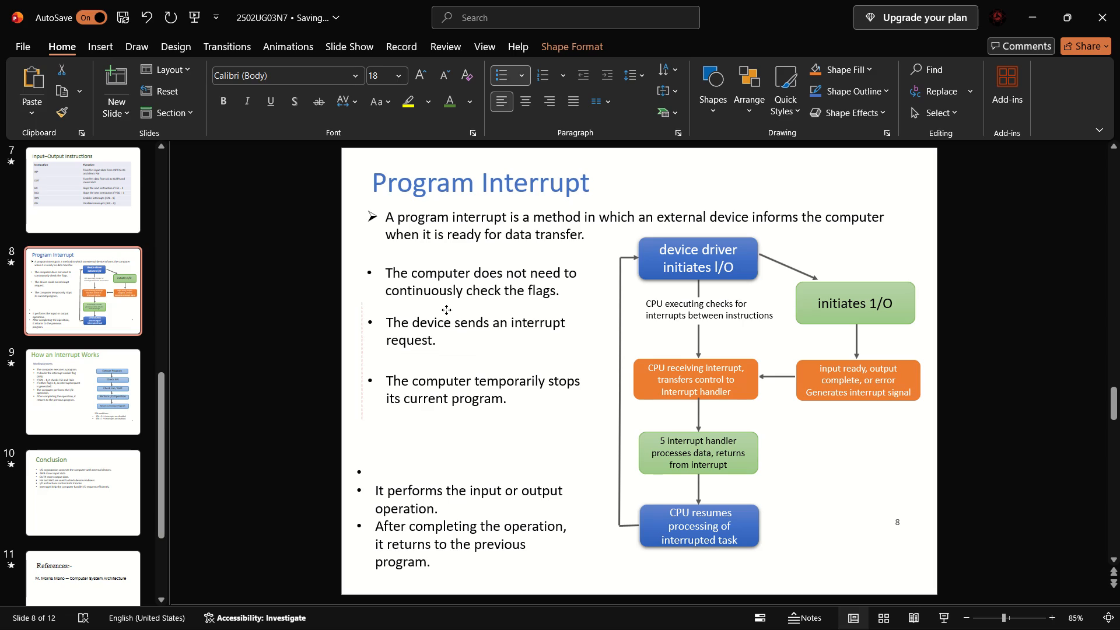
drag(446, 310, 443, 307)
click(431, 383)
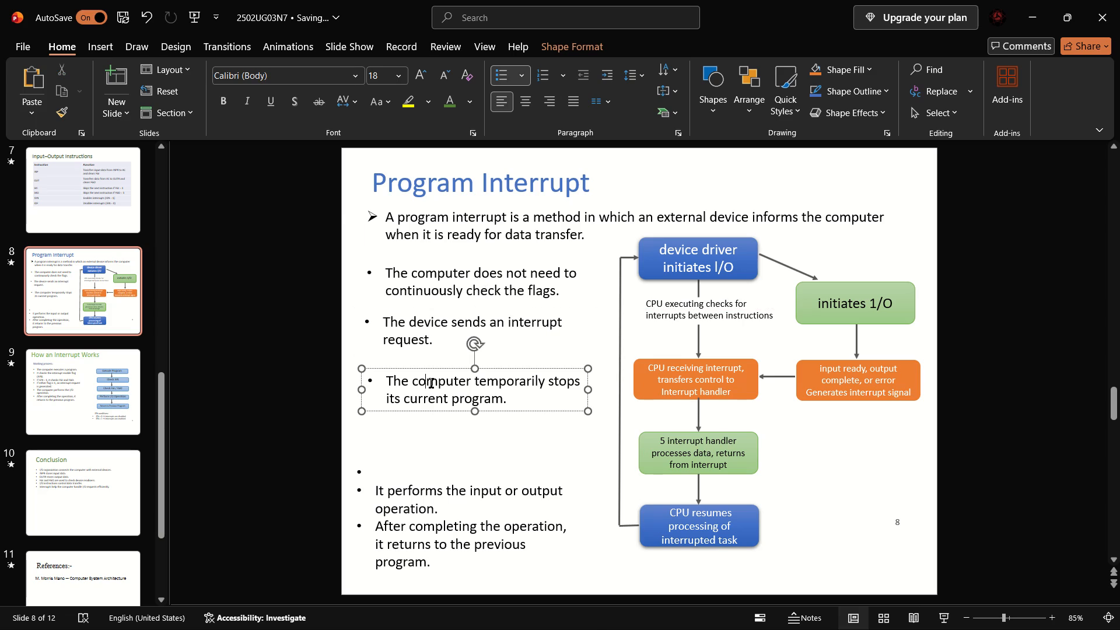
drag(431, 366, 429, 355)
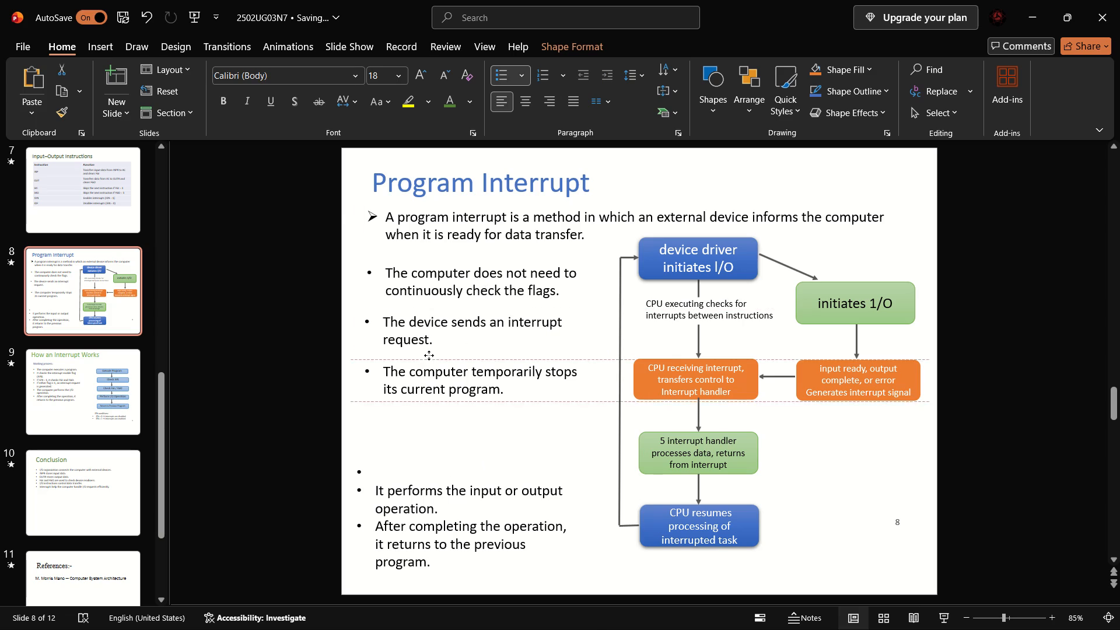
drag(429, 355, 427, 353)
Copy "It performs the input or output operation." into a new two-line text box placed under the "computer temporarily stops" bullet.
click(415, 498)
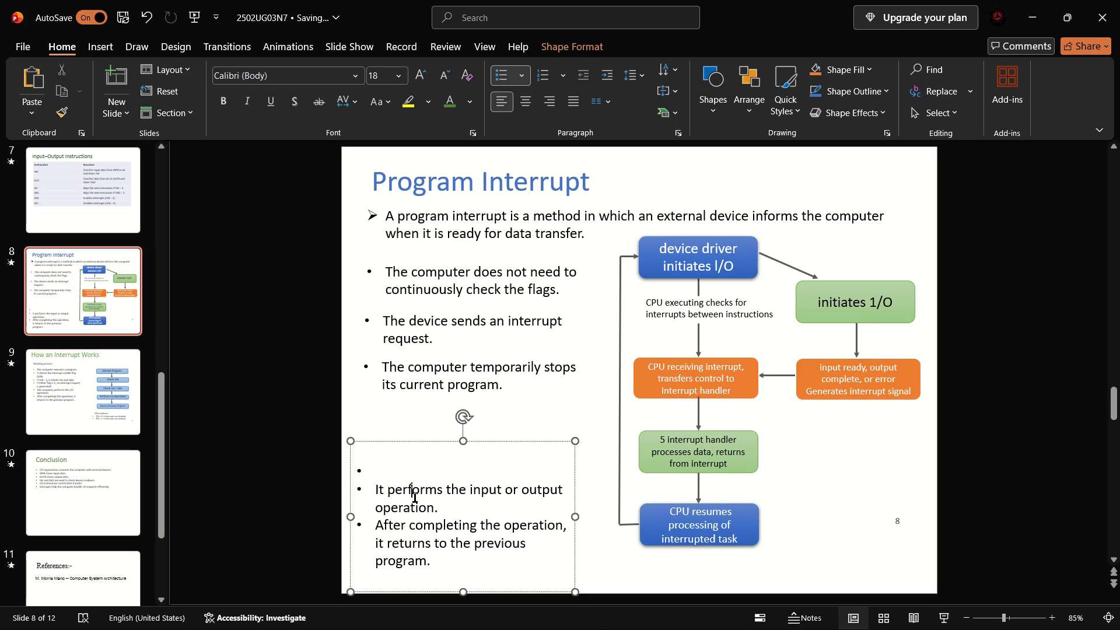
click(415, 498)
drag(374, 490, 444, 508)
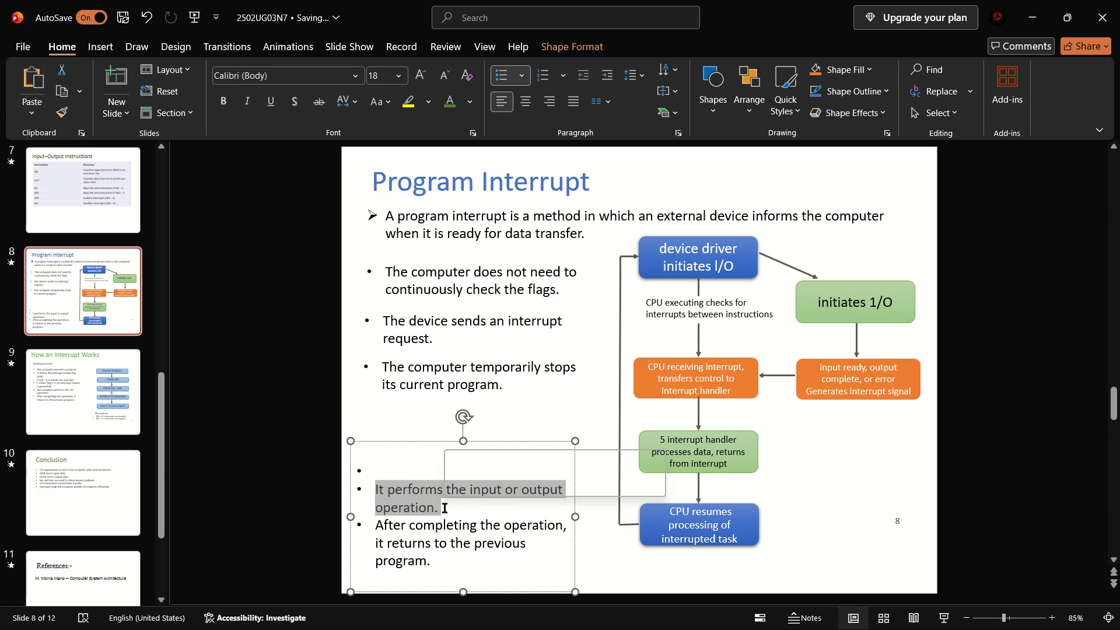
key(ctrl+c)
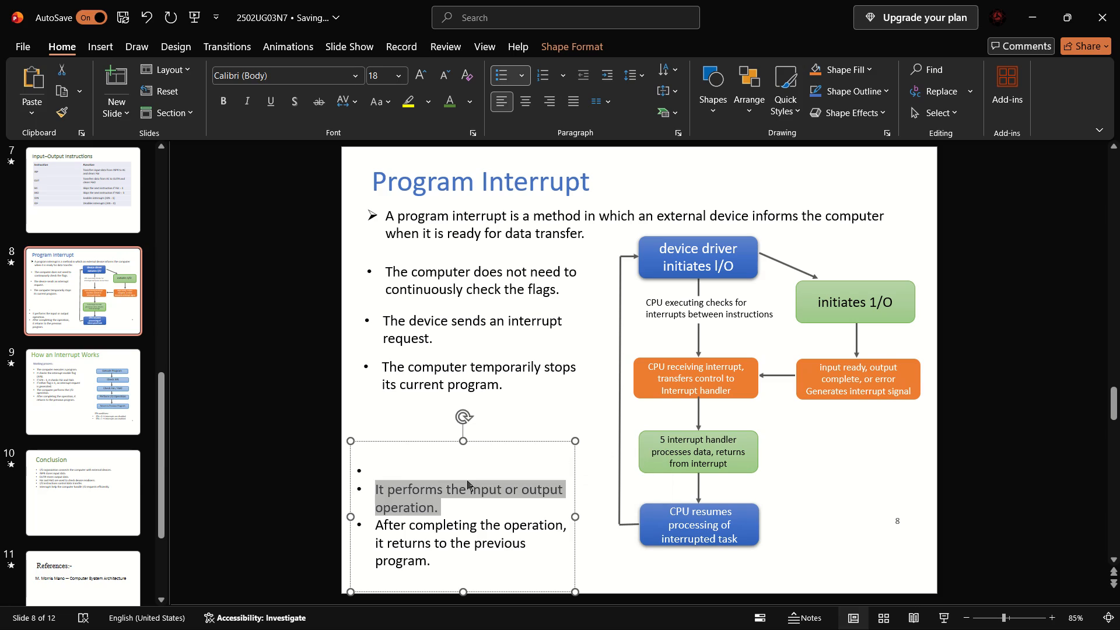
double_click(400, 425)
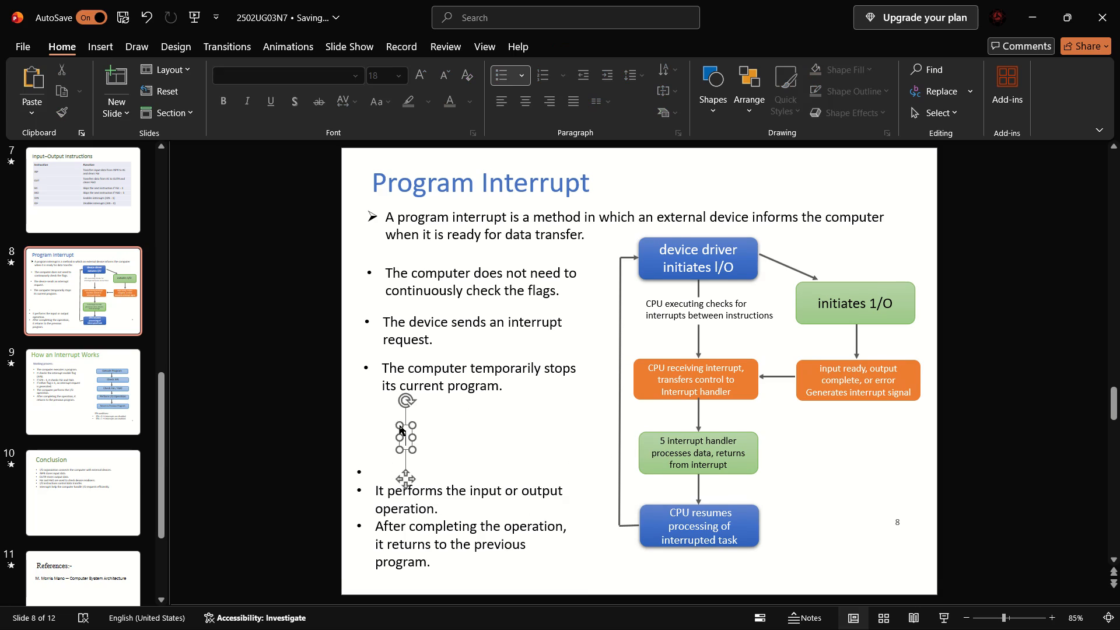
key(ctrl+v)
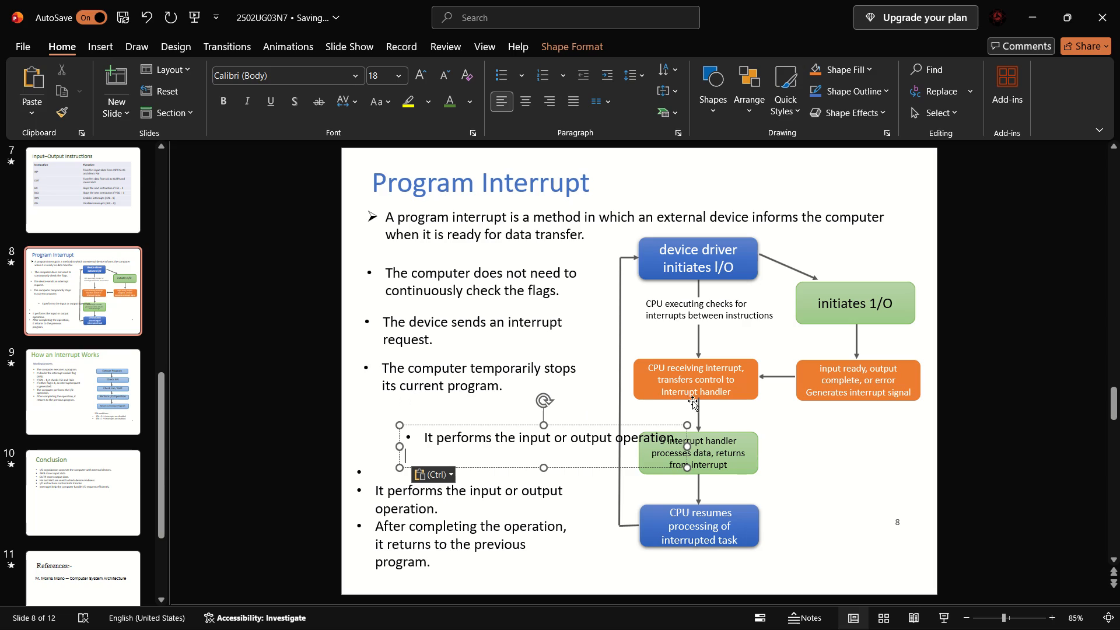
drag(686, 448, 633, 447)
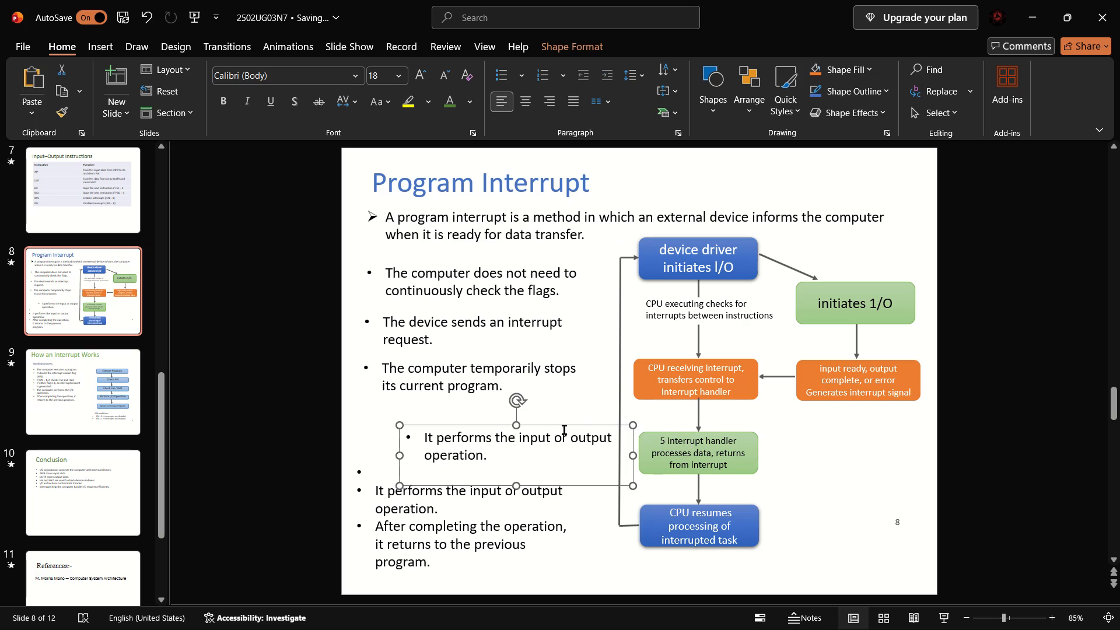
drag(563, 423, 525, 407)
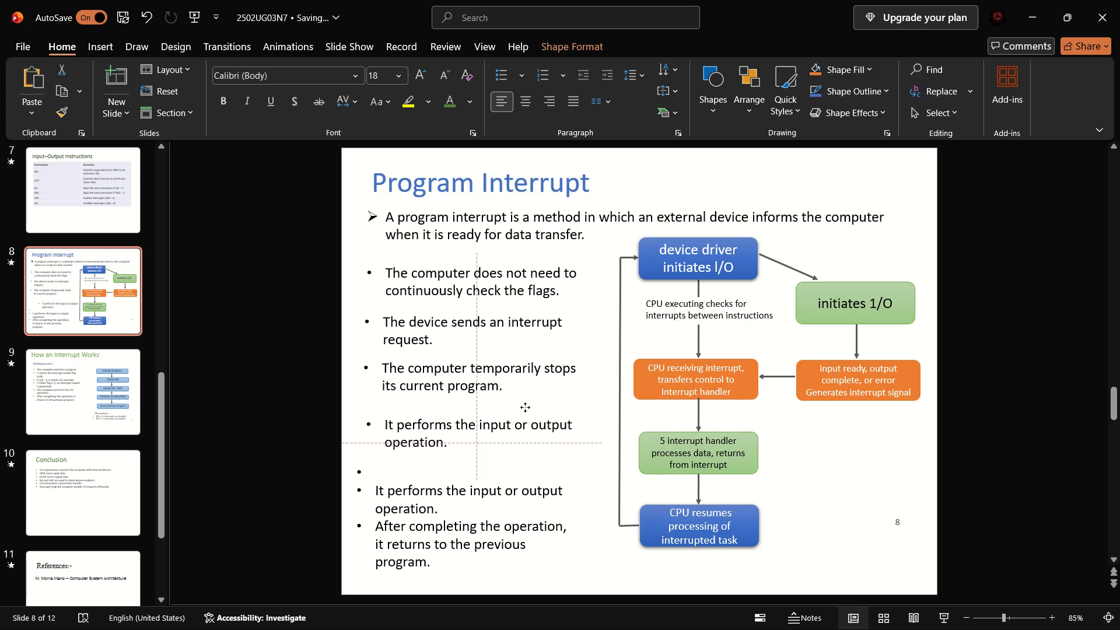
drag(525, 407, 523, 408)
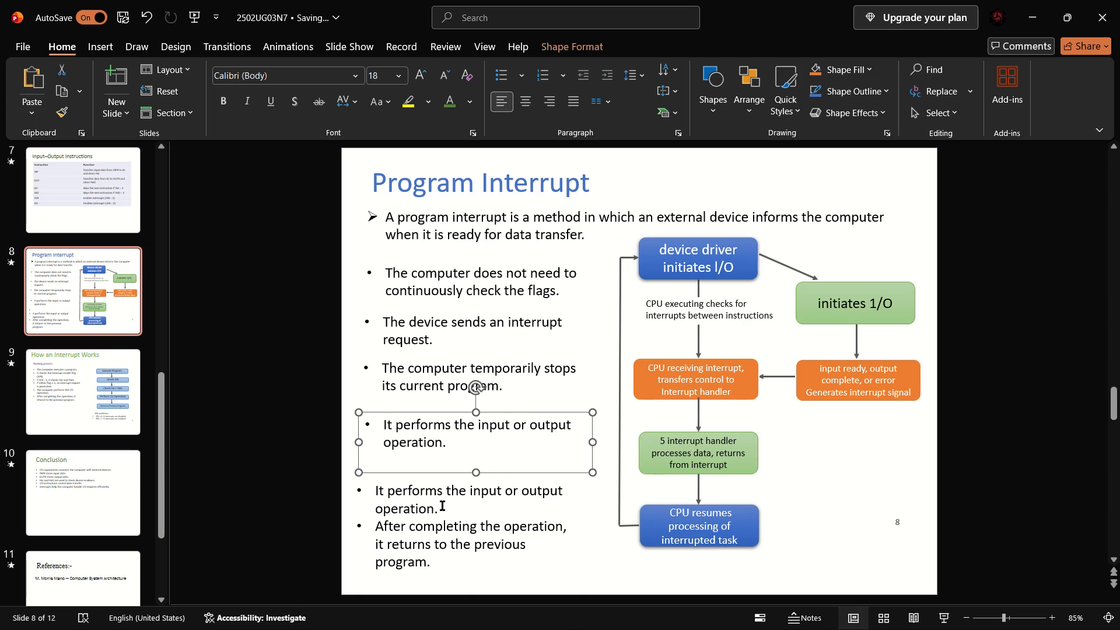
Remove the duplicate "It performs the input or output operation." and the extra blank lines above the last bullet in the original list.
drag(442, 506, 352, 475)
key(space)
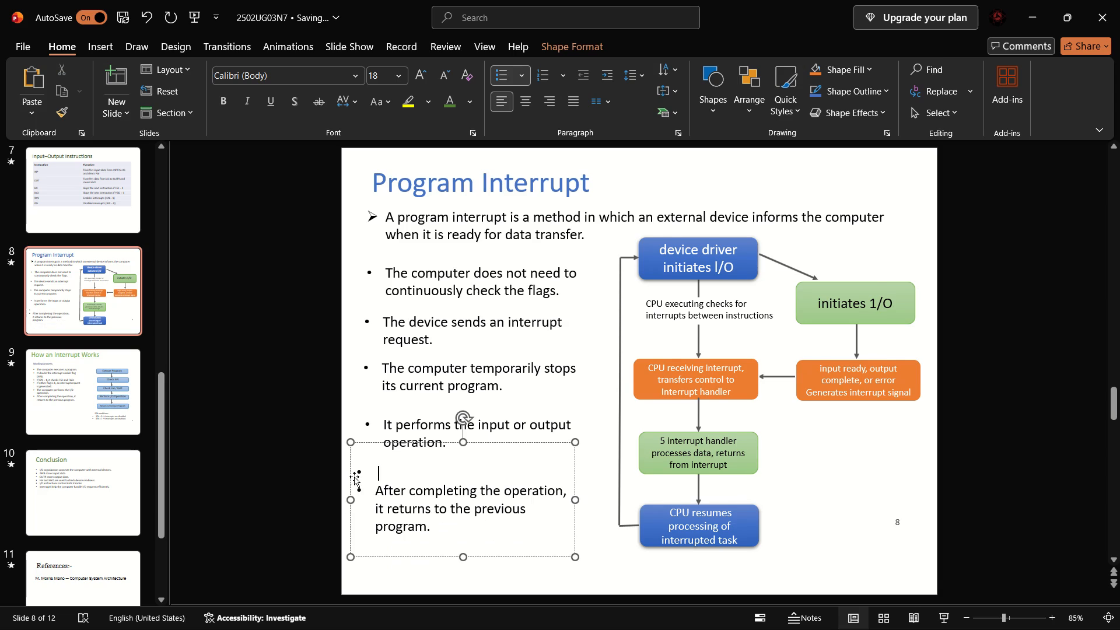
key(BackSpace)
key(BackSpace)
drag(466, 444, 458, 489)
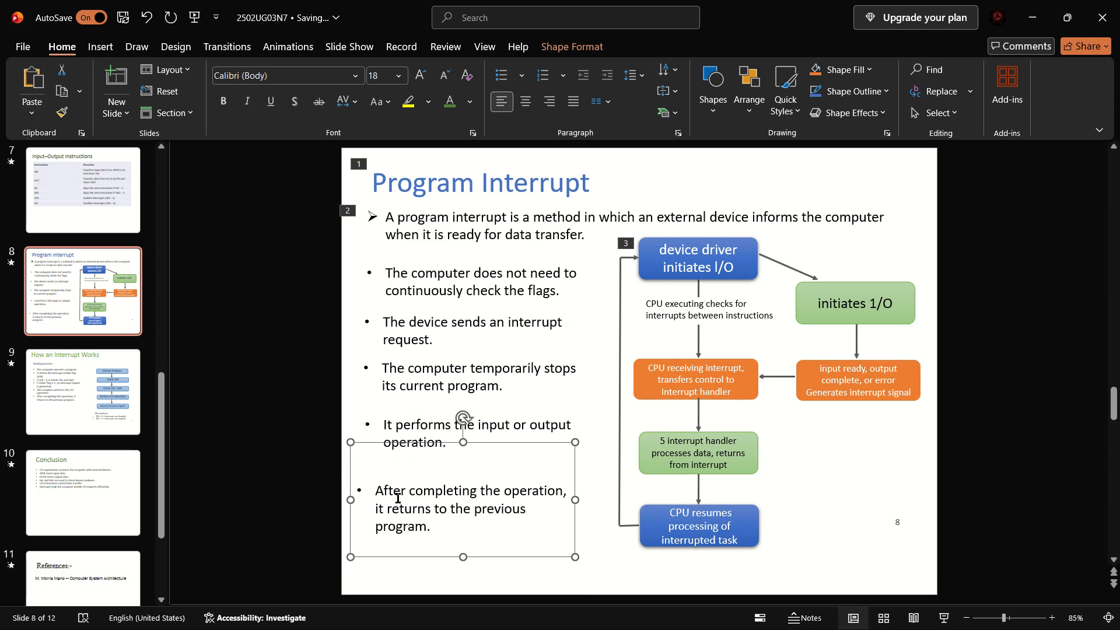
click(376, 480)
key(BackSpace)
key(BackSpace)
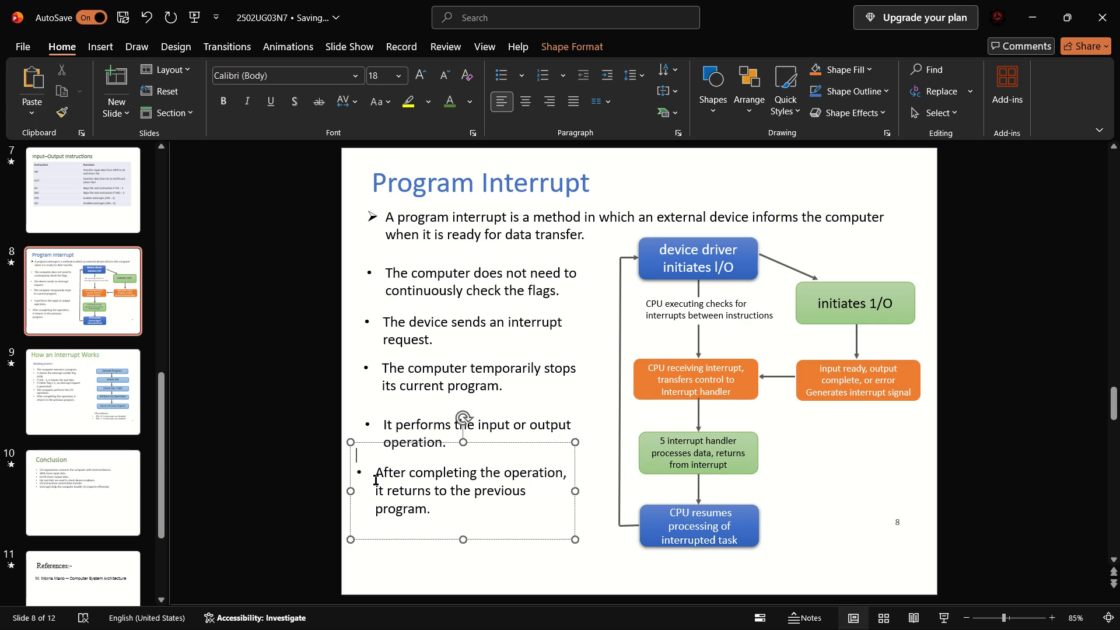
click(366, 469)
click(373, 484)
Nudge the "It performs the input or output operation" text box up closer to the bullet above and remove its trailing blank line.
click(372, 470)
key(Down)
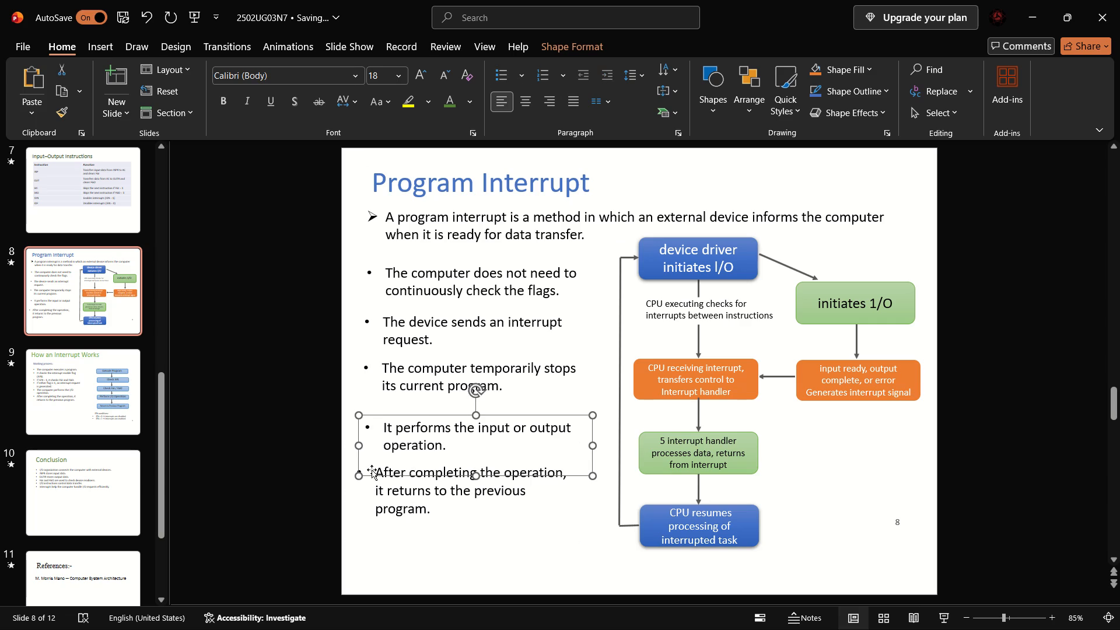
key(Down)
key(Up)
key(Up)
key(Up)
key(Up)
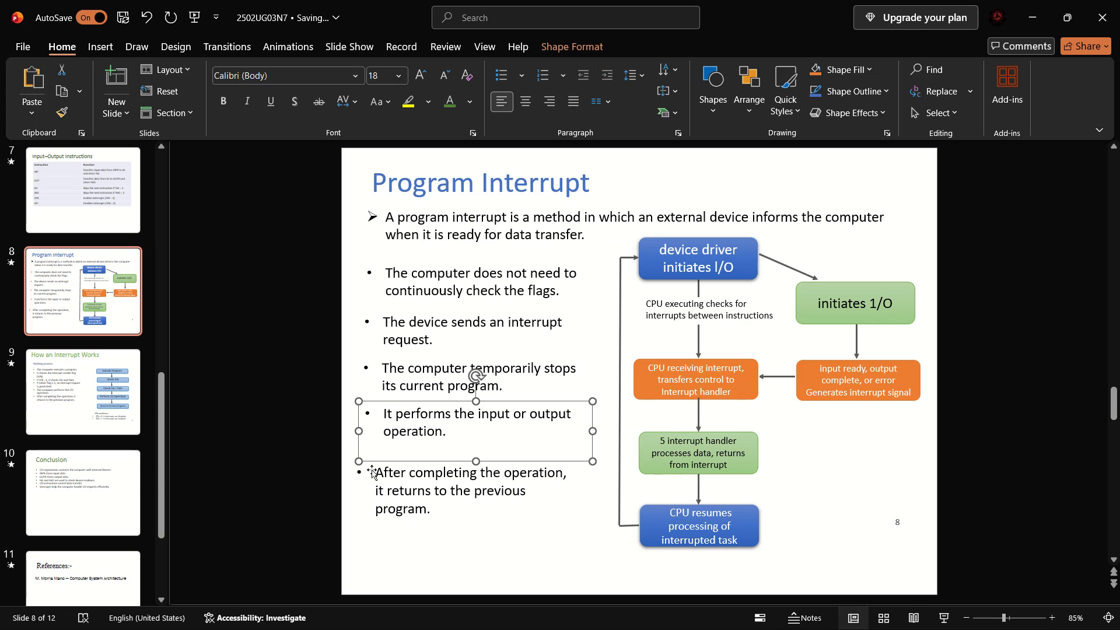
click(467, 452)
key(BackSpace)
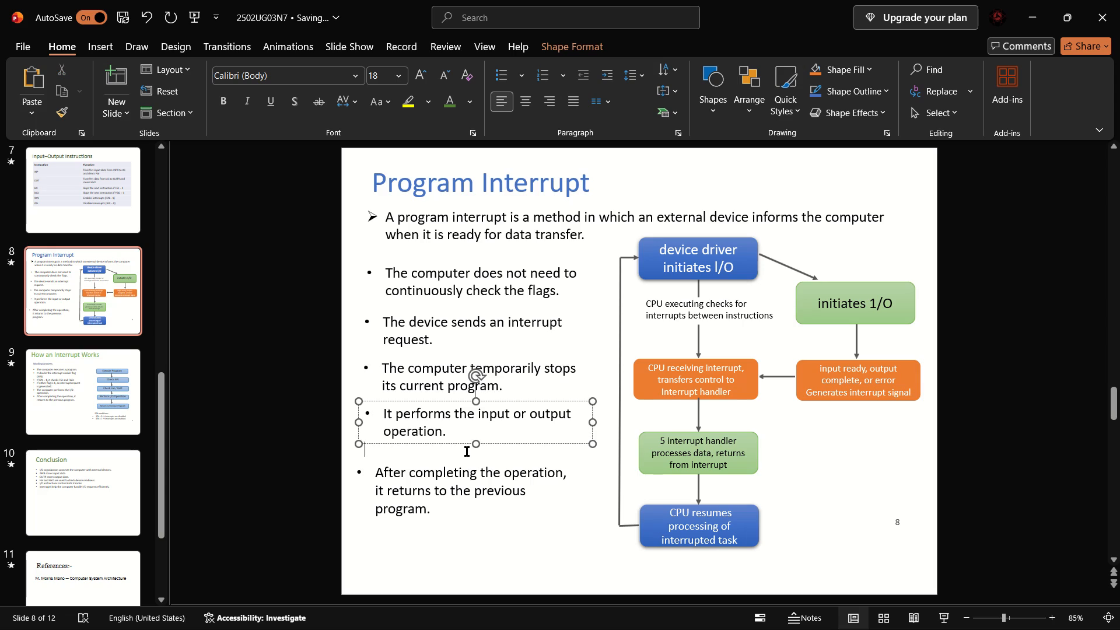
Remove the blank lines around "After completing the operation, it returns to the previous program." and restore its round bullet.
click(419, 481)
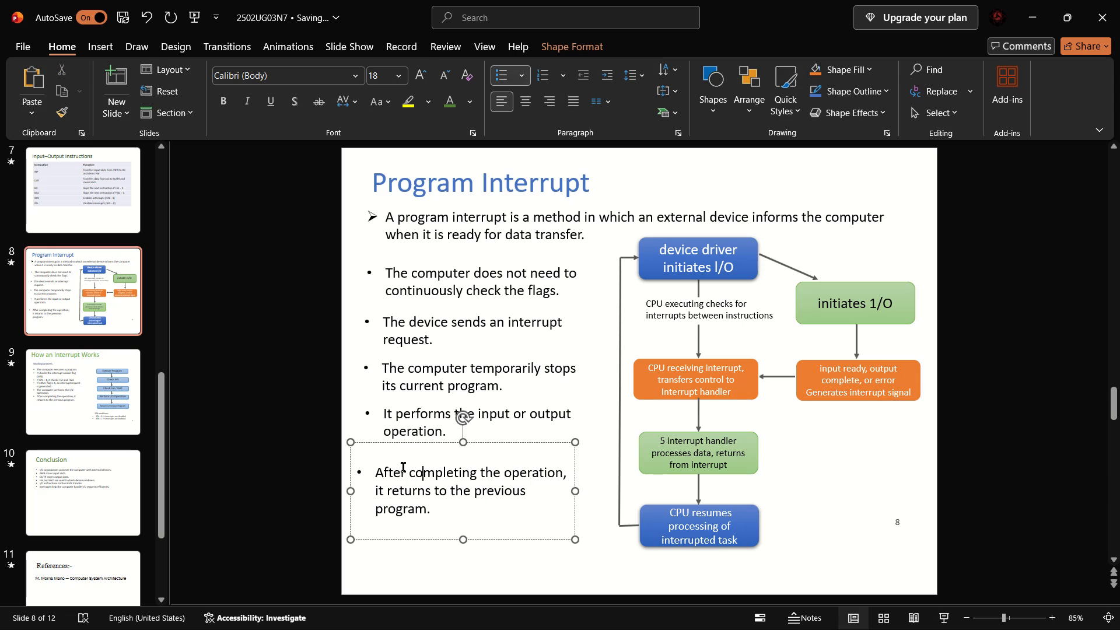
click(367, 474)
key(BackSpace)
key(backslash)
key(BackSpace)
key(BackSpace)
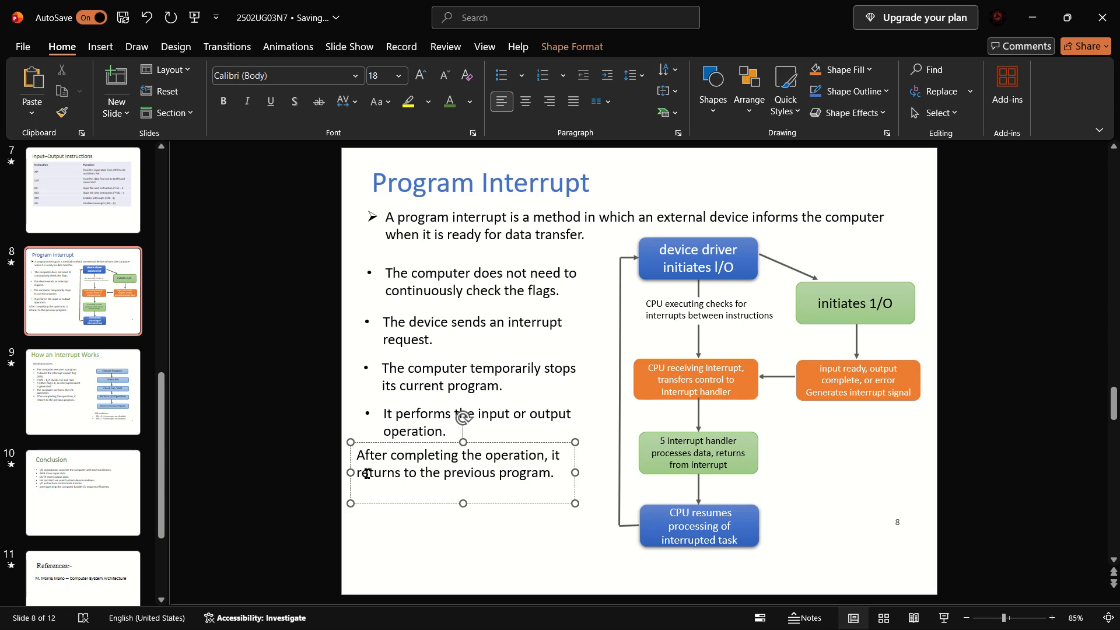
click(498, 74)
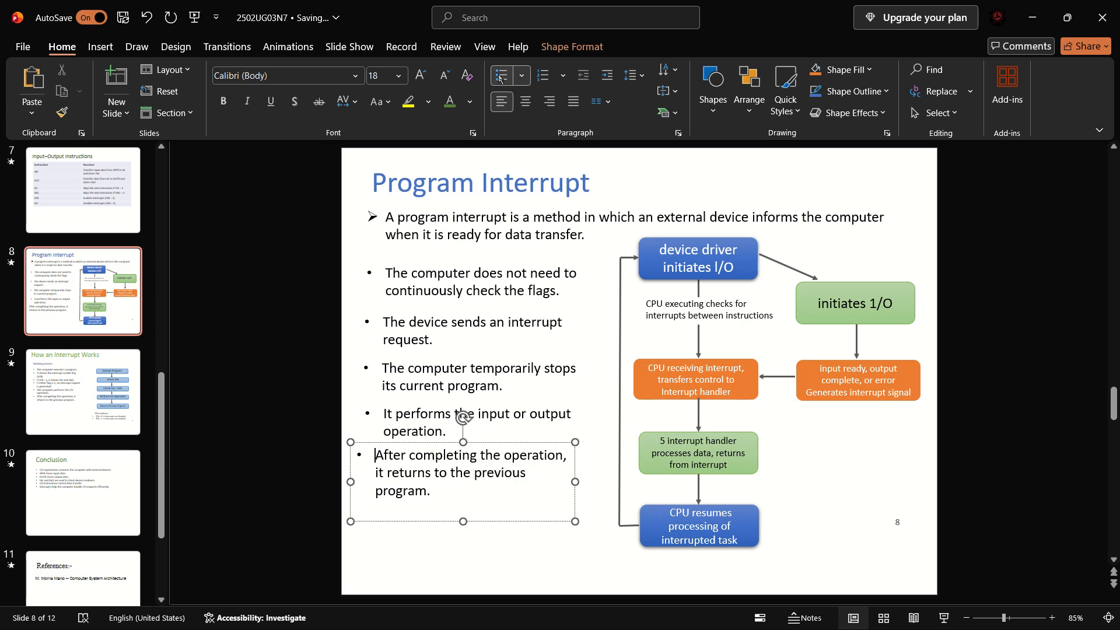
drag(461, 520, 461, 505)
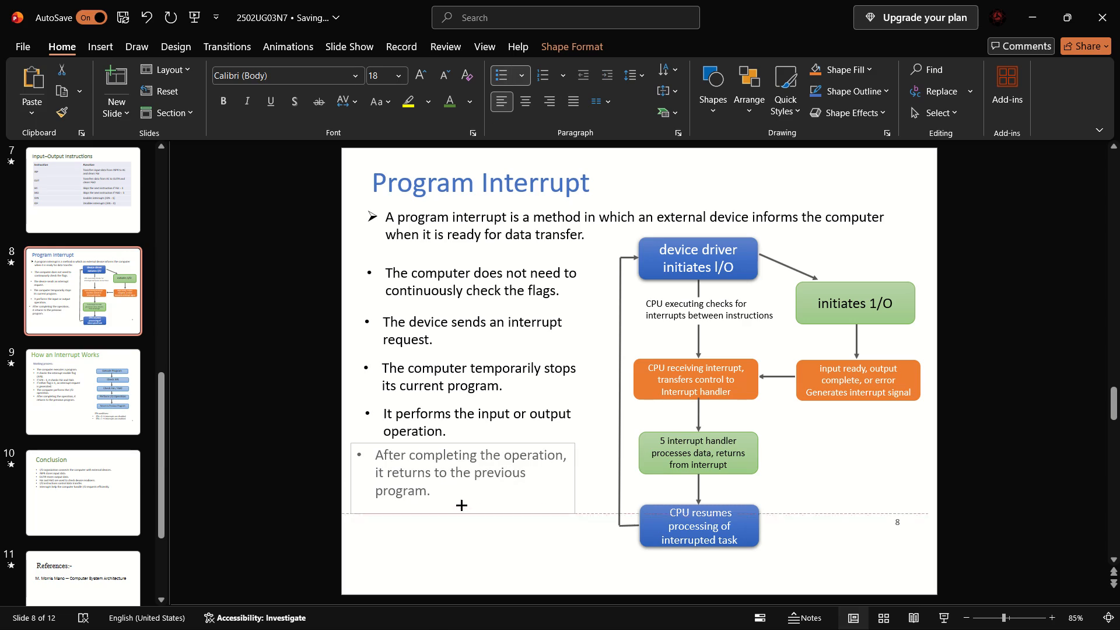
drag(461, 505, 461, 501)
click(446, 512)
key(BackSpace)
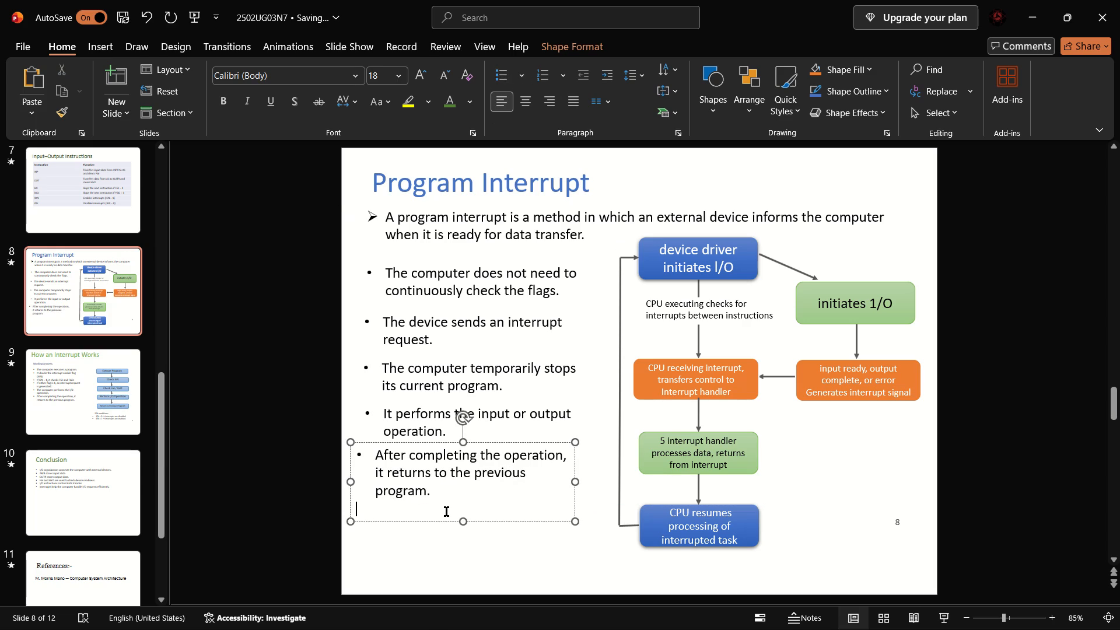
key(BackSpace)
click(515, 526)
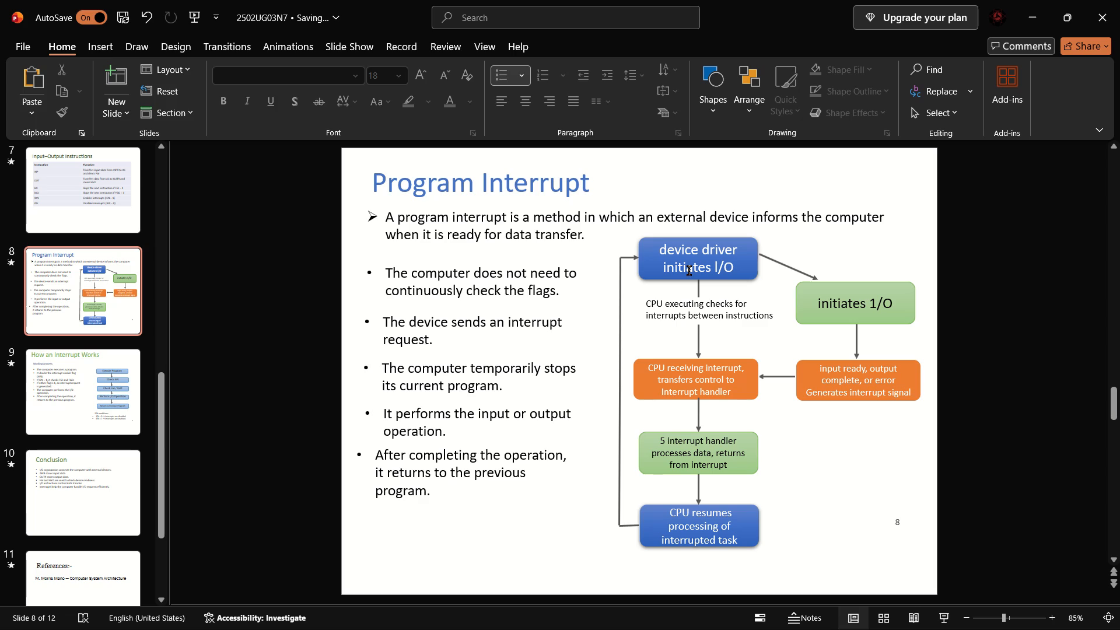
Shift the "After completing the operation" text box sideways so its bullet lines up with the bullets above.
click(445, 457)
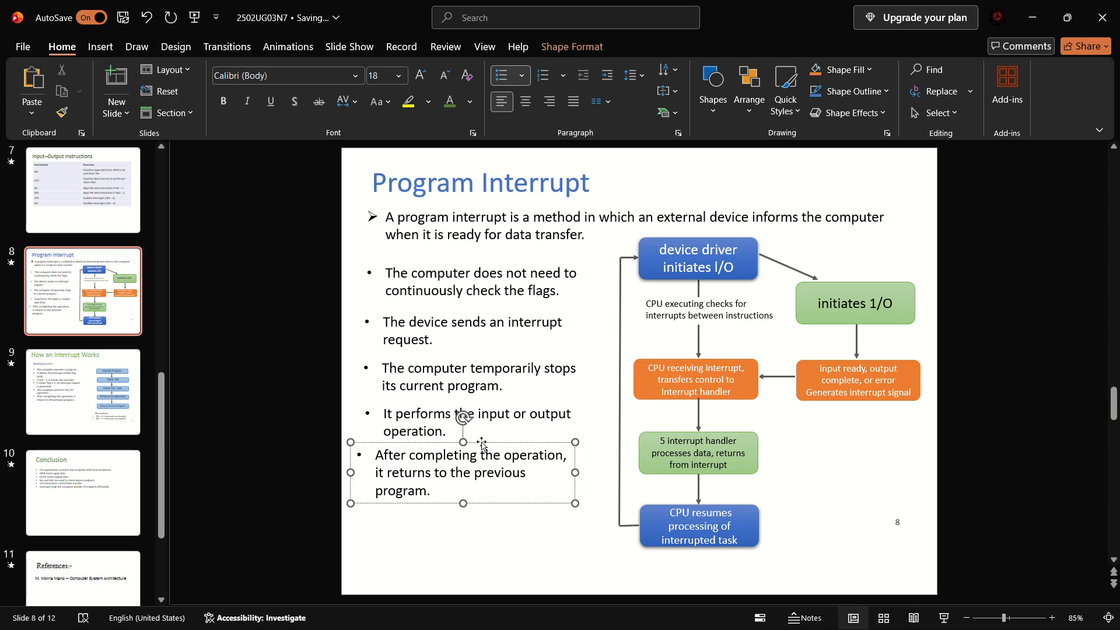
drag(481, 442, 488, 441)
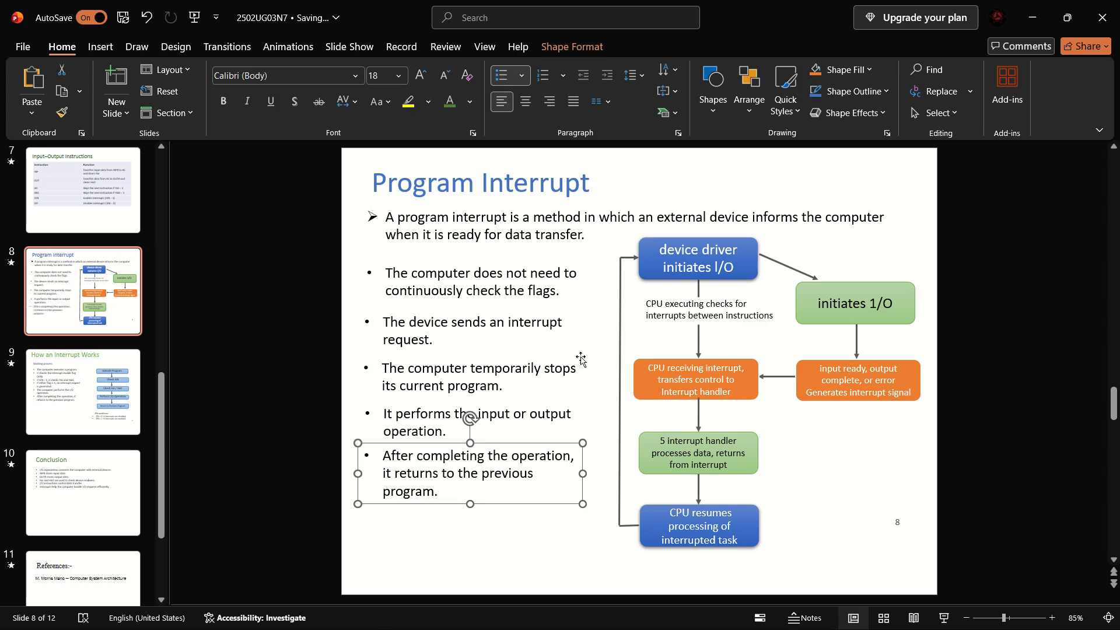
Animate the "does not need to continuously check" bullet, "initiates 1/O" box, "CPU executing checks" text and its two connecting lines together with Wipe From Top.
click(671, 261)
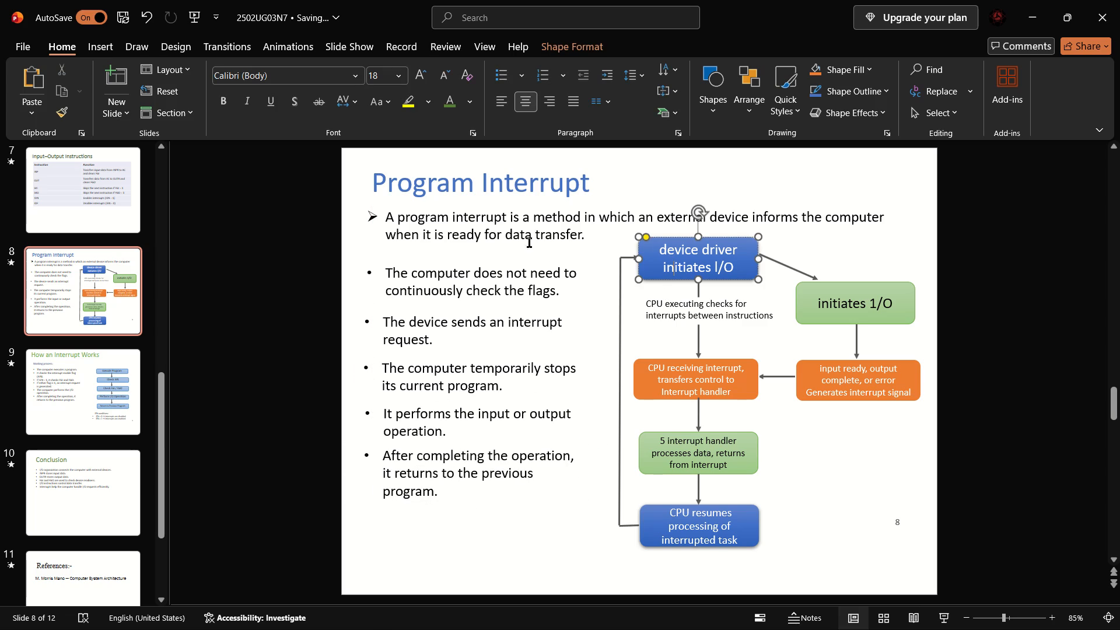
click(292, 40)
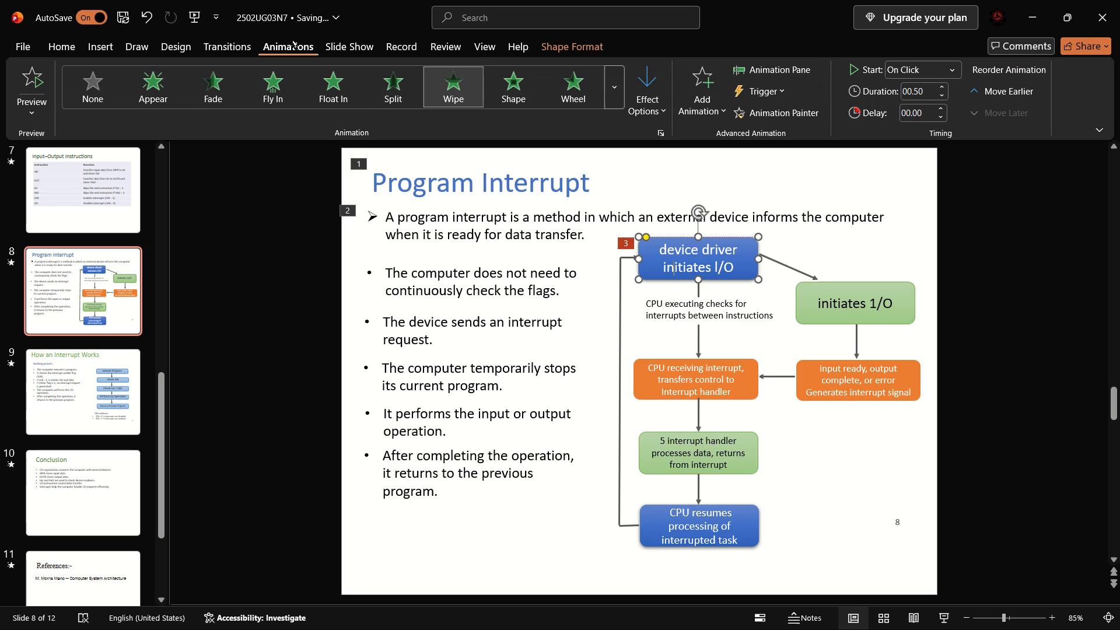
ctrl+click(787, 264)
click(808, 236)
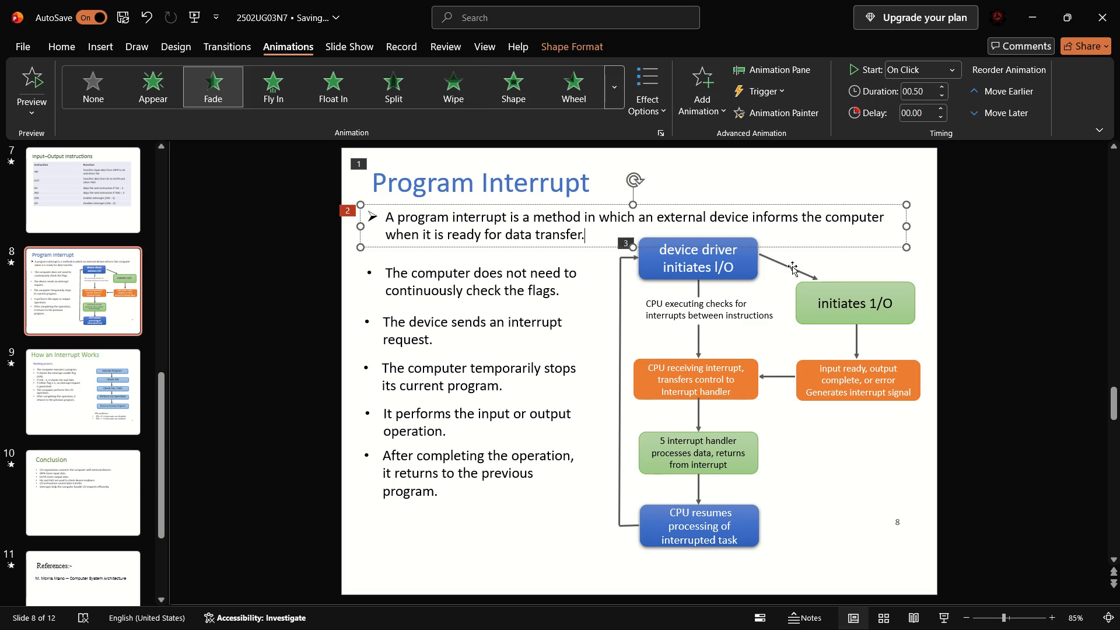
click(790, 267)
ctrl+click(790, 267)
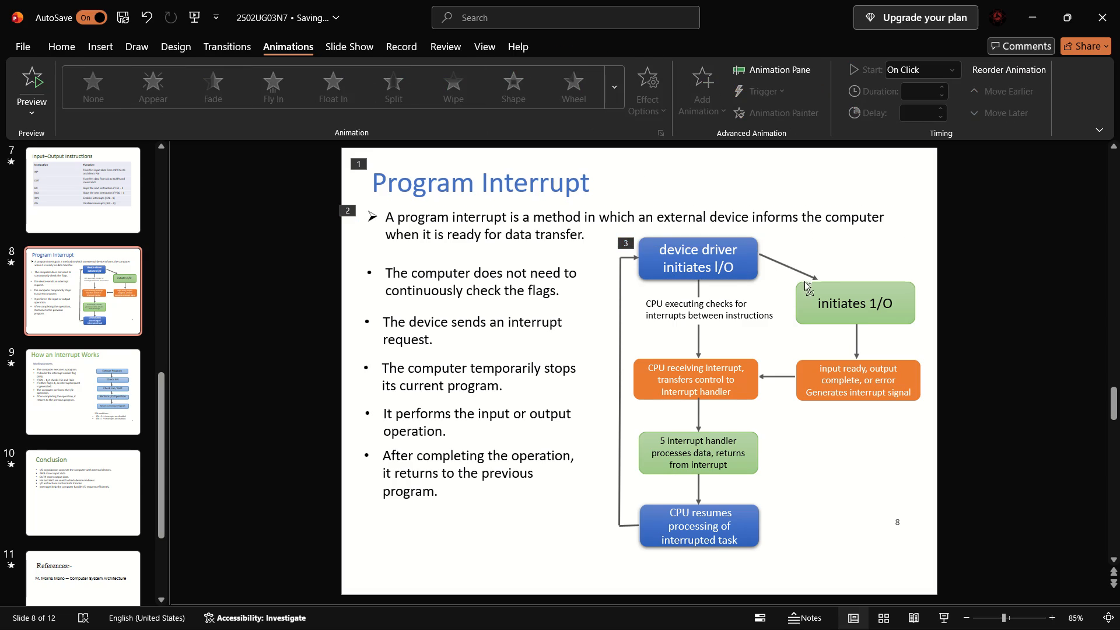
ctrl+click(814, 289)
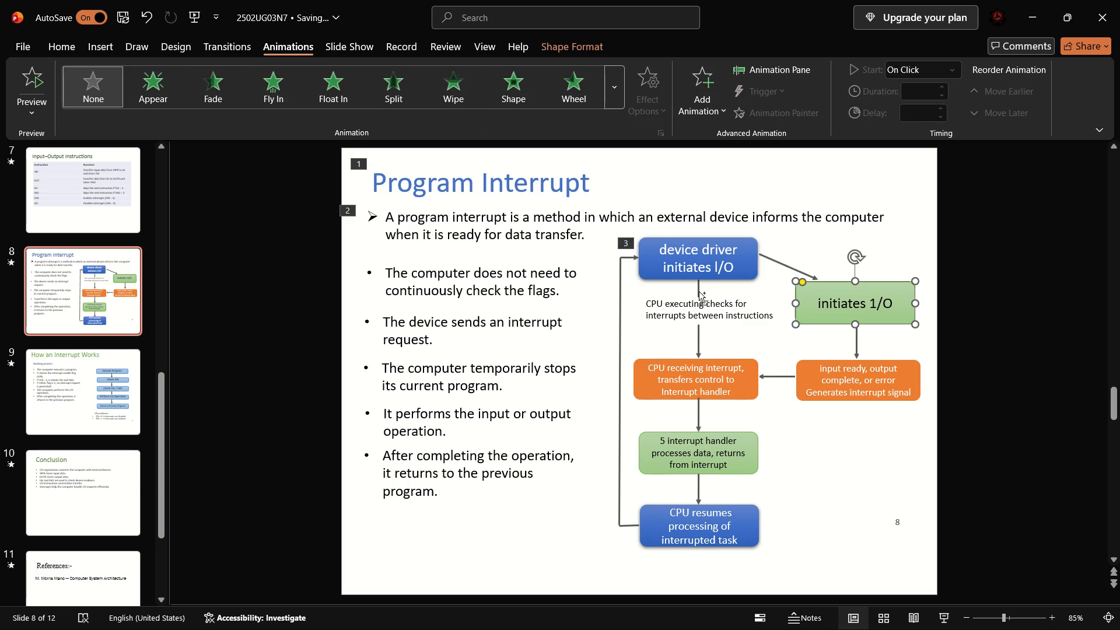
ctrl+click(699, 292)
ctrl+click(700, 311)
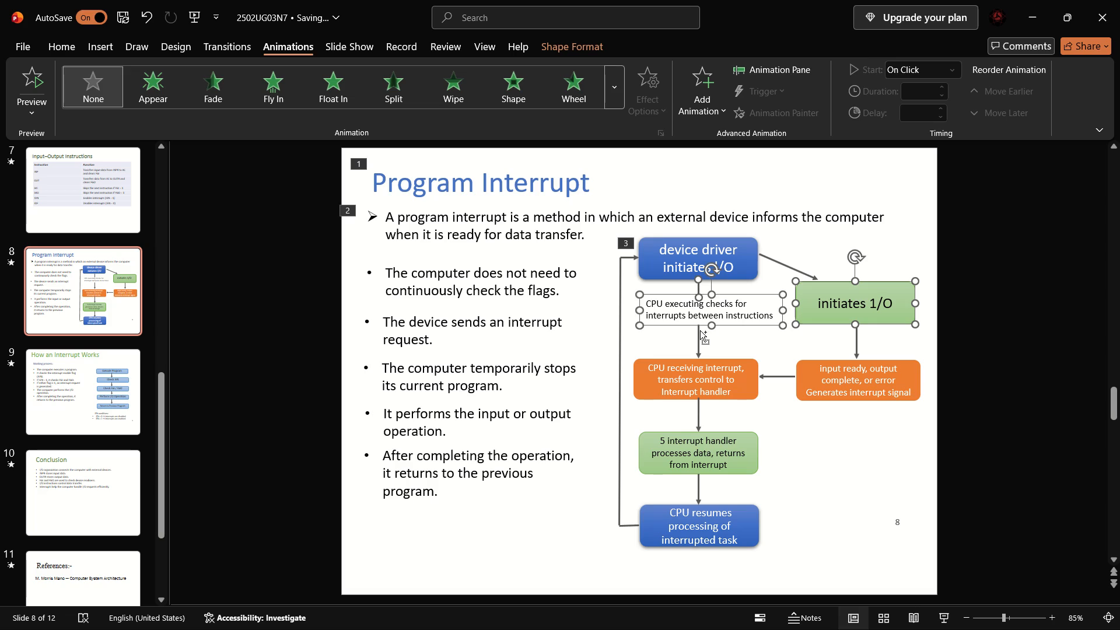
ctrl+click(700, 332)
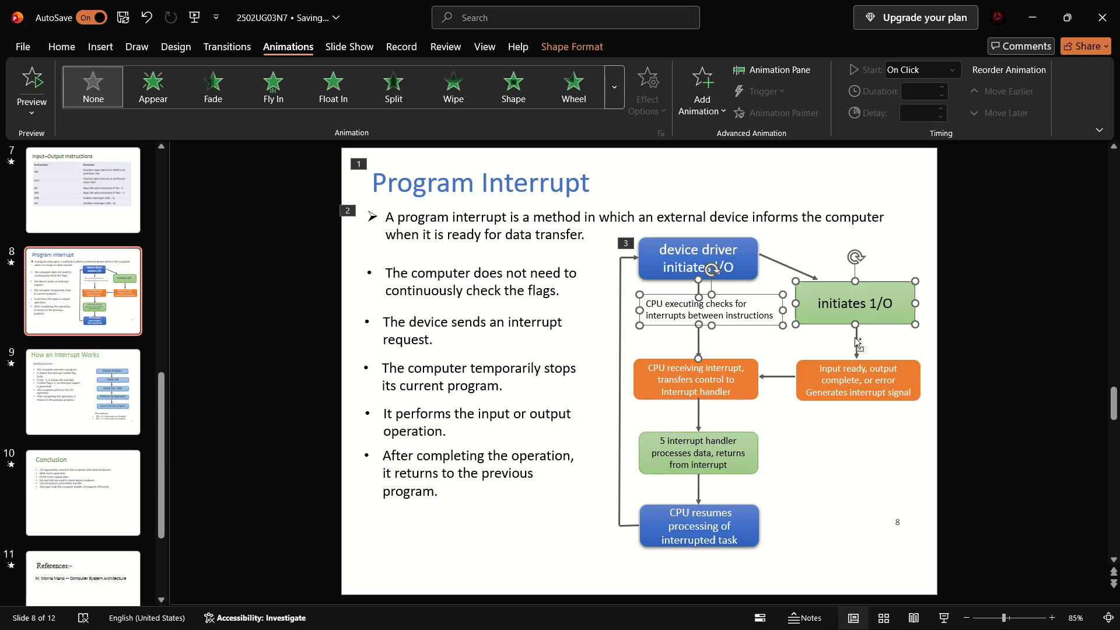
ctrl+click(855, 337)
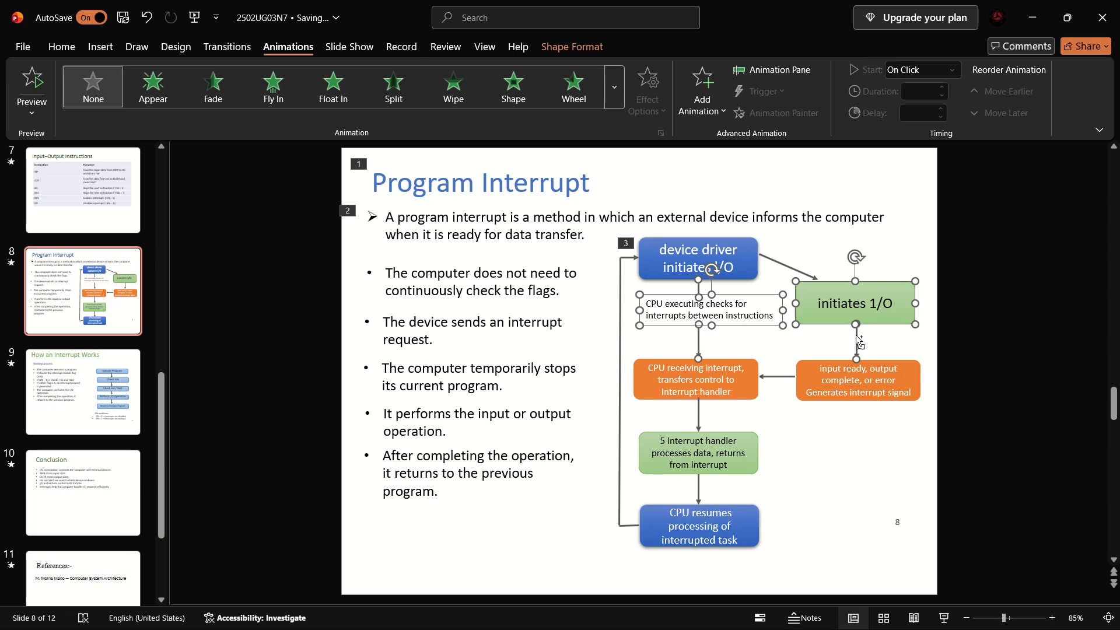
ctrl+click(856, 335)
ctrl+click(856, 335)
click(858, 338)
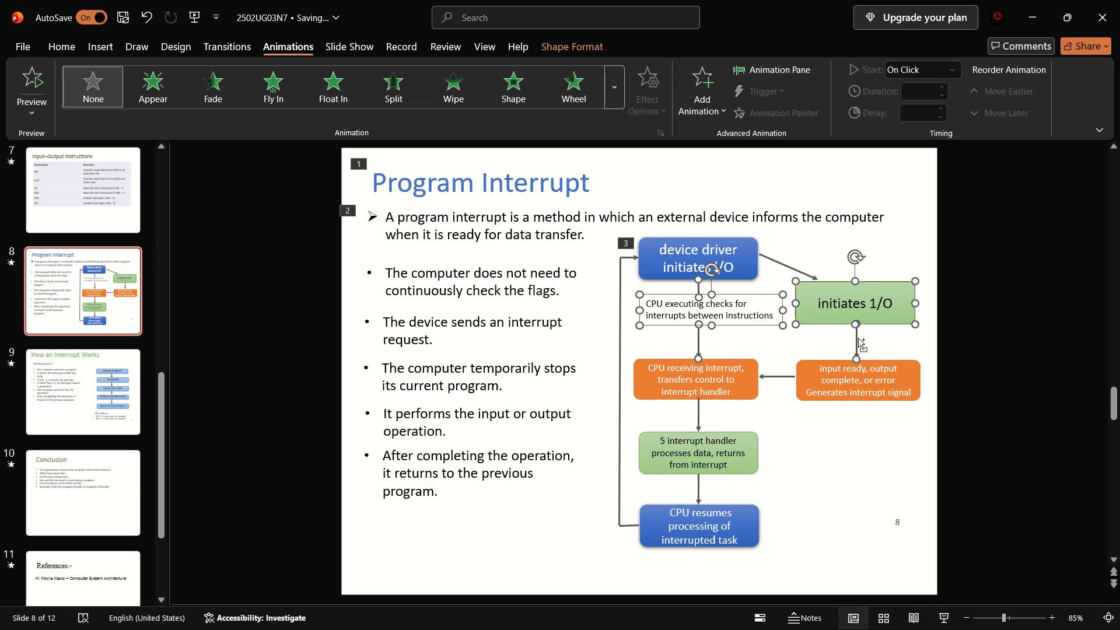
ctrl+click(857, 337)
ctrl+click(402, 277)
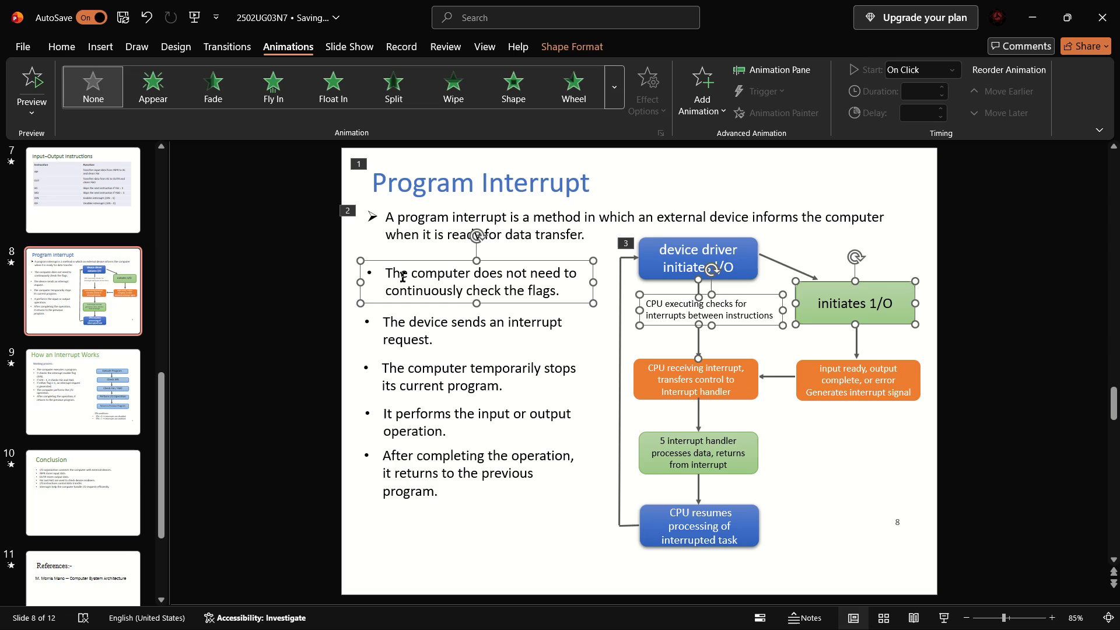
click(456, 88)
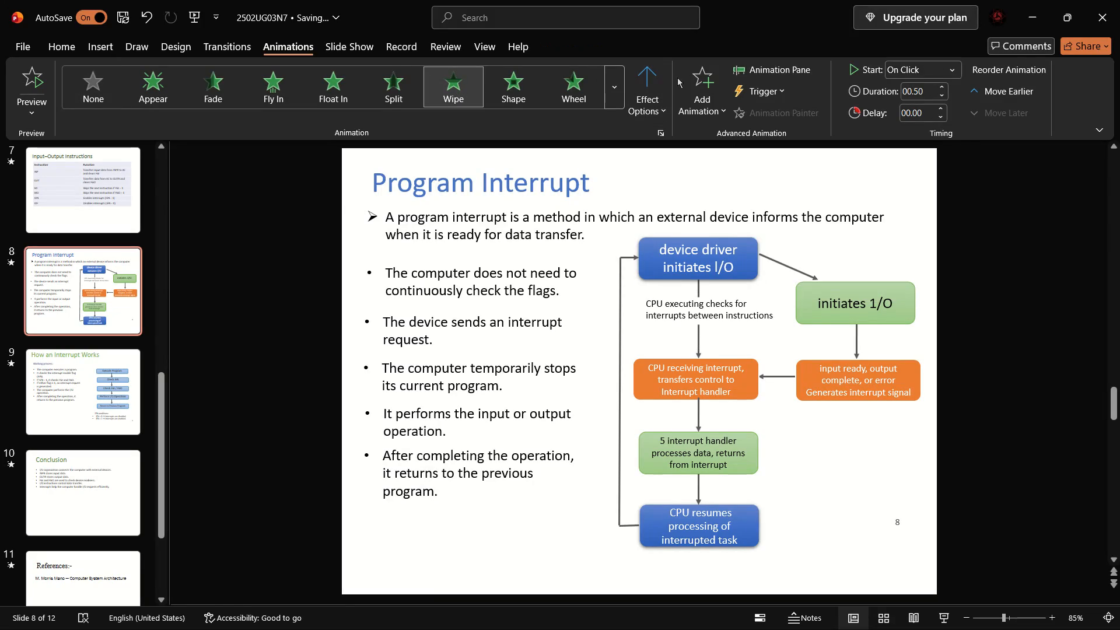
click(656, 87)
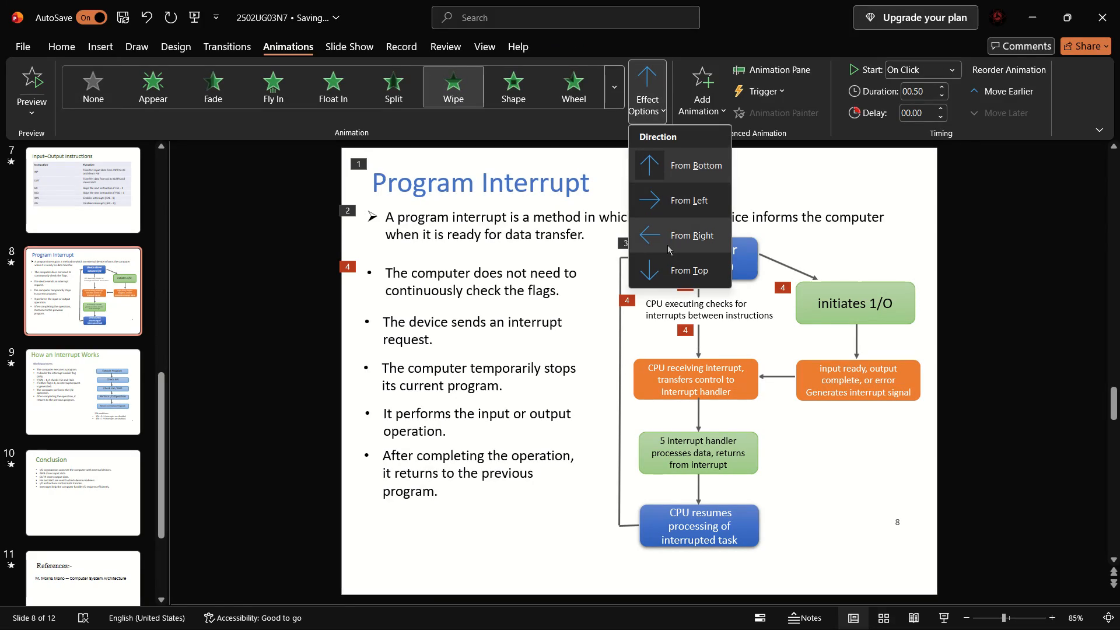
click(674, 260)
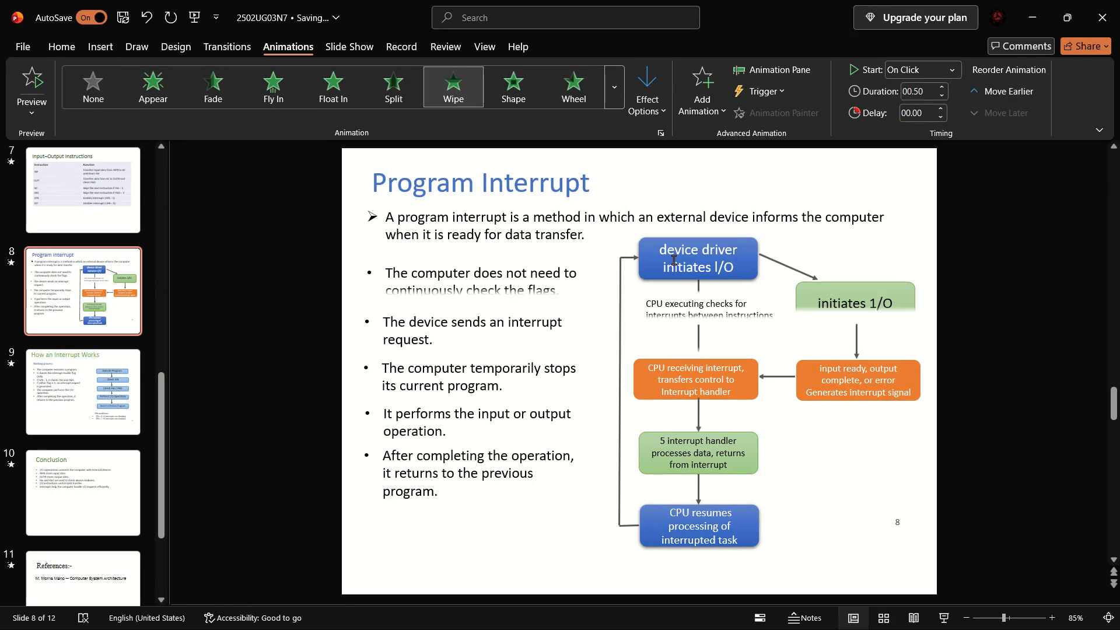
Animate the "device sends an interrupt request" bullet, the "Input ready" box and the arrow leading down to it together with Wipe From Top.
ctrl+click(396, 325)
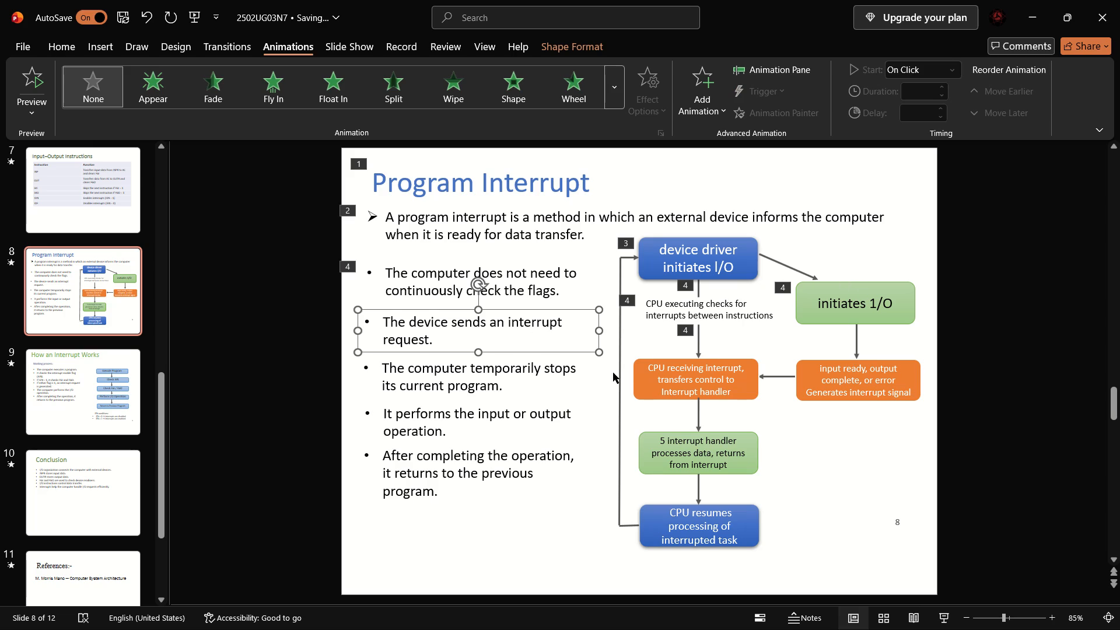
click(859, 344)
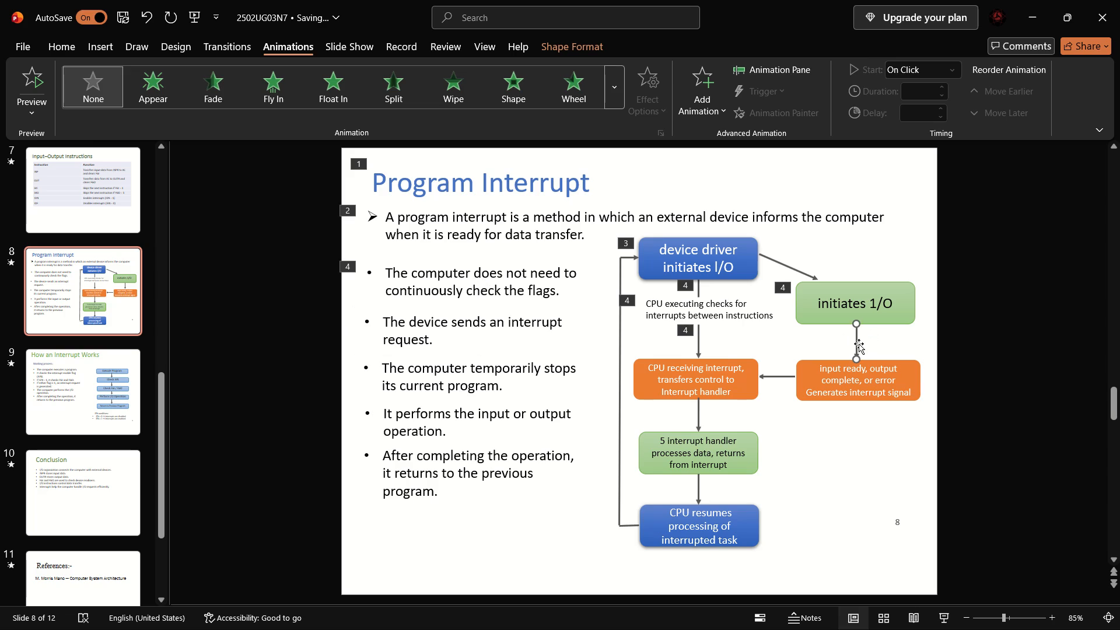
ctrl+click(822, 375)
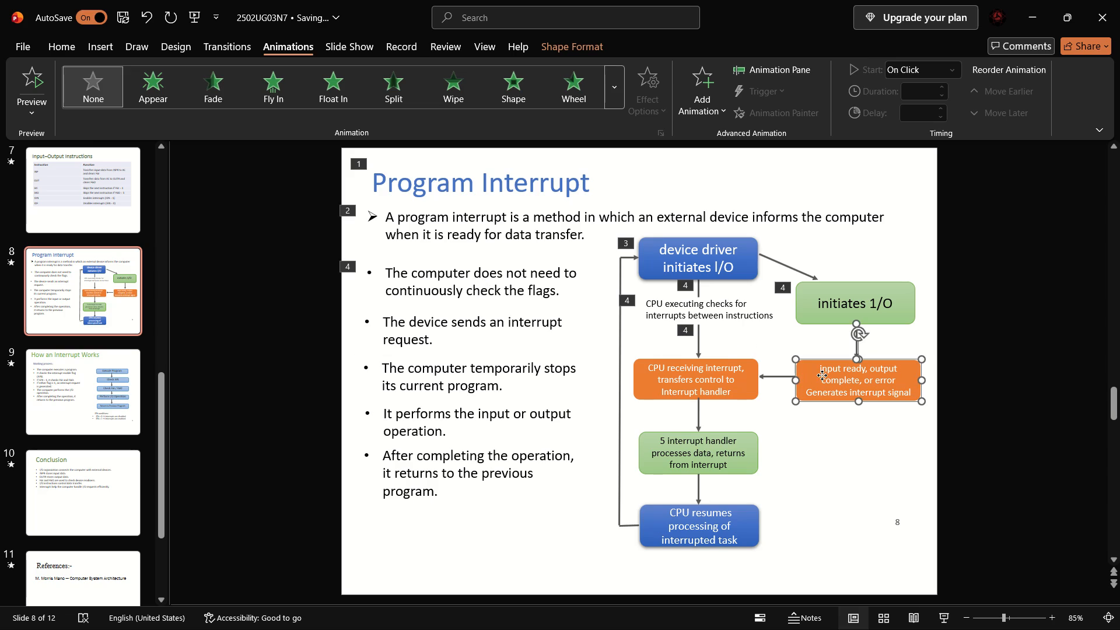
ctrl+click(485, 328)
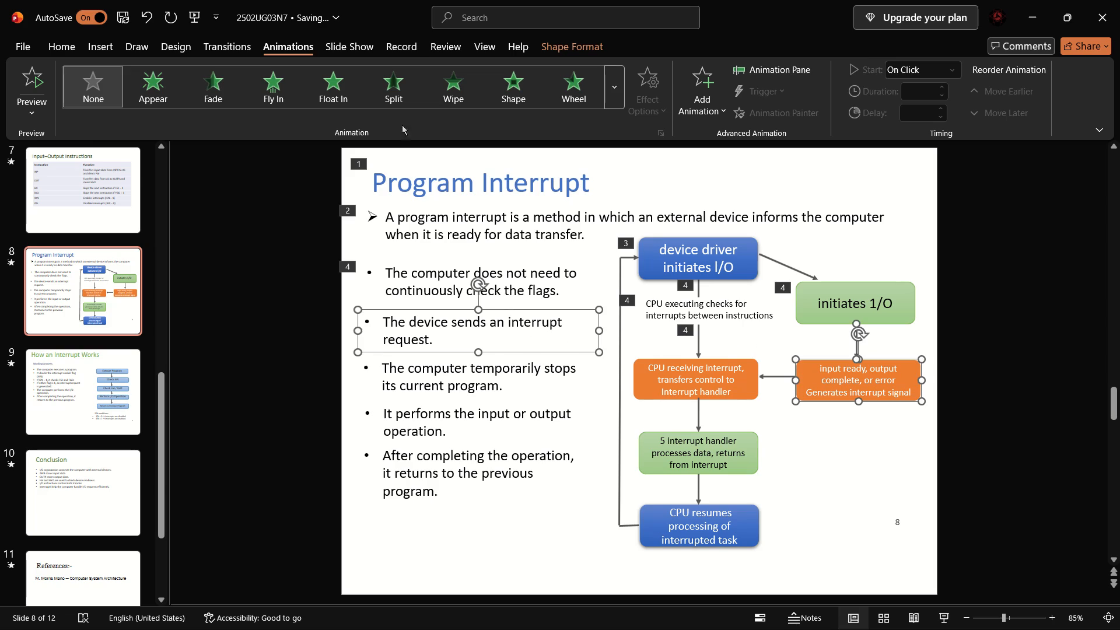
ctrl+click(460, 76)
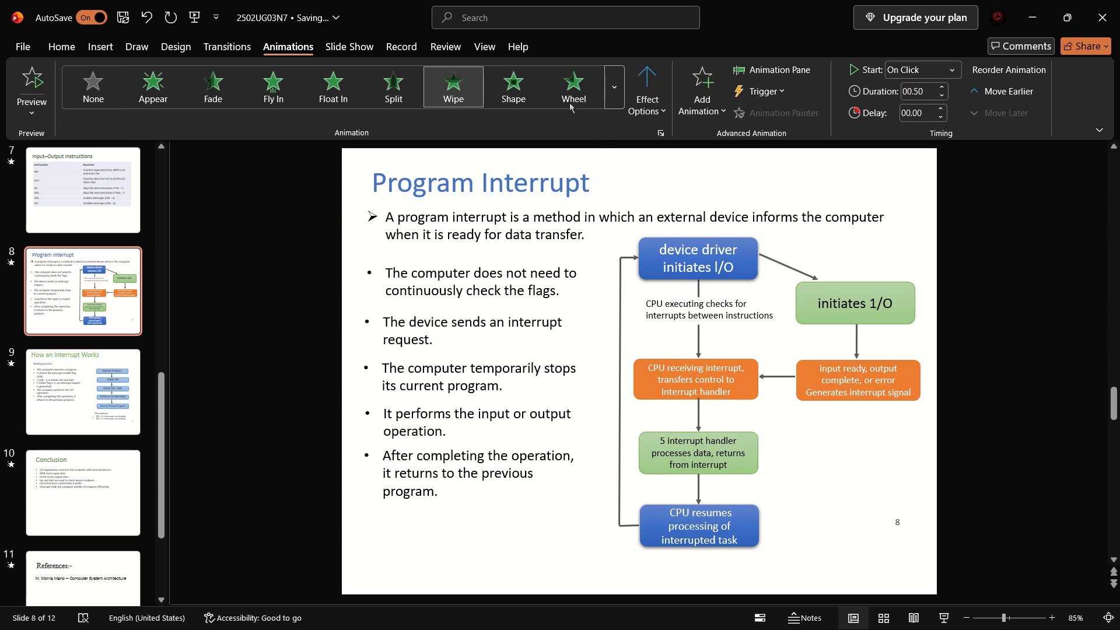
click(663, 82)
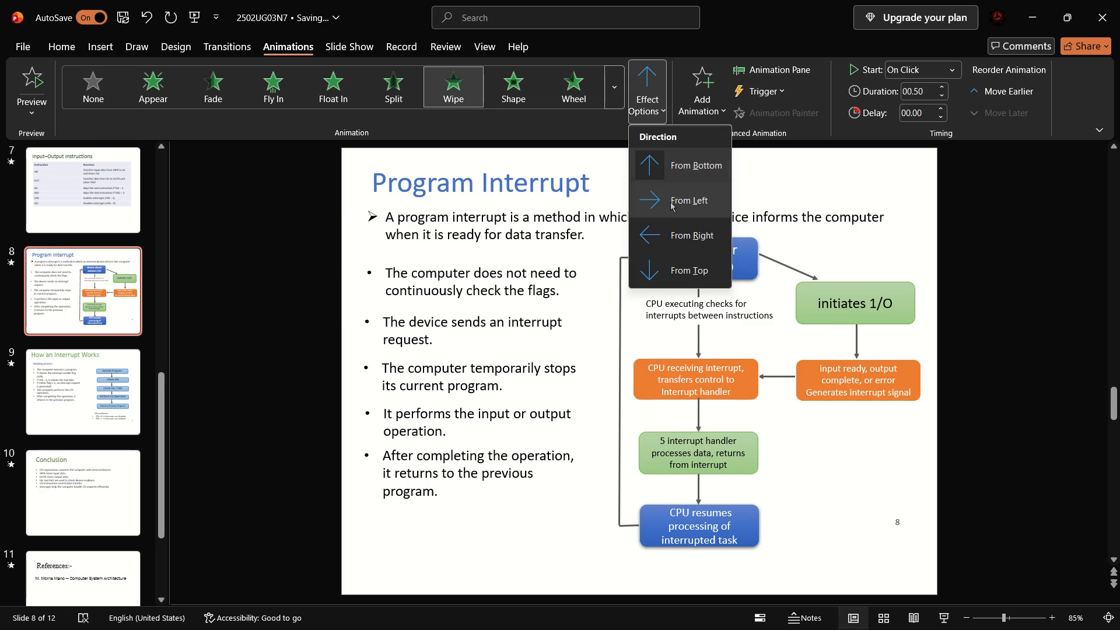
click(667, 270)
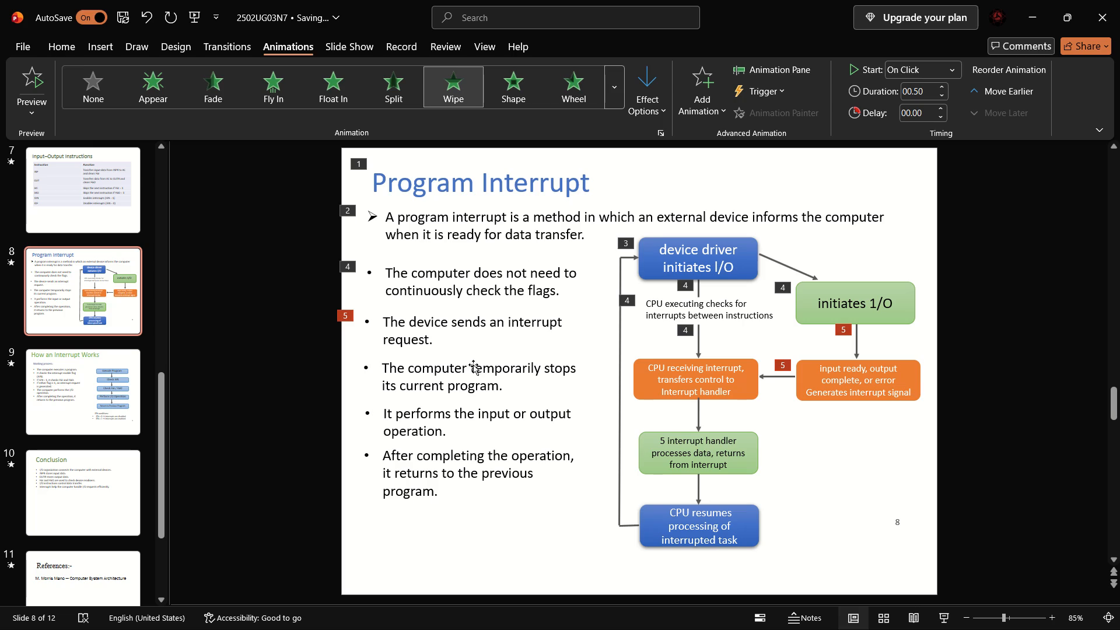
Animate the "CPU receiving interrupt, transfers control to Interrupt handler" box with Wipe From Top.
click(661, 361)
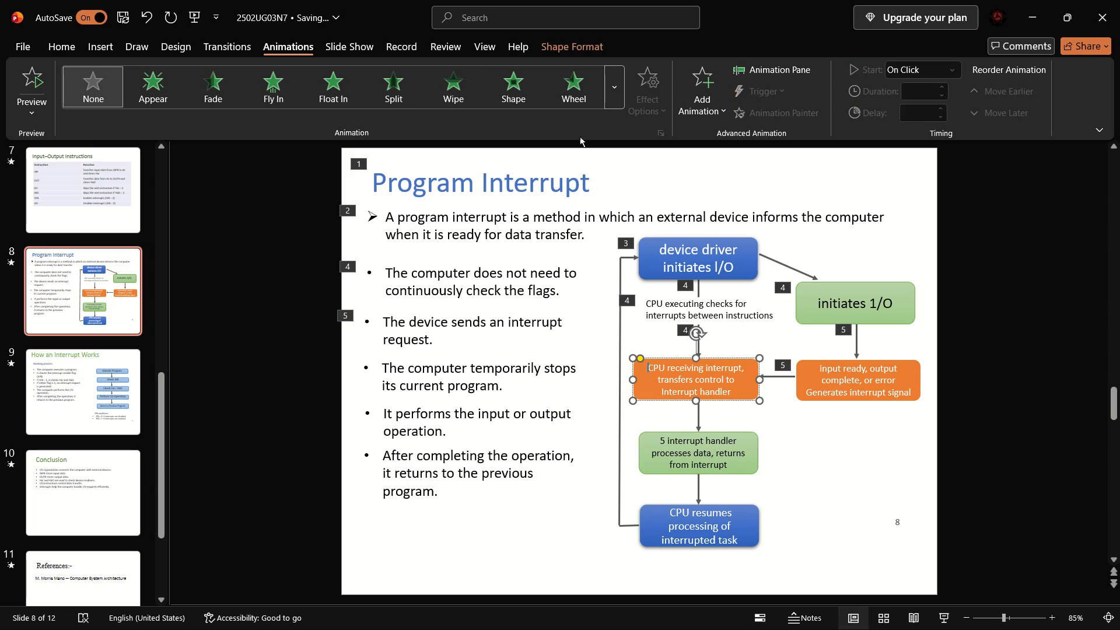
click(468, 99)
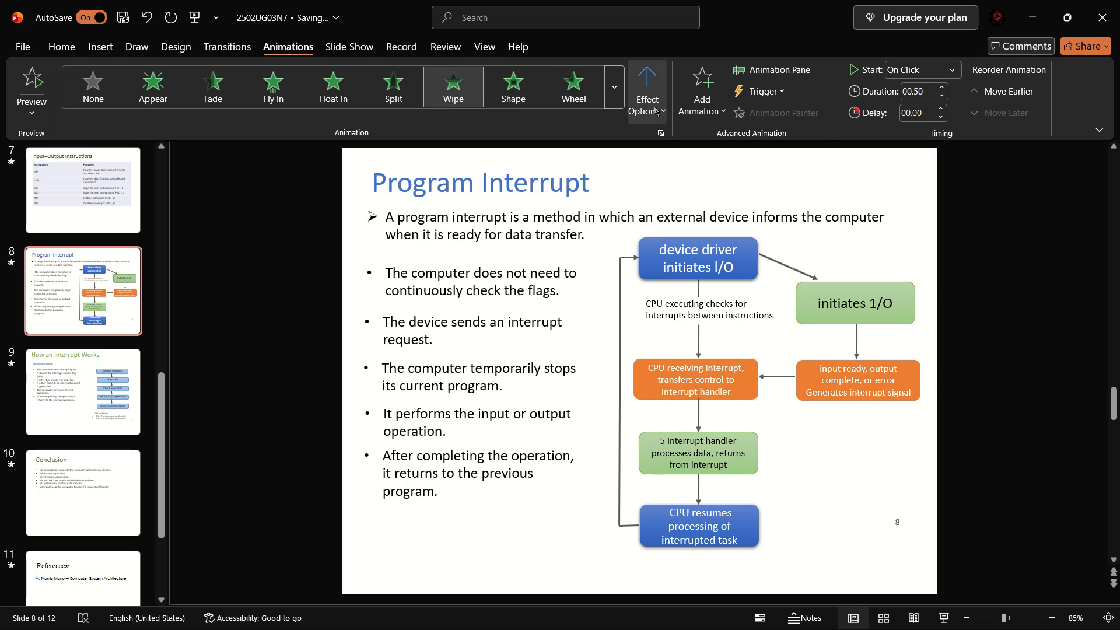
click(655, 107)
click(668, 261)
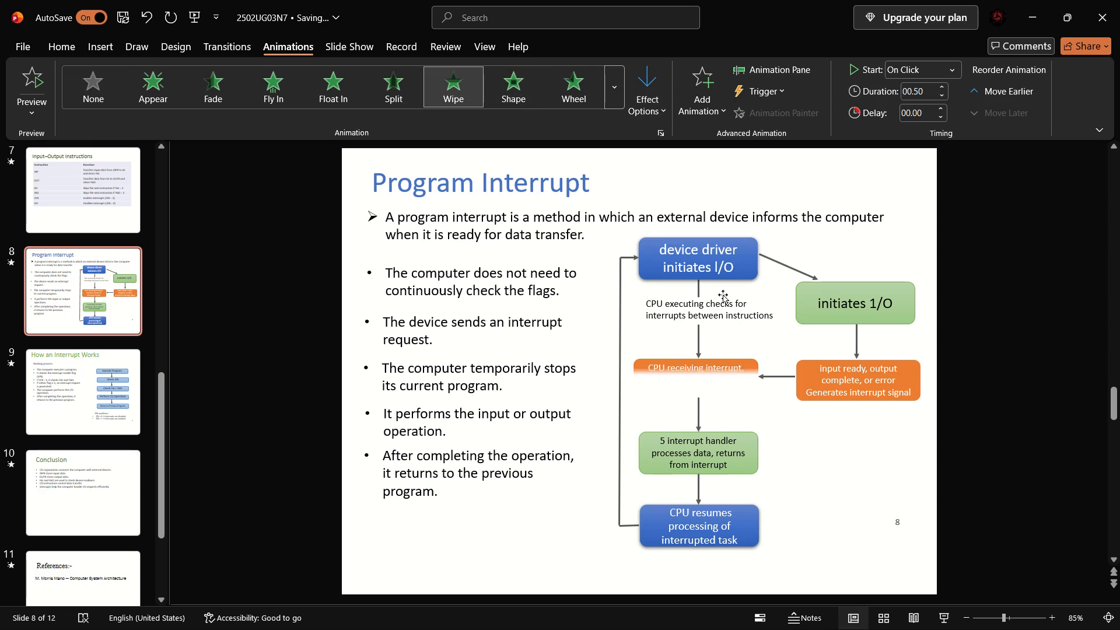
click(807, 388)
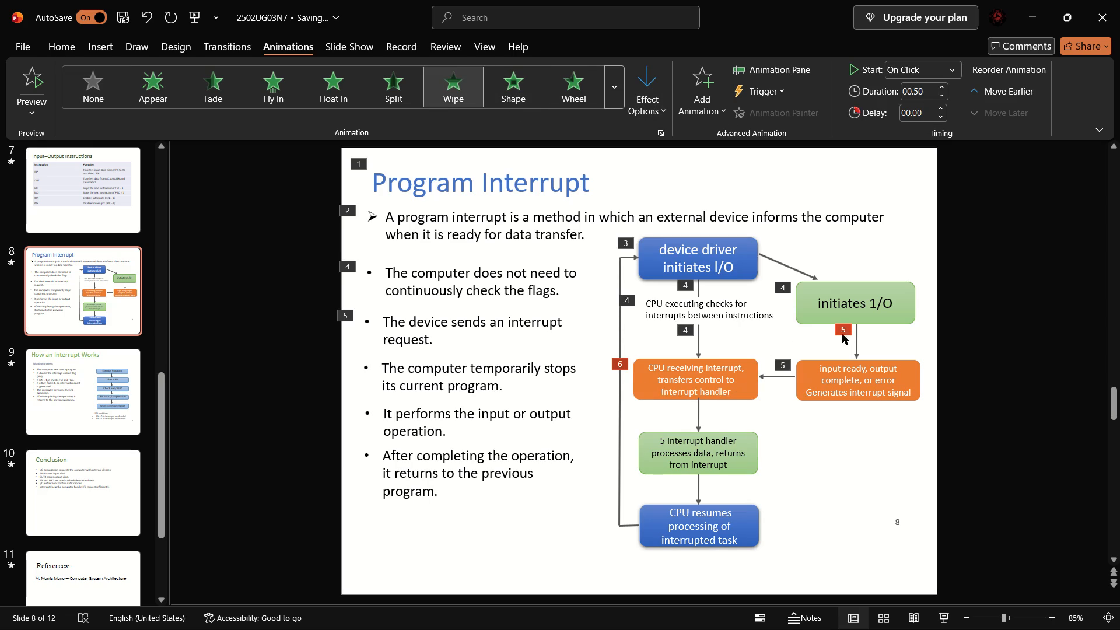
Apply the Float In animation to the "The computer temporarily stops its current program" bullet.
click(510, 384)
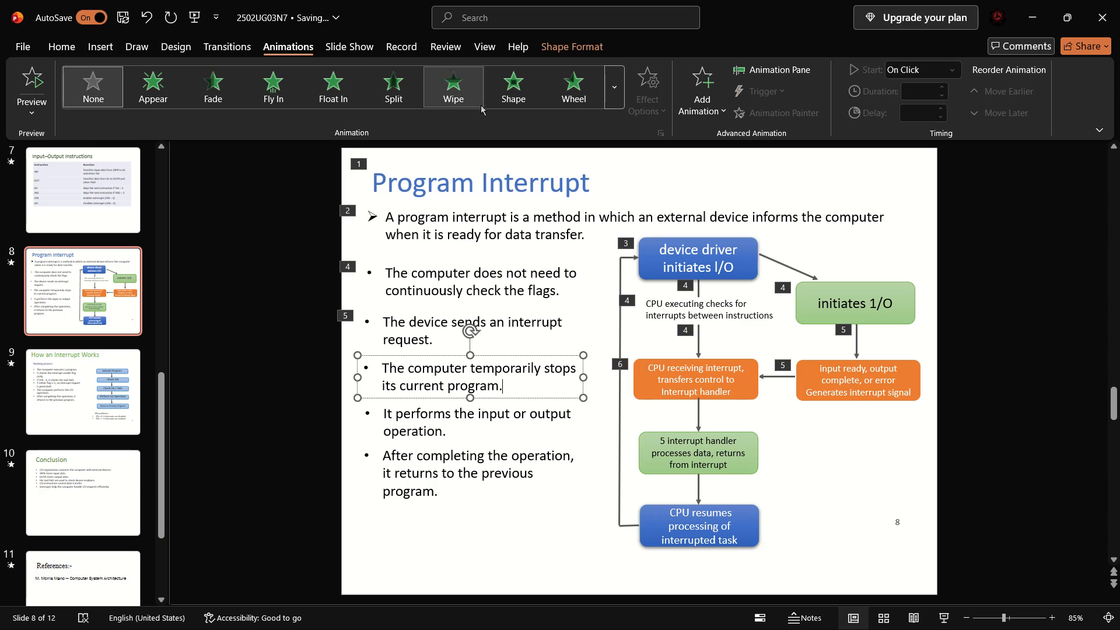
click(362, 92)
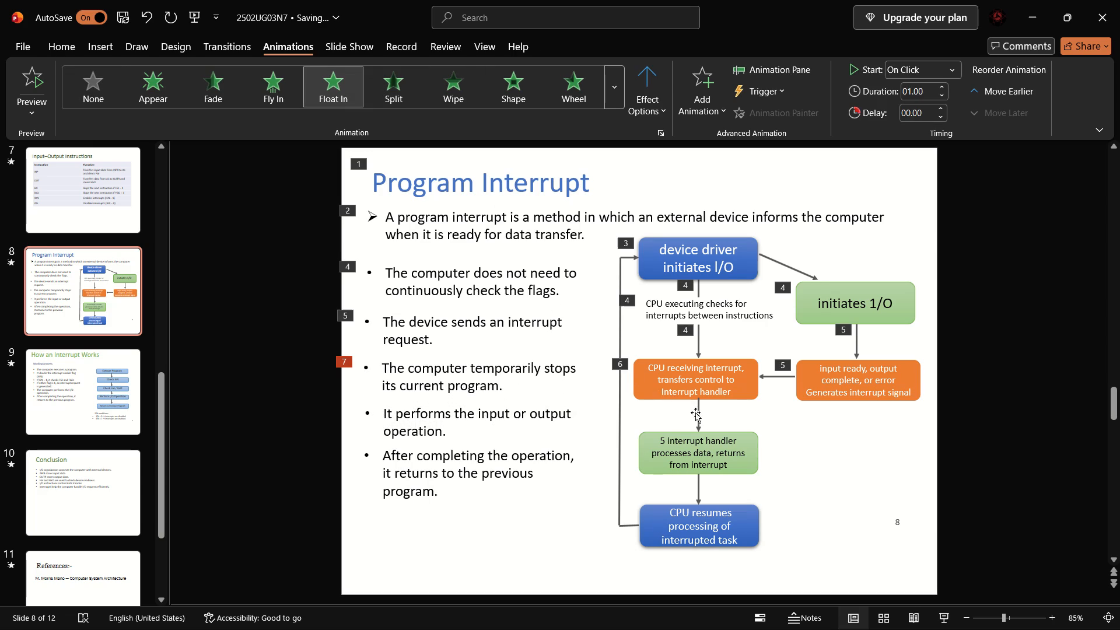
Animate the "performs the input or output operation" bullet, the green interrupt handler box and the arrow leading down to it together with Wipe From Top.
click(648, 388)
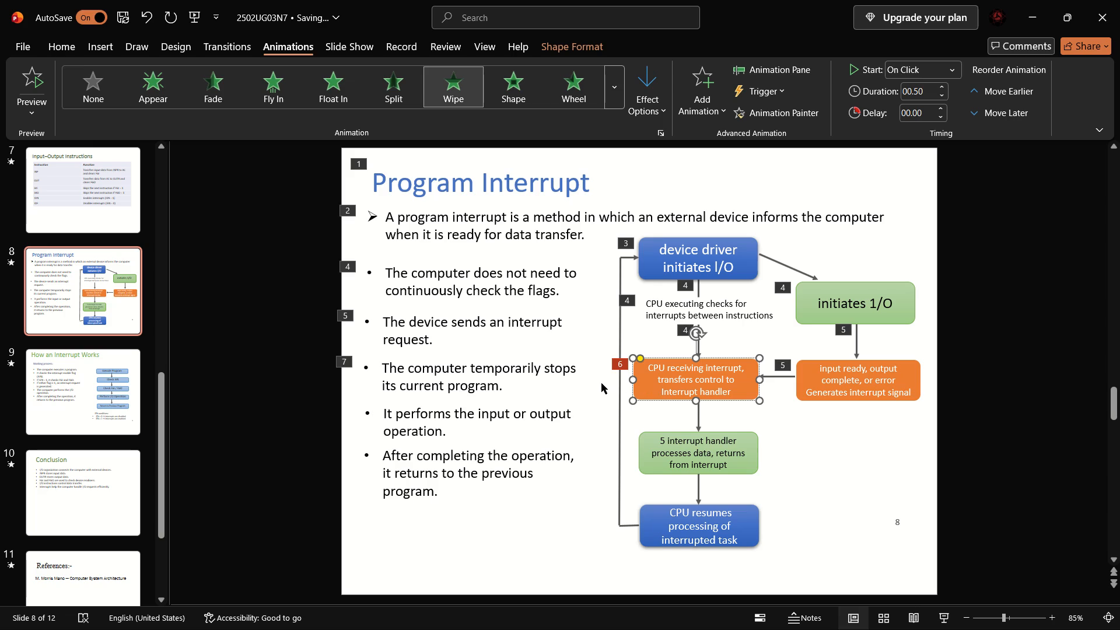
ctrl+click(643, 382)
ctrl+click(703, 411)
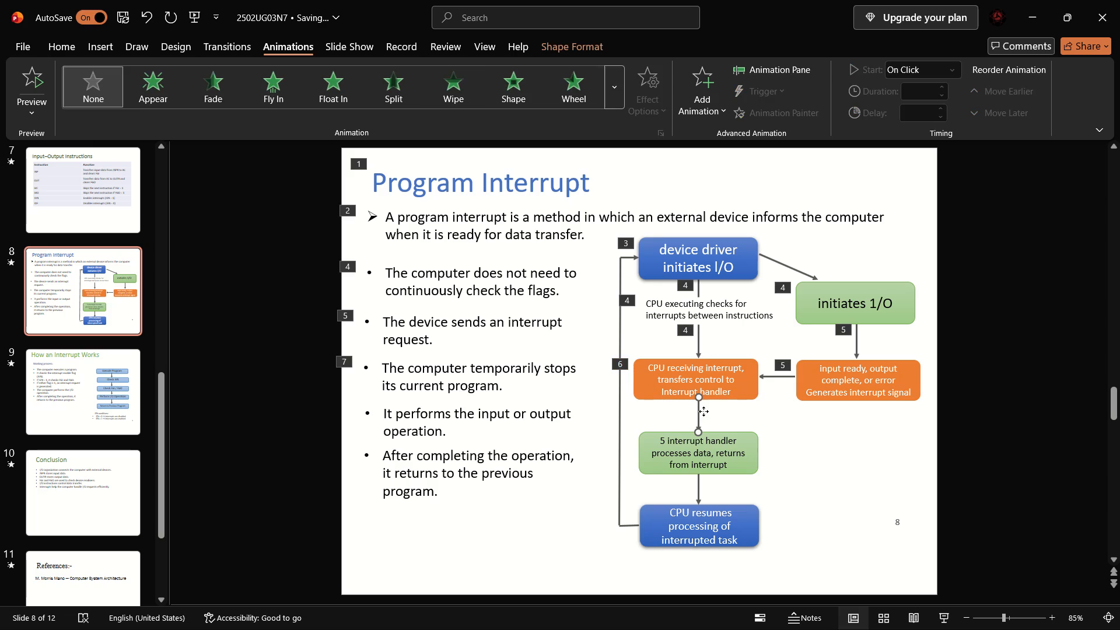
ctrl+click(720, 449)
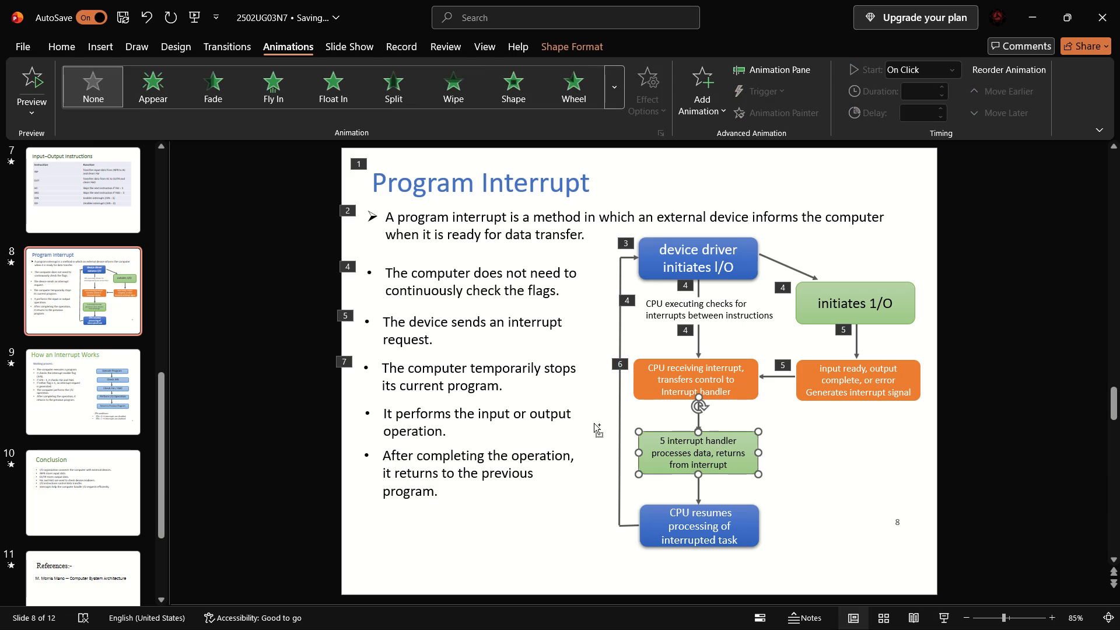
ctrl+click(519, 400)
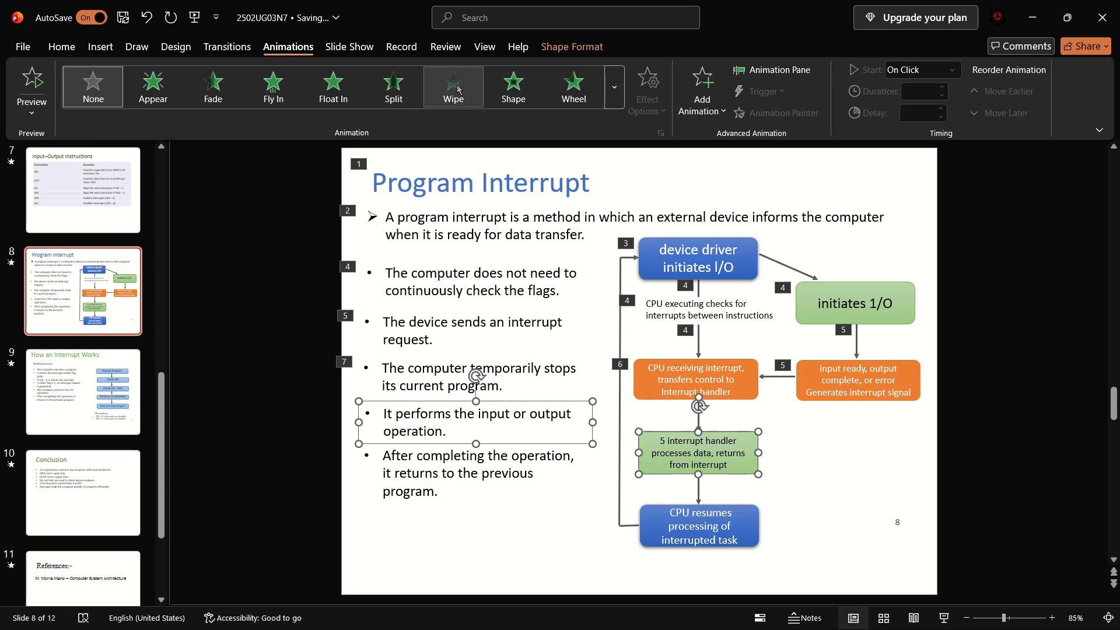
click(457, 85)
click(635, 100)
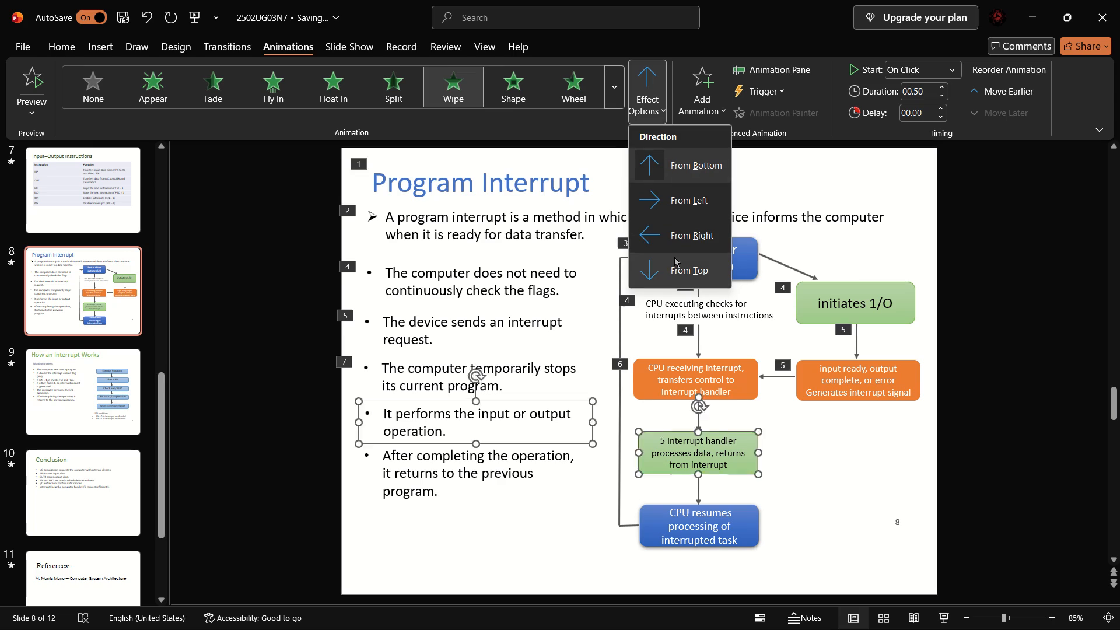
click(674, 275)
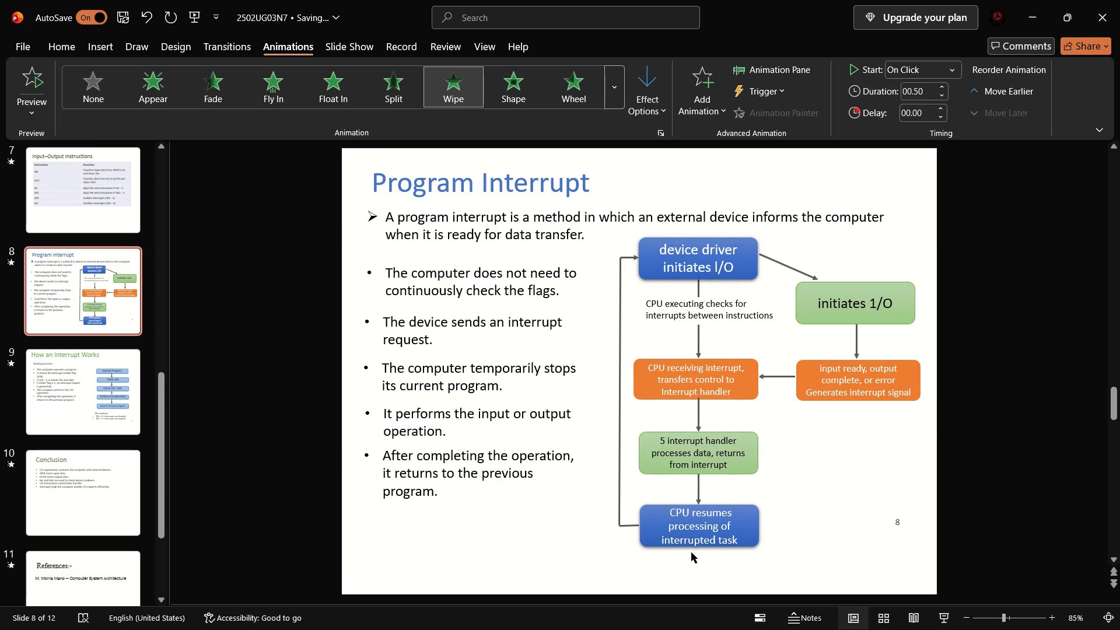
Select together the "CPU resumes processing of interrupted task" box, the arrow leading down to it, and the return line segments looping back to "device driver initiates I/O".
click(698, 492)
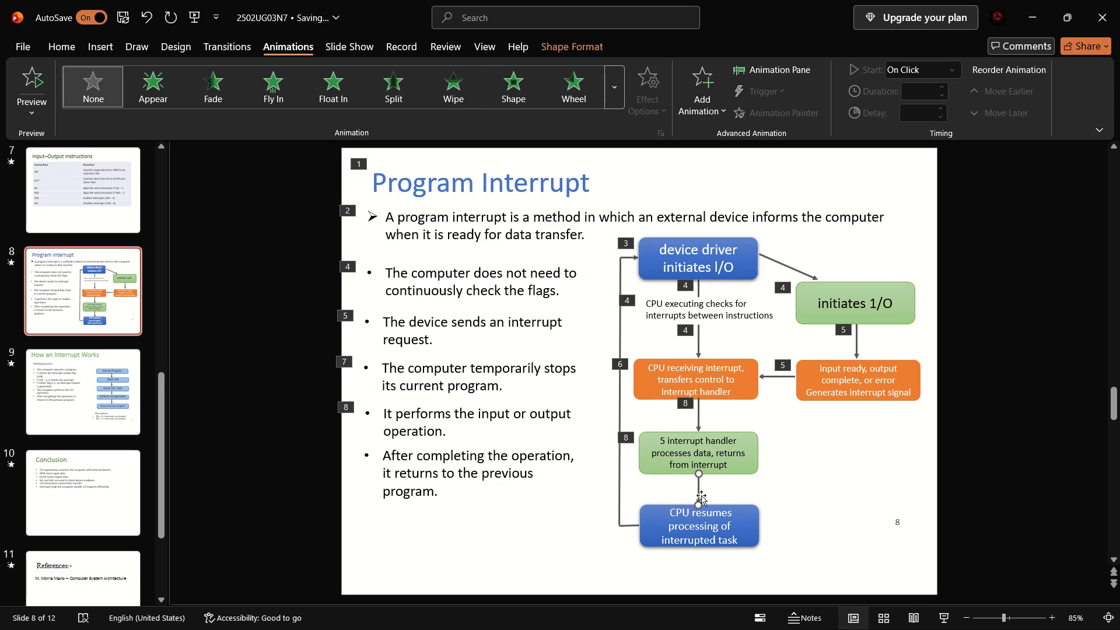
ctrl+click(687, 519)
ctrl+click(618, 516)
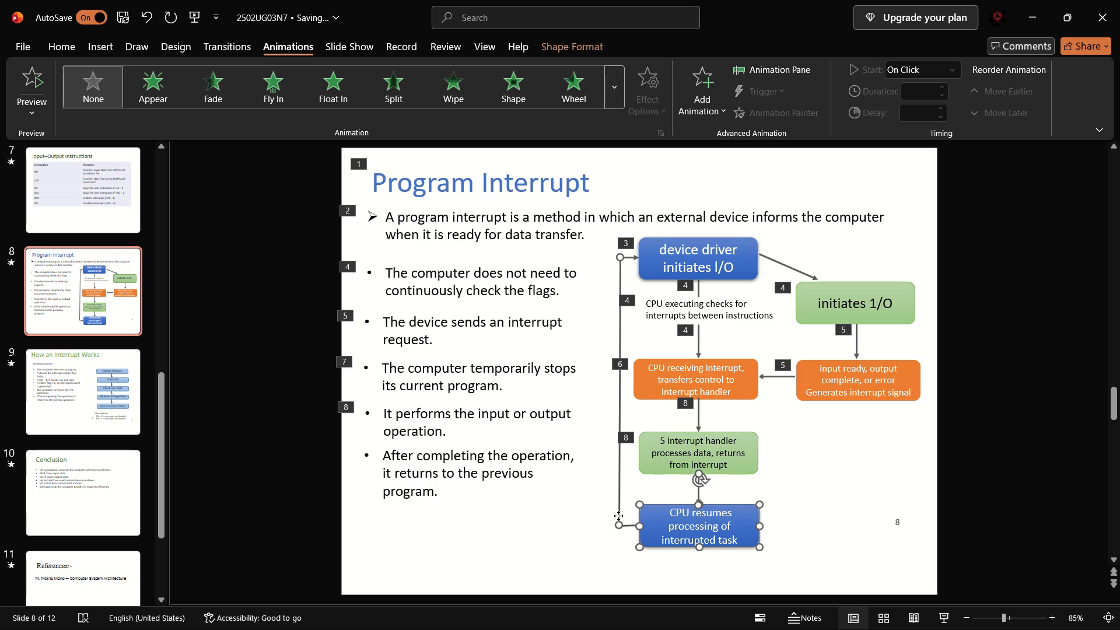
ctrl+click(620, 488)
ctrl+click(626, 519)
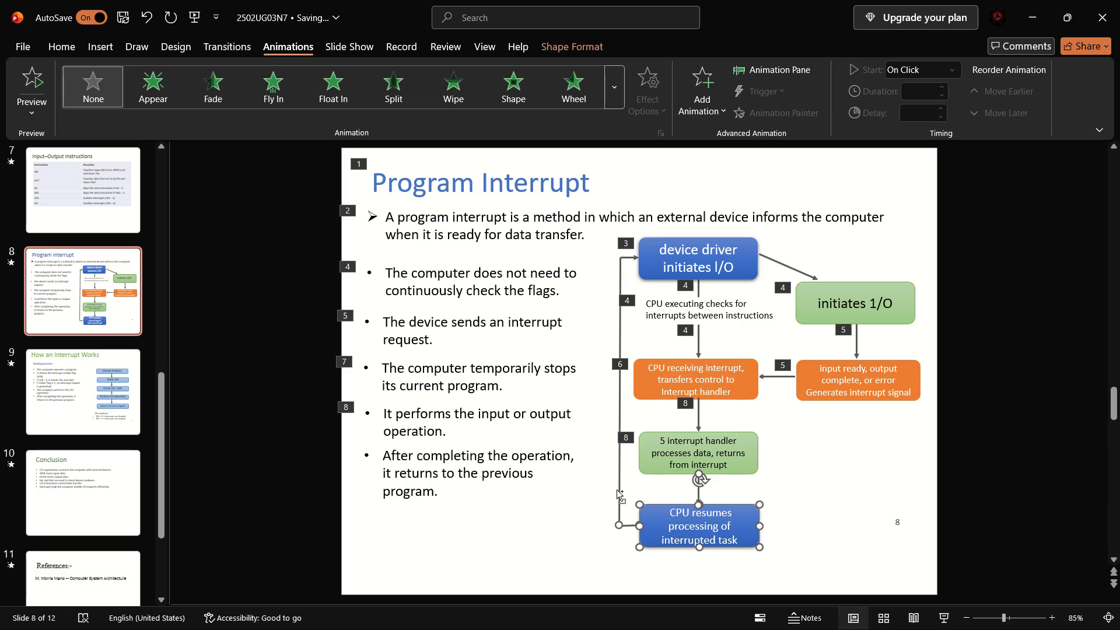
ctrl+click(617, 489)
ctrl+click(617, 482)
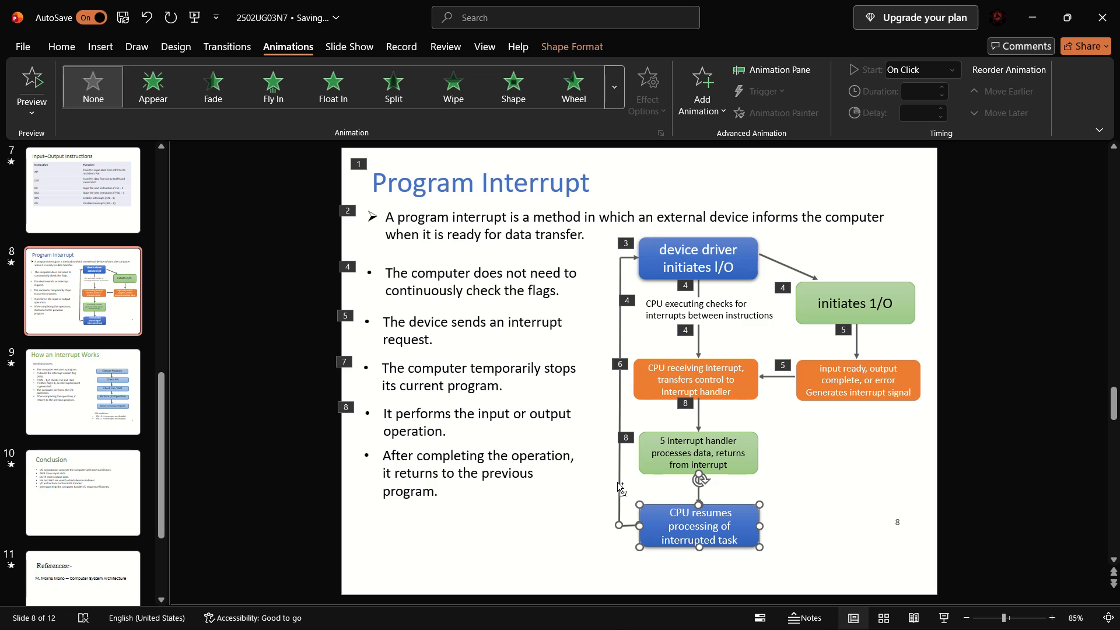
ctrl+click(618, 472)
ctrl+click(628, 257)
ctrl+click(516, 461)
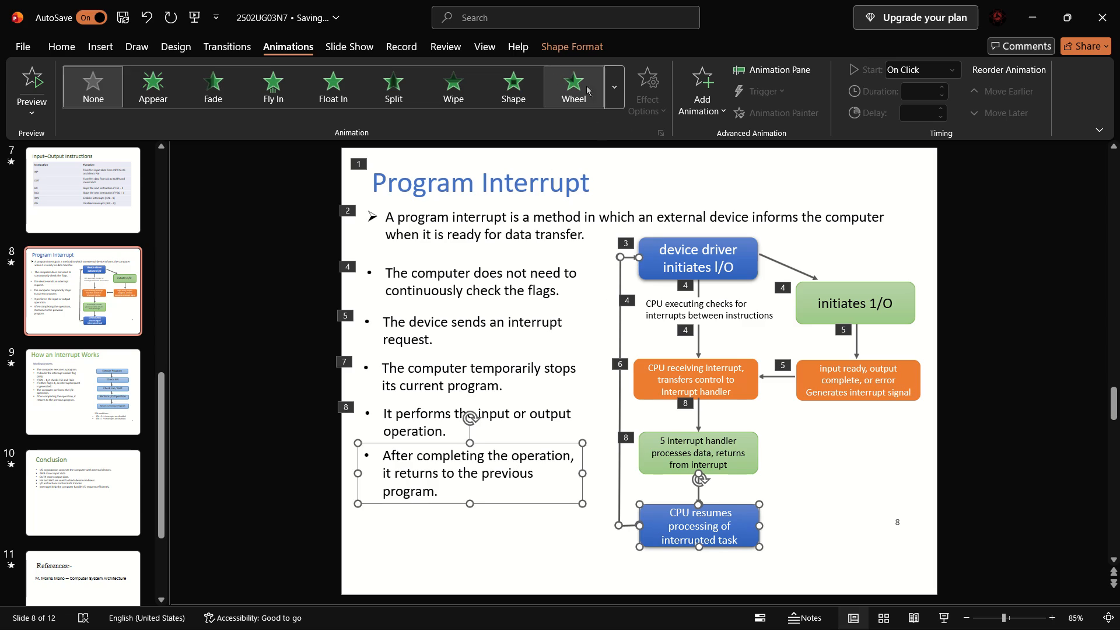
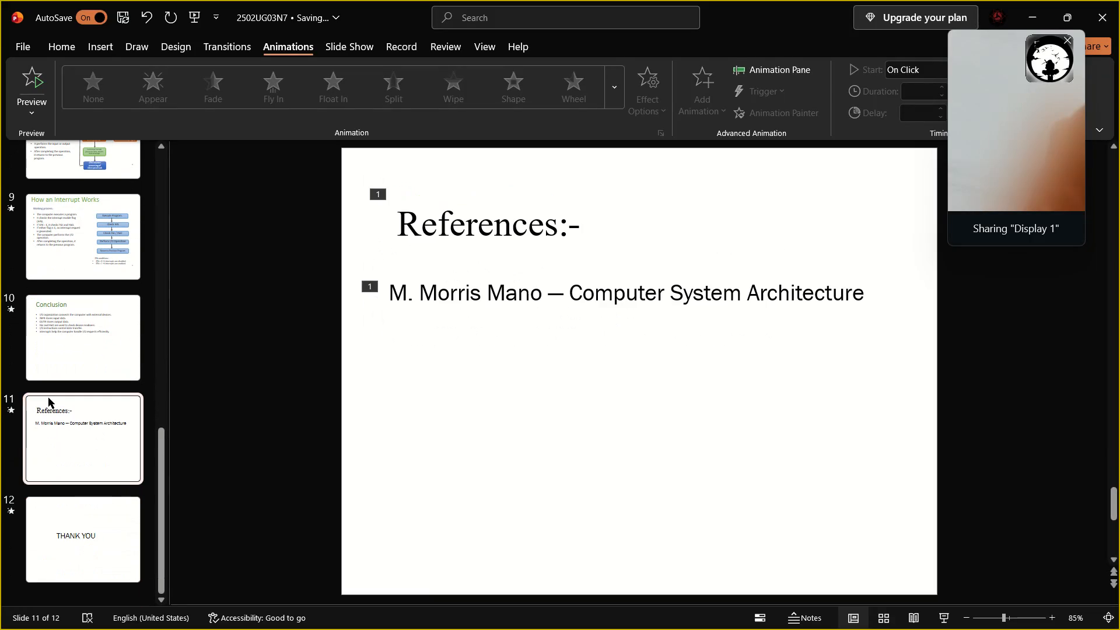
Run the slide show from the beginning and review the animations of the opening slides through the Introduction slide.
scroll(48, 398, up, 6)
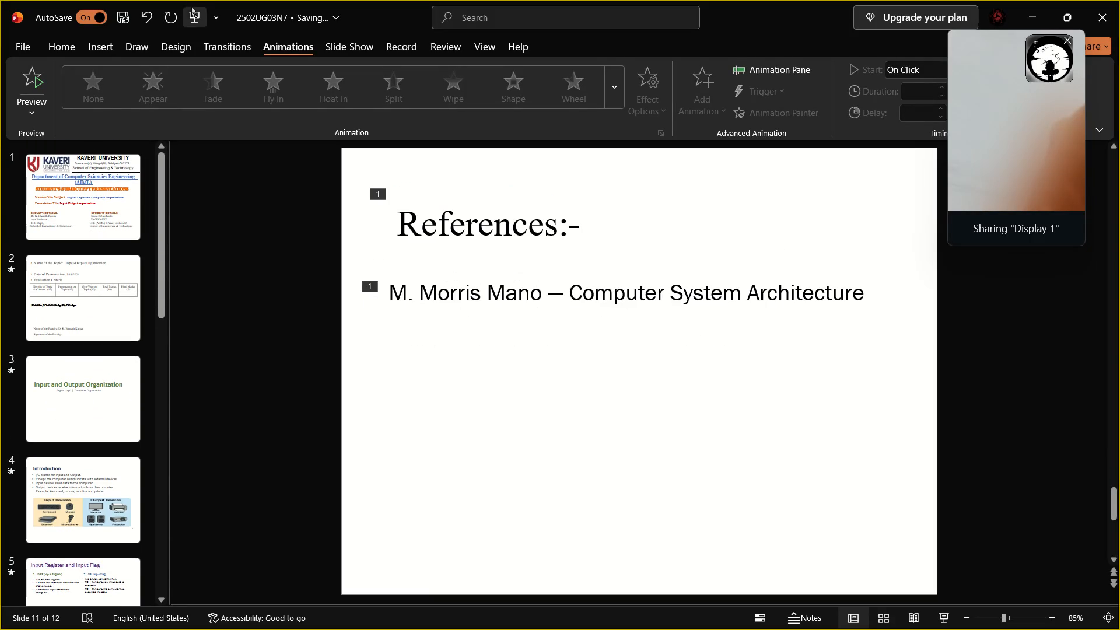
click(189, 13)
key(Right)
key(Right)
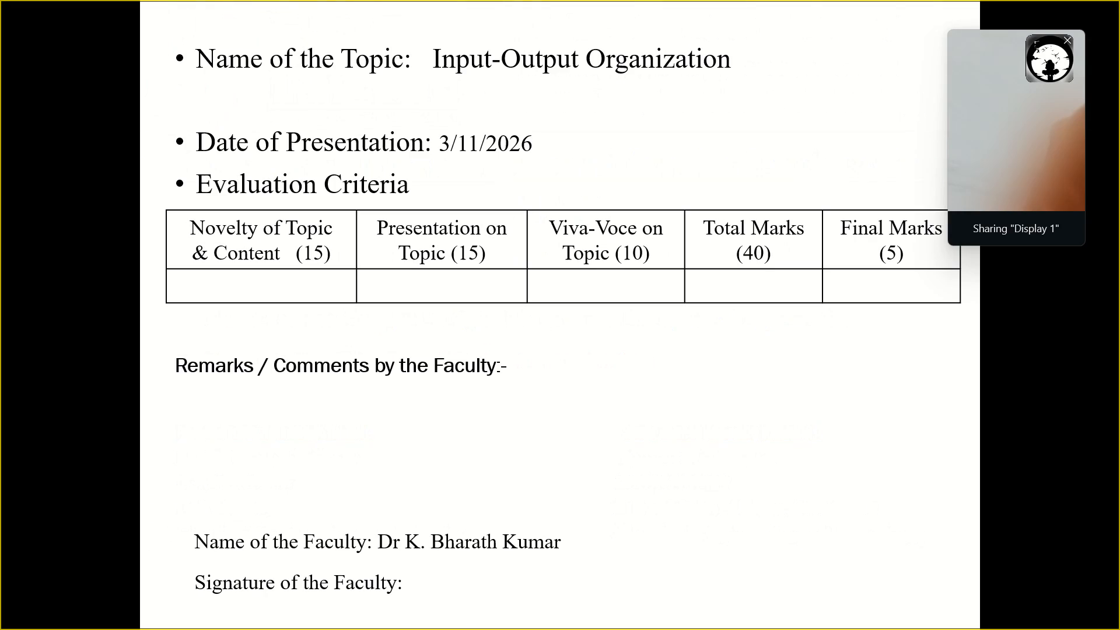
key(Right)
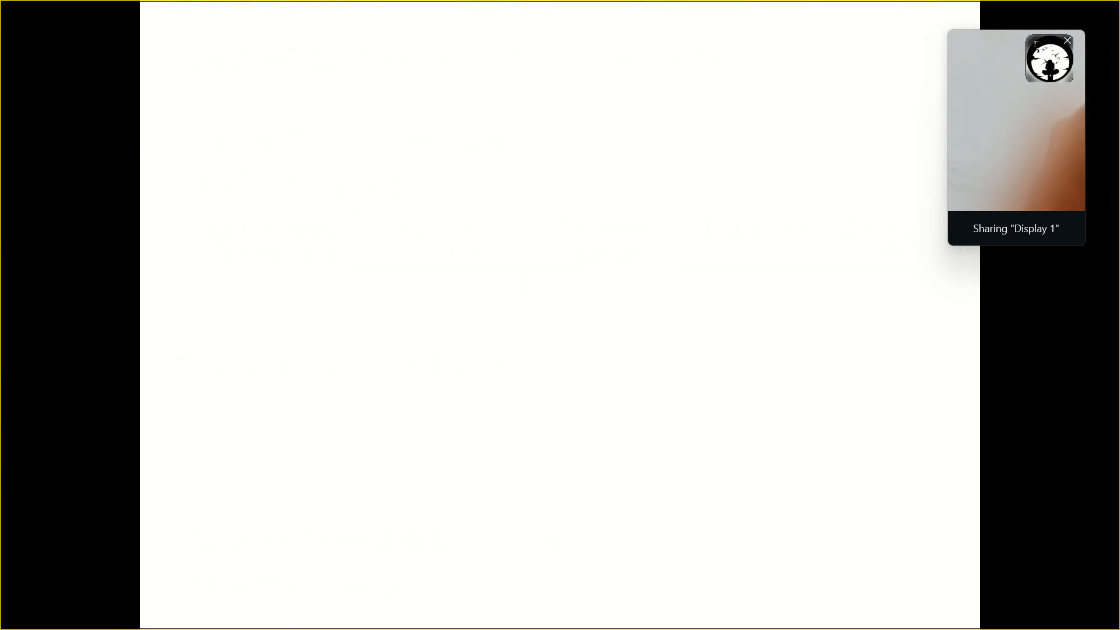
key(Right)
key(Right)
key(Right)
key(Right)
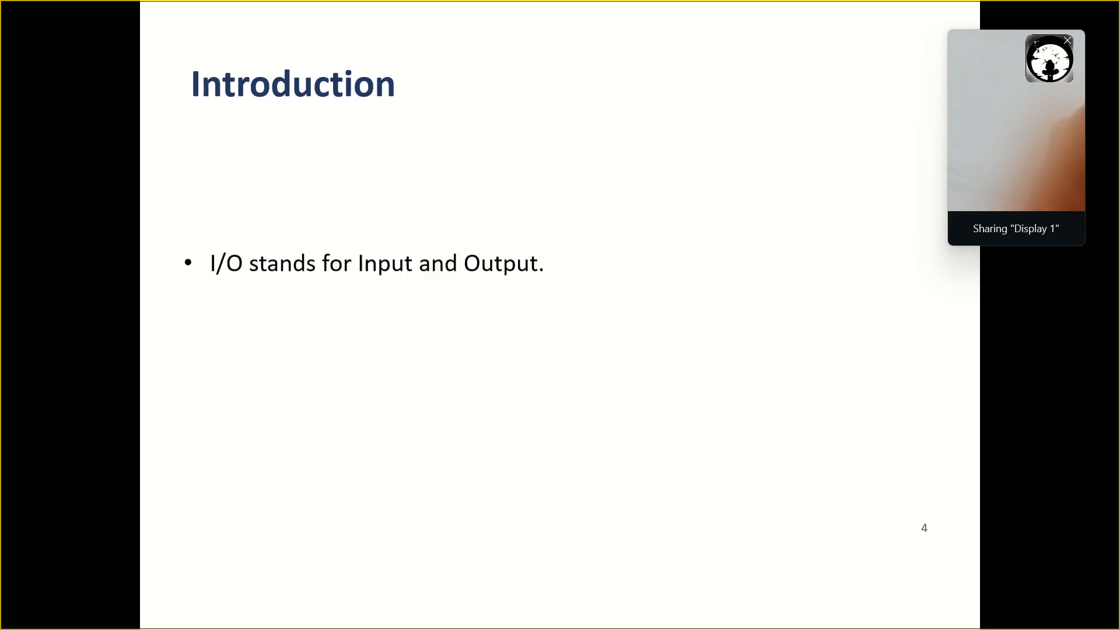
key(Right)
key(Right)
key(Right)
key(Right)
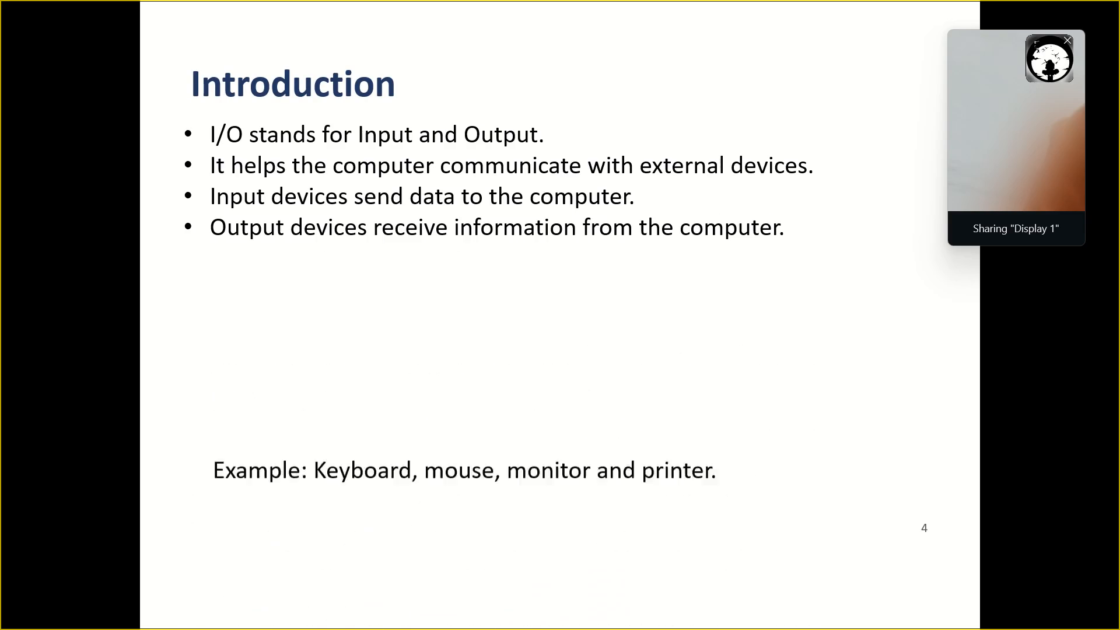
key(Right)
key(Right)
key(Right)
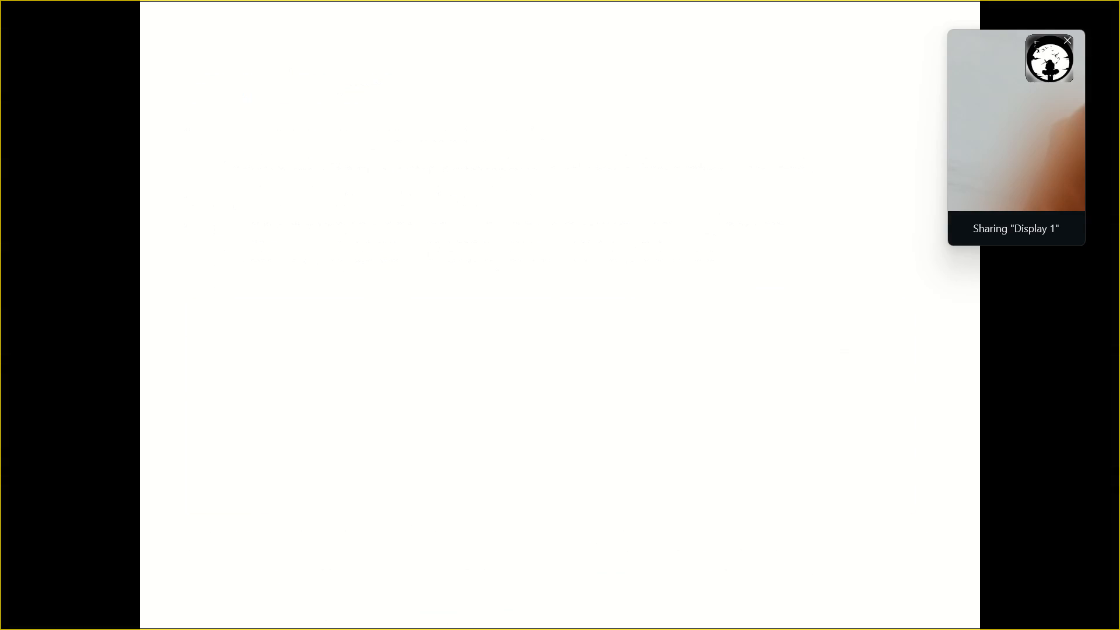
Play through the Input Register and Input Flag slide's text and diagram animations, continuing to the OUTR heading on the following slide.
key(Right)
key(Right)
key(Right)
key(Right)
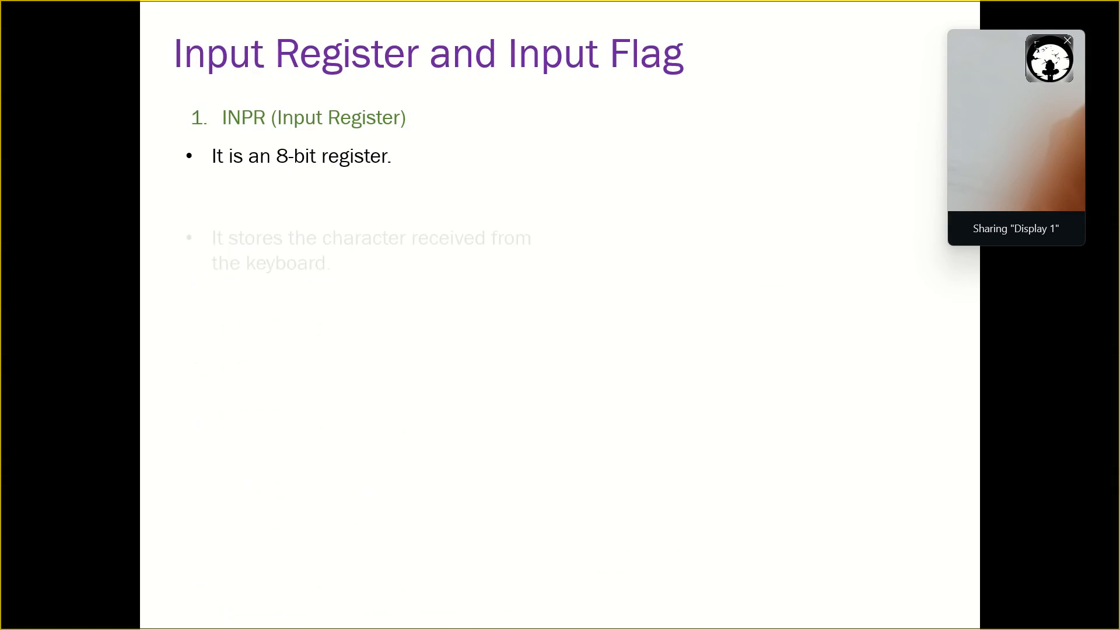
key(Right)
key(Right)
key(Right)
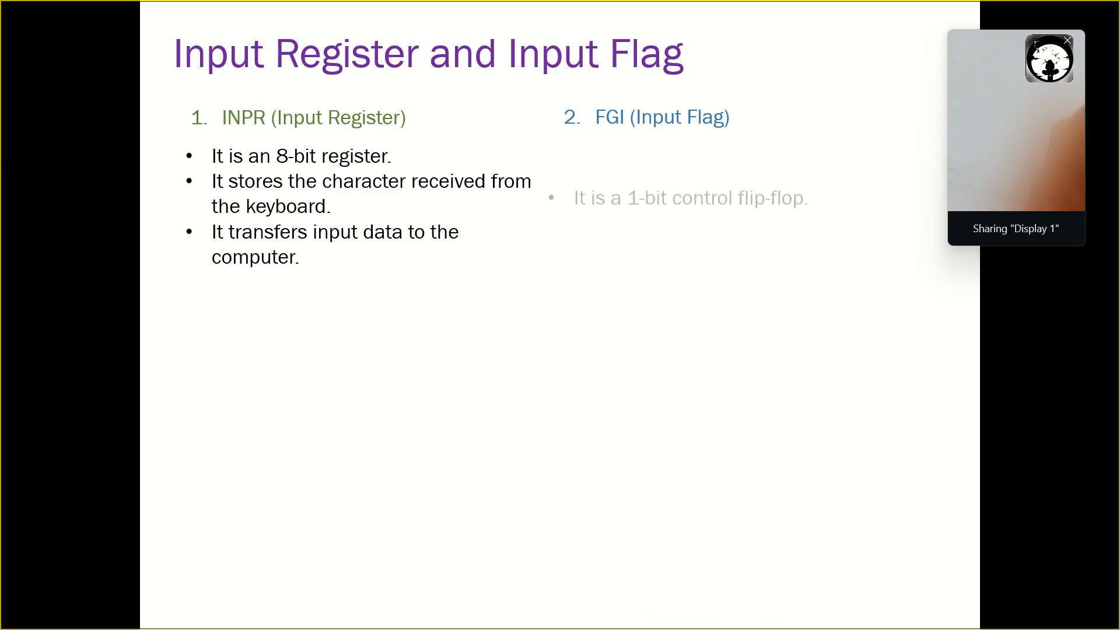
key(Right)
key(Right)
key(Right)
key(Right)
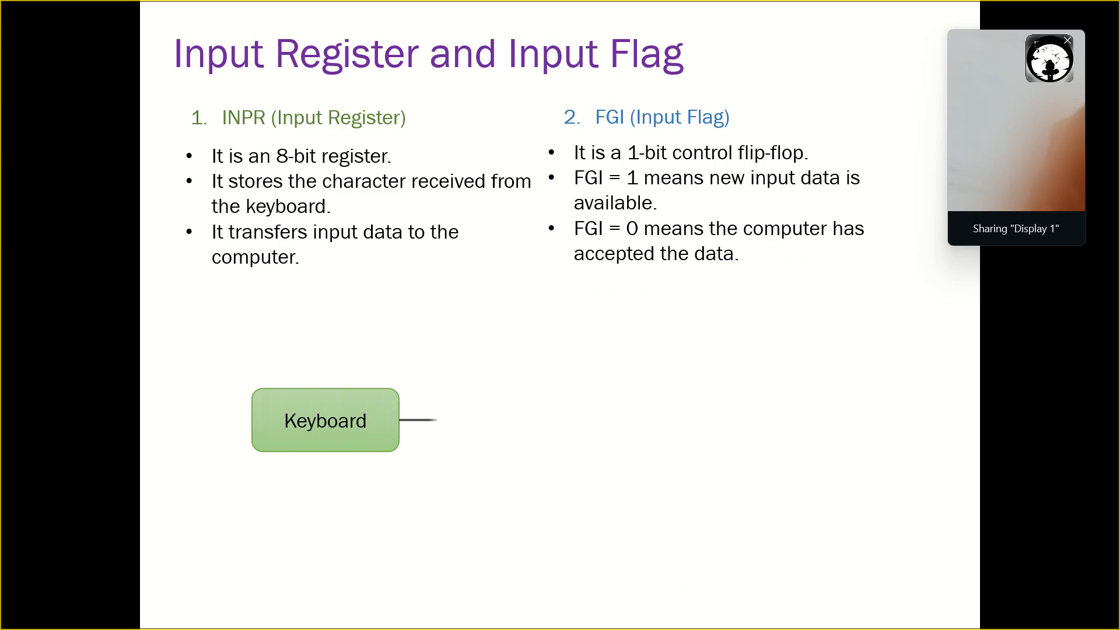
key(Right)
key(Right)
key(Right)
key(Right)
key(Right)
key(Right)
key(Right)
key(Right)
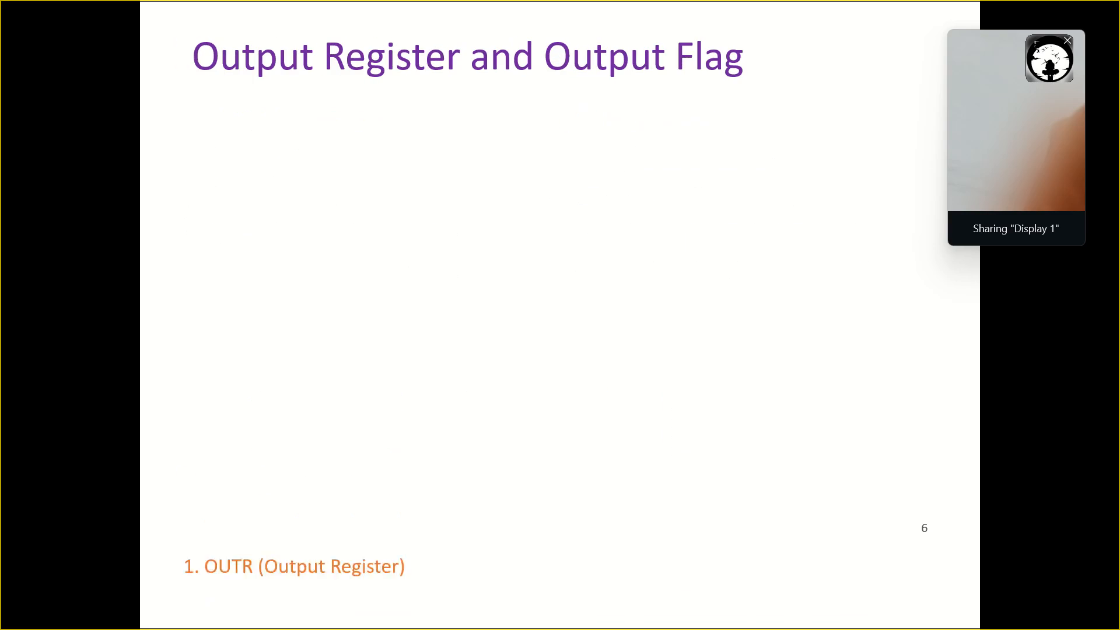
Step the slide show backward from the Output Register and Output Flag slide through the preceding animations.
key(Left)
key(Left)
key(Left)
key(Left)
key(Left)
key(Left)
key(Left)
key(Left)
key(Left)
key(Left)
key(Left)
key(Left)
key(Left)
key(Left)
key(Left)
key(Left)
key(Left)
key(Left)
key(Left)
key(Left)
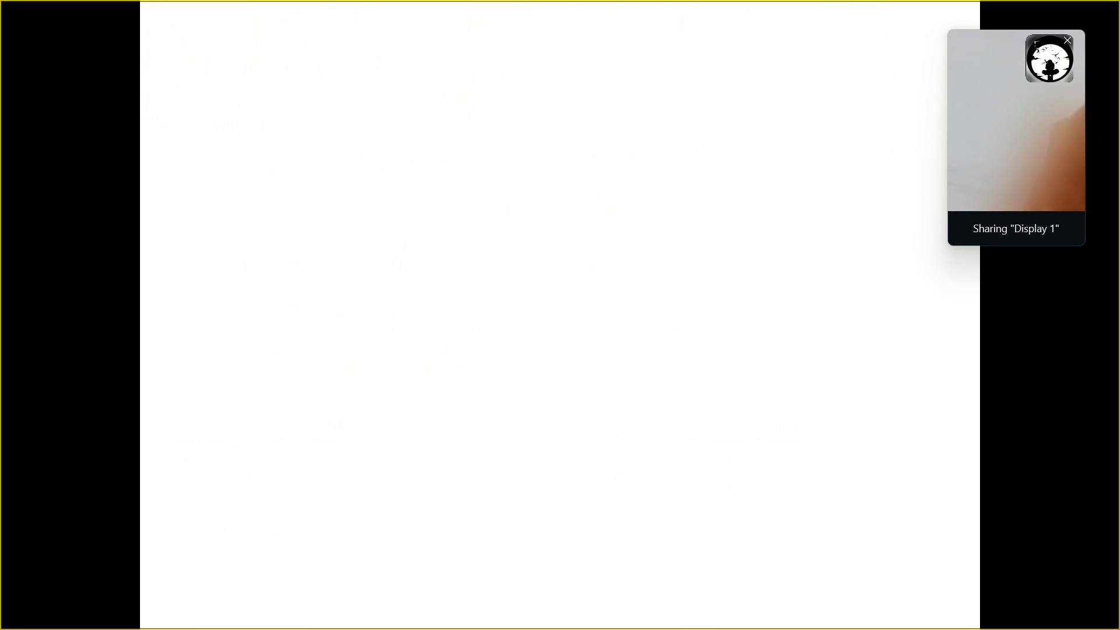
Play the slide show through the opening slides, including the evaluation criteria and "Input and Output Organization" title slides, to check their animations.
key(Right)
key(Right)
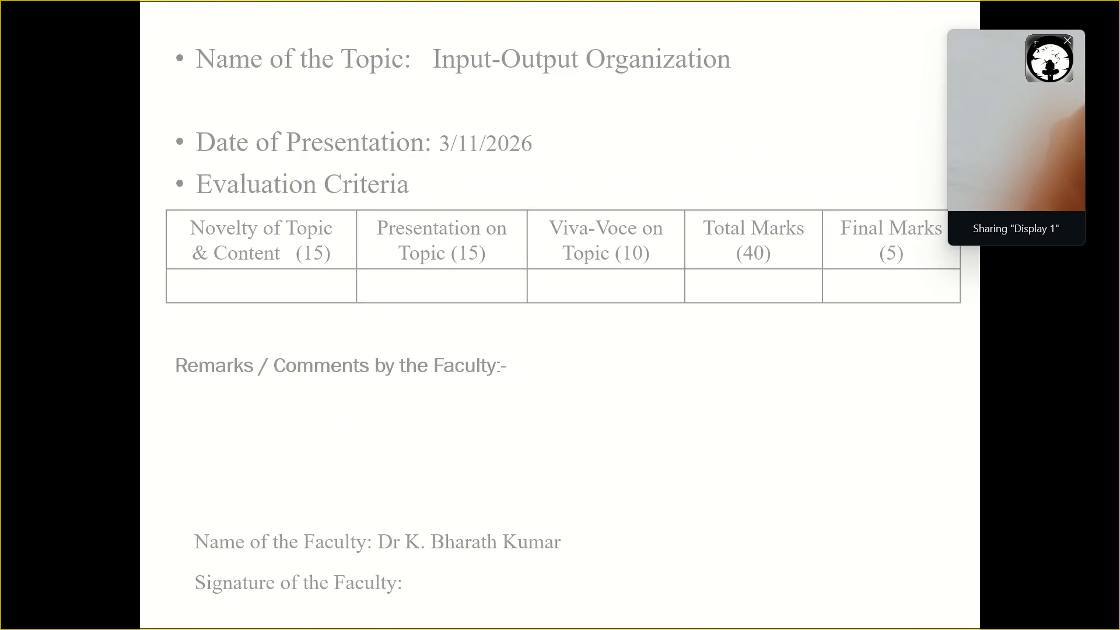
key(Right)
key(Right)
key(Right)
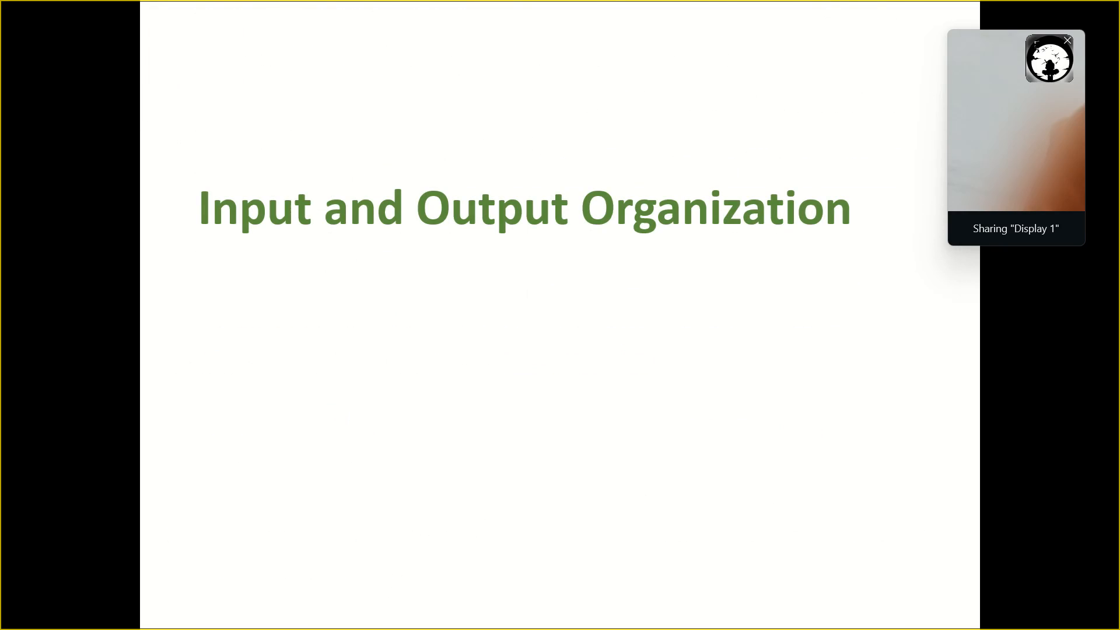
key(Right)
key(Right)
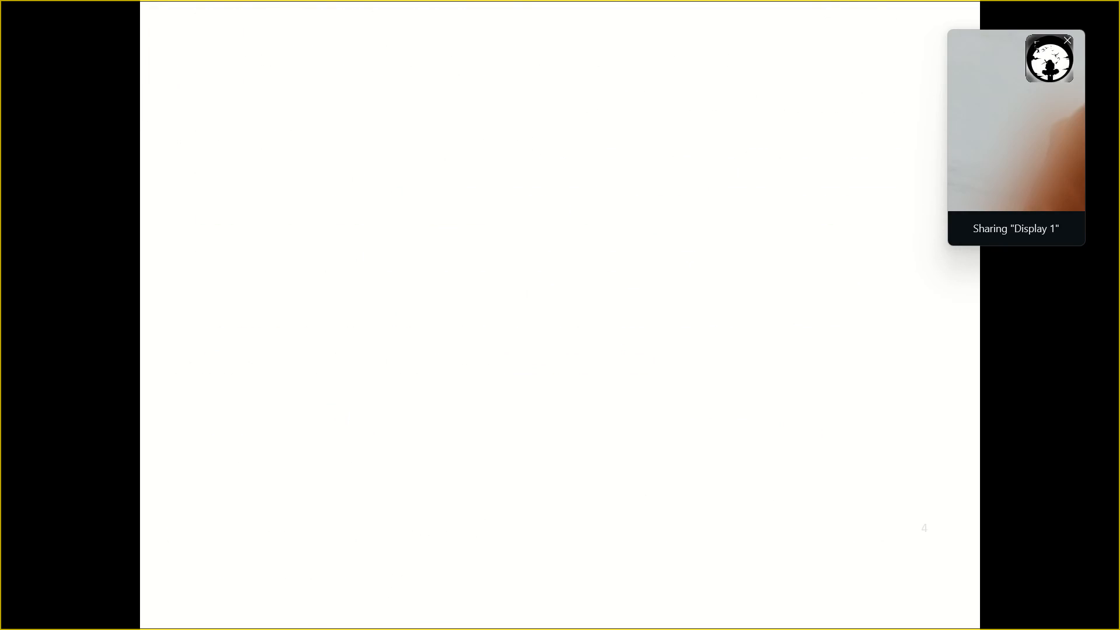
Play through the Introduction slide to check the order in which its bullets appear.
key(Right)
key(Right)
key(Right)
key(Right)
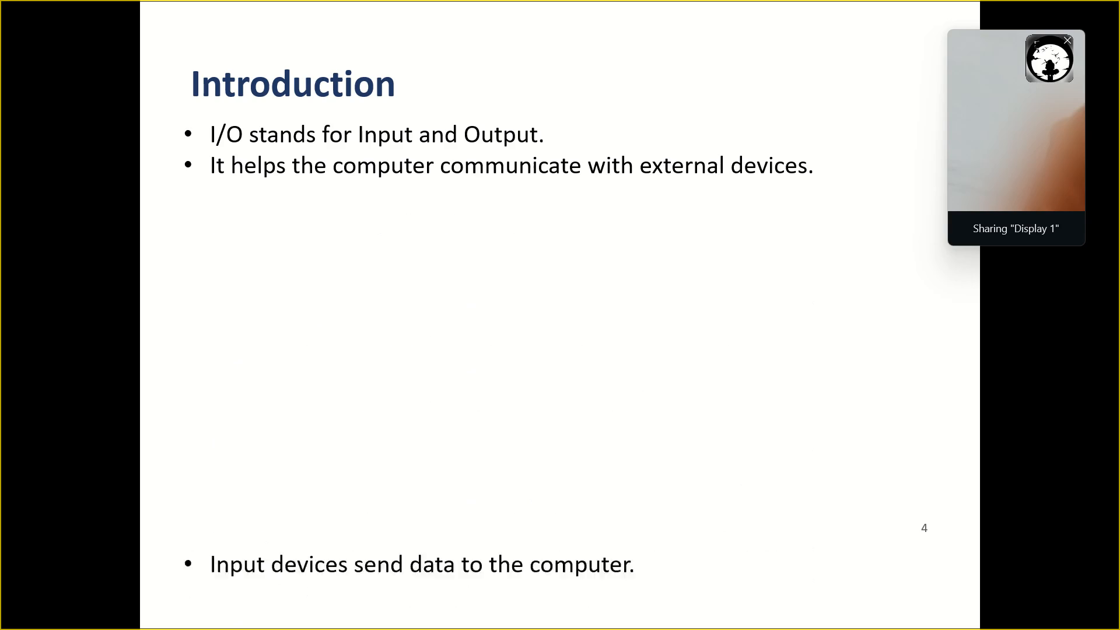
key(Right)
key(Right)
key(Right)
key(Right)
key(Right)
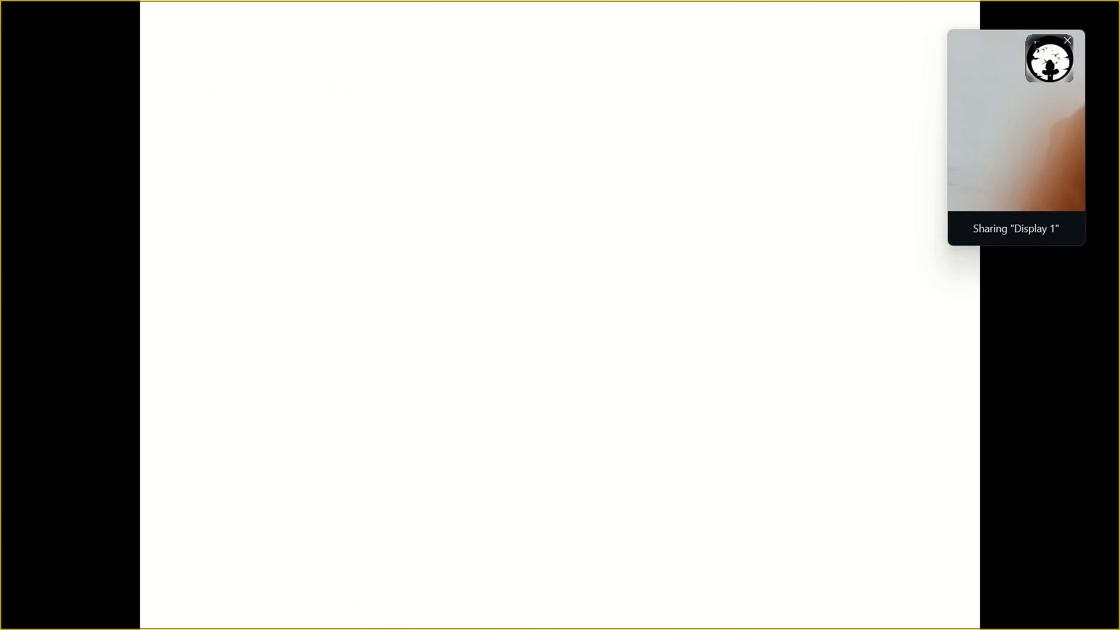
Play through the "Input Register and Input Flag" slide to check its bullet and Keyboard-to-Accumulator diagram animations.
key(Right)
key(Right)
key(Right)
key(Right)
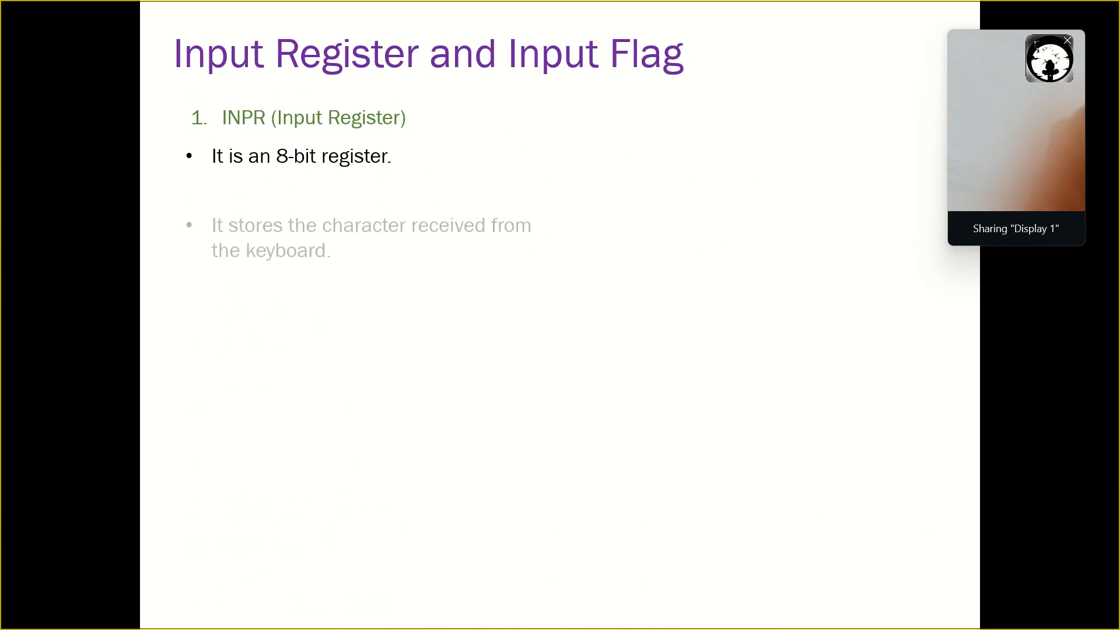
key(Right)
key(Right)
key(Right)
key(Right)
key(Right)
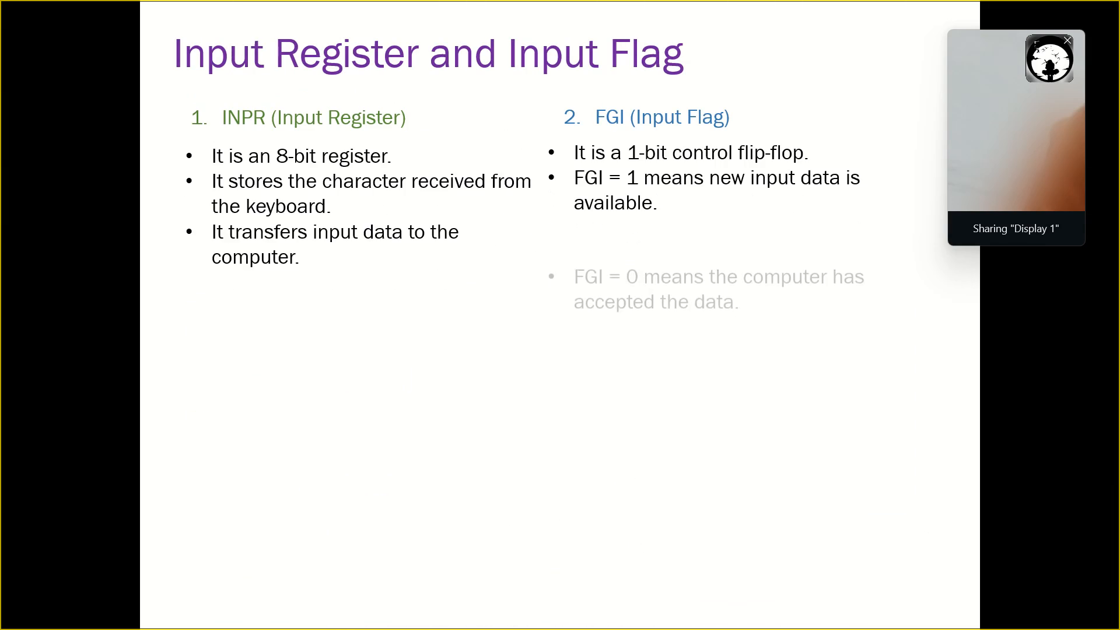
key(Right)
key(Right)
key(Right)
key(Right)
key(Right)
key(Right)
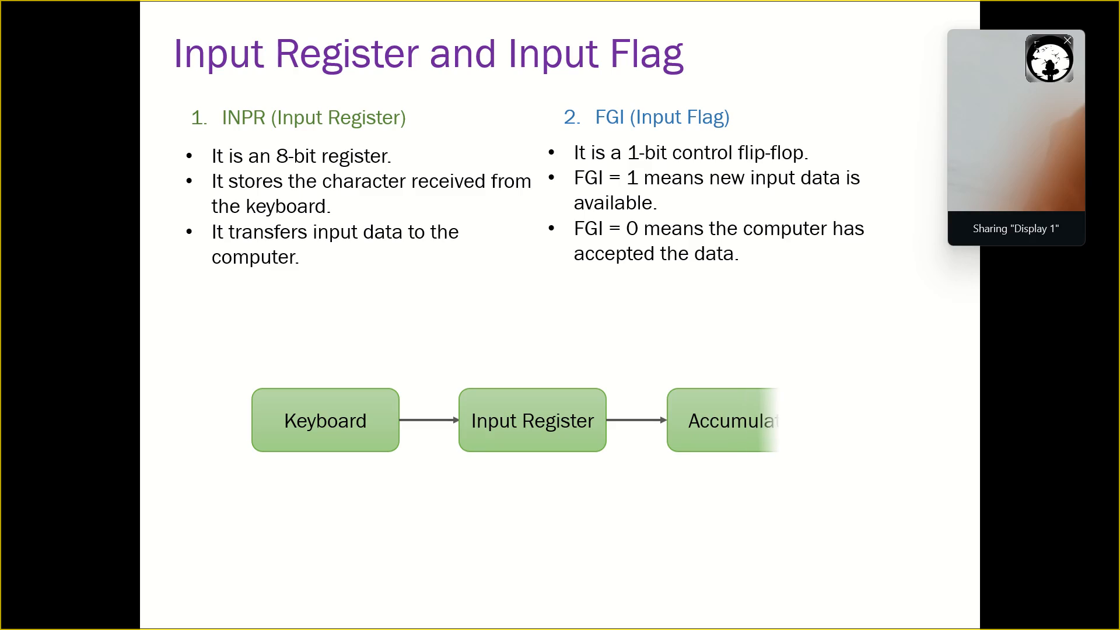
key(Right)
Play through the "Output Register and Output Flag" slide to check its bullet and Accumulator-to-Printer diagram animations.
key(Right)
key(Right)
key(Right)
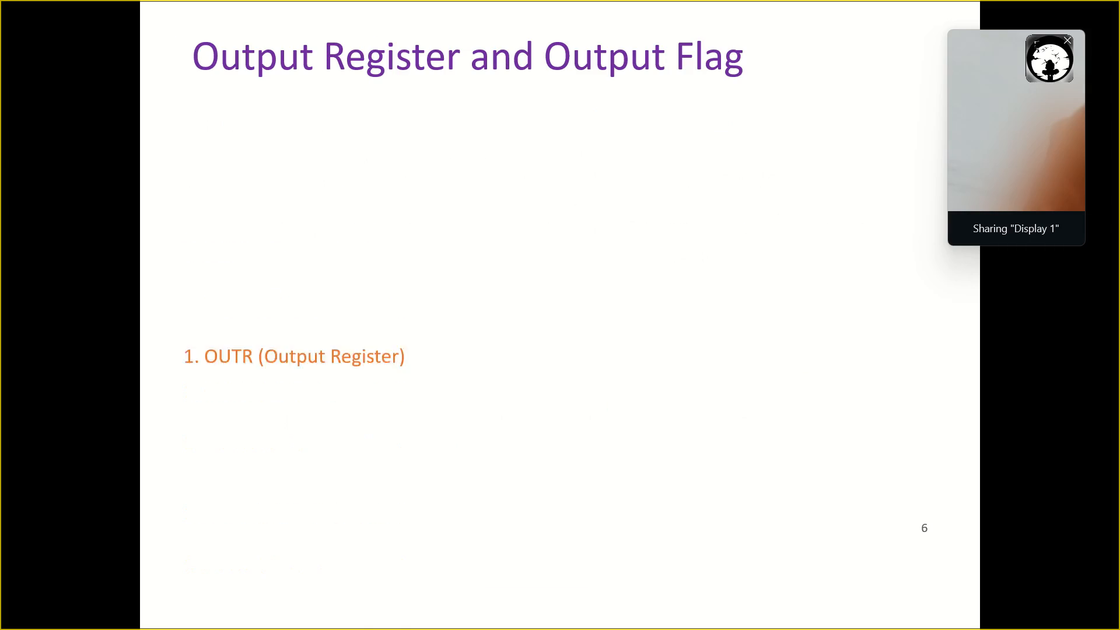
key(Right)
key(Right)
key(Right)
key(Right)
key(Right)
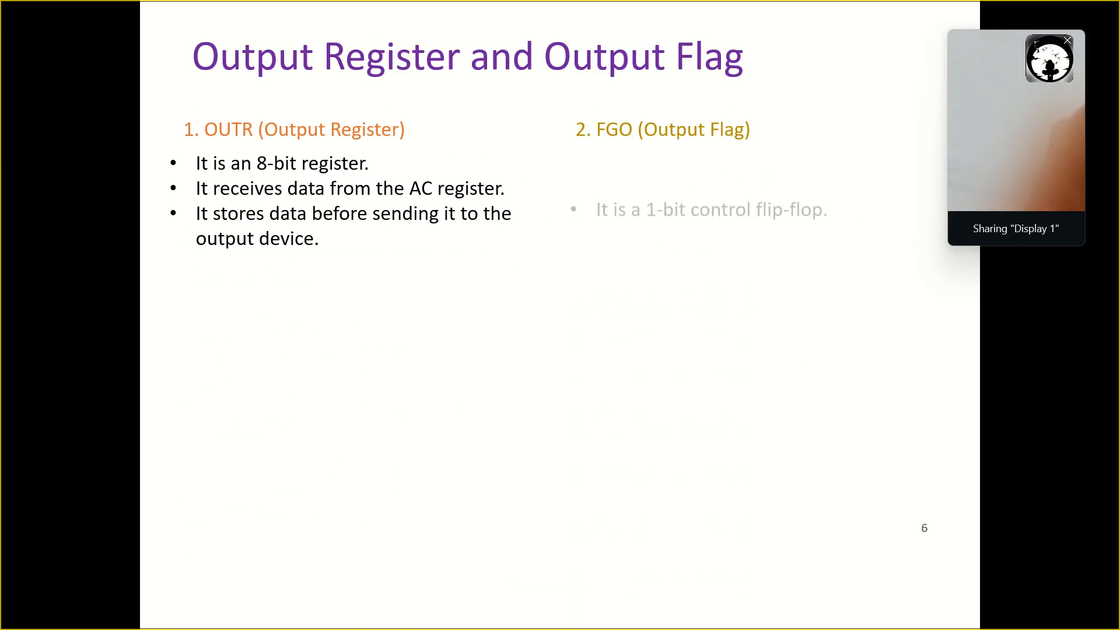
key(Right)
key(Right)
key(Right)
key(Right)
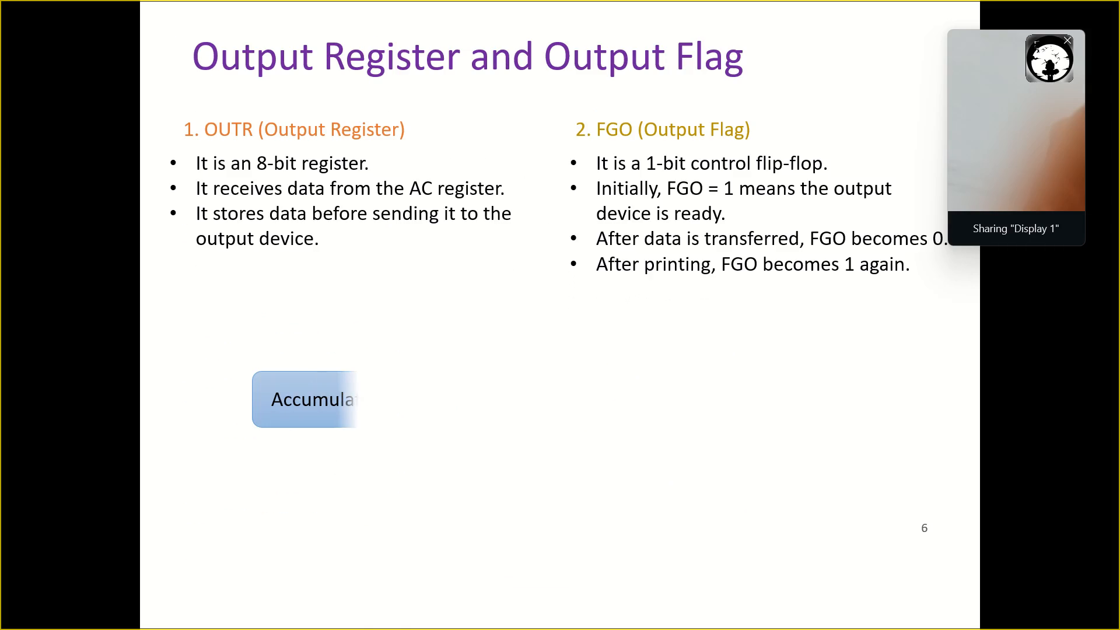
key(Right)
key(Right)
key(Right)
key(Right)
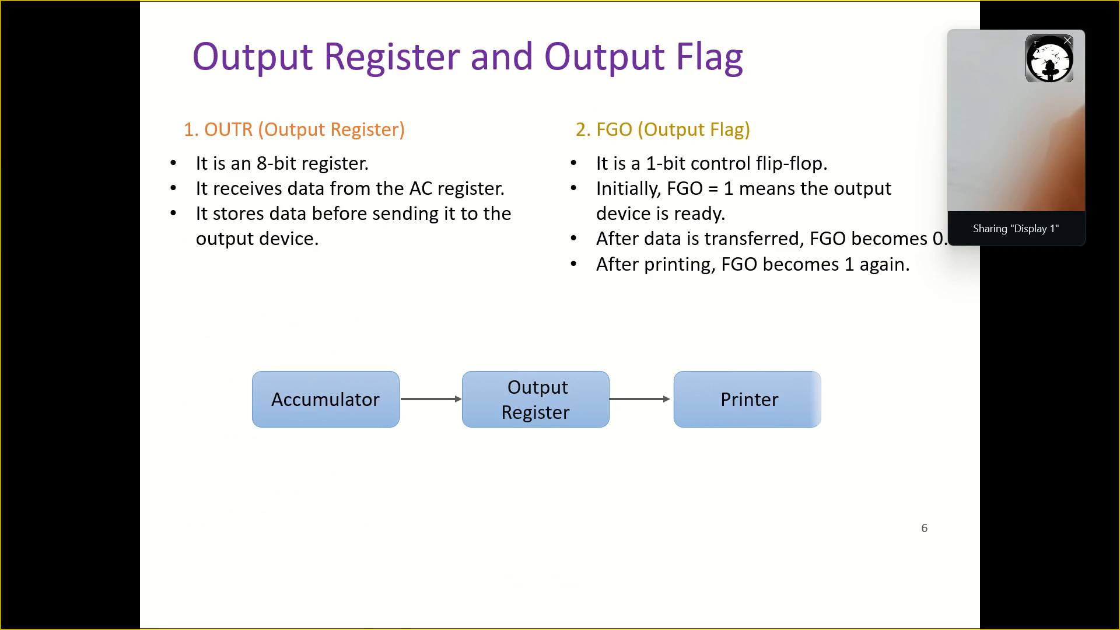
key(Right)
Play through the "Input–Output Instructions" slide to check how its table appears.
key(Right)
key(Right)
key(Right)
key(Right)
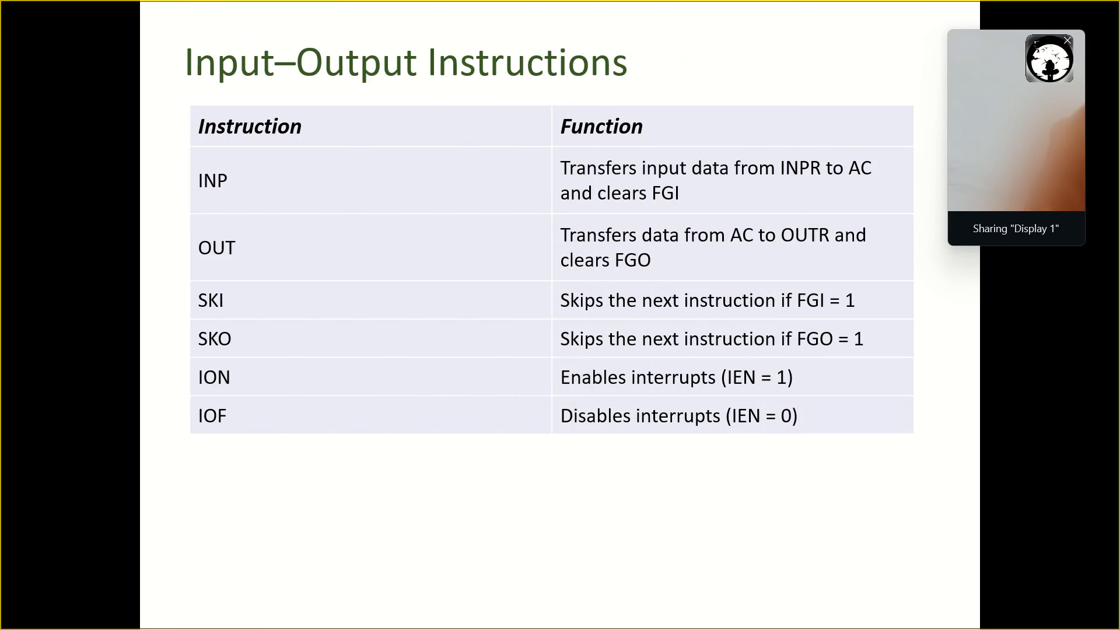
key(Right)
Play through the "Program Interrupt" slide to check that bullets, flowchart boxes and arrows appear in matching order.
key(Right)
key(Right)
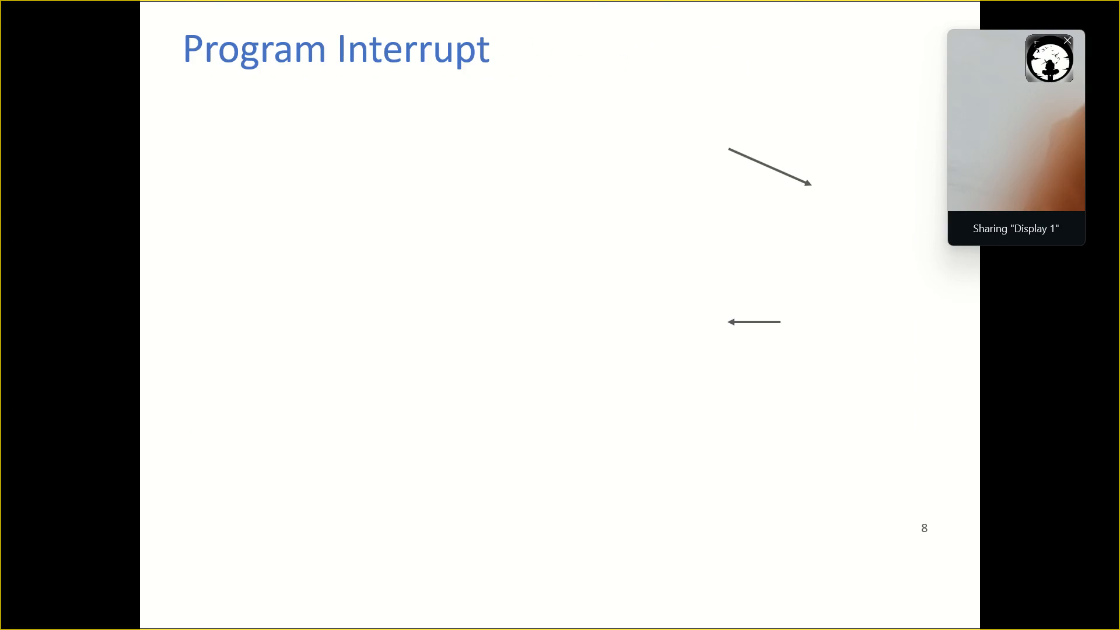
key(Right)
key(Right)
key(Right)
key(Right)
key(Right)
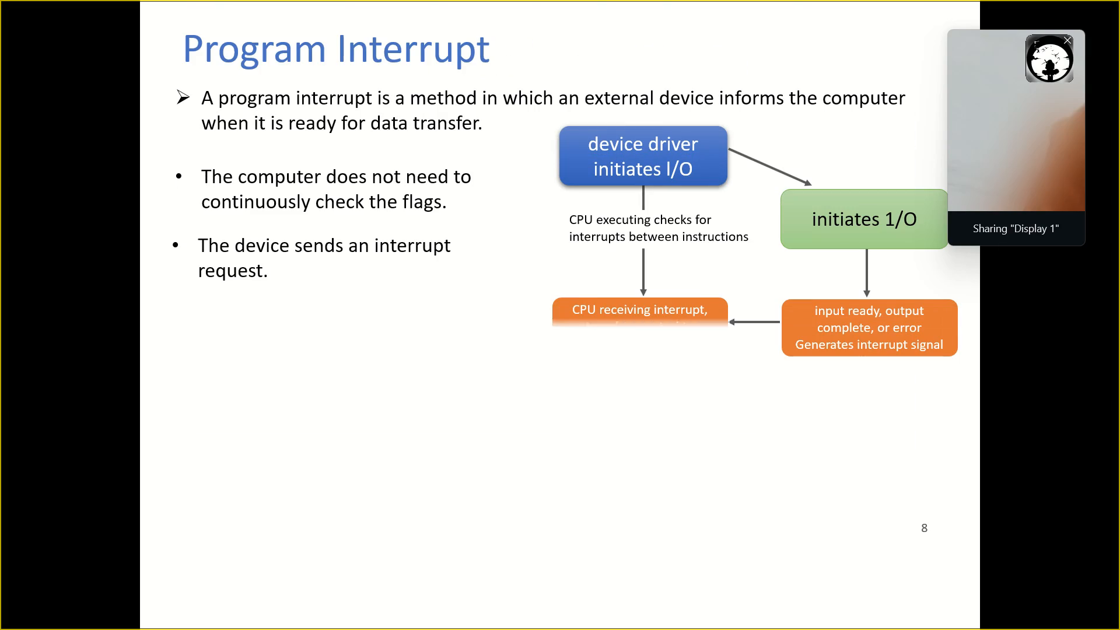
key(Right)
key(Right)
key(Right)
key(Right)
key(Right)
key(Right)
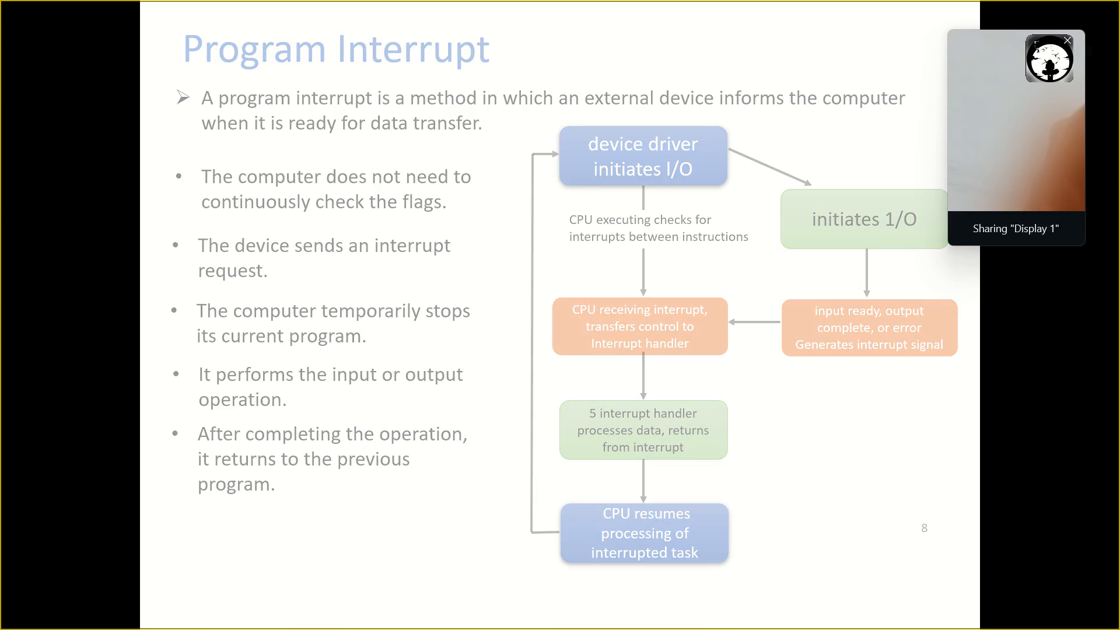
Play through the "How an Interrupt Works" slide to check the bullet, flowchart and IEN conditions animations.
key(Right)
key(Right)
key(Right)
key(Right)
key(Right)
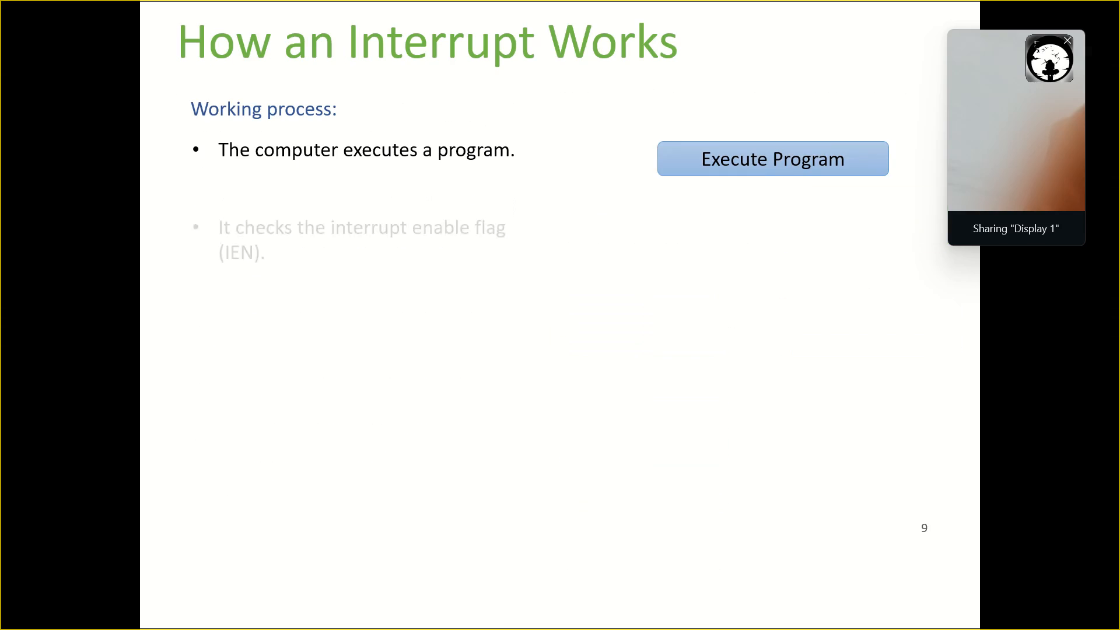
key(Right)
key(Right)
key(Right)
key(Right)
key(Right)
key(Right)
key(Right)
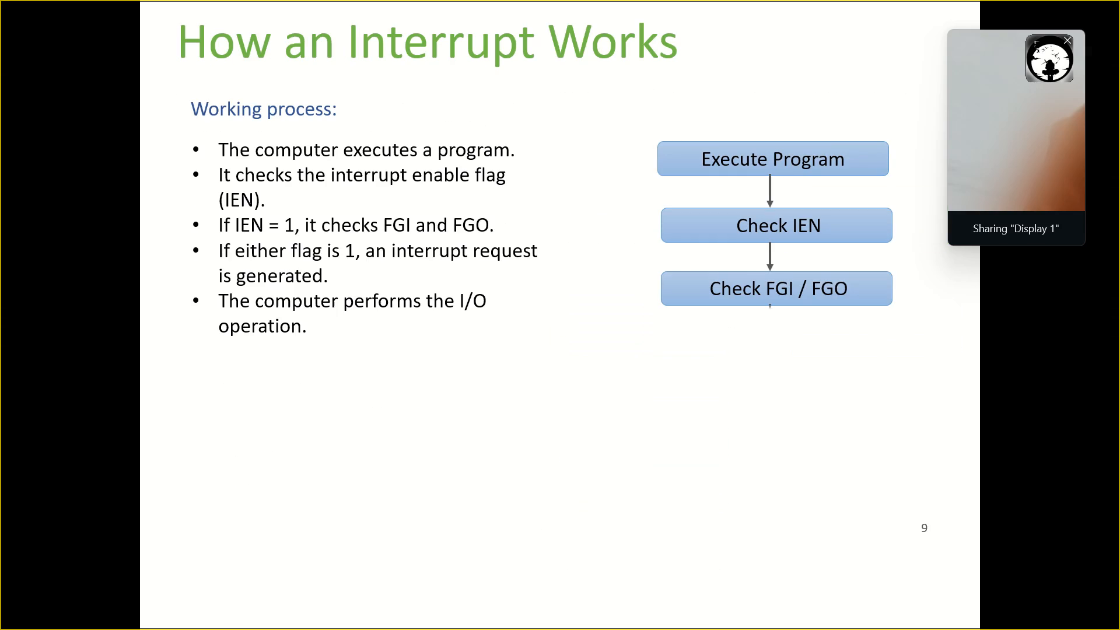
key(Right)
key(Right)
key(Right)
key(Right)
key(Right)
key(Right)
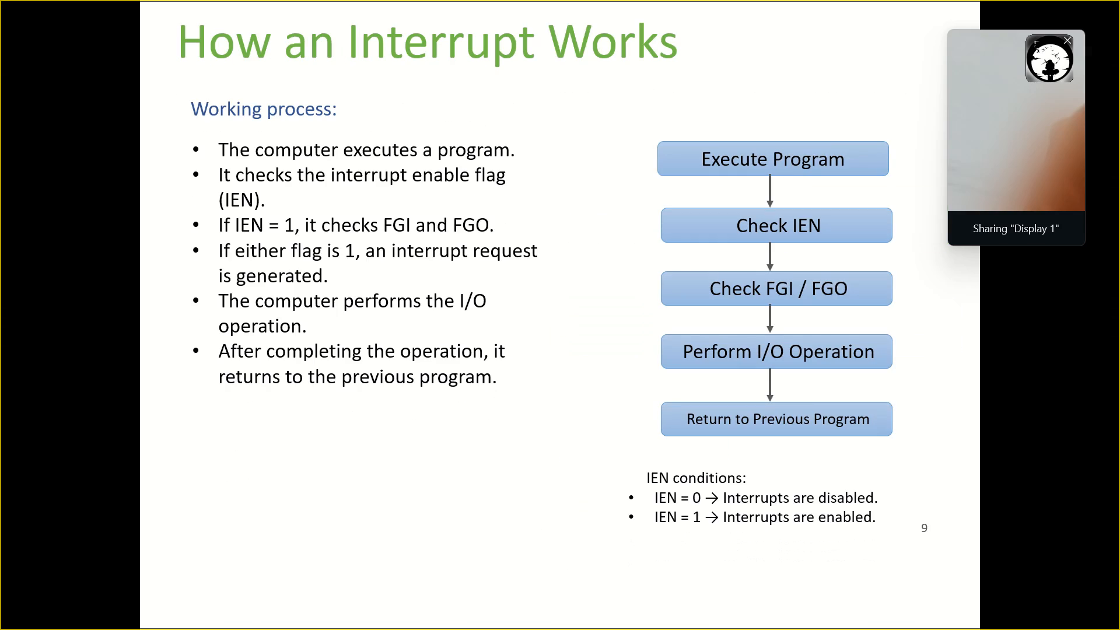
Play through the Conclusion slide to check its bullet animations.
key(Right)
key(Right)
key(Right)
key(Right)
key(Right)
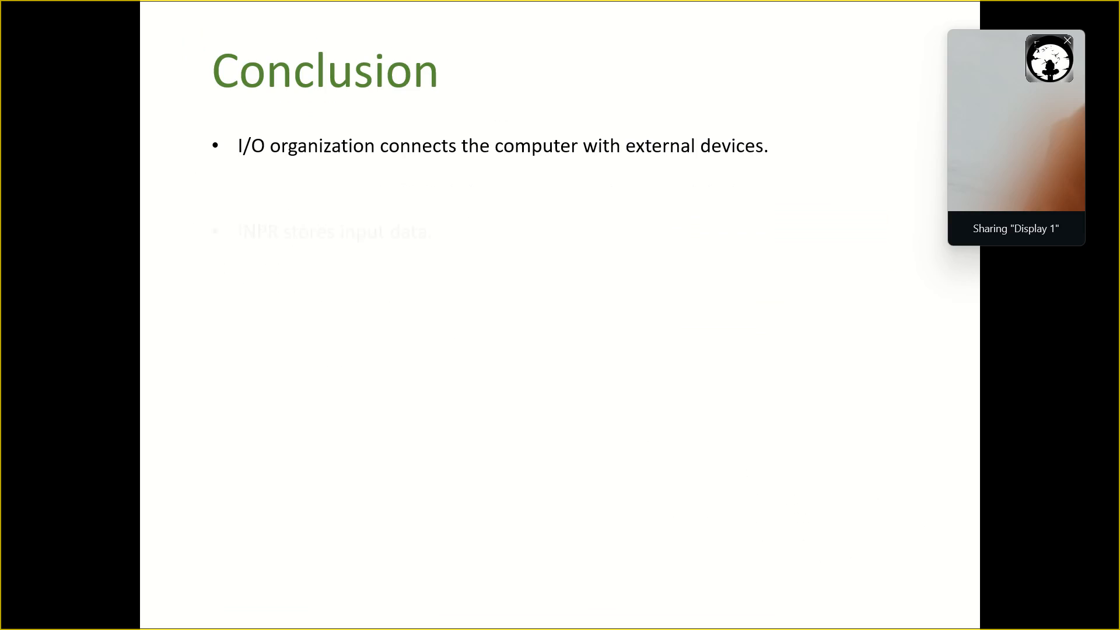
key(Right)
key(Right)
key(Right)
key(Right)
key(Right)
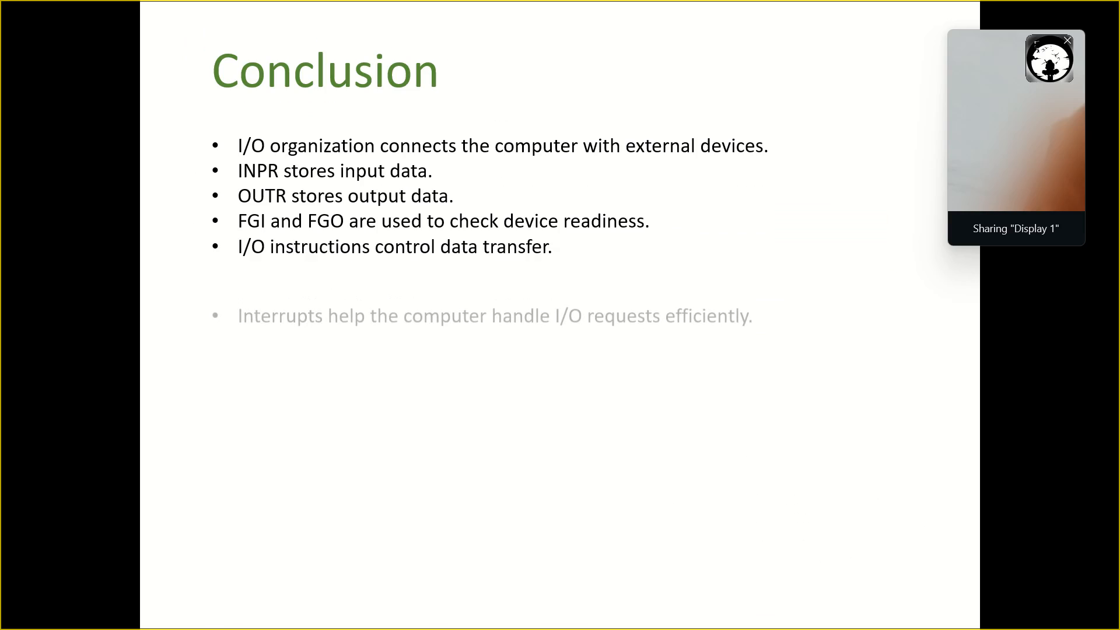
key(Right)
Play through the References and THANK YOU slides to the end and exit the slide show.
key(Right)
key(Right)
key(Right)
key(Right)
key(Right)
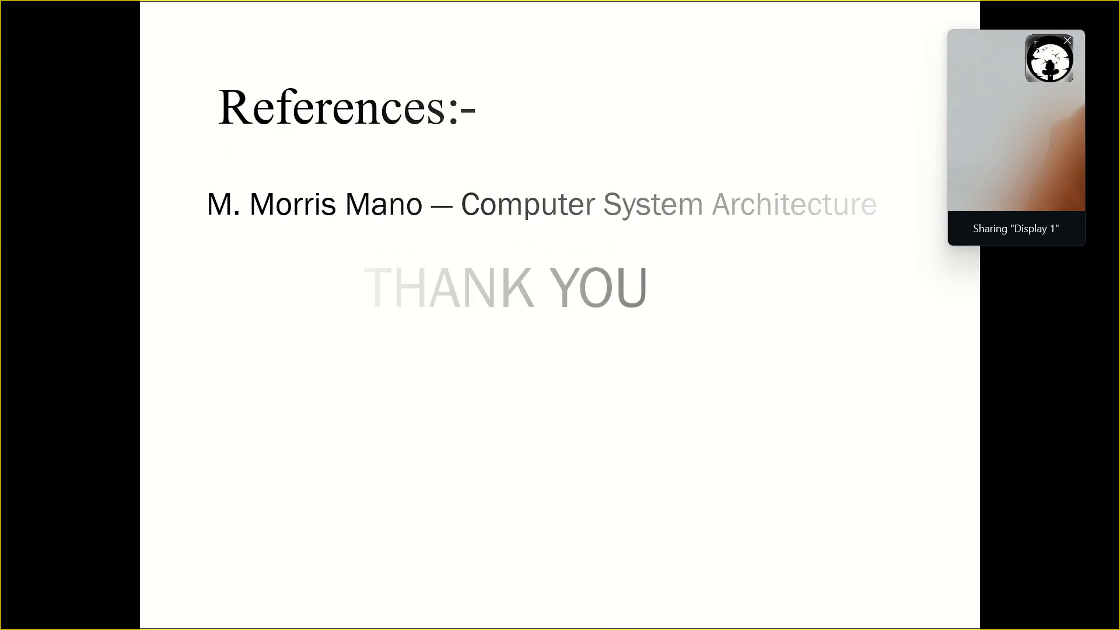
key(Right)
key(Right)
key(Right)
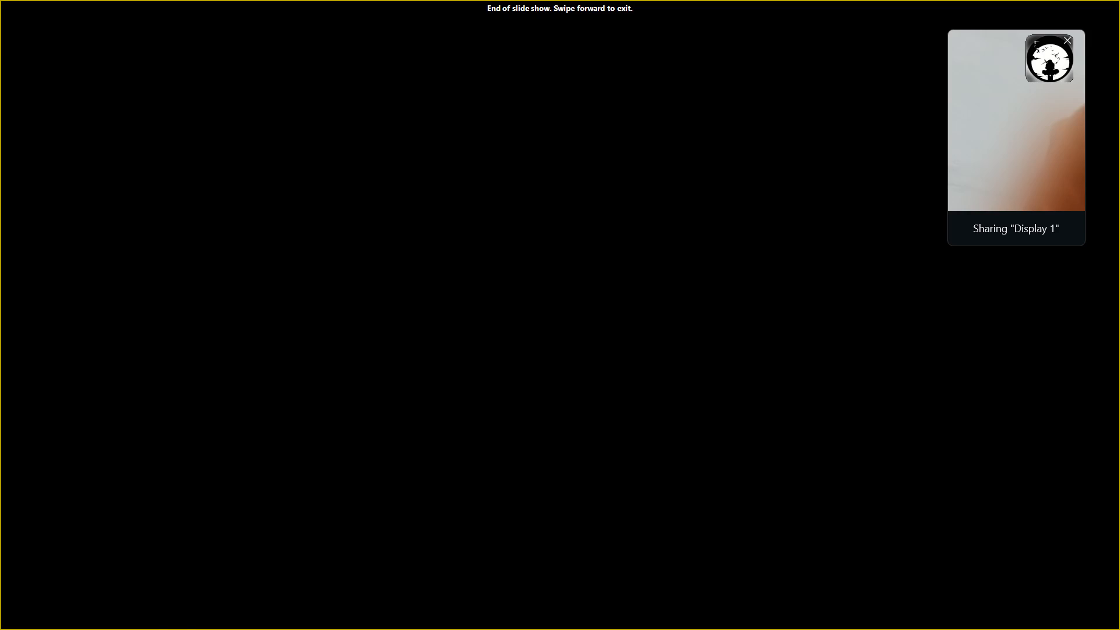
key(Escape)
Return to slide 8 for editing and inspect the animation order of the "device driver initiates I/O" box and the arrow to "initiates 1/O".
click(118, 192)
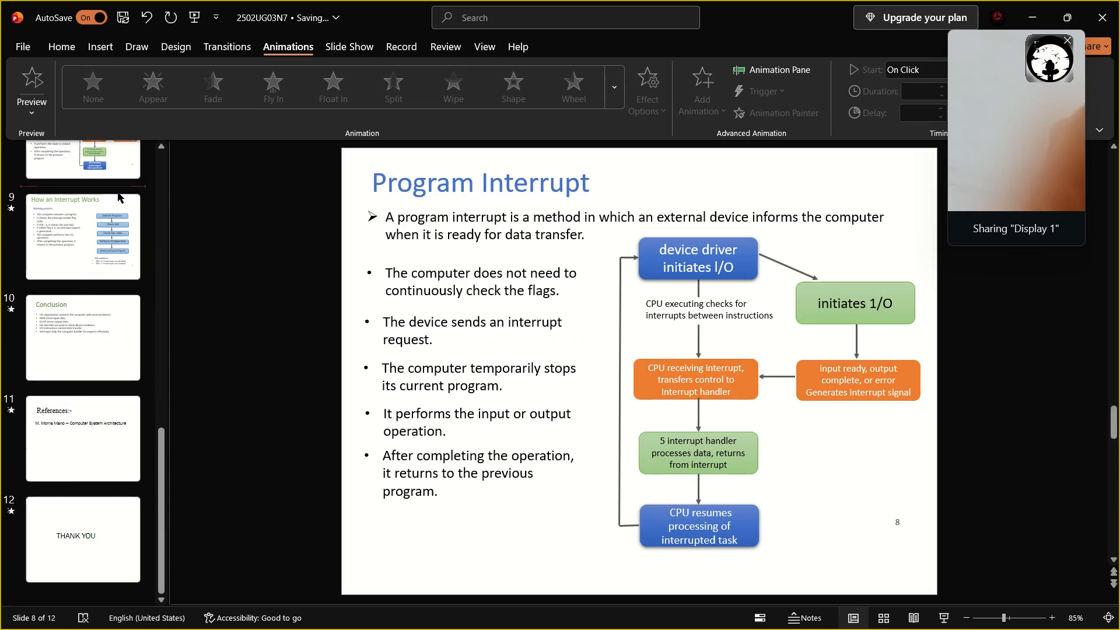
click(114, 176)
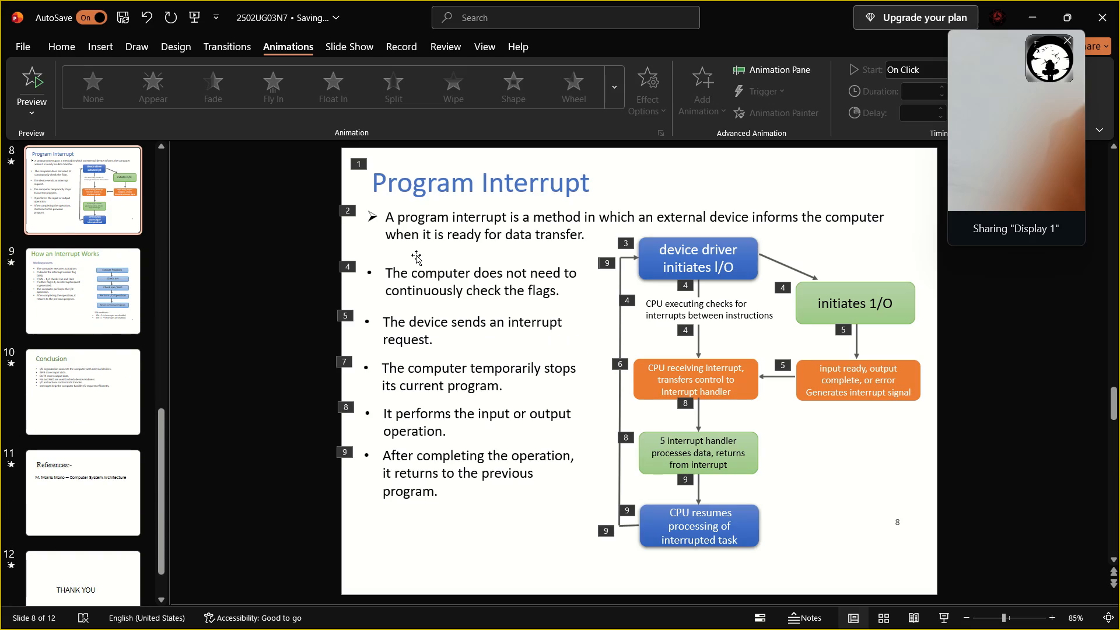
click(778, 258)
click(713, 257)
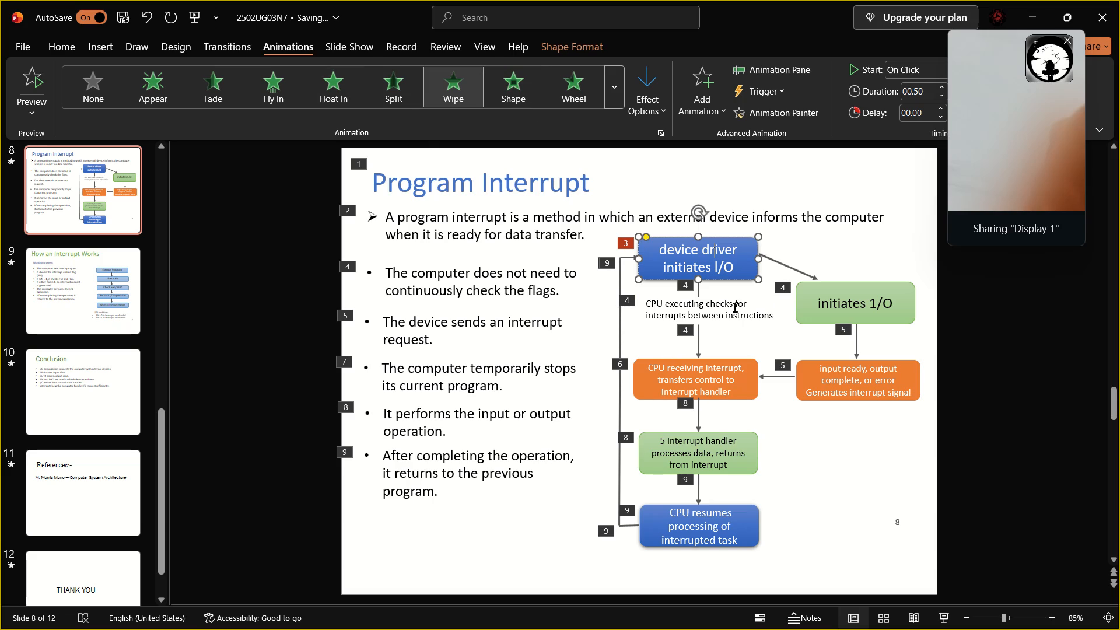
click(852, 460)
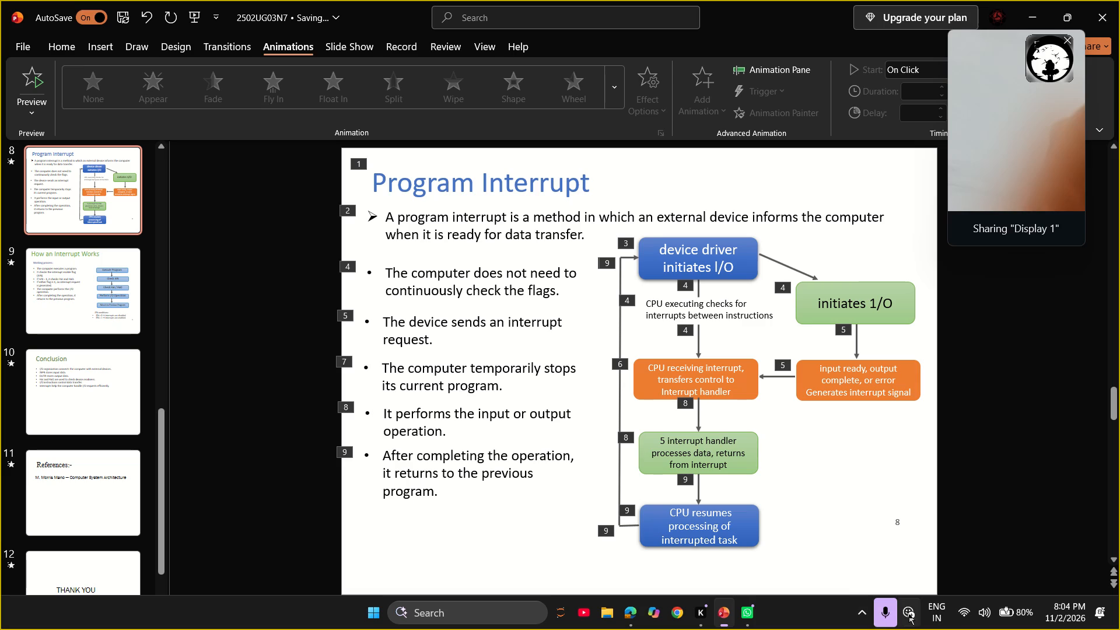
Start the slide show from slide 8, go back to "Output Register and Output Flag", and replay its animations.
click(928, 524)
click(941, 622)
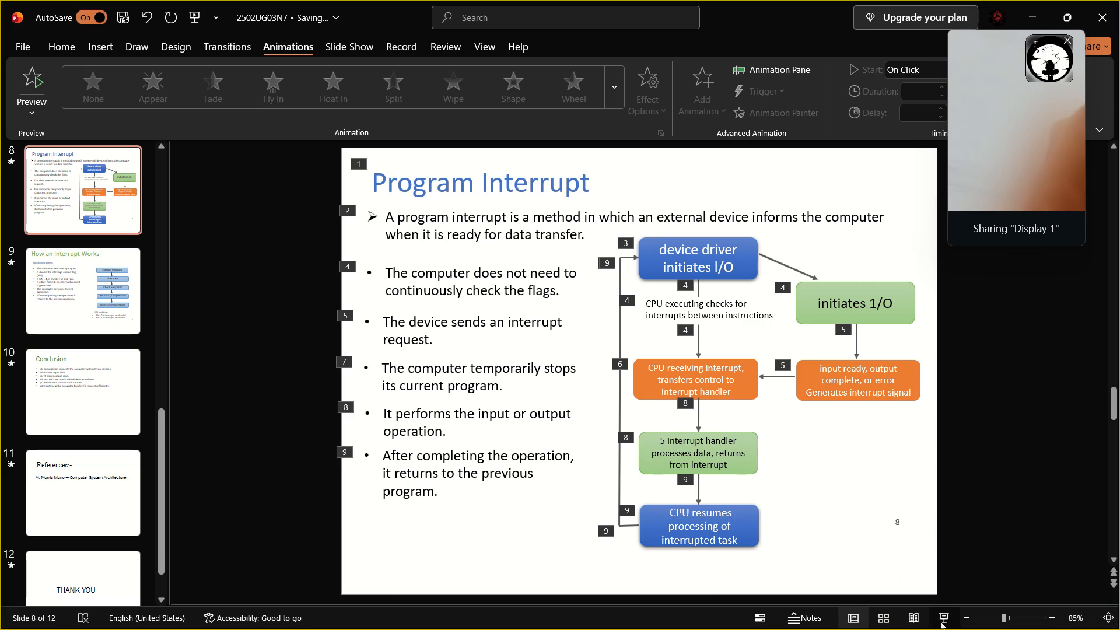
key(Left)
key(Left)
key(Left)
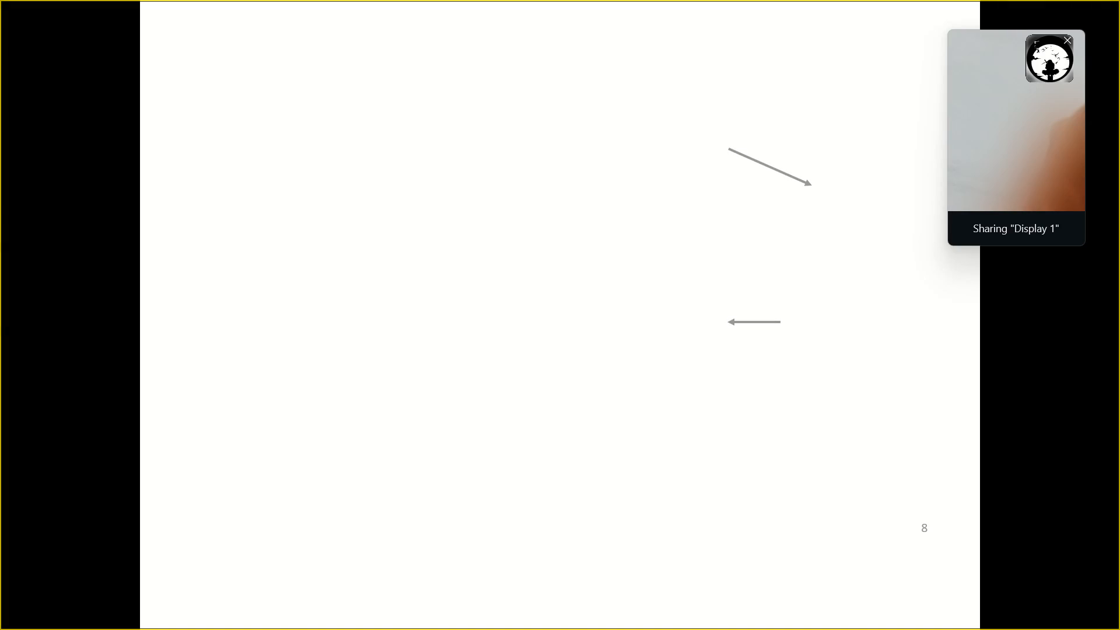
key(Left)
key(Right)
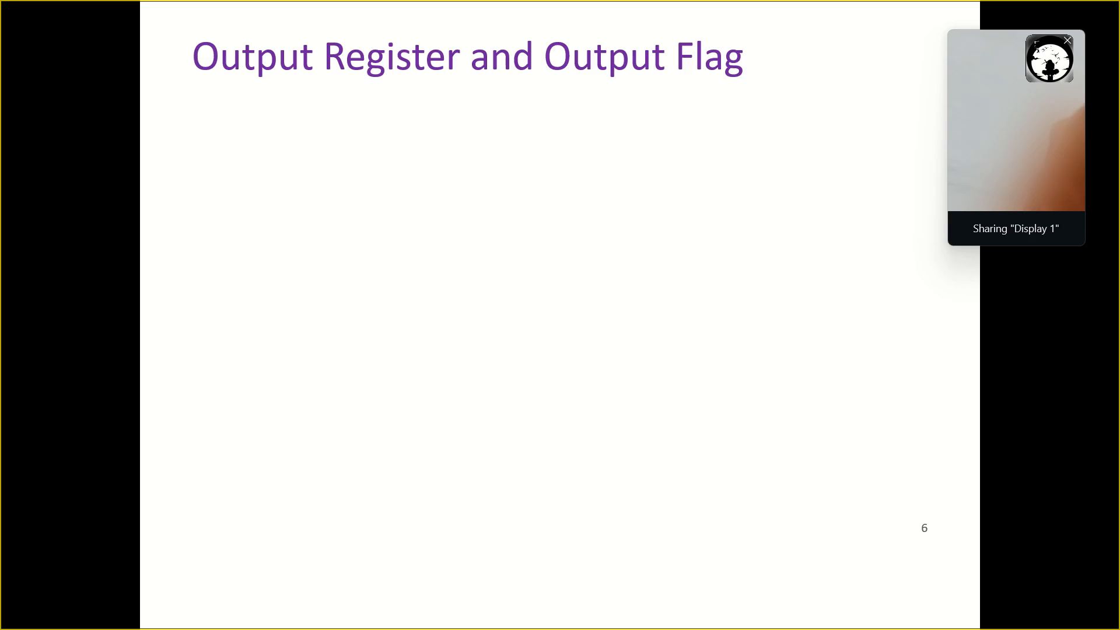
key(Right)
key(Right)
key(Right)
key(Right)
key(Right)
key(Right)
key(Right)
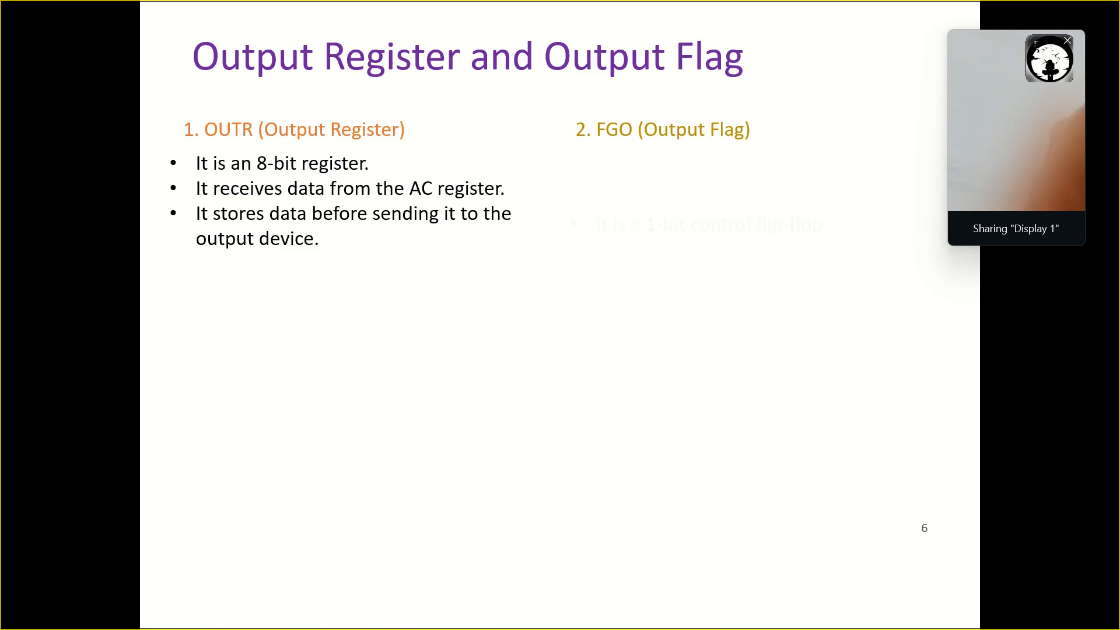
key(Right)
key(Right)
key(Right)
key(Right)
key(Right)
key(Right)
key(Right)
key(Right)
key(Right)
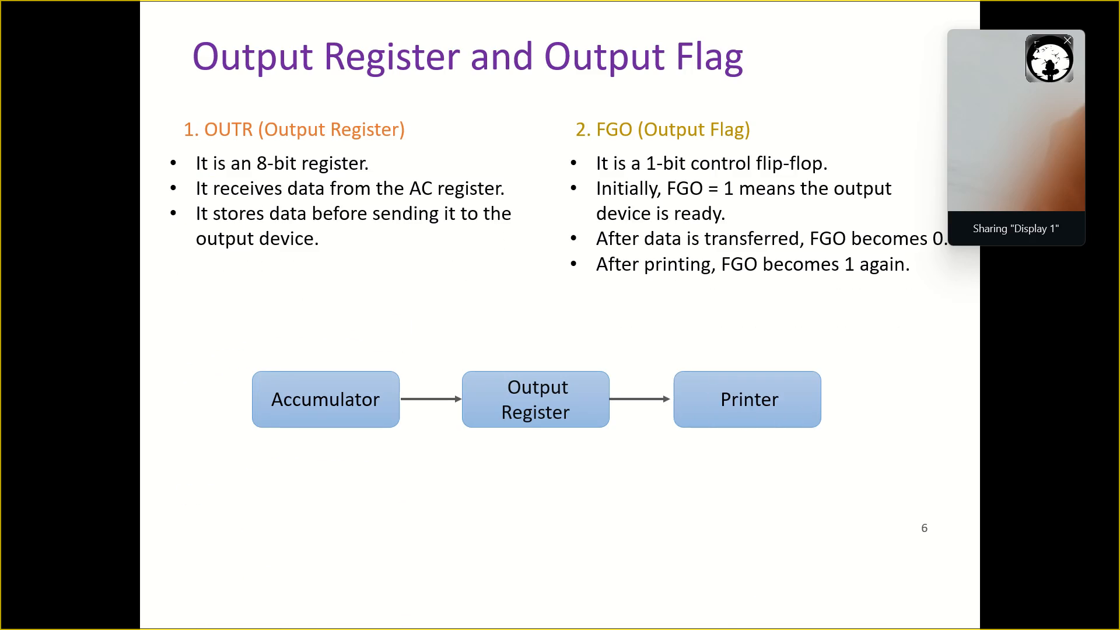
key(Right)
Replay the "Input–Output Instructions" slide's table animation, advance onward, and exit the slide show.
key(Right)
key(Right)
key(Right)
key(Right)
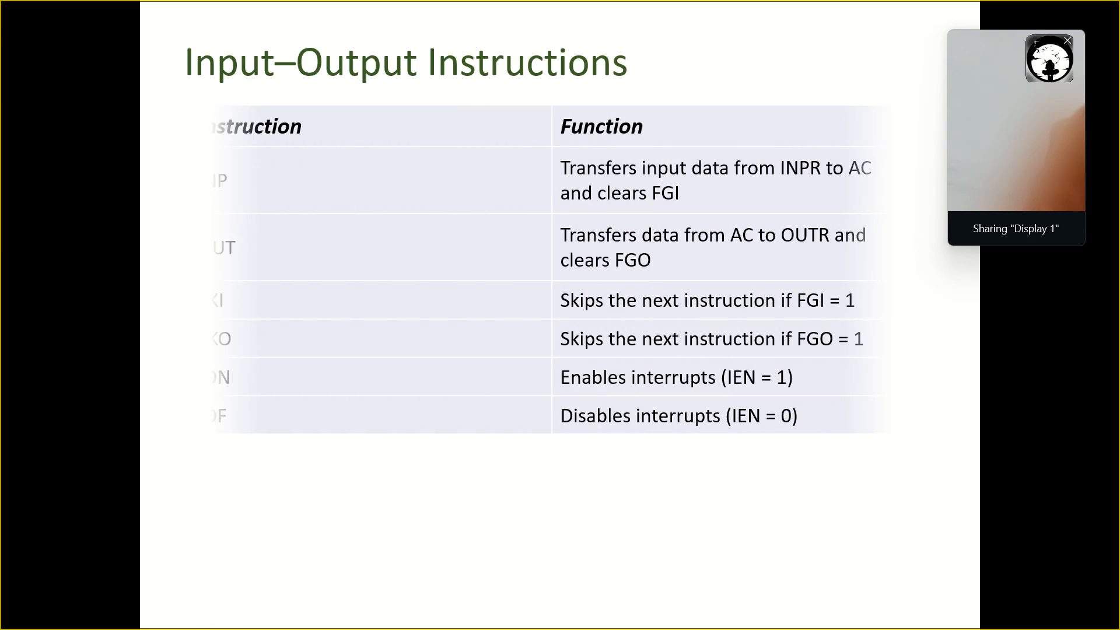
key(Right)
key(Right)
key(Escape)
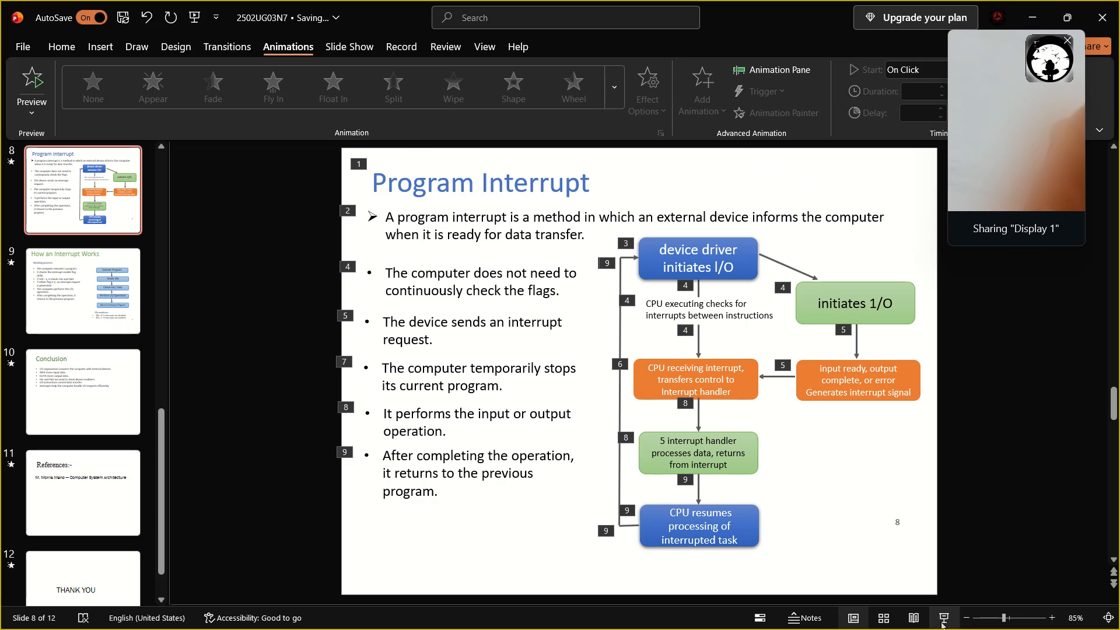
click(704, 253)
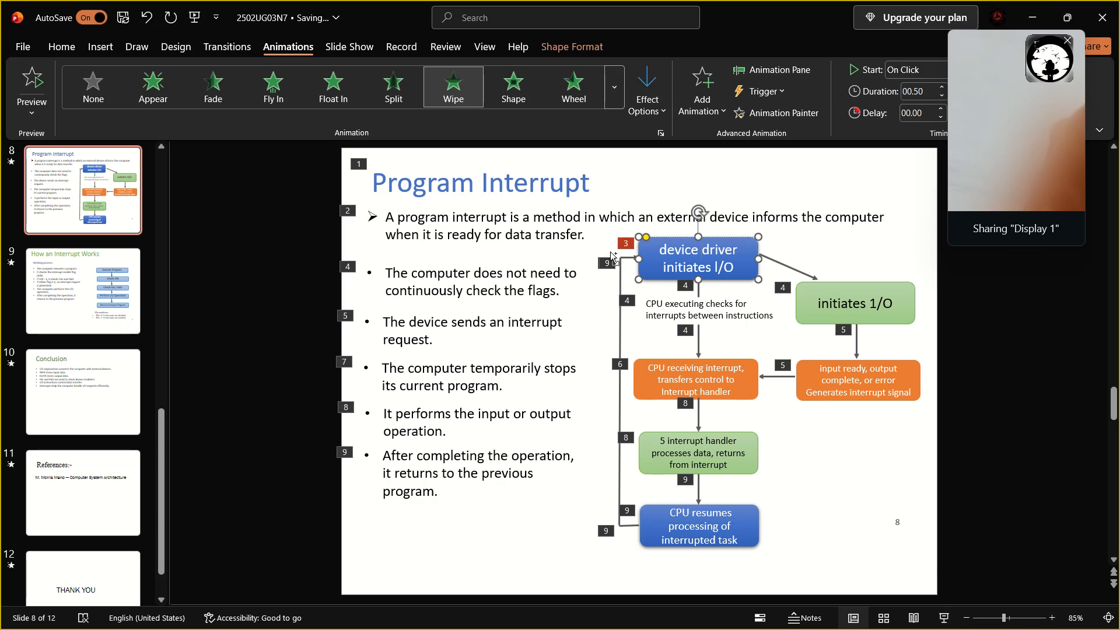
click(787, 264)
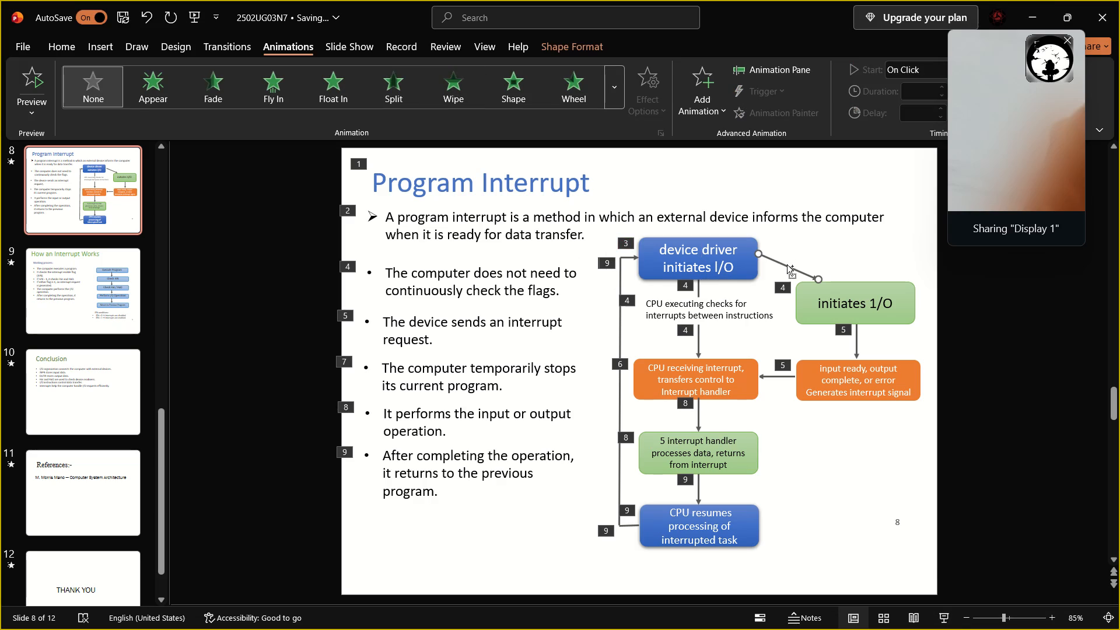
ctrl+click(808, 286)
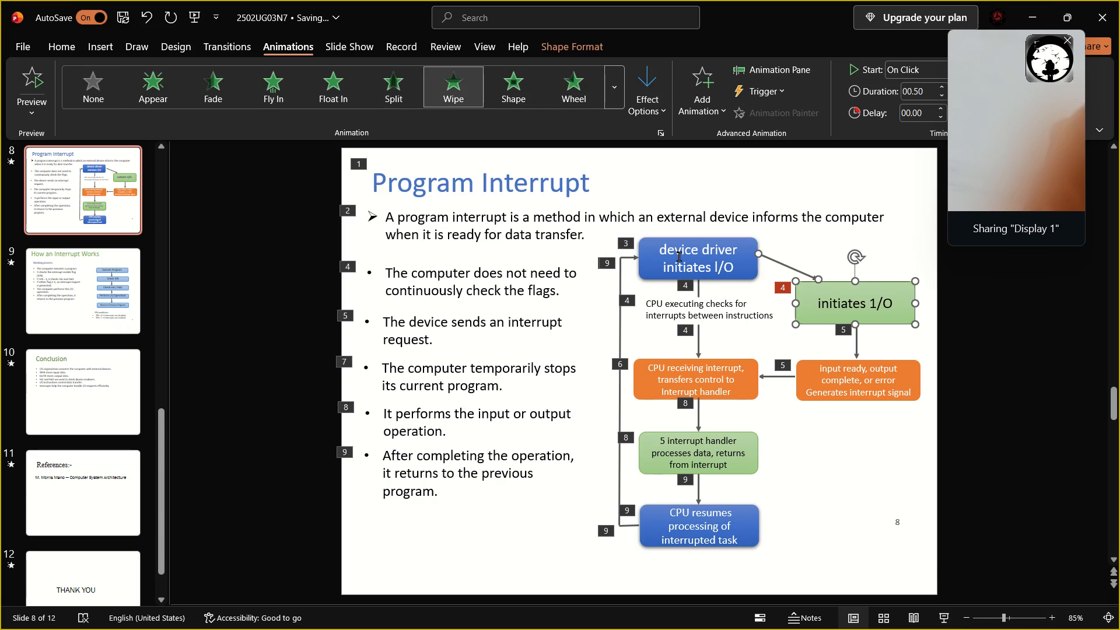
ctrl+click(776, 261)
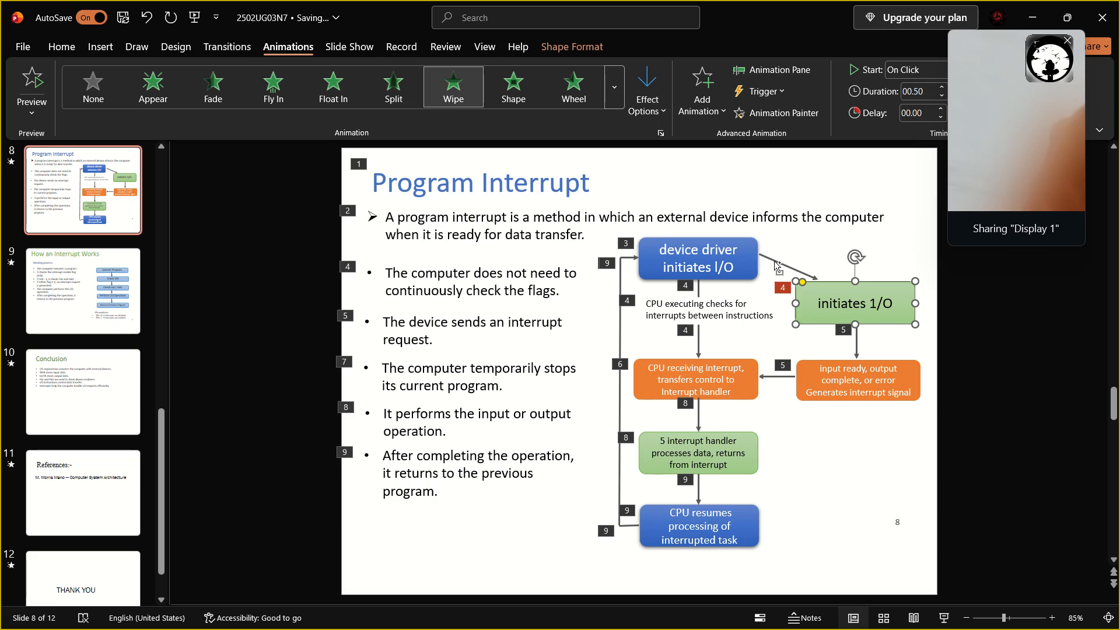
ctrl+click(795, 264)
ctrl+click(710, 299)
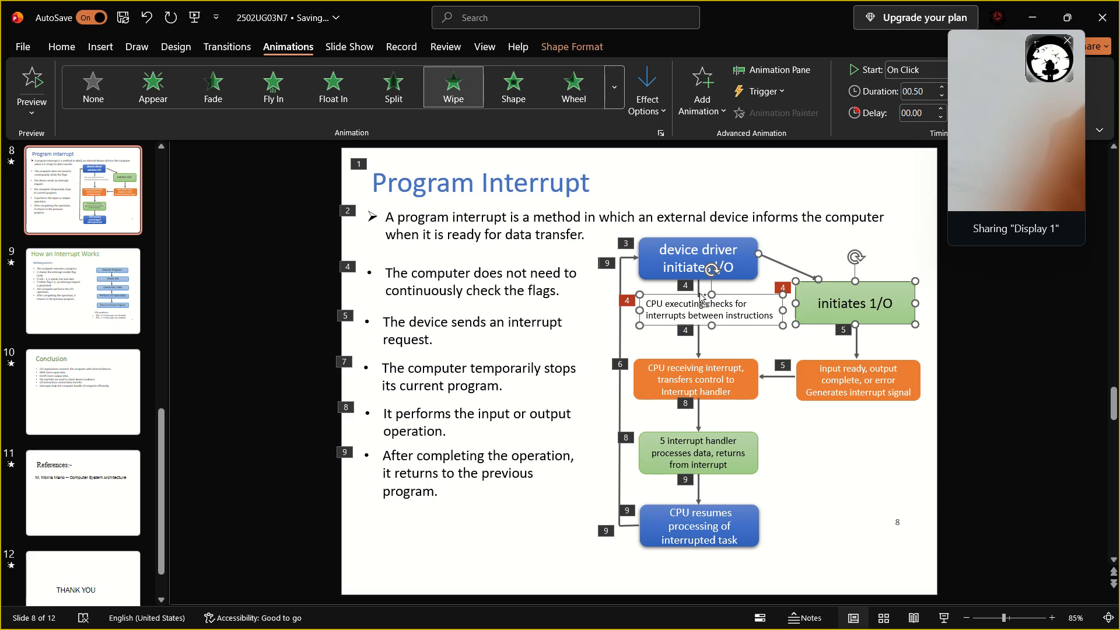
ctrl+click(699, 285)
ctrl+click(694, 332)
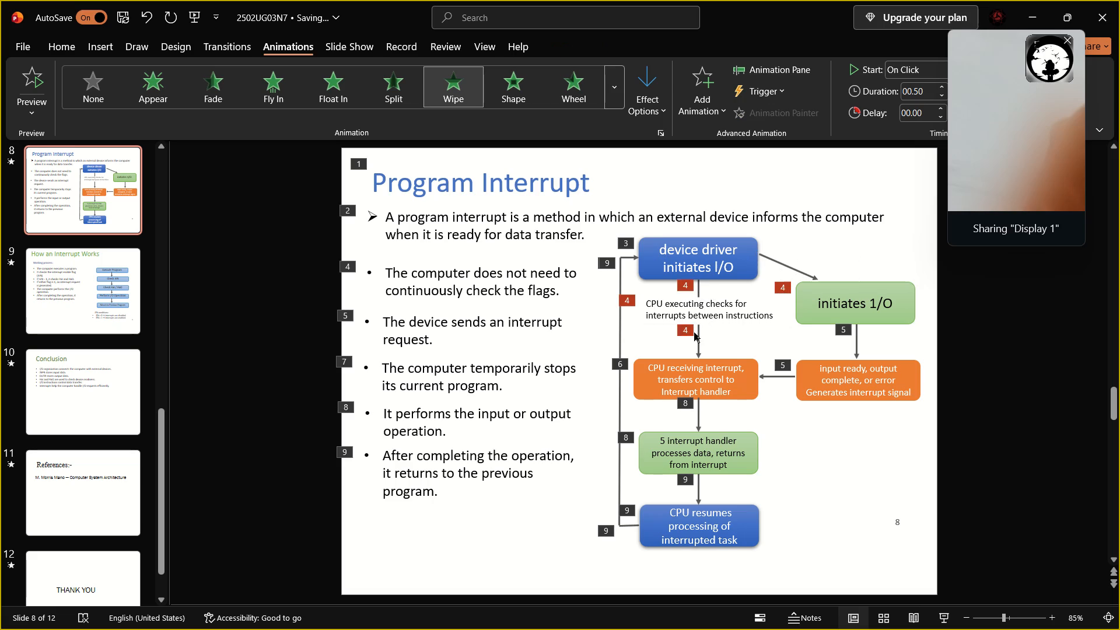
Apply a From Top Wipe to the "CPU executing checks" text, its two connectors, the "initiates 1/O" box, its incoming arrow and the first bullet.
ctrl+click(696, 332)
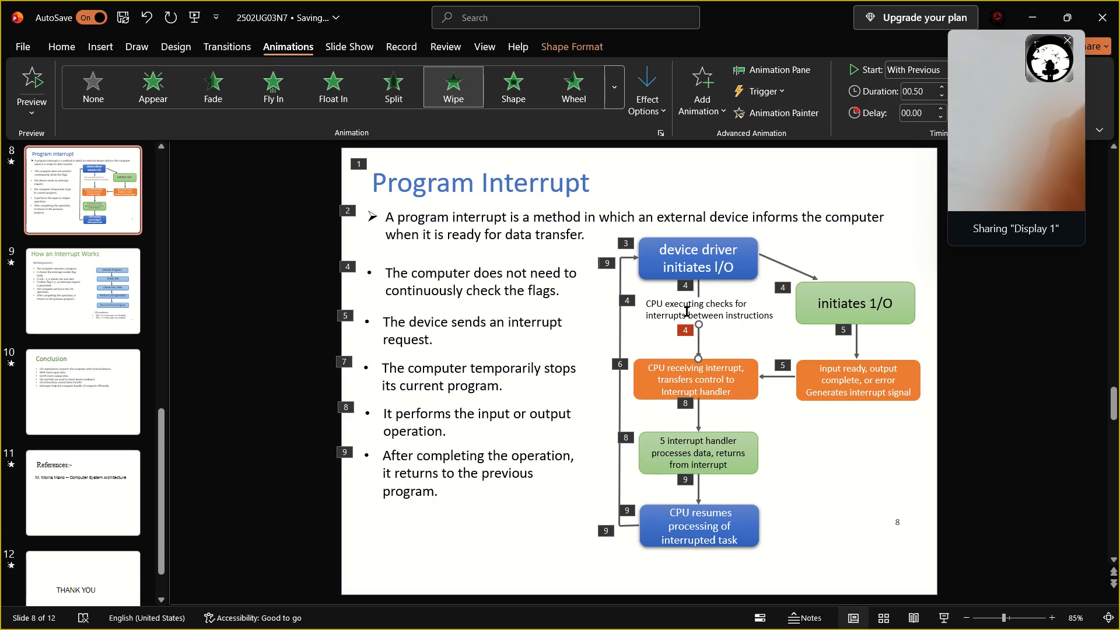
ctrl+click(687, 311)
ctrl+click(696, 286)
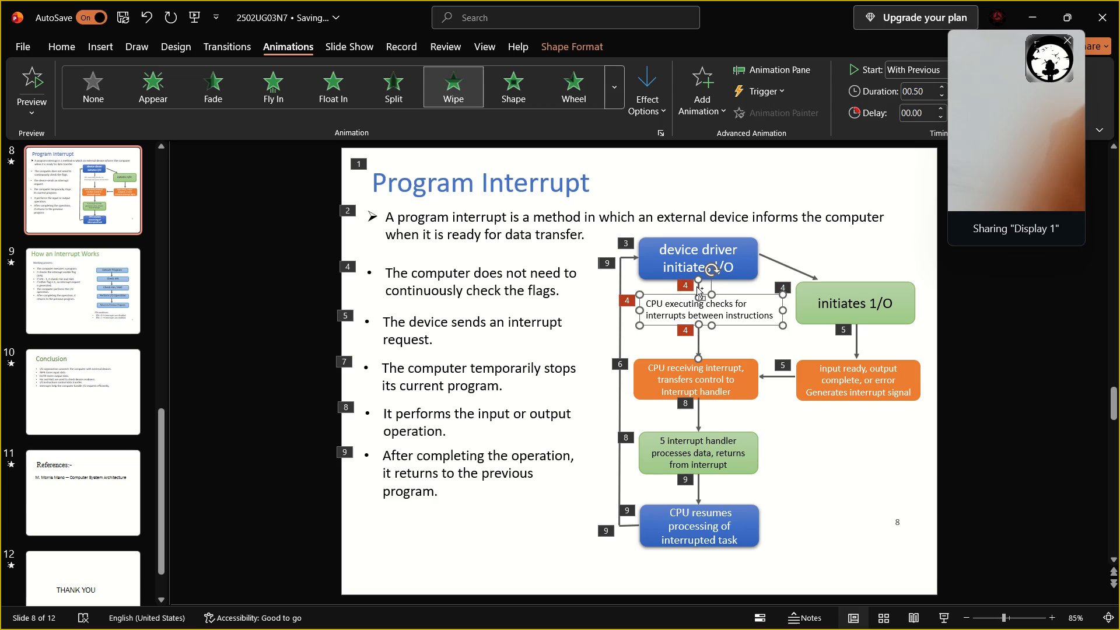
ctrl+click(773, 255)
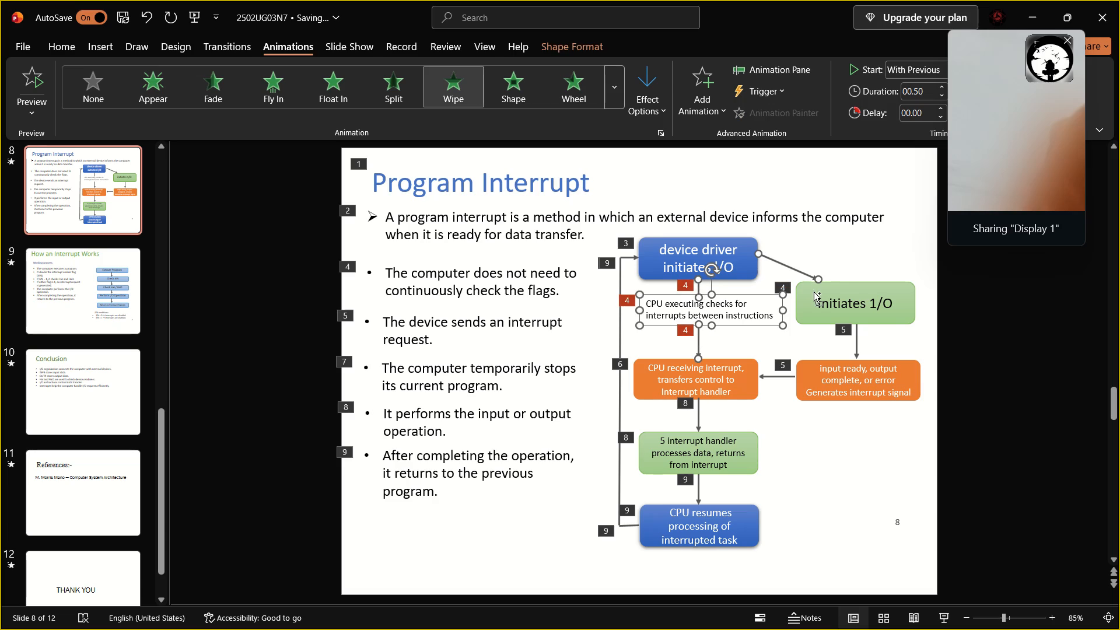
ctrl+click(814, 292)
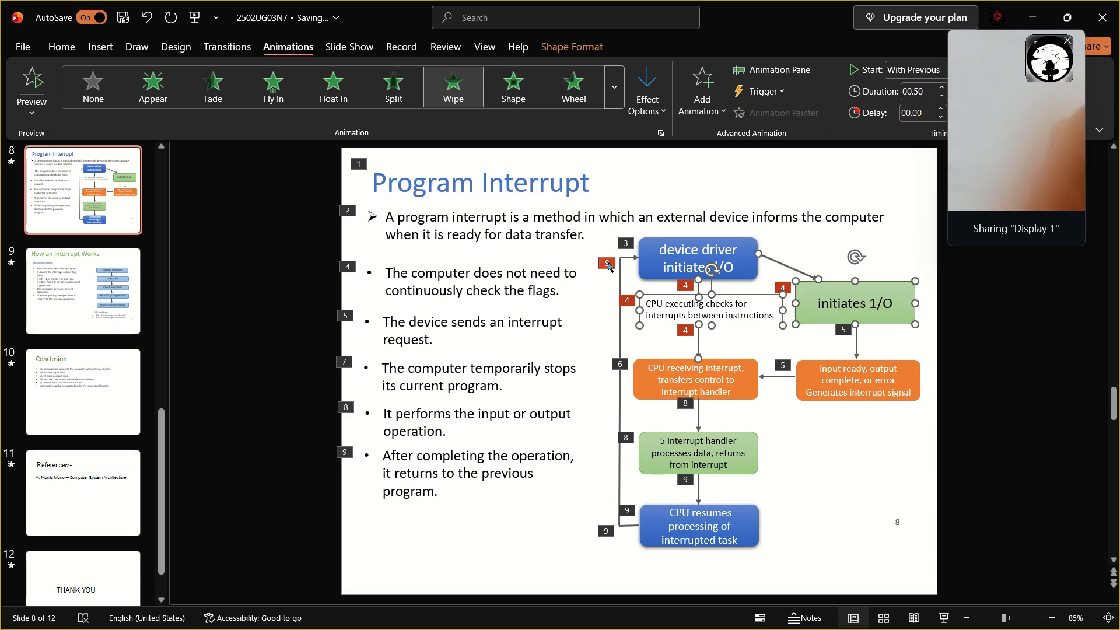
ctrl+click(560, 268)
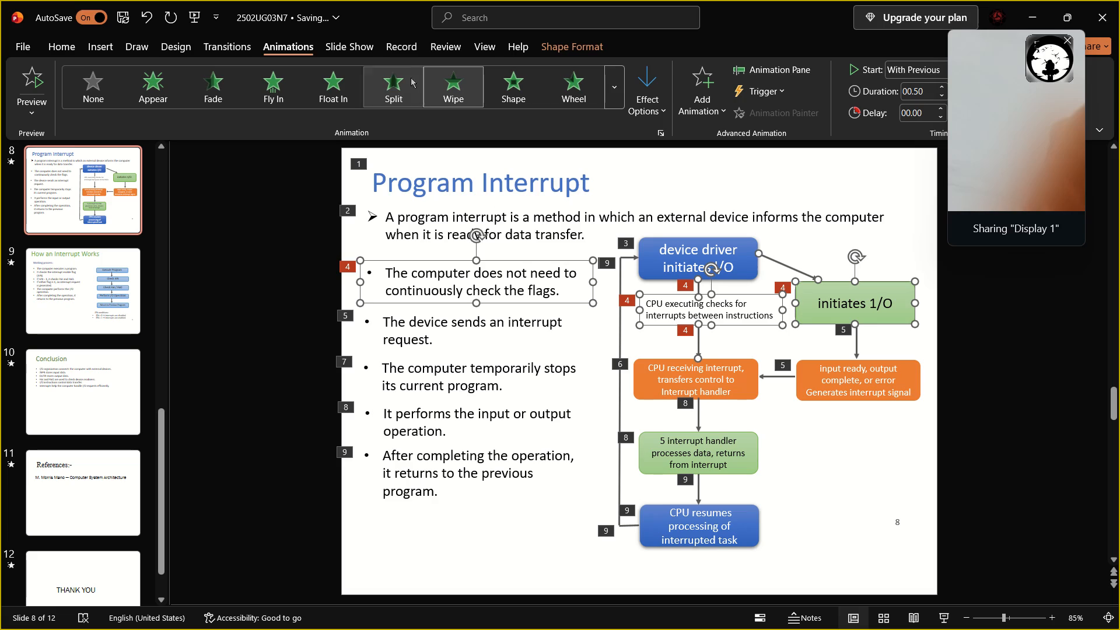
click(454, 81)
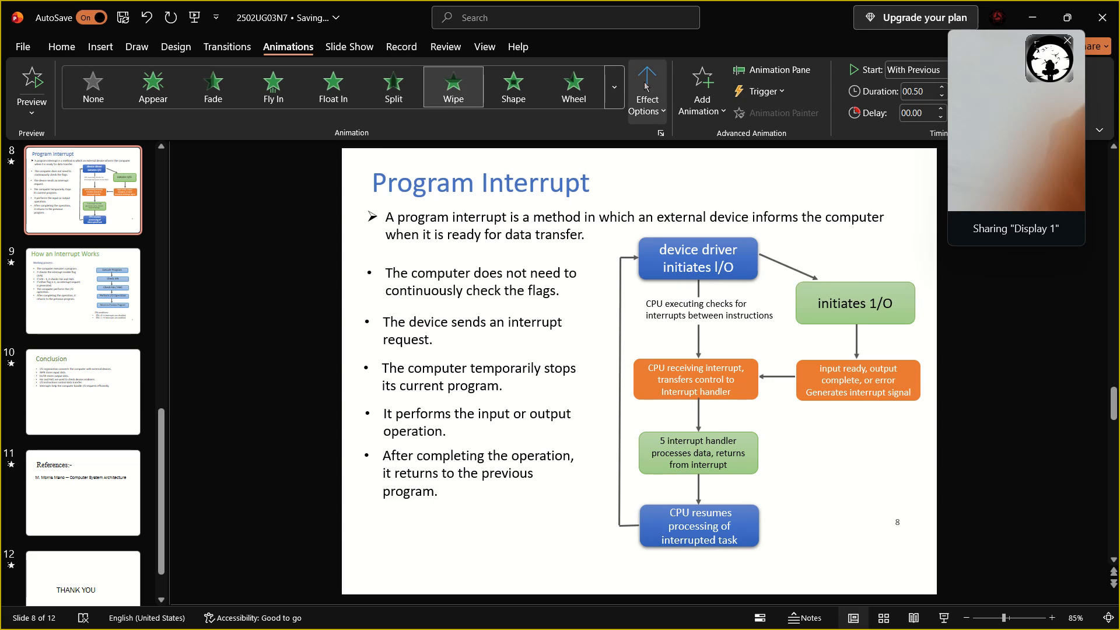
click(646, 82)
click(657, 267)
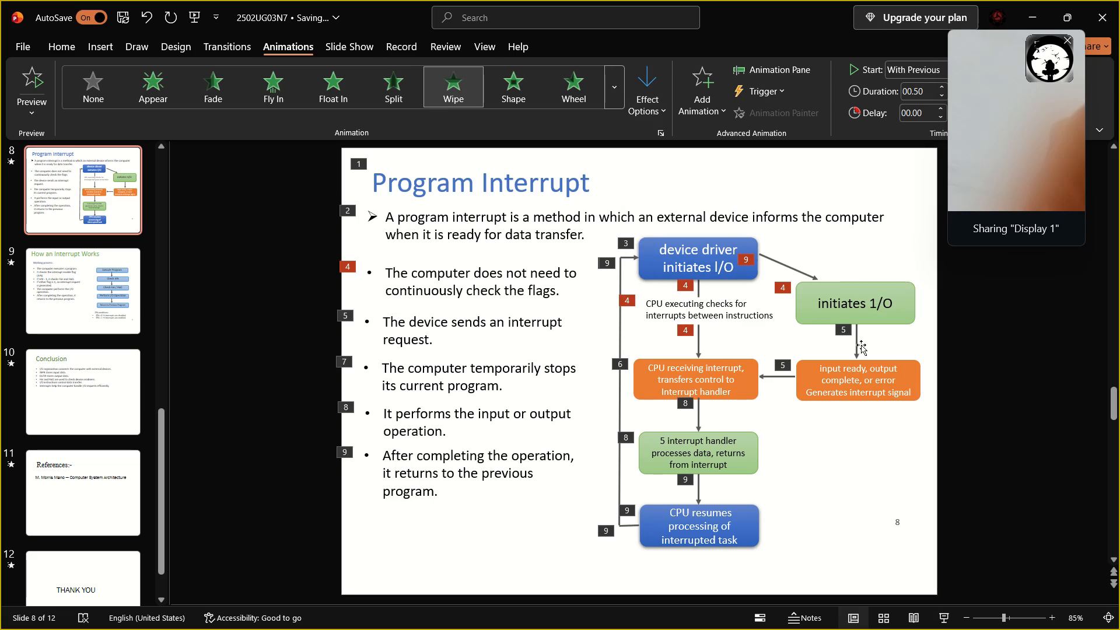
Start the slide show from slide 8, advance one animation and exit the show.
click(949, 619)
key(Right)
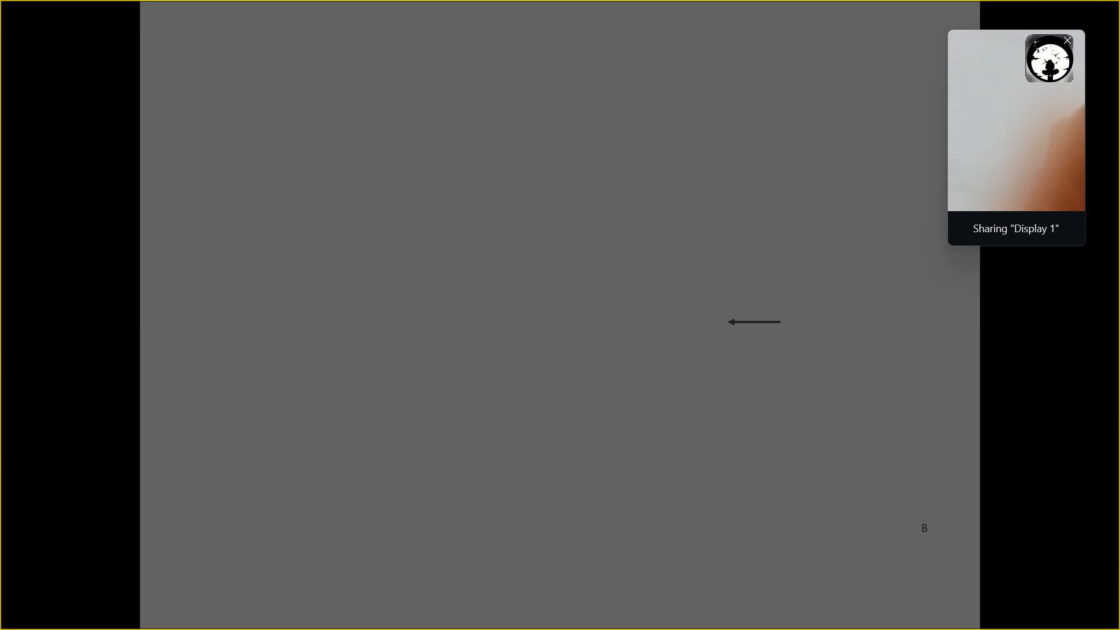
key(Escape)
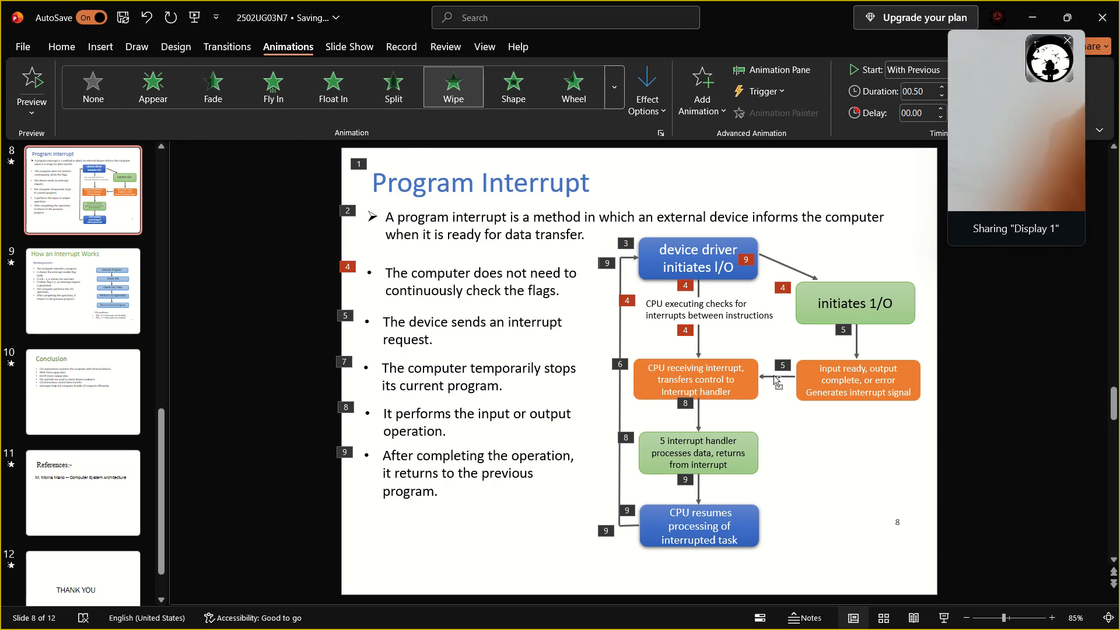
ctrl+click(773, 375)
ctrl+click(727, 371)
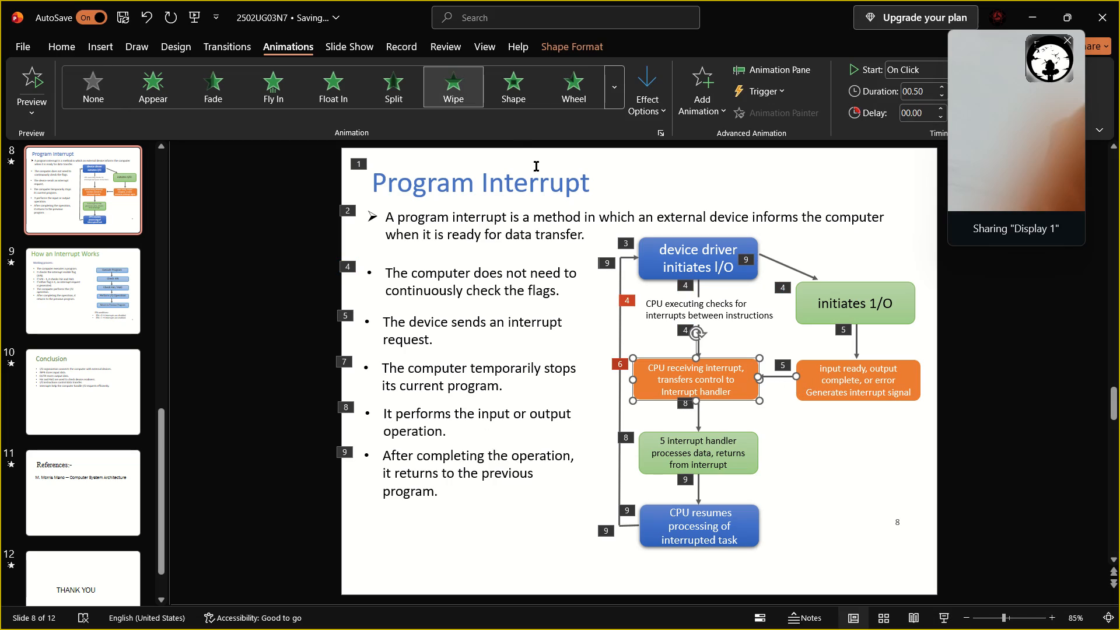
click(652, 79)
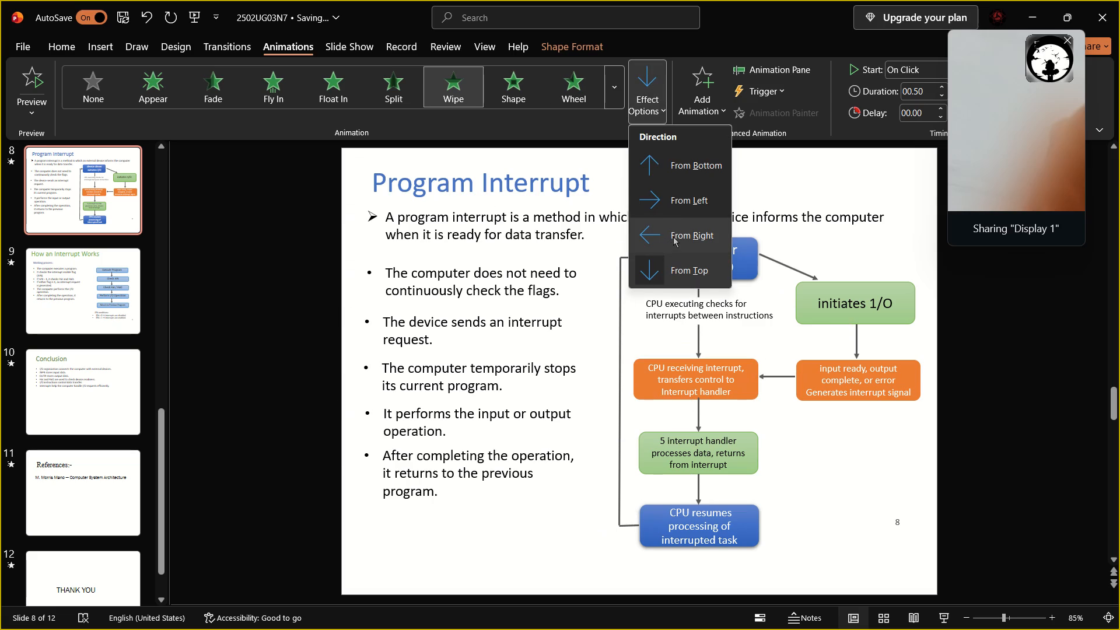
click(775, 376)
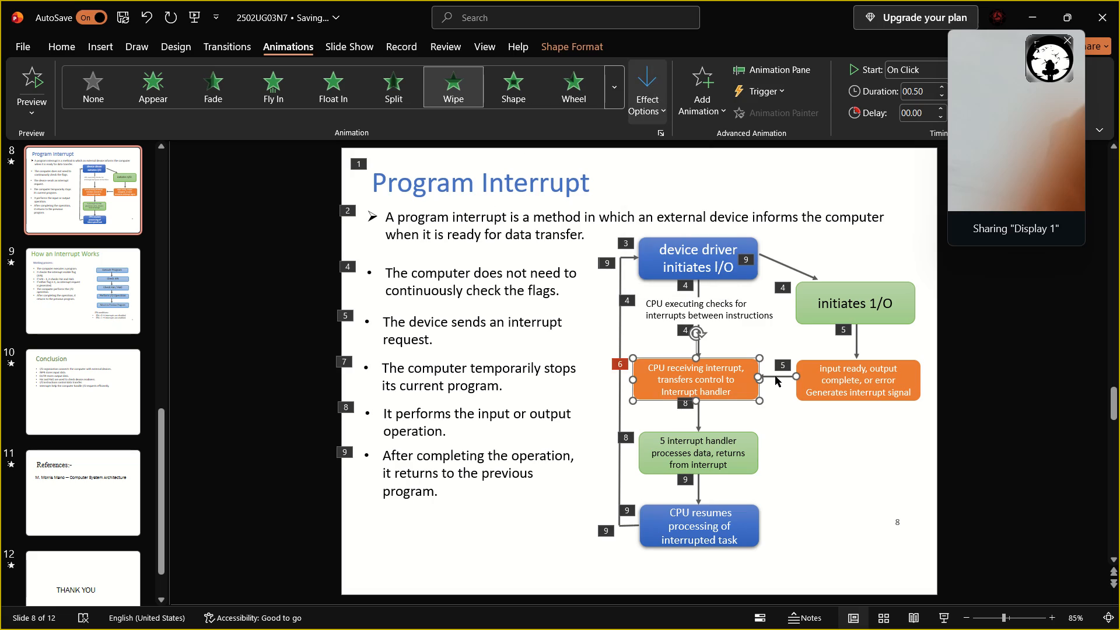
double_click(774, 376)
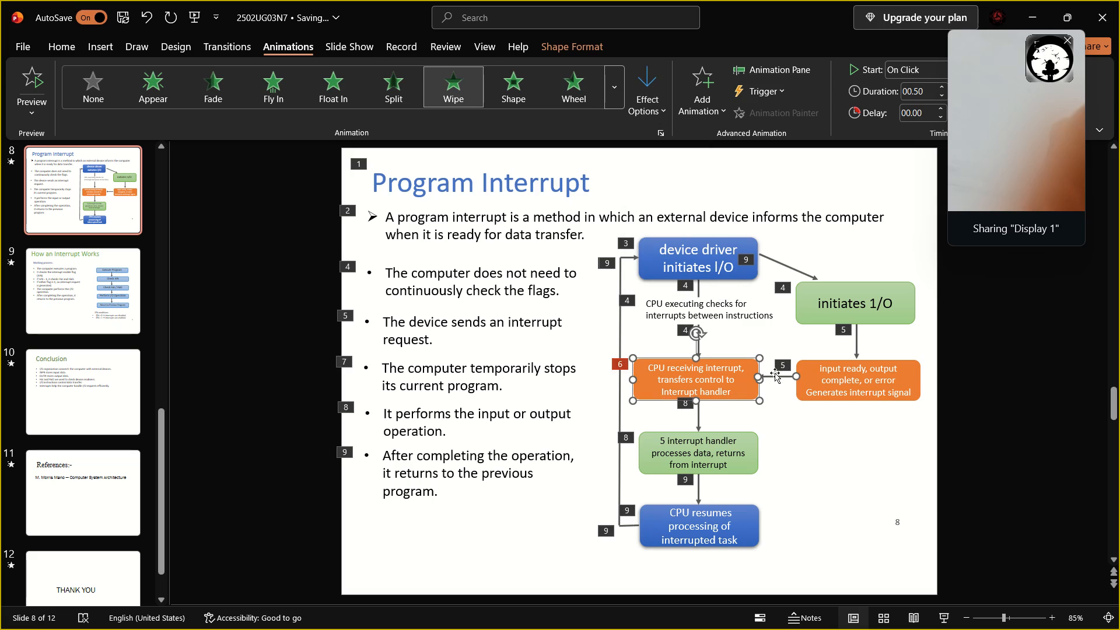
Apply a From Right Wipe animation to the arrow between the "input ready" box and the "CPU receiving interrupt" box.
click(775, 372)
click(773, 373)
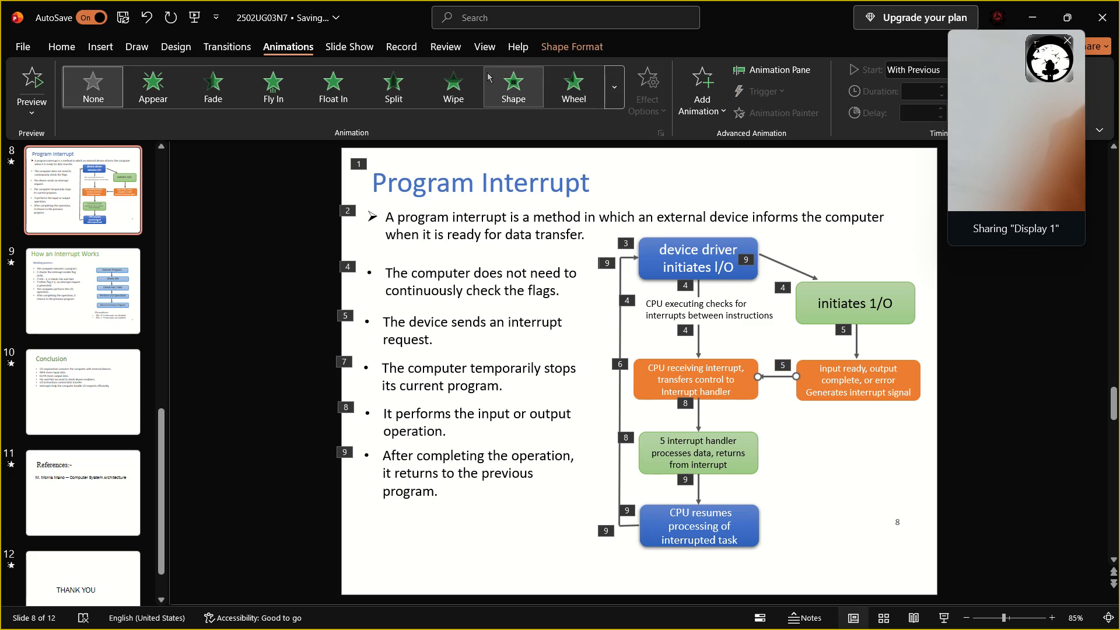
click(464, 73)
click(637, 96)
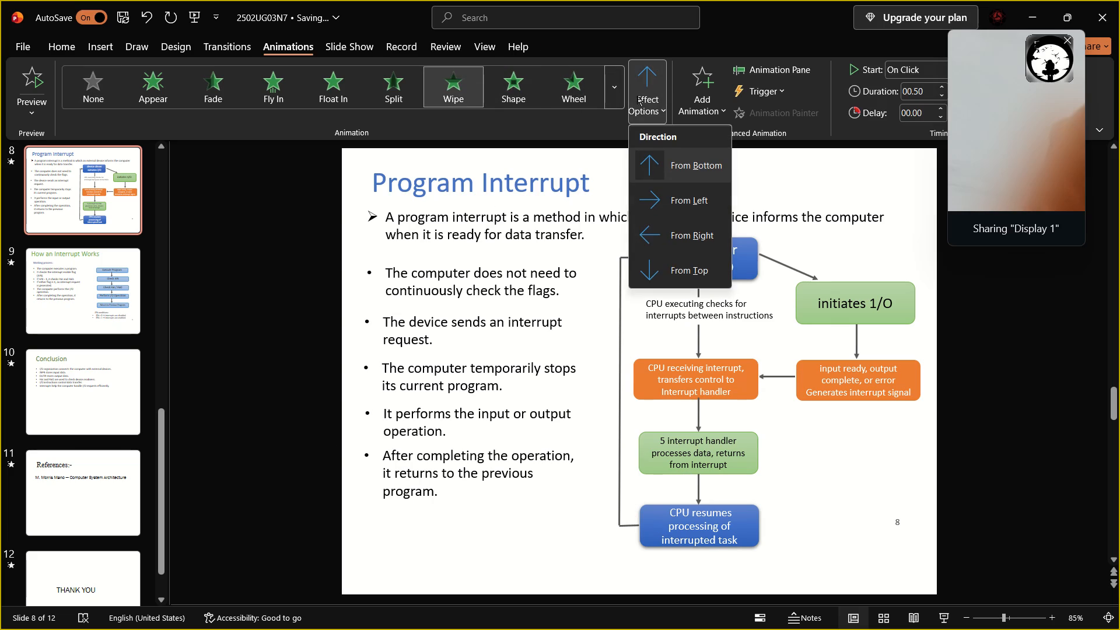
click(685, 235)
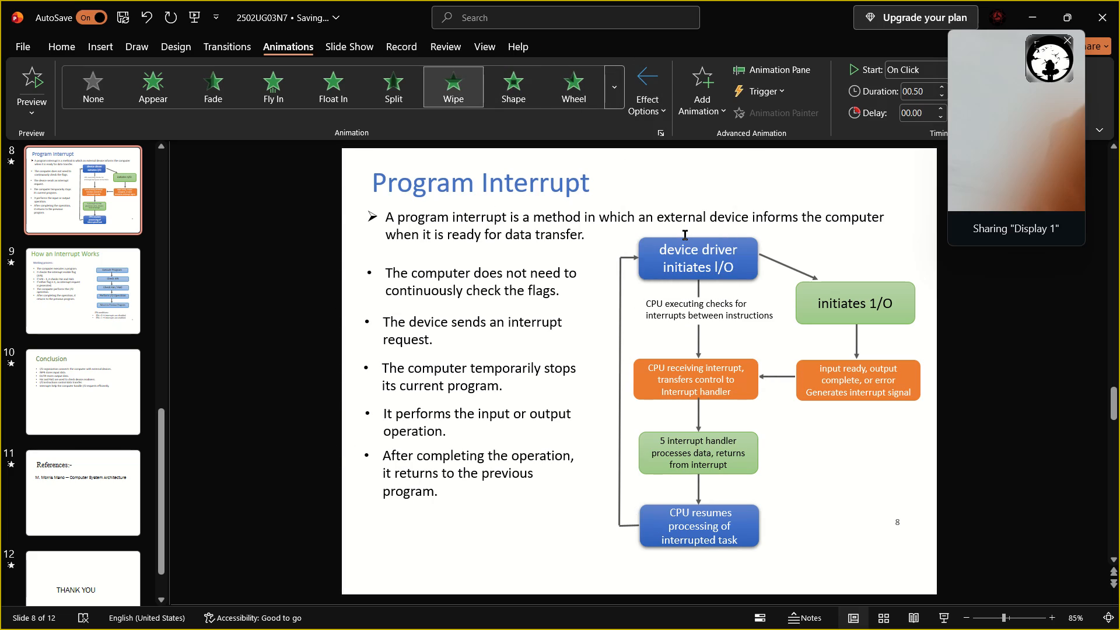
click(685, 235)
Play slide 8's animations in the slide show through the "temporarily stops its current program" bullet, and exit the show.
click(953, 612)
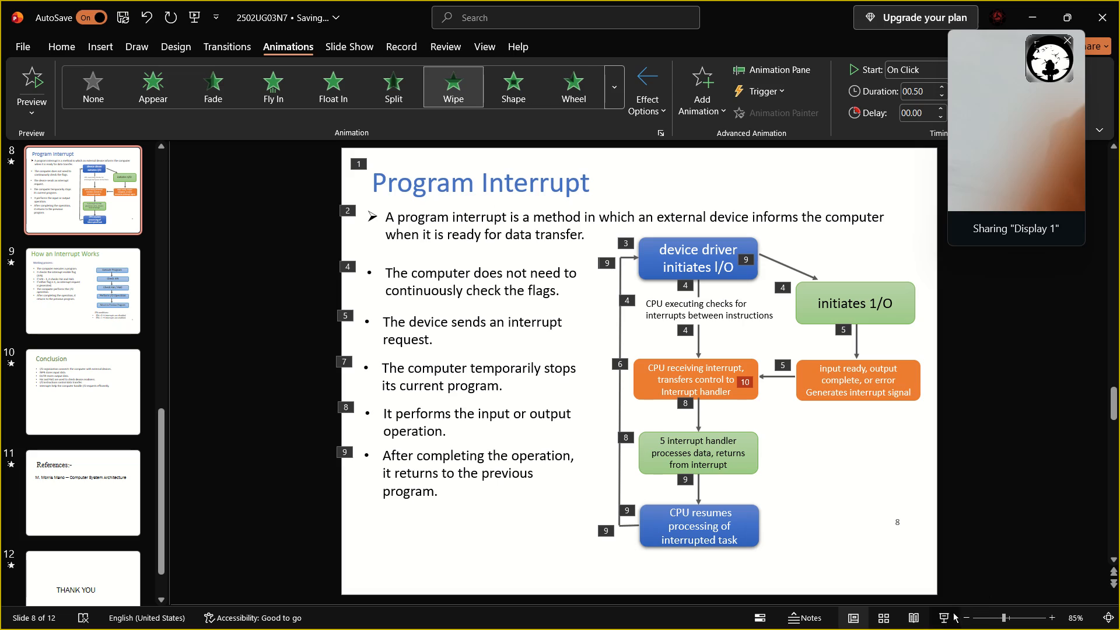
key(Right)
key(Right)
key(Right)
key(Right)
key(Right)
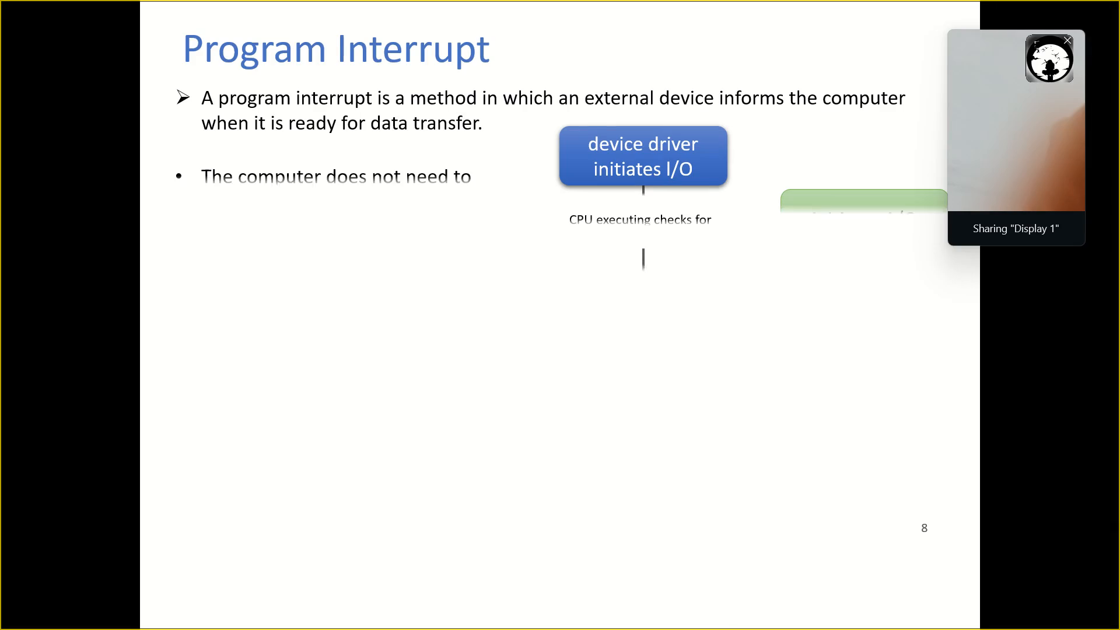
key(Right)
key(Right)
key(Right)
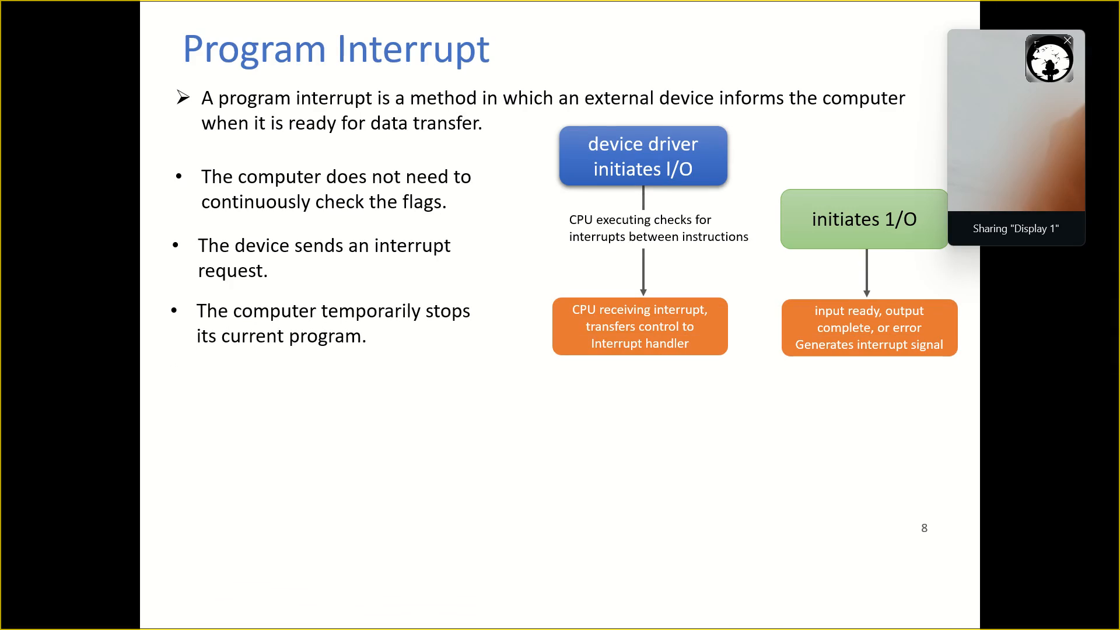
key(Escape)
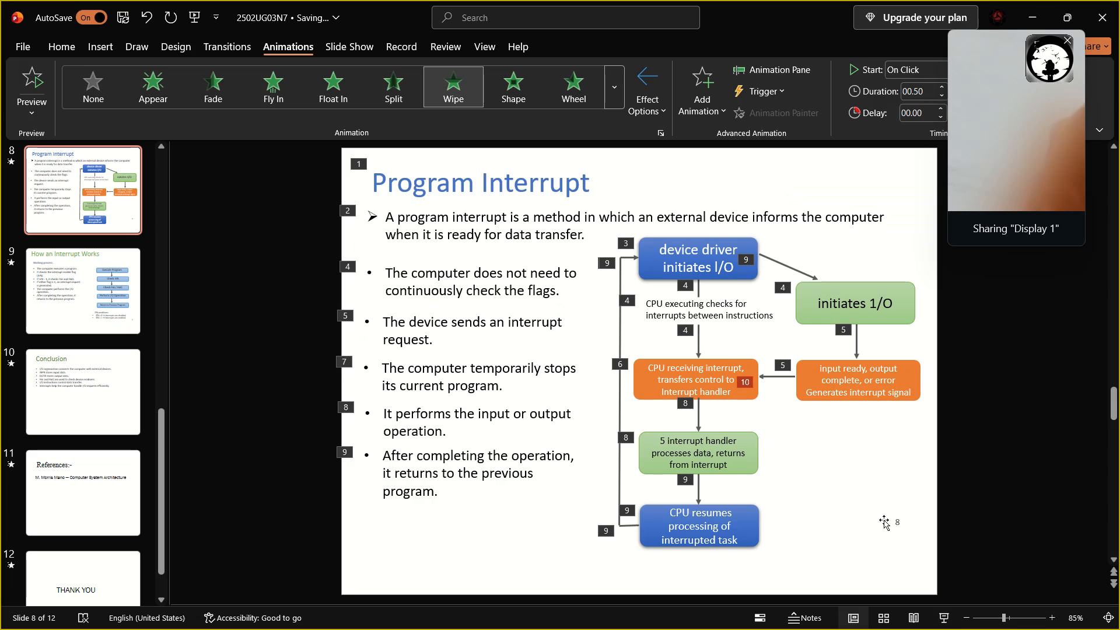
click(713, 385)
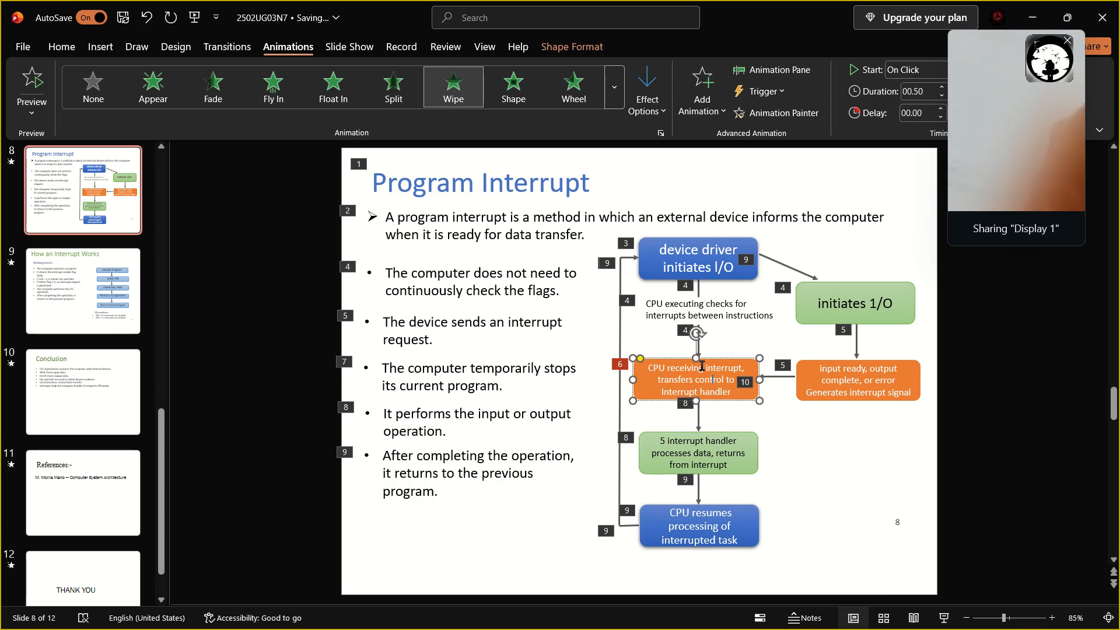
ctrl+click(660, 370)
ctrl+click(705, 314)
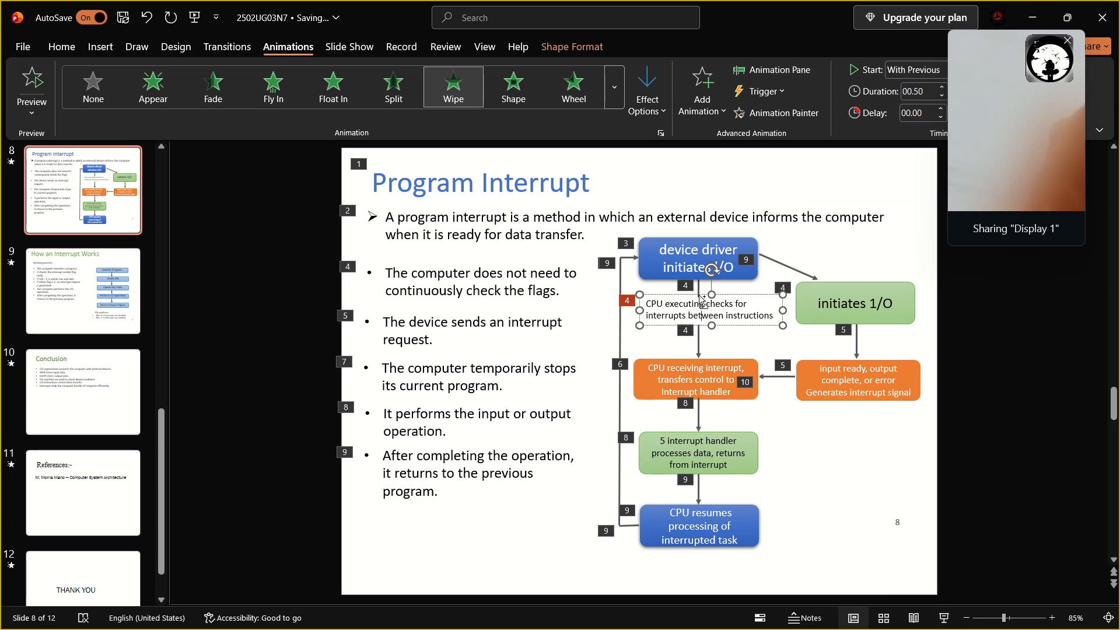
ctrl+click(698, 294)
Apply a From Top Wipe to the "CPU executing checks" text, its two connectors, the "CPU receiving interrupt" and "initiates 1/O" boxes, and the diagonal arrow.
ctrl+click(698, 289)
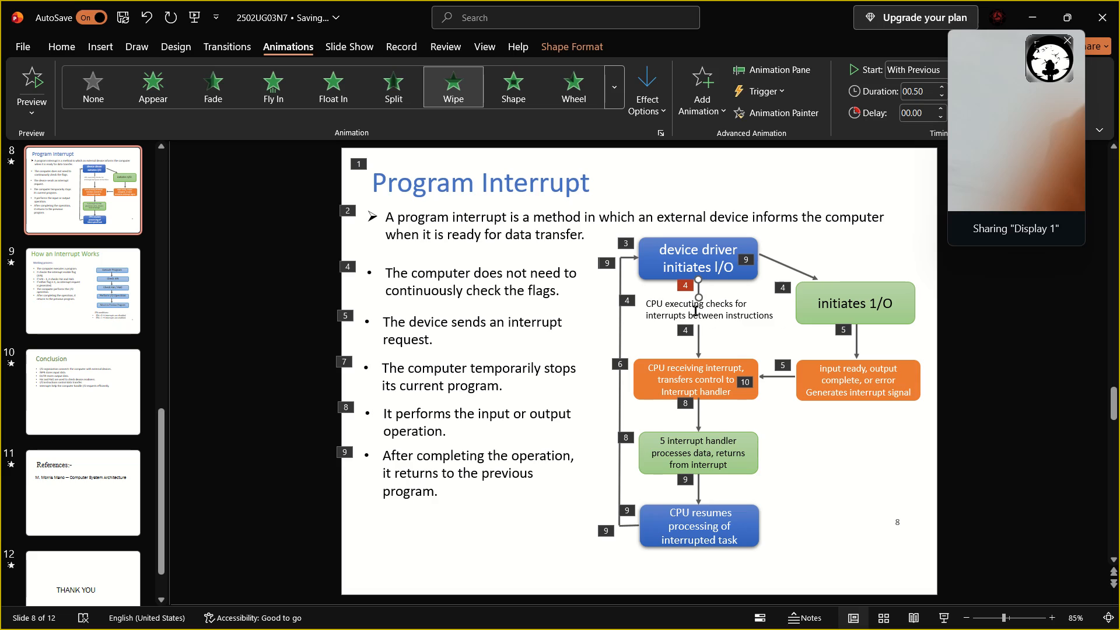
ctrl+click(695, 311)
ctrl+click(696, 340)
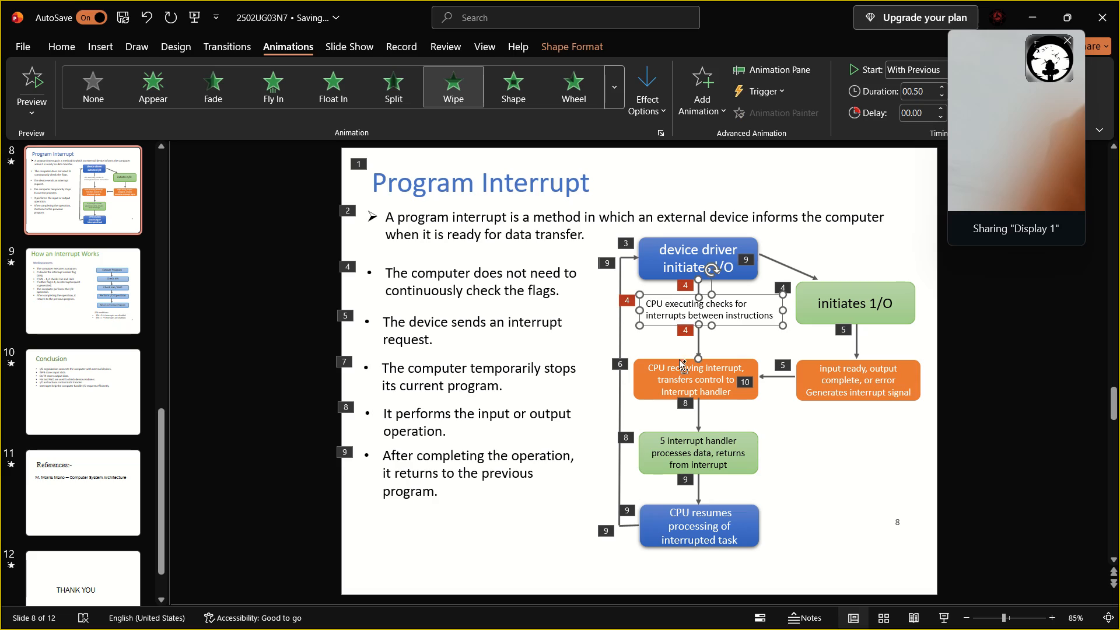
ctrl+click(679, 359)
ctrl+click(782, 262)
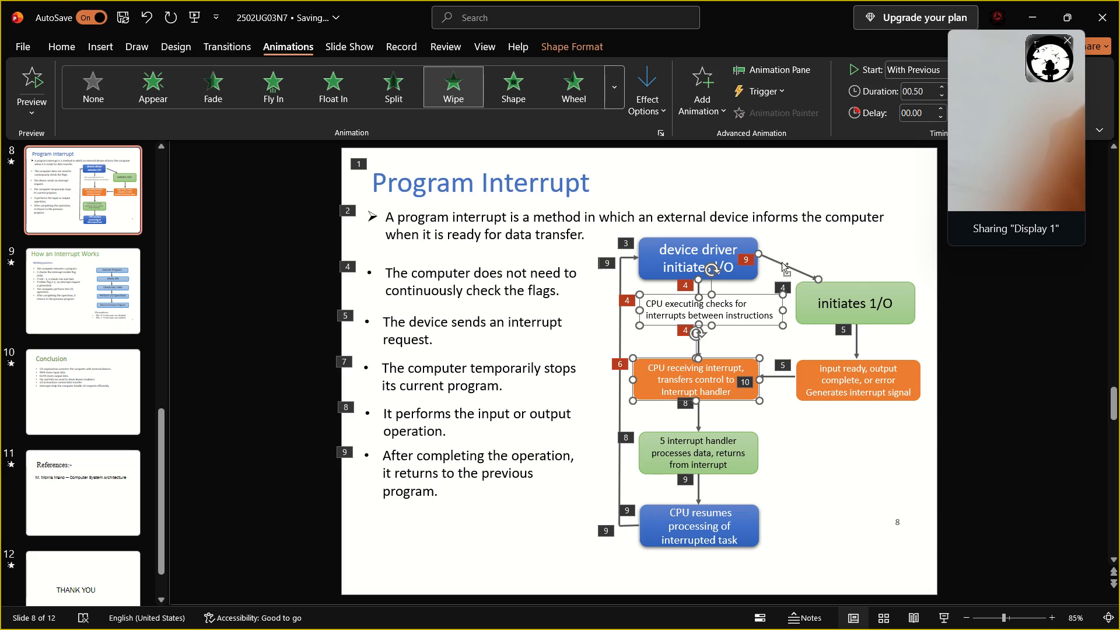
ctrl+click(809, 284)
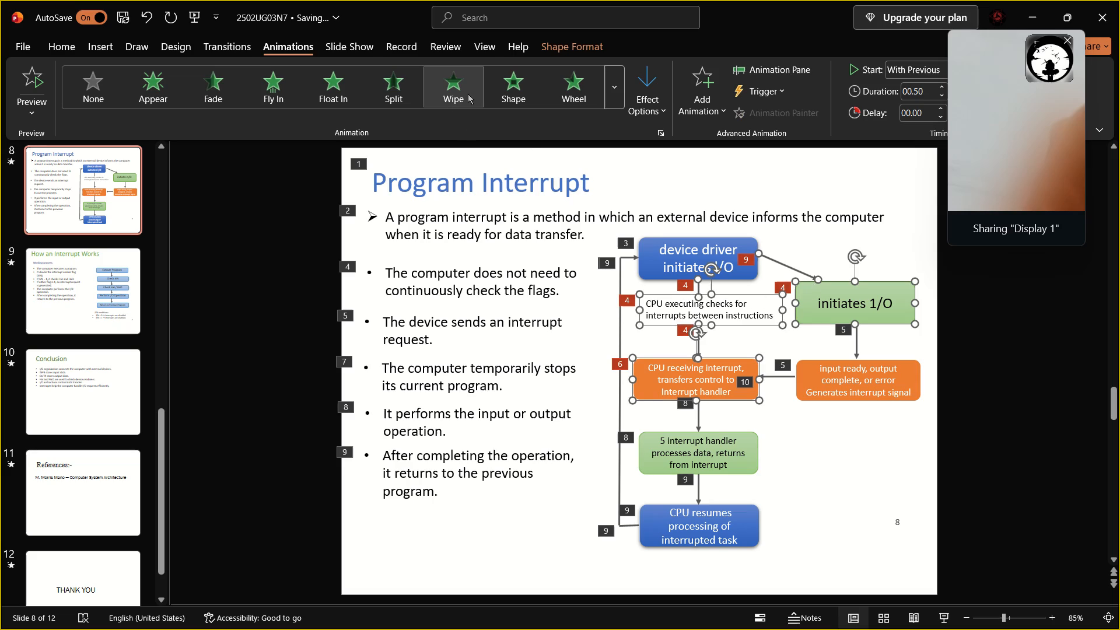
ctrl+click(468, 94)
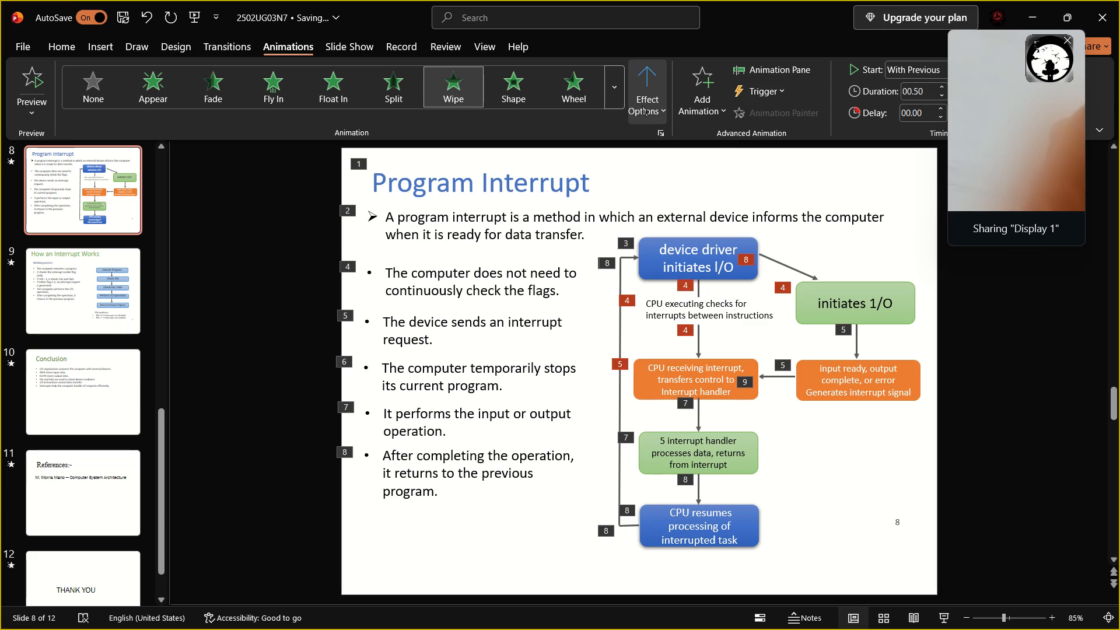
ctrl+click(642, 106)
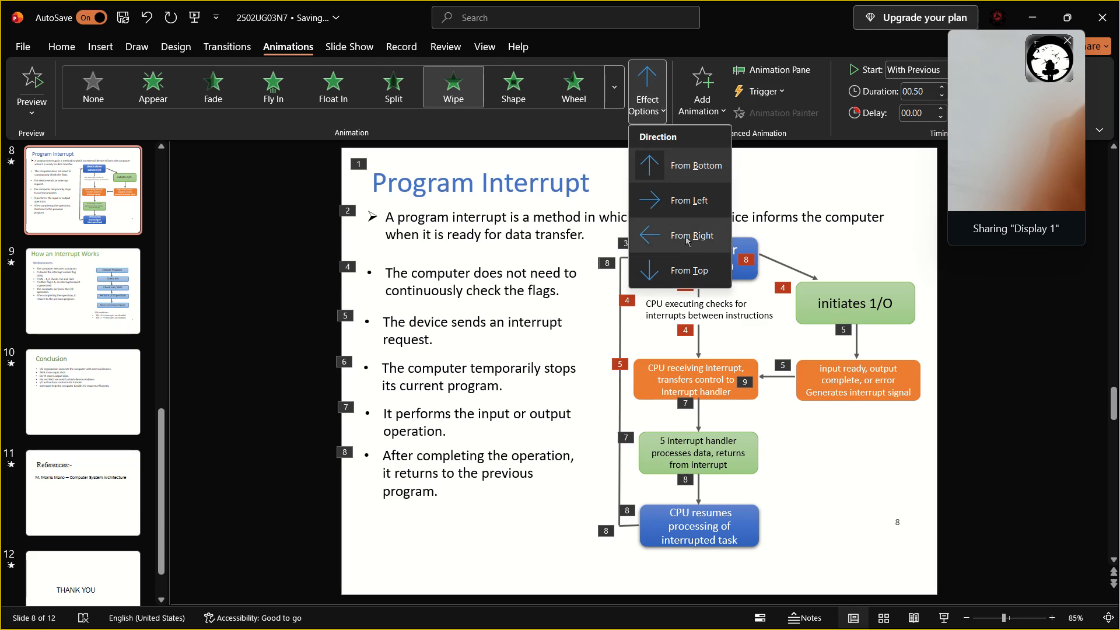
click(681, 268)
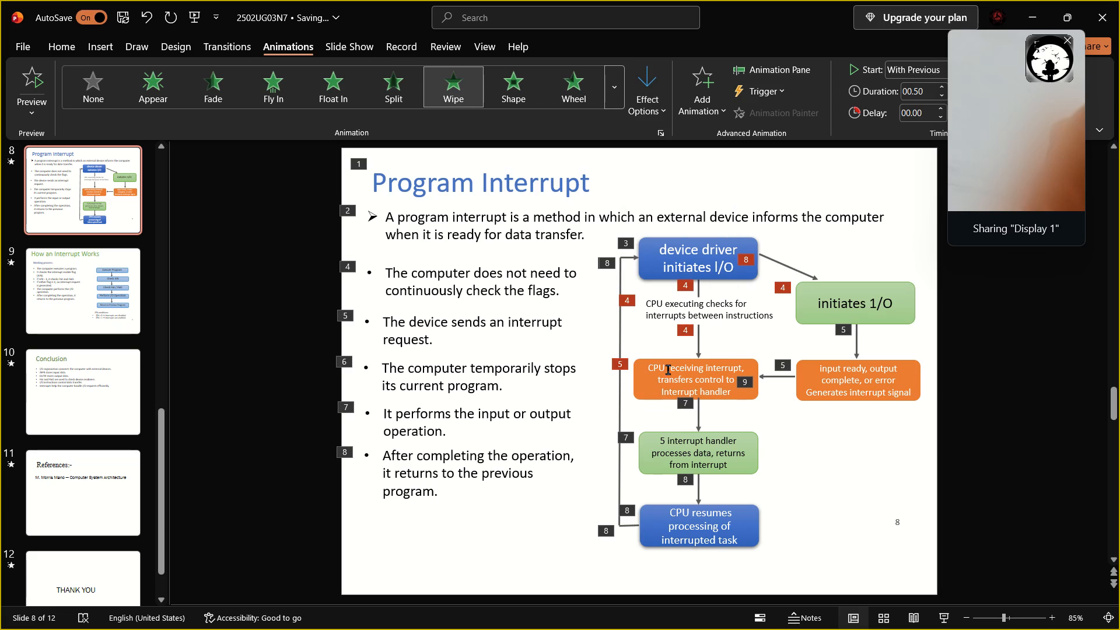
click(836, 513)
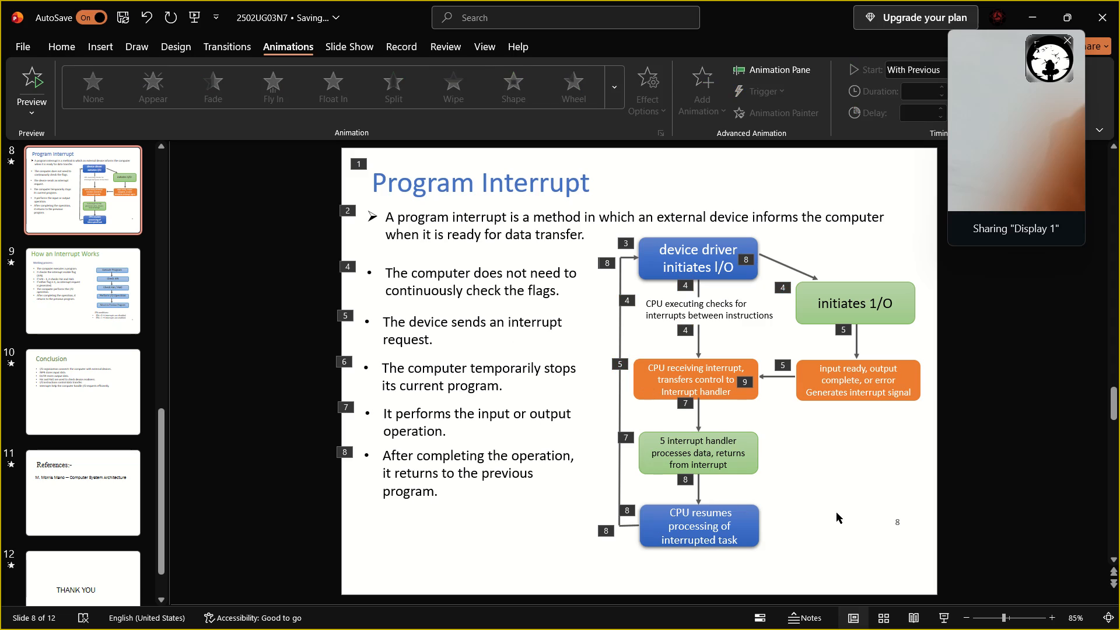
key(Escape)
Play slide 8's animations in the slide show through the "does not need to continuously check the flags" bullet, and exit the show.
click(944, 617)
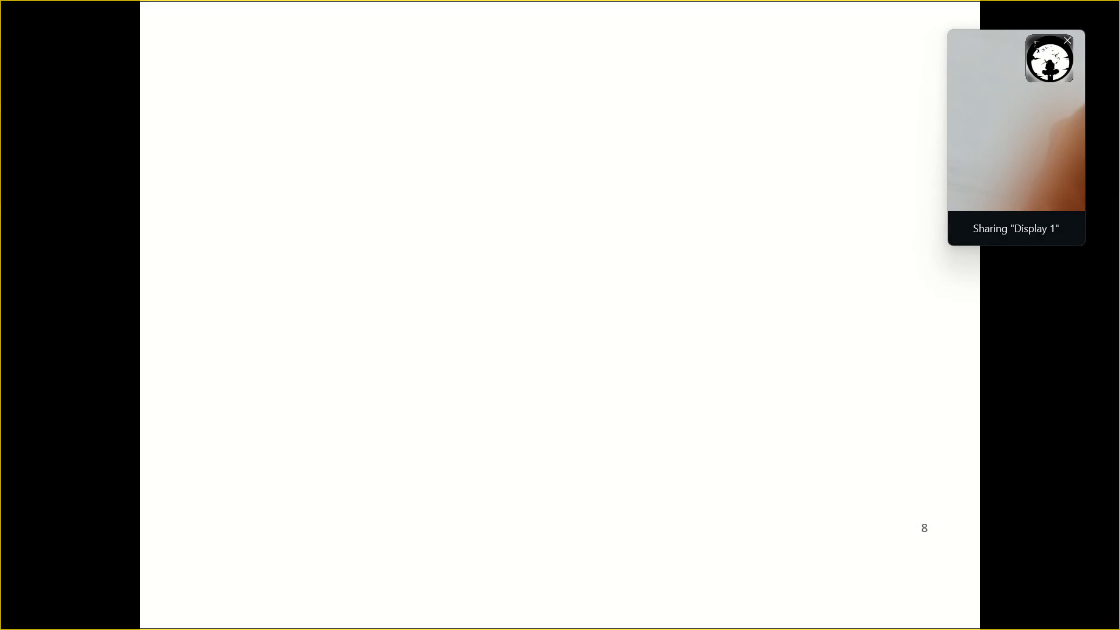
key(Right)
key(Right)
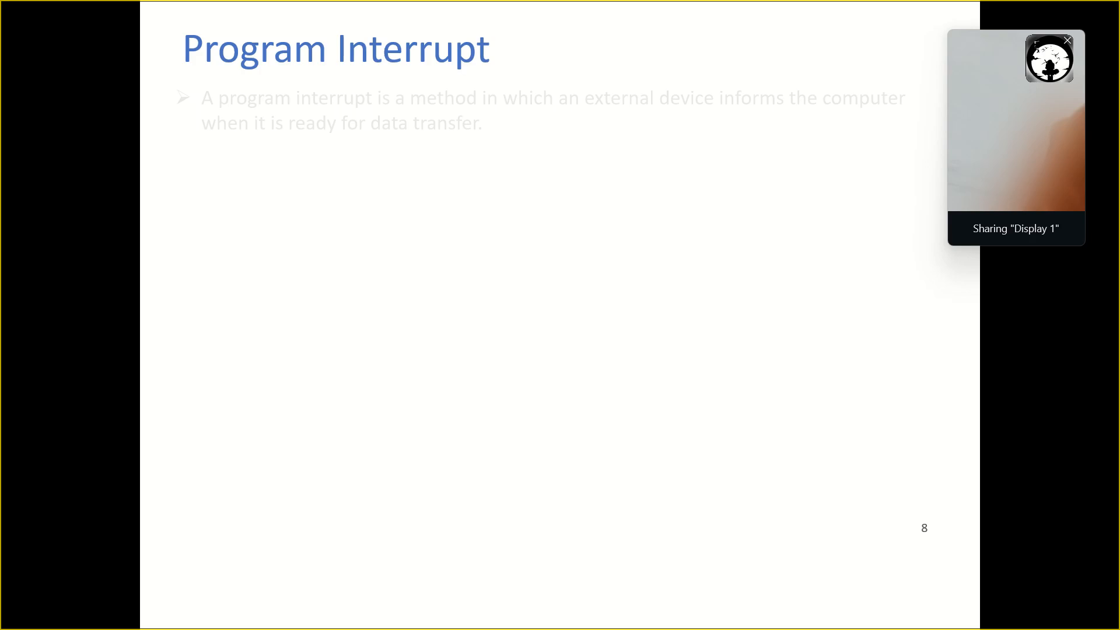
key(Right)
key(Right)
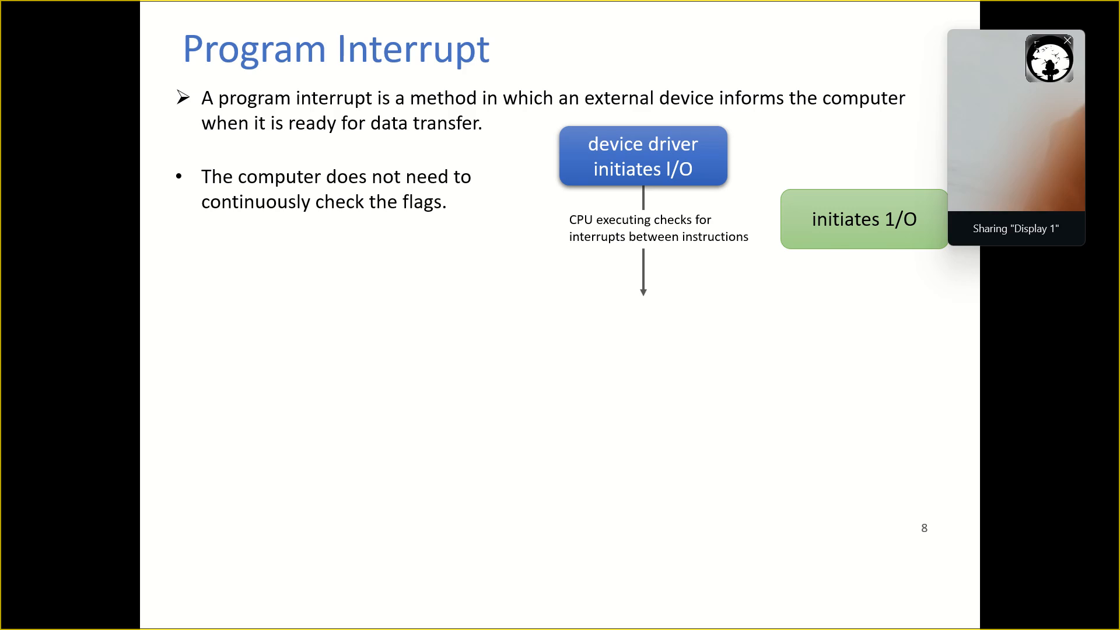
key(Escape)
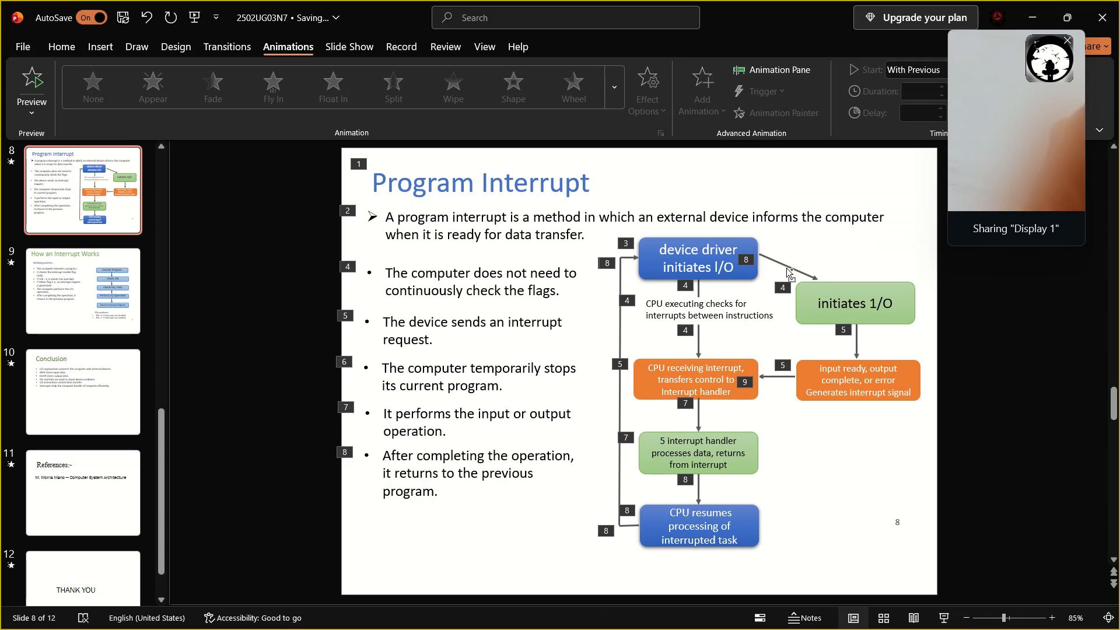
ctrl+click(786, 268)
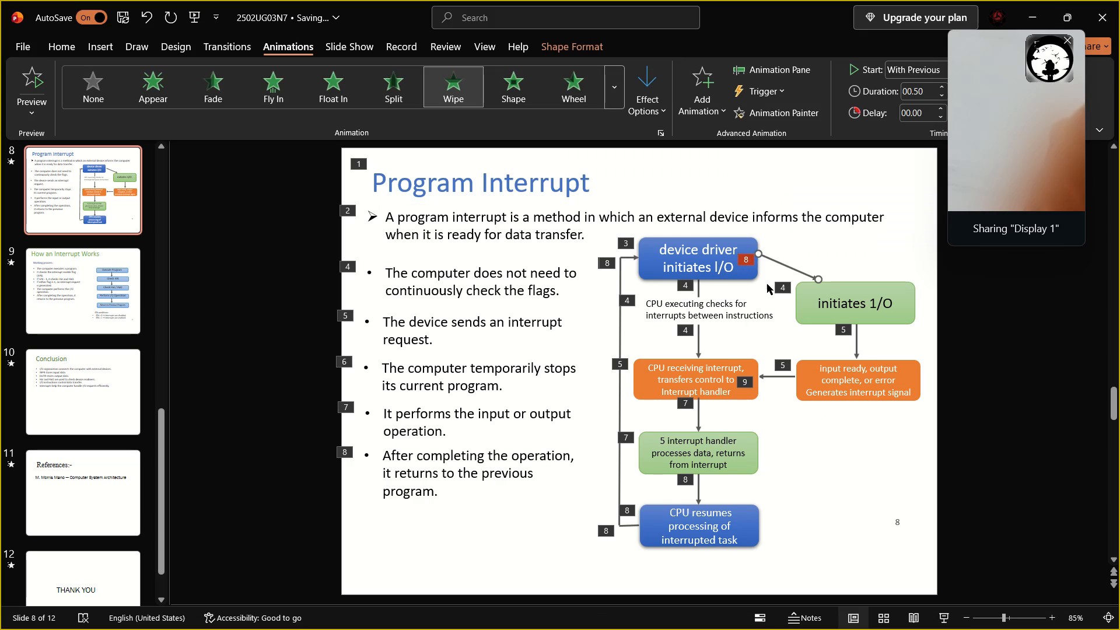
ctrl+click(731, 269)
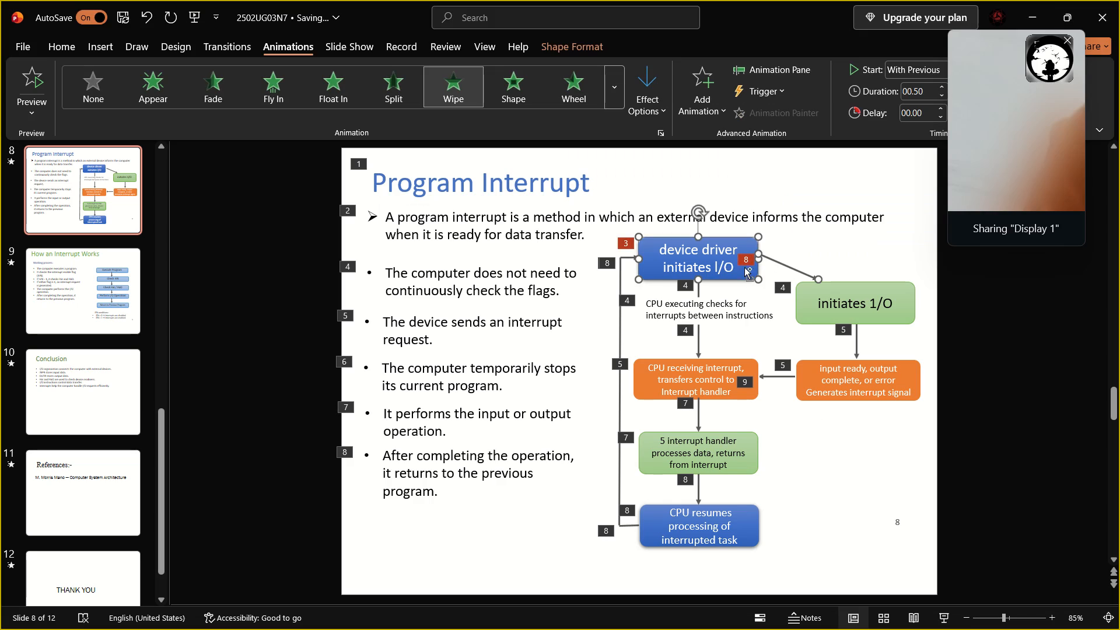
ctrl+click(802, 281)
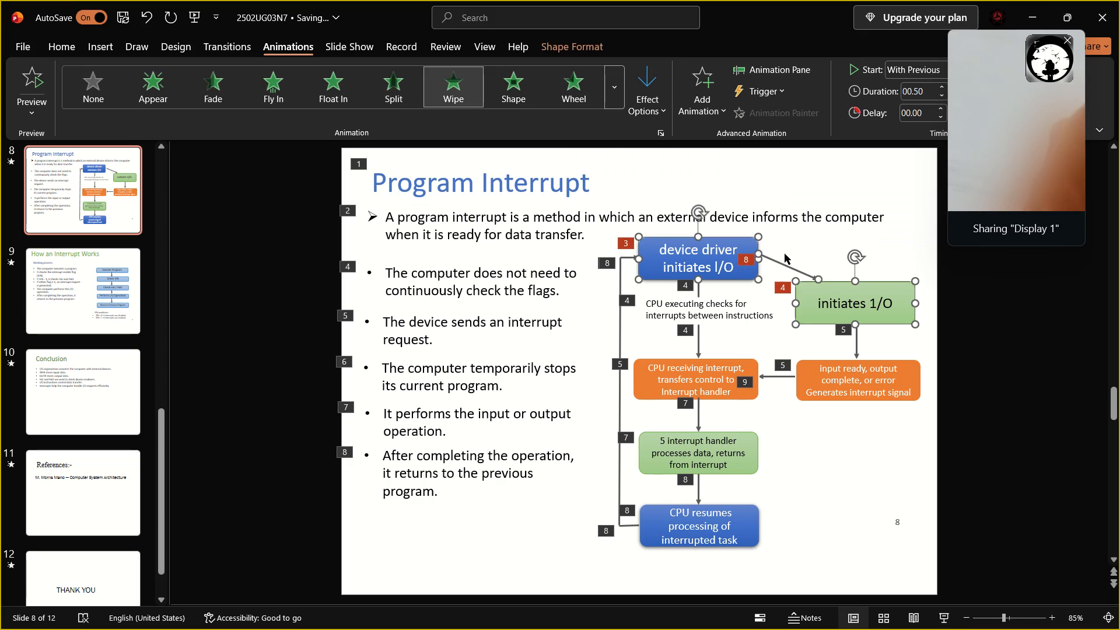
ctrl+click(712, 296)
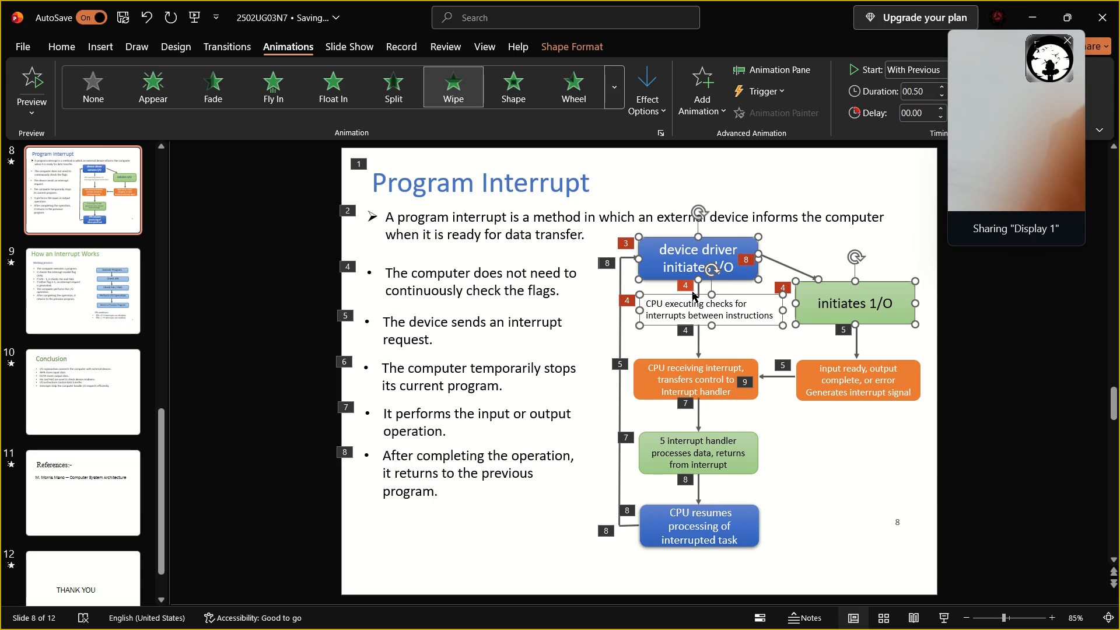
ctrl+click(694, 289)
Reapply a From Top Wipe to the "CPU executing checks" text, its connectors, the "initiates 1/O" and "CPU receiving interrupt" boxes, and the diagonal arrow.
ctrl+click(696, 289)
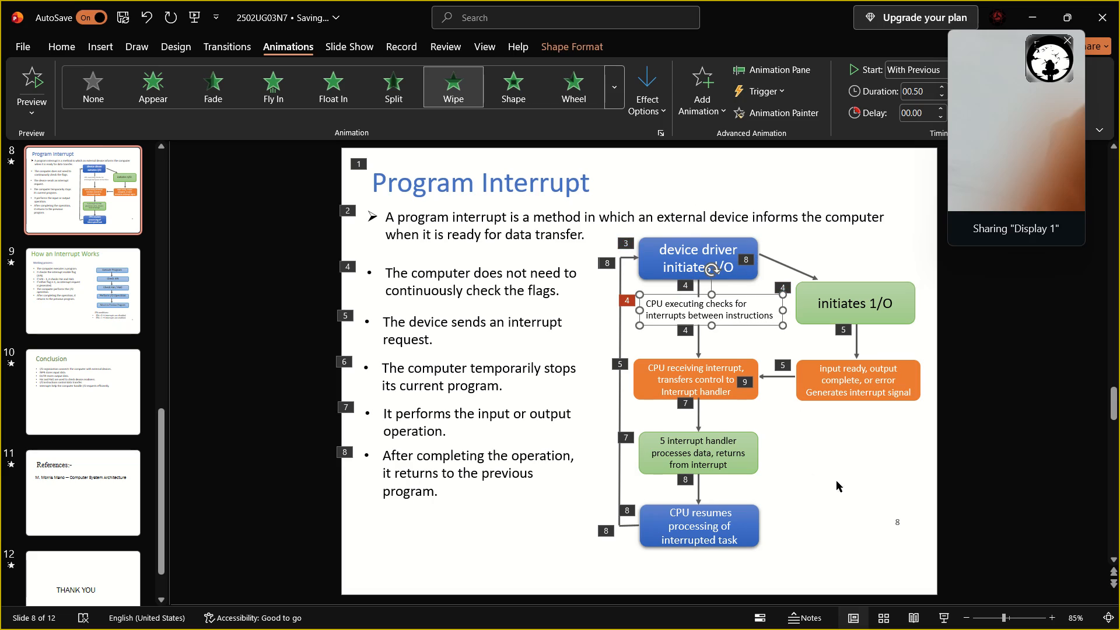
ctrl+click(698, 289)
ctrl+click(835, 287)
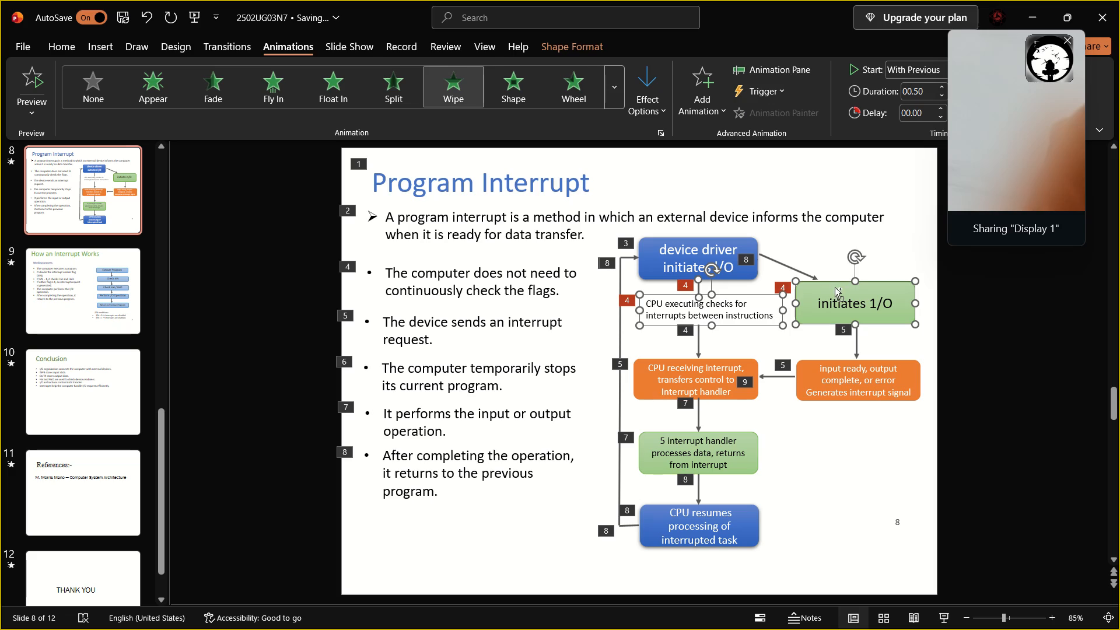
ctrl+click(808, 271)
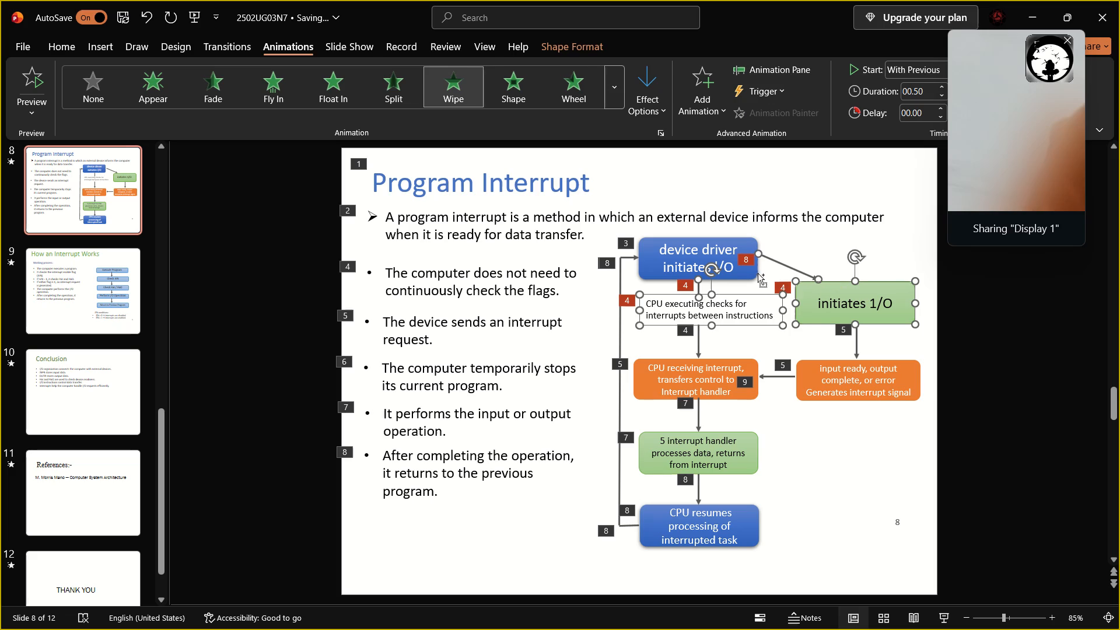
ctrl+click(696, 338)
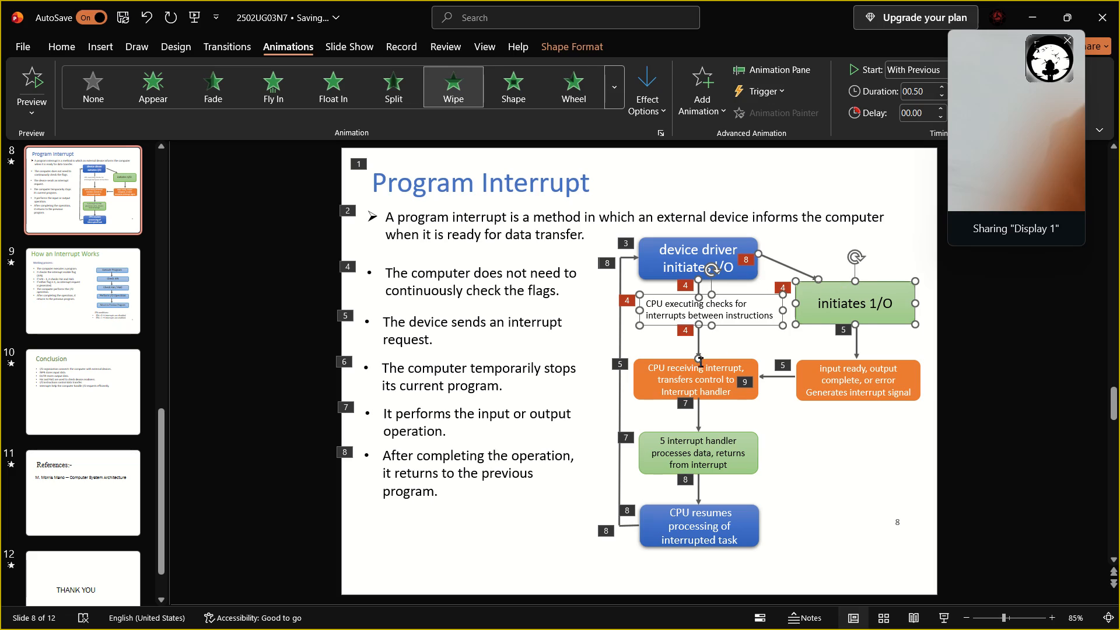
ctrl+click(698, 372)
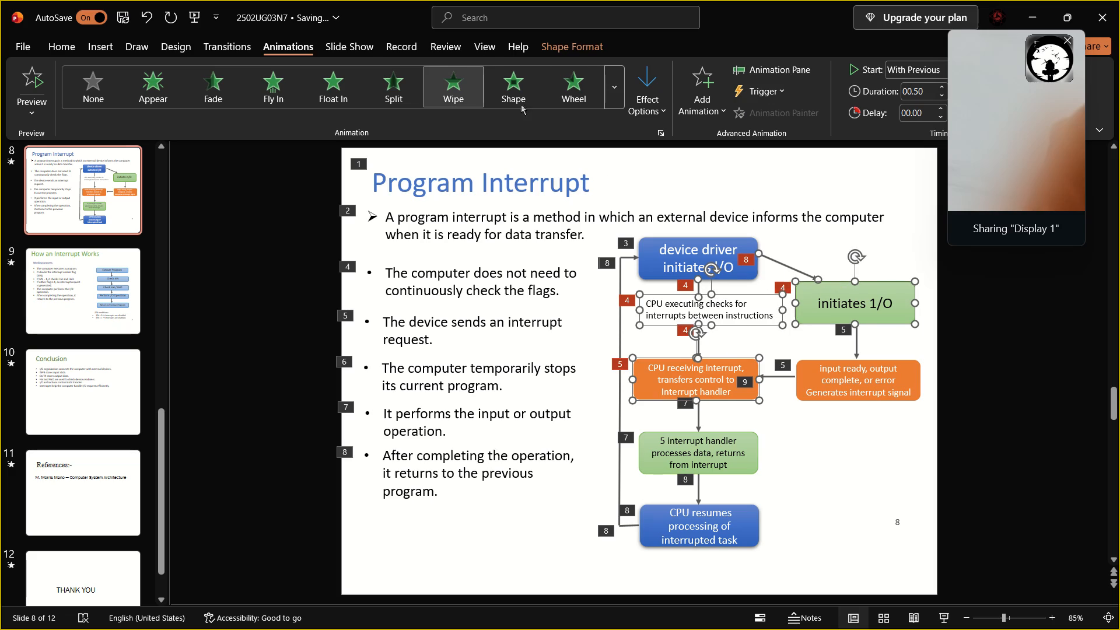
ctrl+click(470, 87)
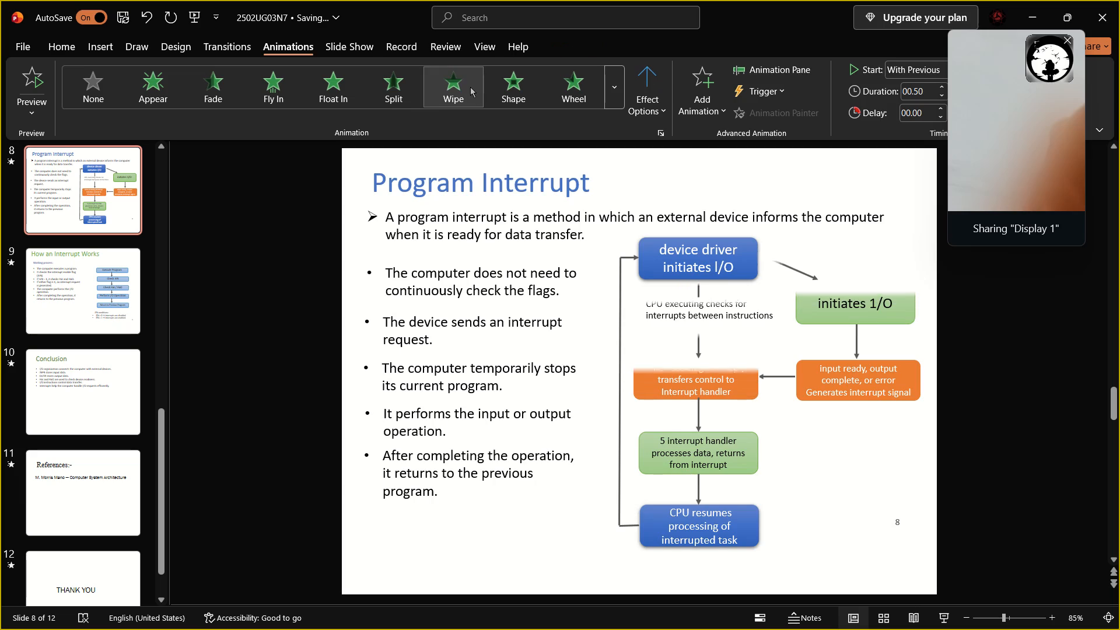
drag(677, 90, 650, 88)
click(650, 88)
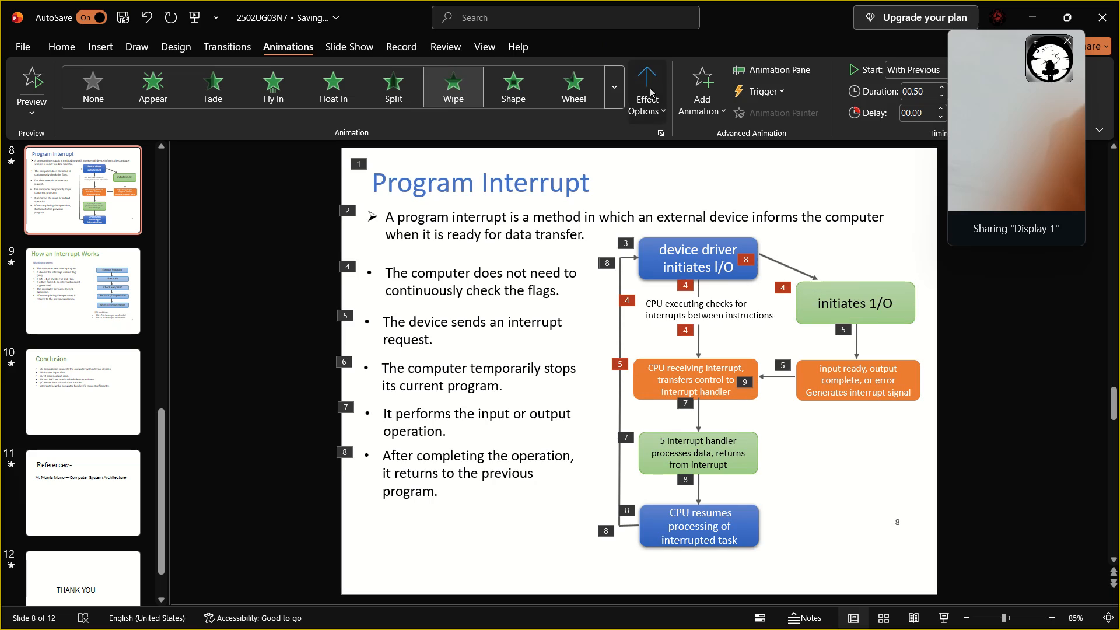
click(663, 265)
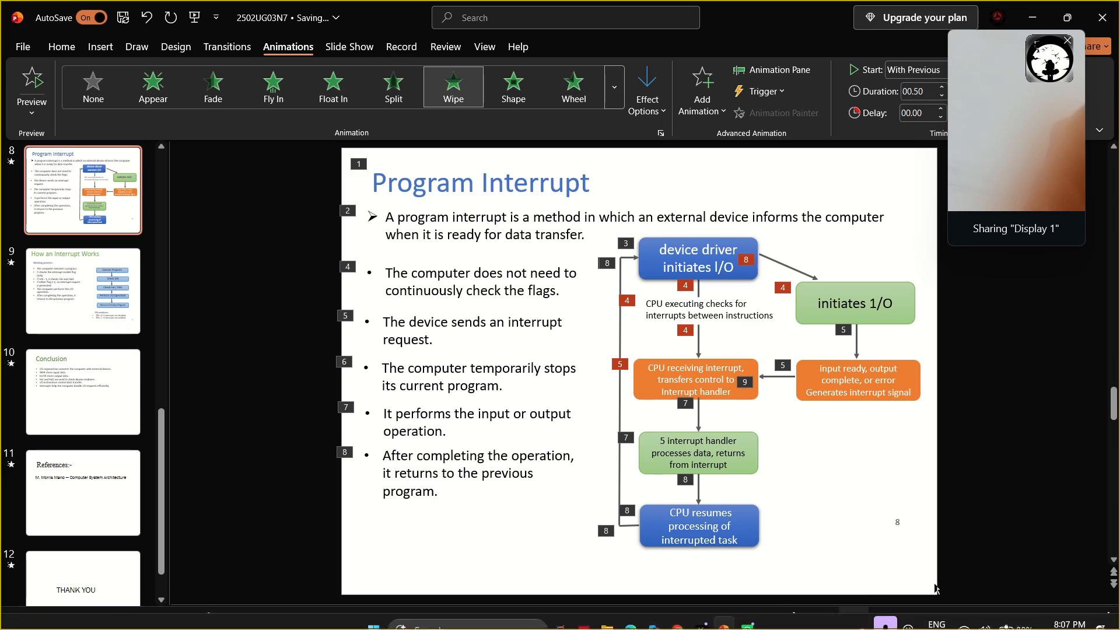
Play slide 8's animations in the slide show through the "After completing the operation" bullet, and exit the show.
click(943, 615)
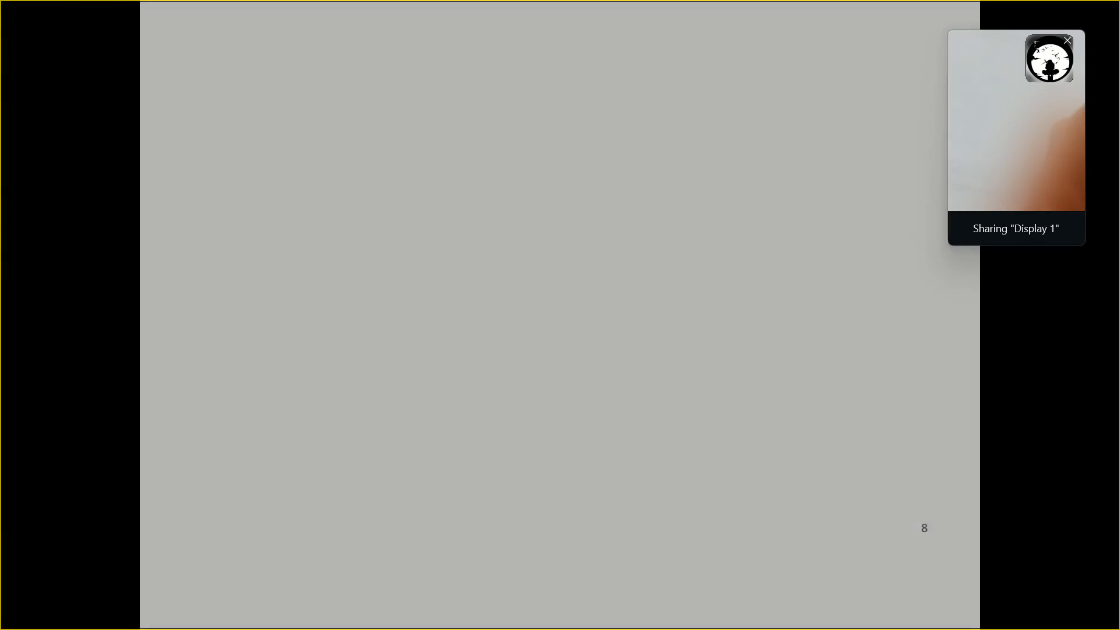
key(Right)
key(Right)
key(Right)
key(Right)
key(Right)
key(Right)
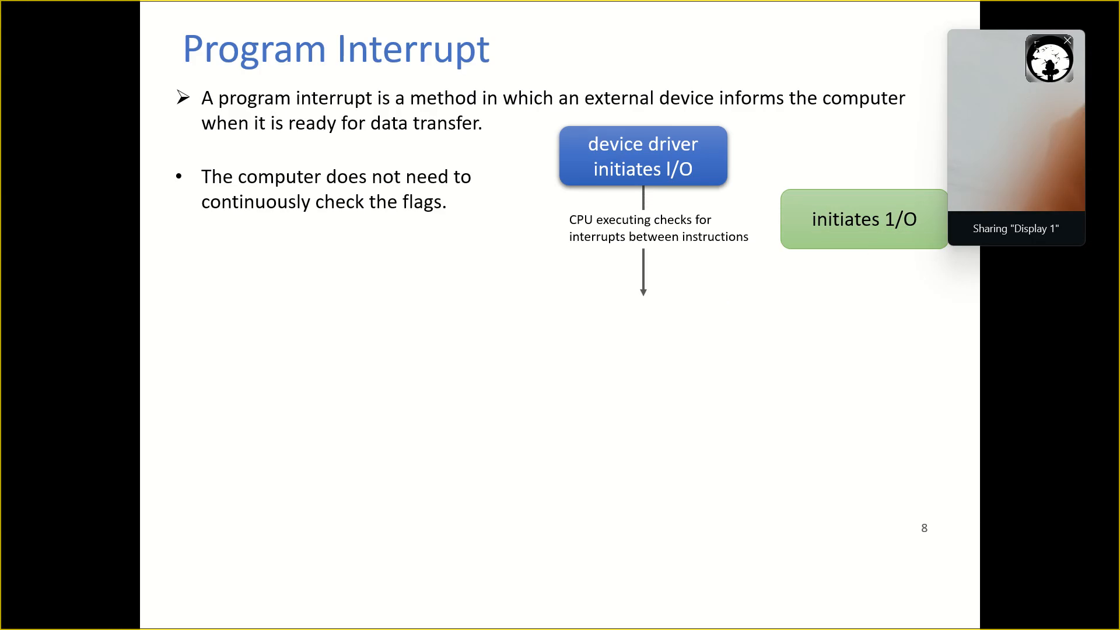
key(Right)
key(Right)
key(Right)
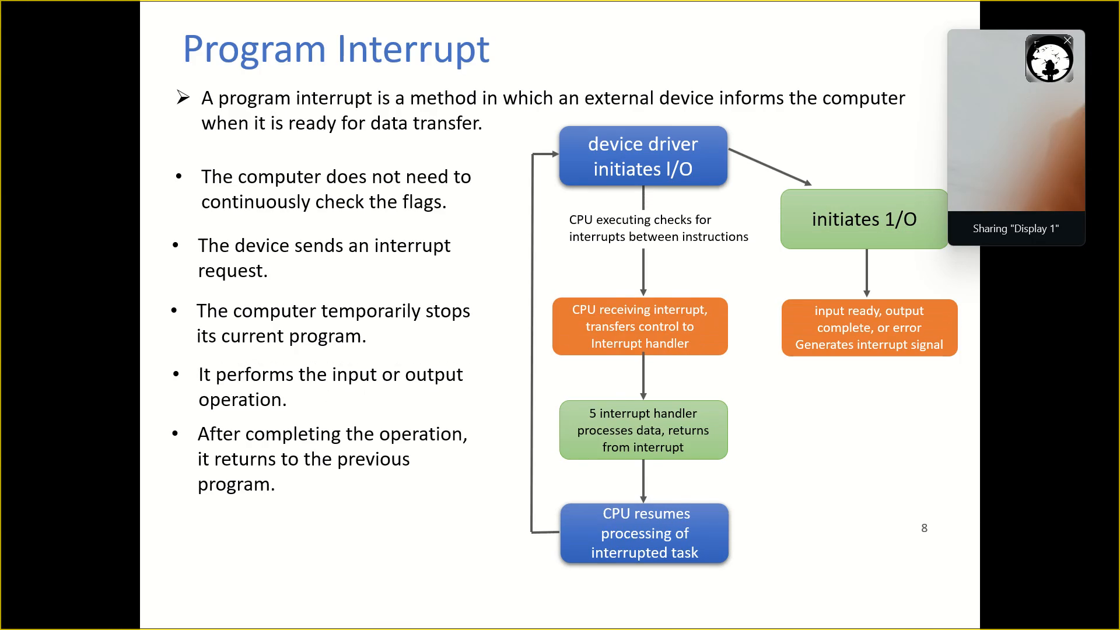
key(Escape)
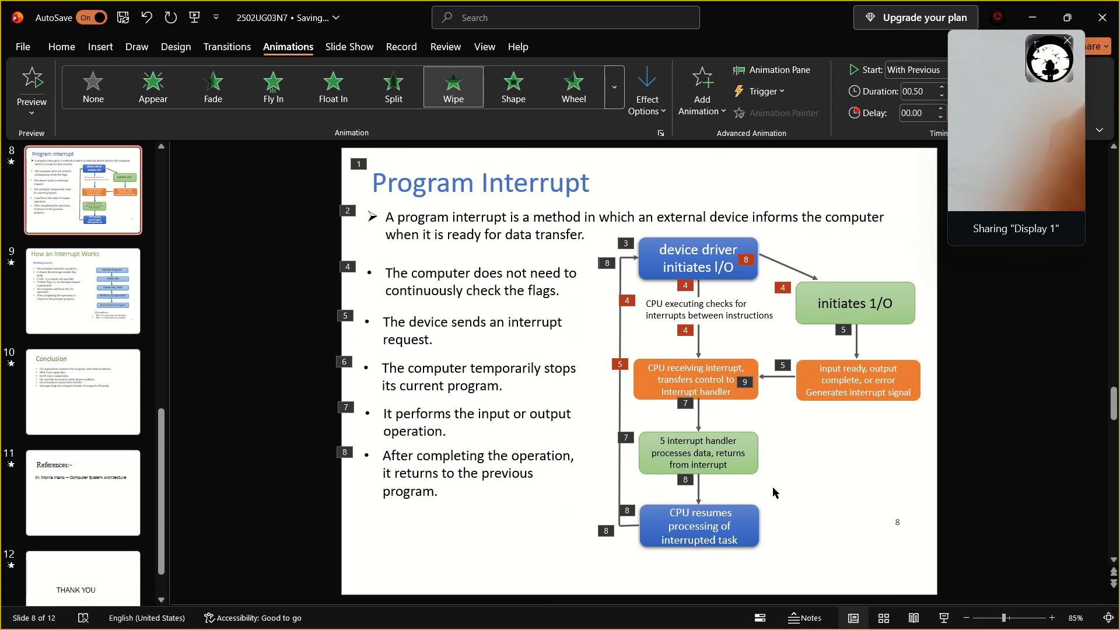
Remove the animation from the diagonal arrow between the "device driver initiates I/O" box and the "initiates 1/O" box.
click(774, 258)
click(744, 262)
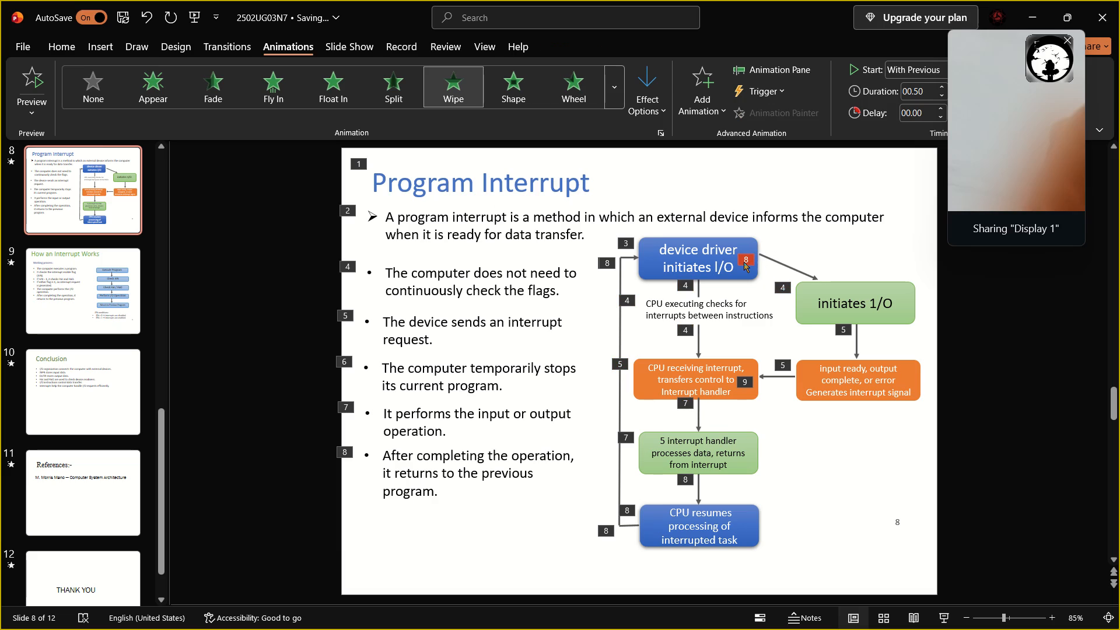
right_click(744, 262)
right_click(744, 262)
drag(128, 94, 104, 91)
click(104, 91)
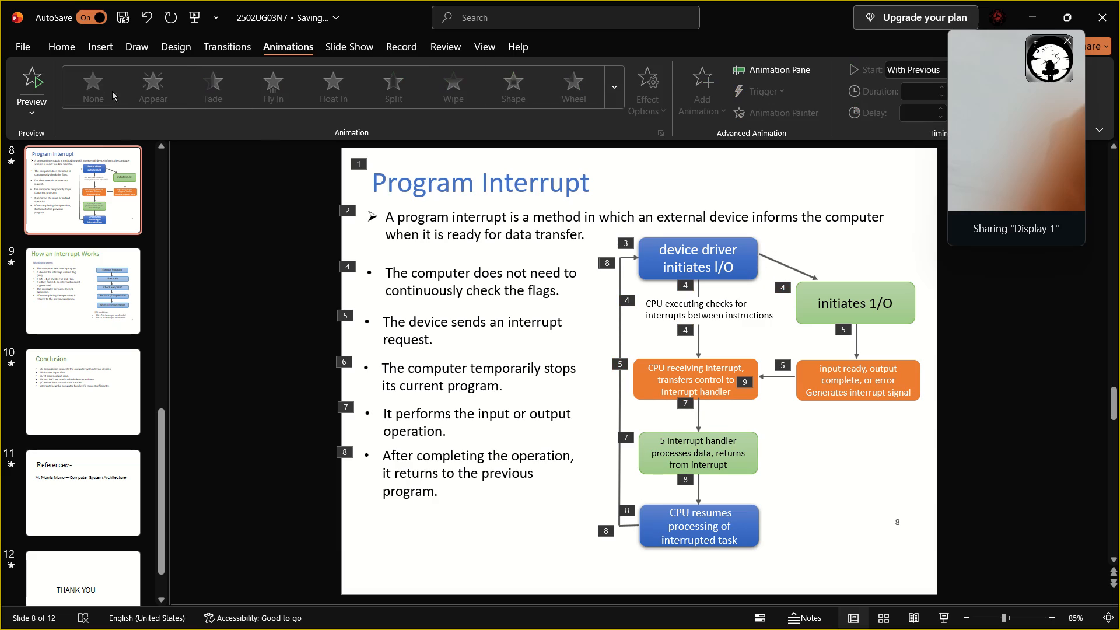
key(Escape)
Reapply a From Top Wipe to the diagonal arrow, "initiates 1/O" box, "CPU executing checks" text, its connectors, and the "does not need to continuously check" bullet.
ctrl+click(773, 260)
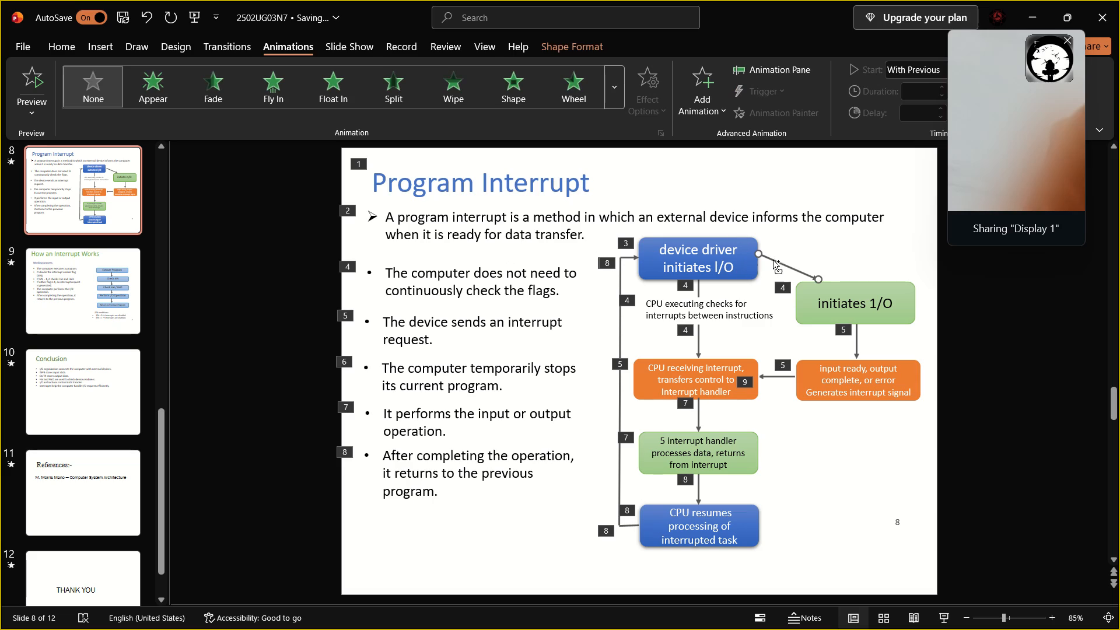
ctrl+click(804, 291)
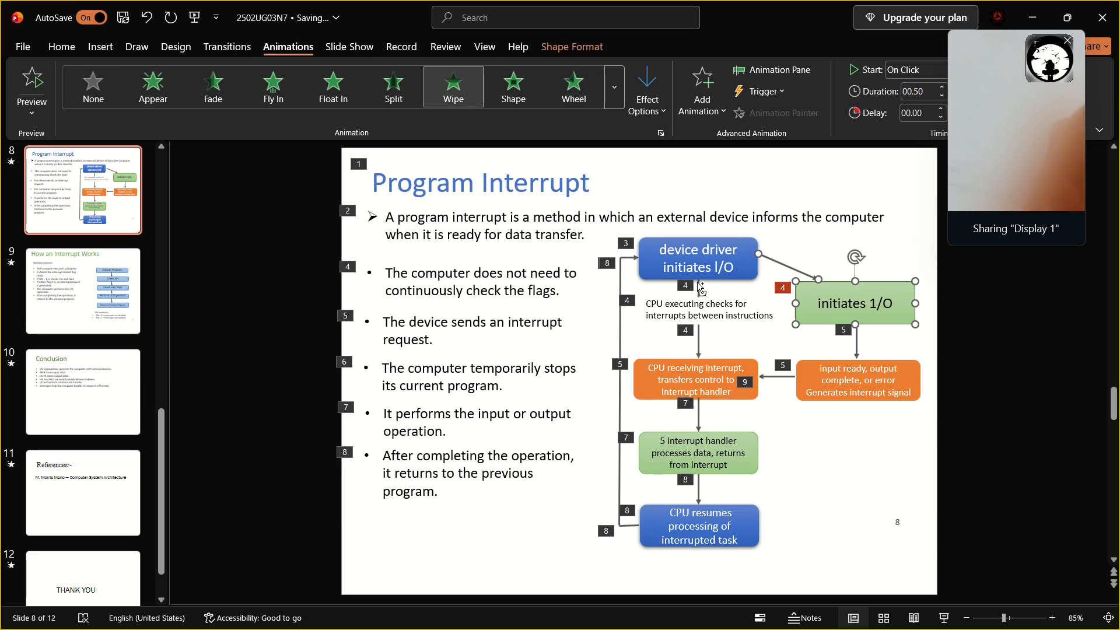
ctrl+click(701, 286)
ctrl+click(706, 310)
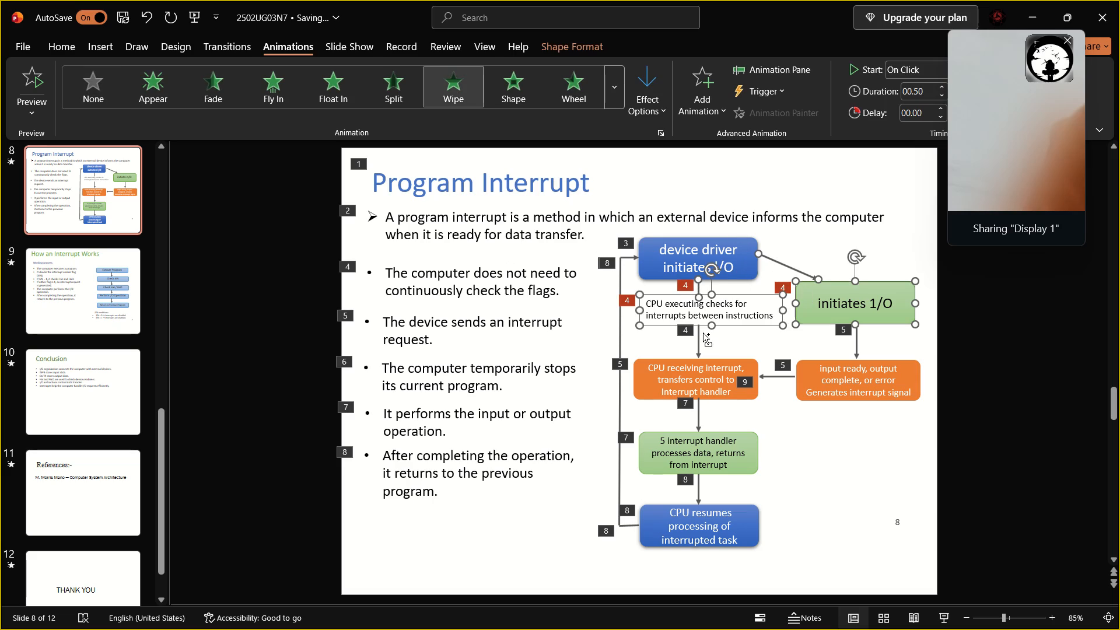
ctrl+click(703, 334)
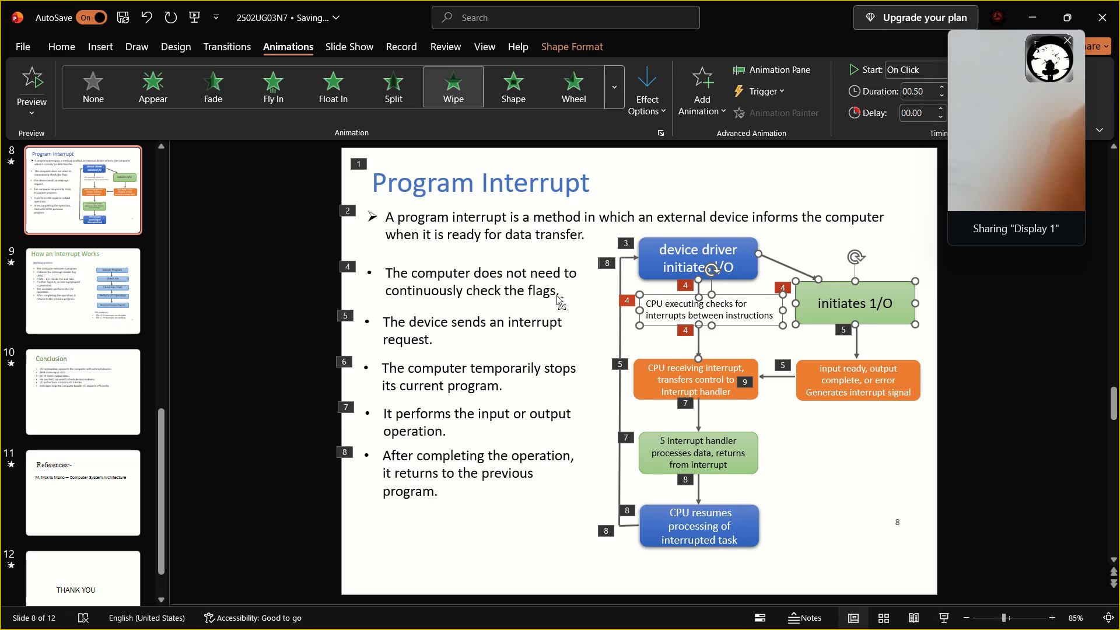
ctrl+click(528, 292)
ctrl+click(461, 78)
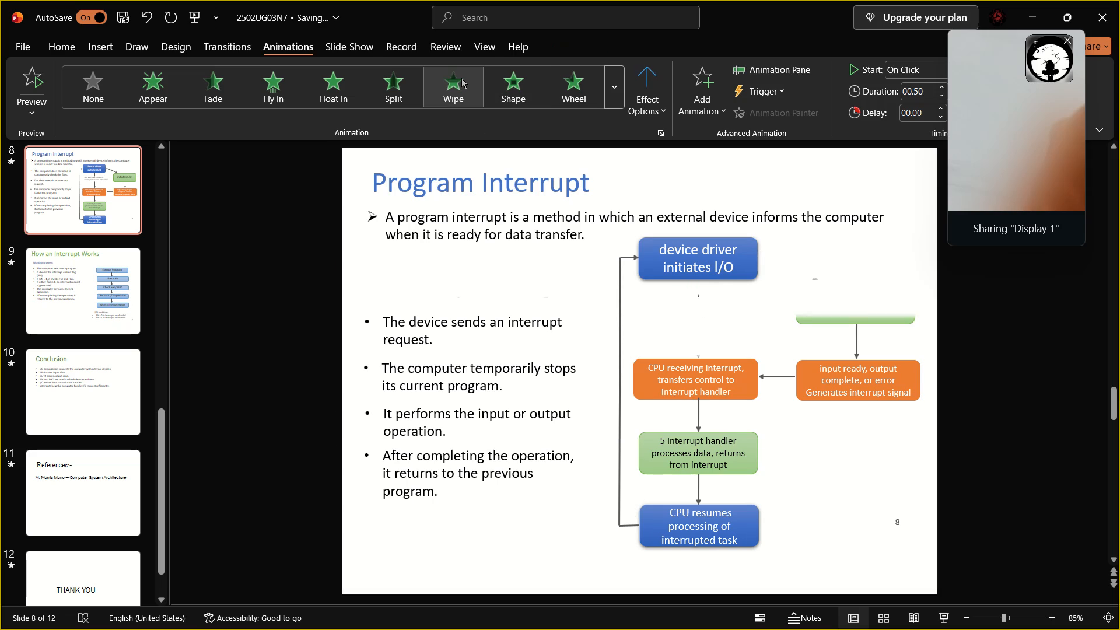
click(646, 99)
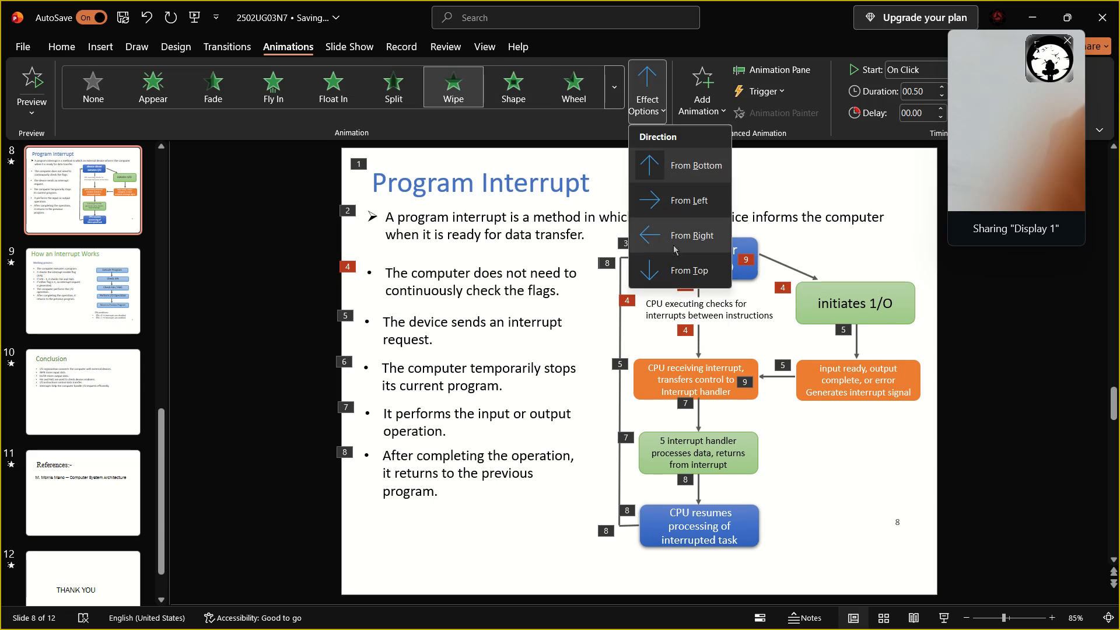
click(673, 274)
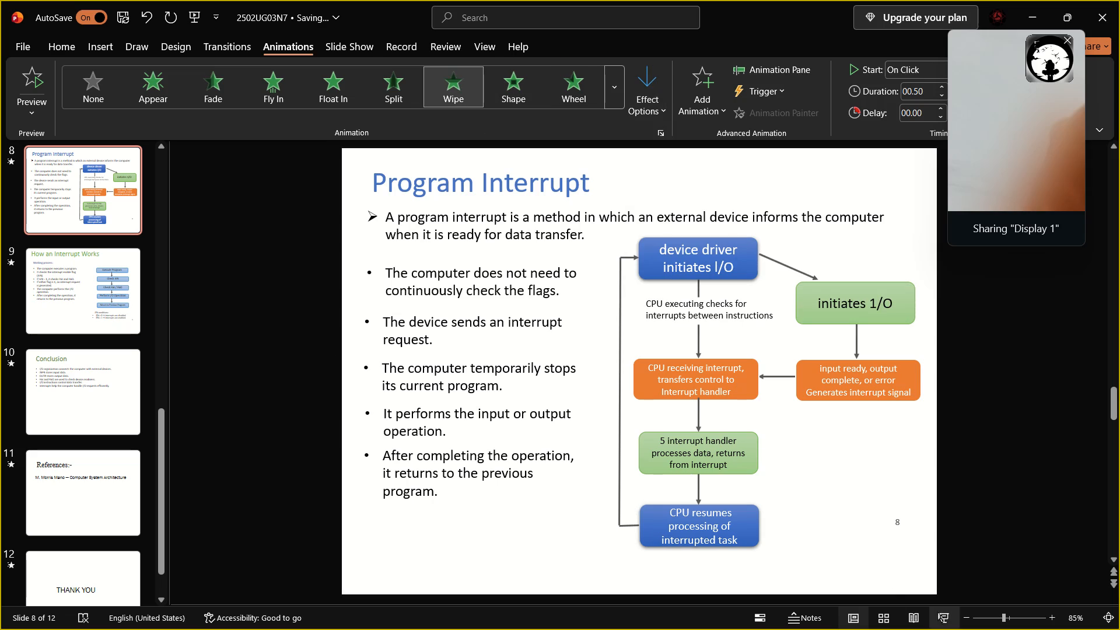
Play slide 8's animations in the slide show past the "device driver initiates I/O" box, and exit the show.
click(943, 616)
key(Right)
key(Right)
key(Right)
key(Right)
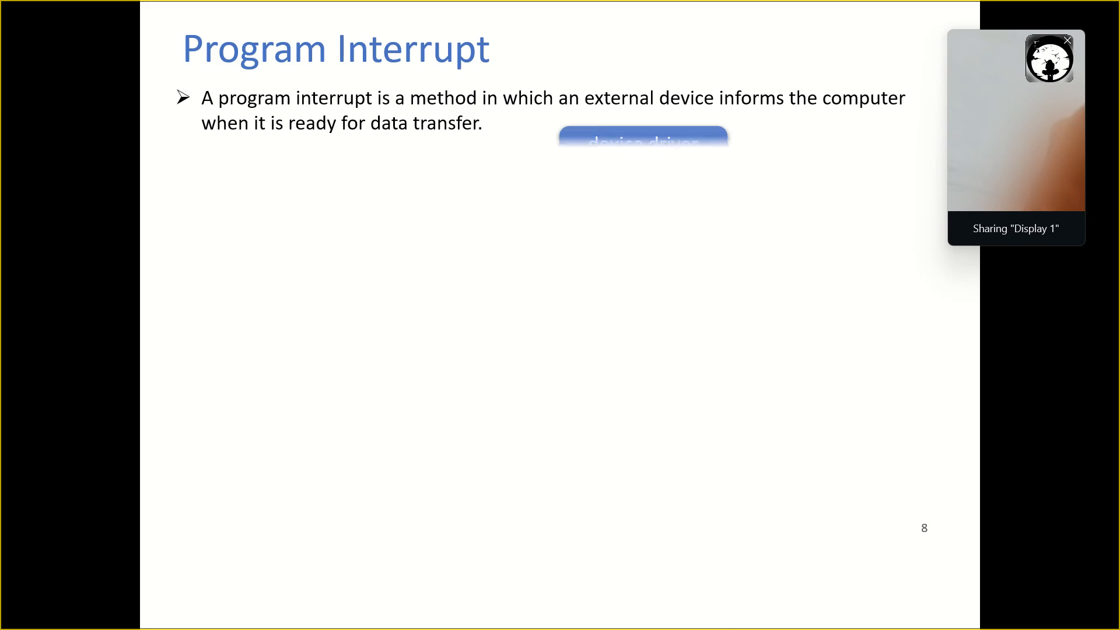
key(Right)
key(Right)
key(Right)
key(Escape)
key(grave)
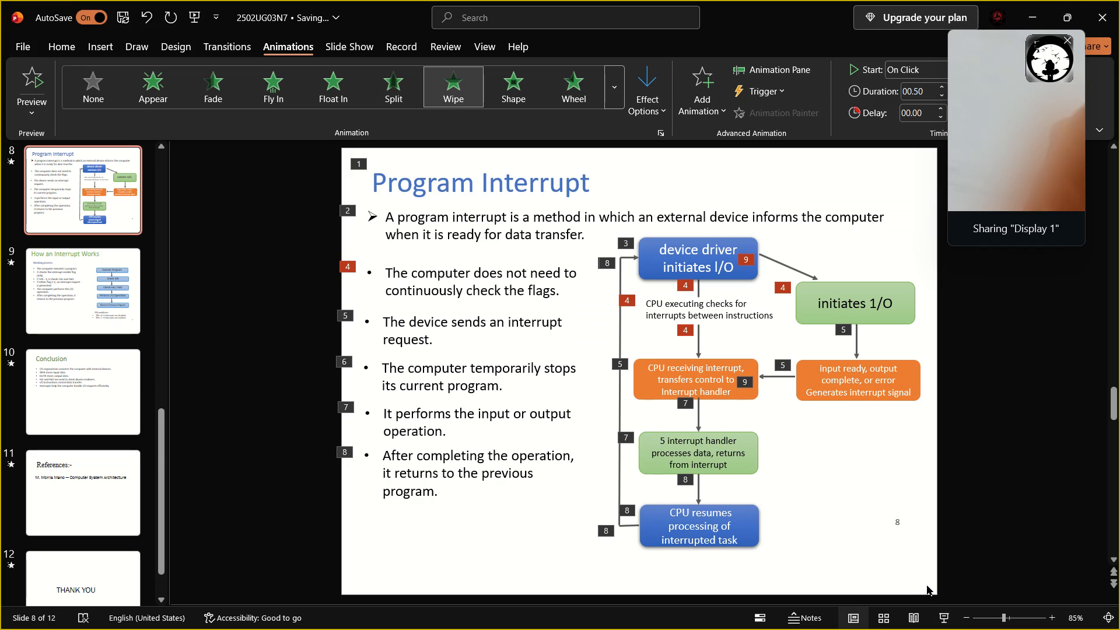
Remove the animations from slide 8's five lower bullets and every flowchart element except the "device driver initiates I/O" box.
drag(927, 586, 348, 243)
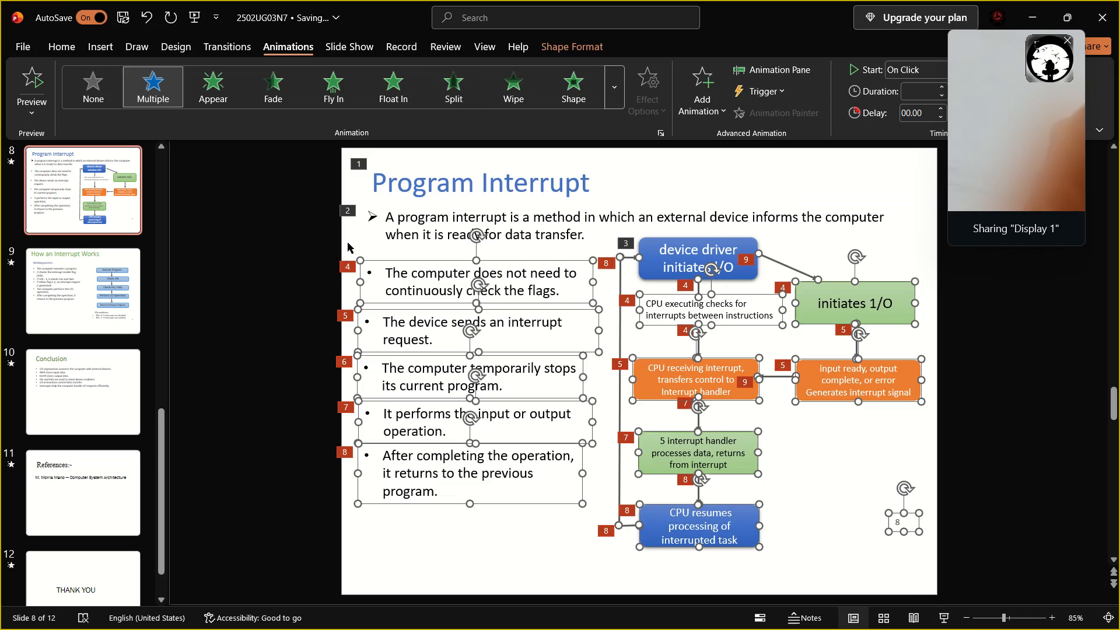
click(110, 83)
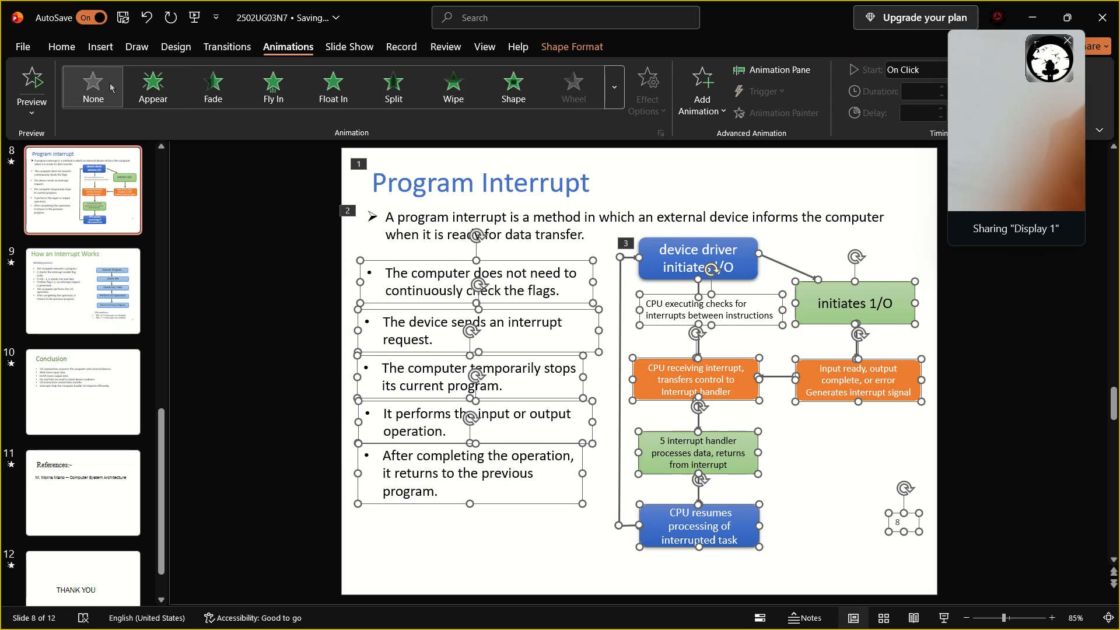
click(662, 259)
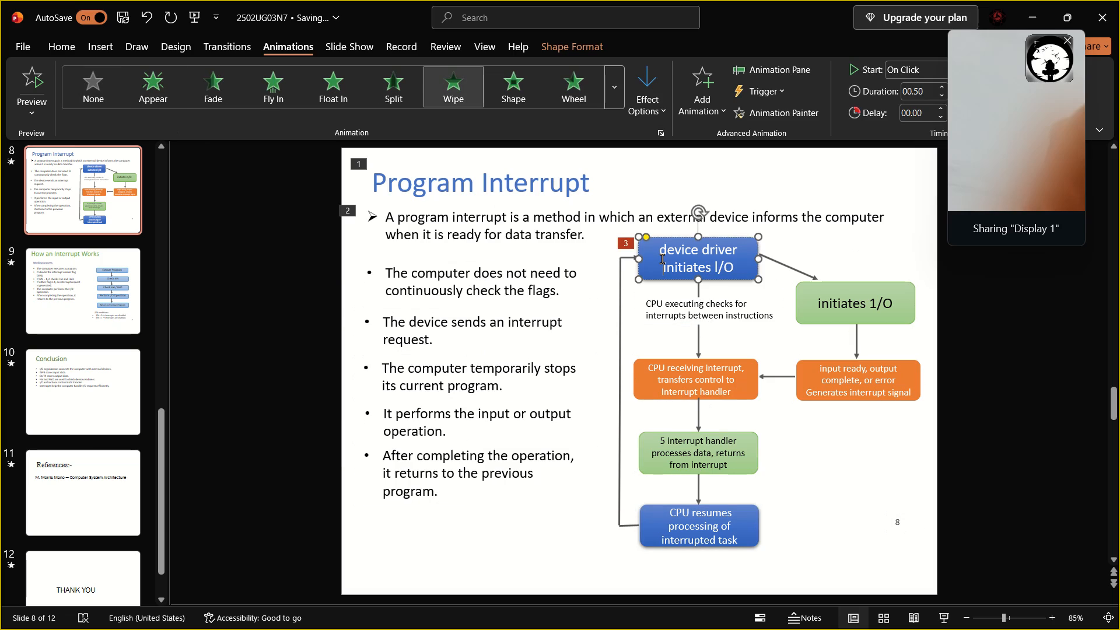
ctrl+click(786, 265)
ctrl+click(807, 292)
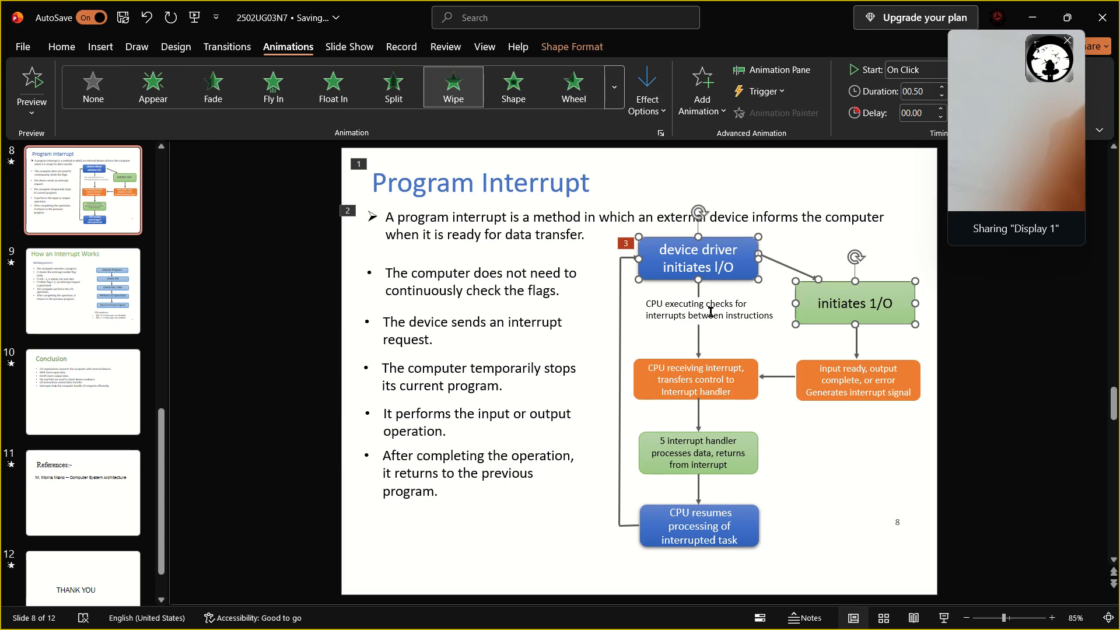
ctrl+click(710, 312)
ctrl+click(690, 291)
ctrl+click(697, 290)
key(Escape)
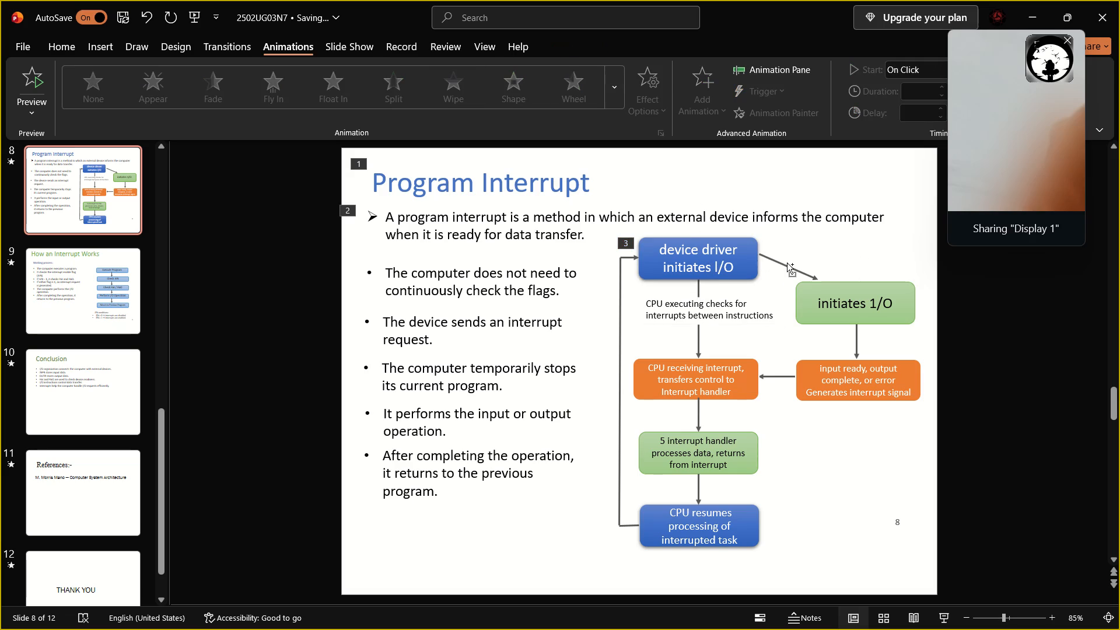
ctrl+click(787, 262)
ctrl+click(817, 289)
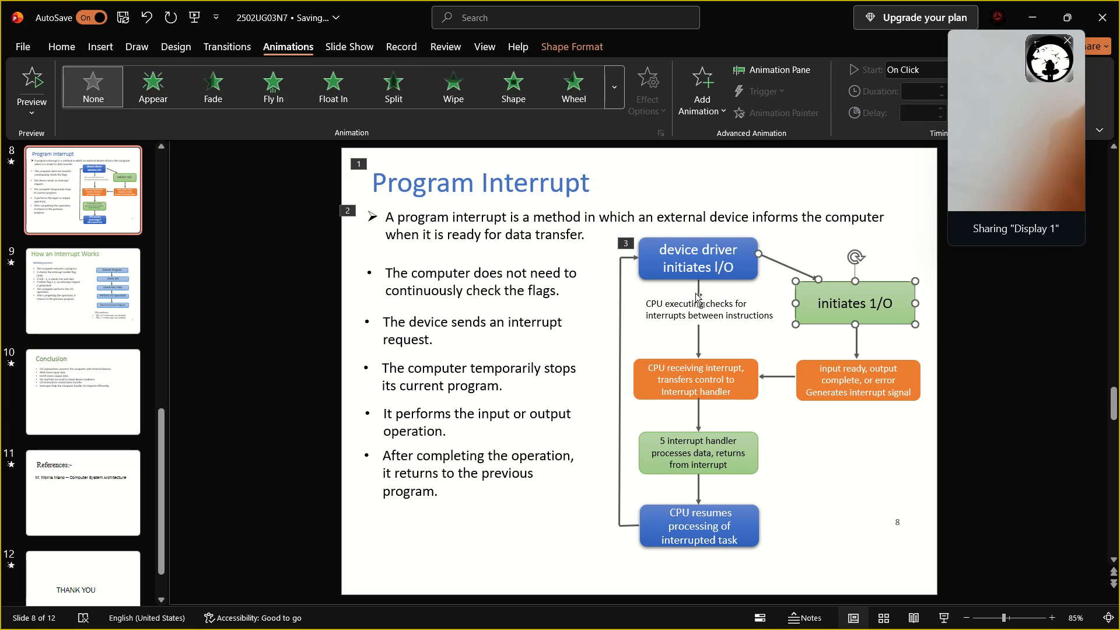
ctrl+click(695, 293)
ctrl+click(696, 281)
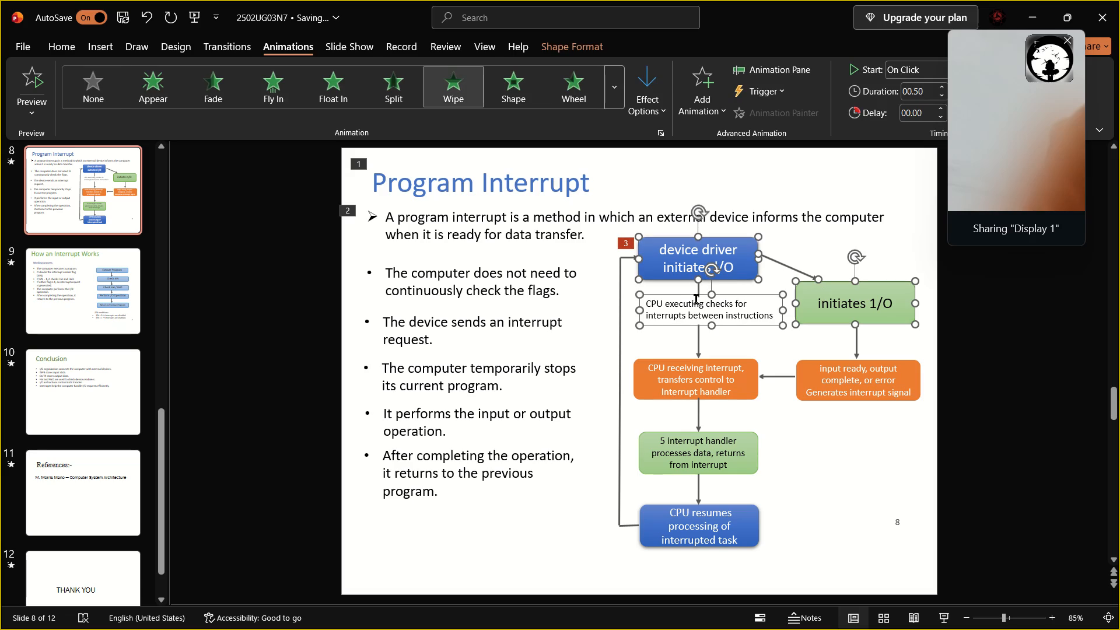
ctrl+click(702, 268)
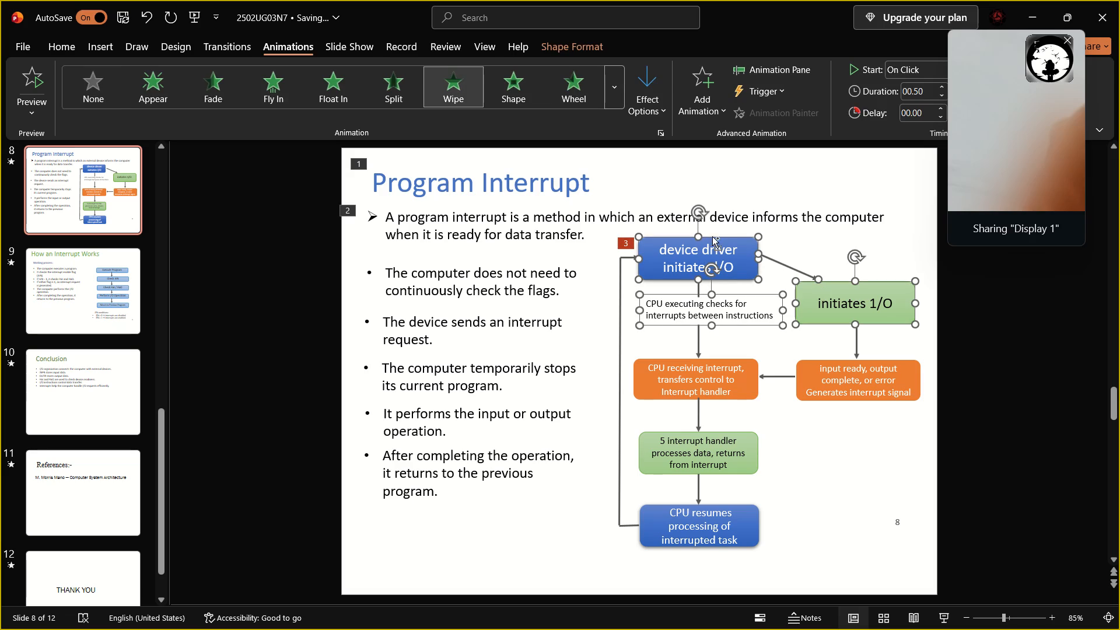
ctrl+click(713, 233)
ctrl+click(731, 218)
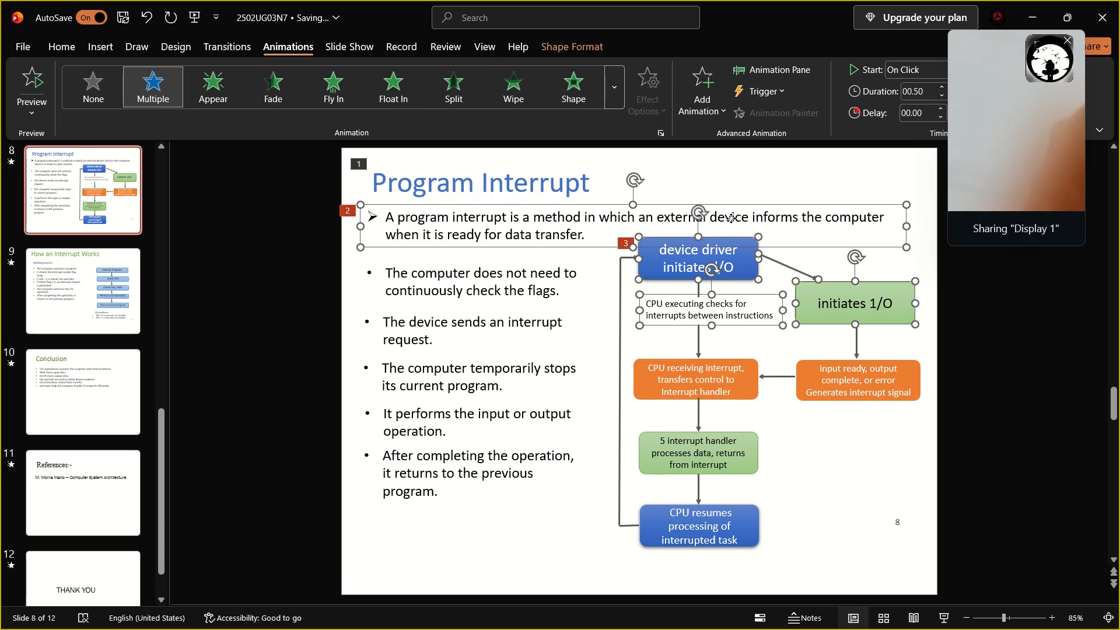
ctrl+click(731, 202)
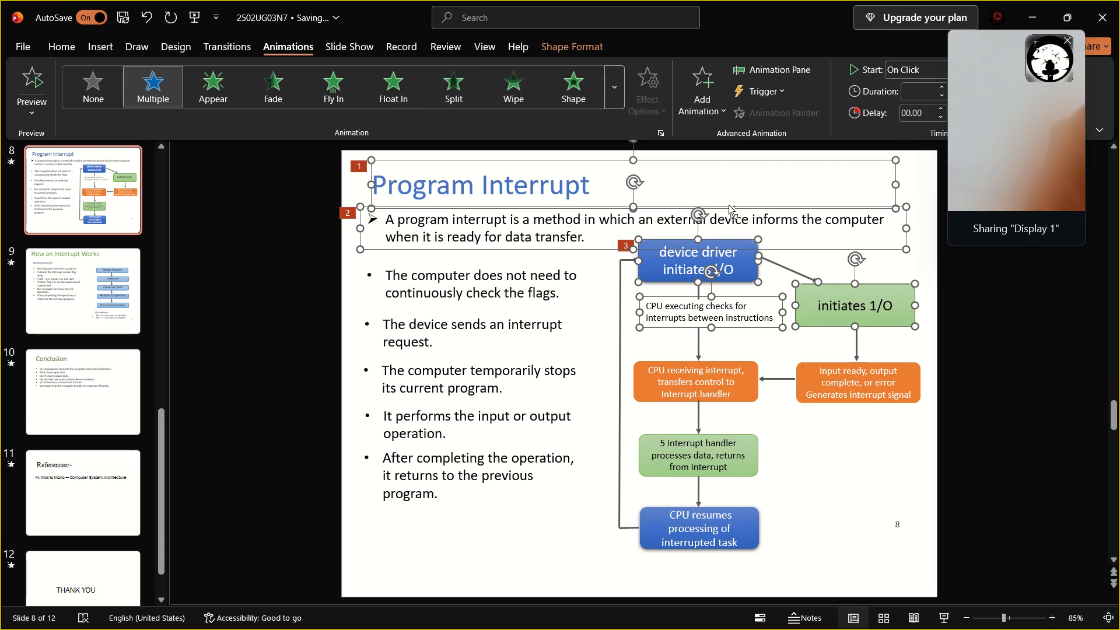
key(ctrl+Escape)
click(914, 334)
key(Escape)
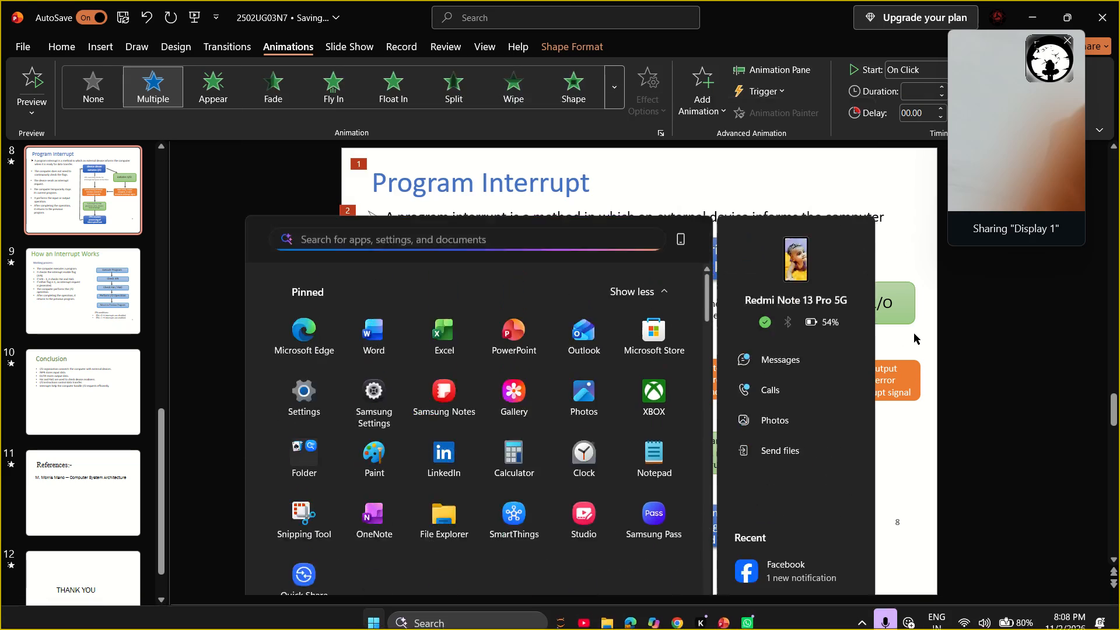
Apply a From Left Wipe to the "initiates 1/O" box, diagonal arrow, "CPU executing checks" text, its connectors, "CPU receiving interrupt" box, and first small bullet.
ctrl+click(856, 300)
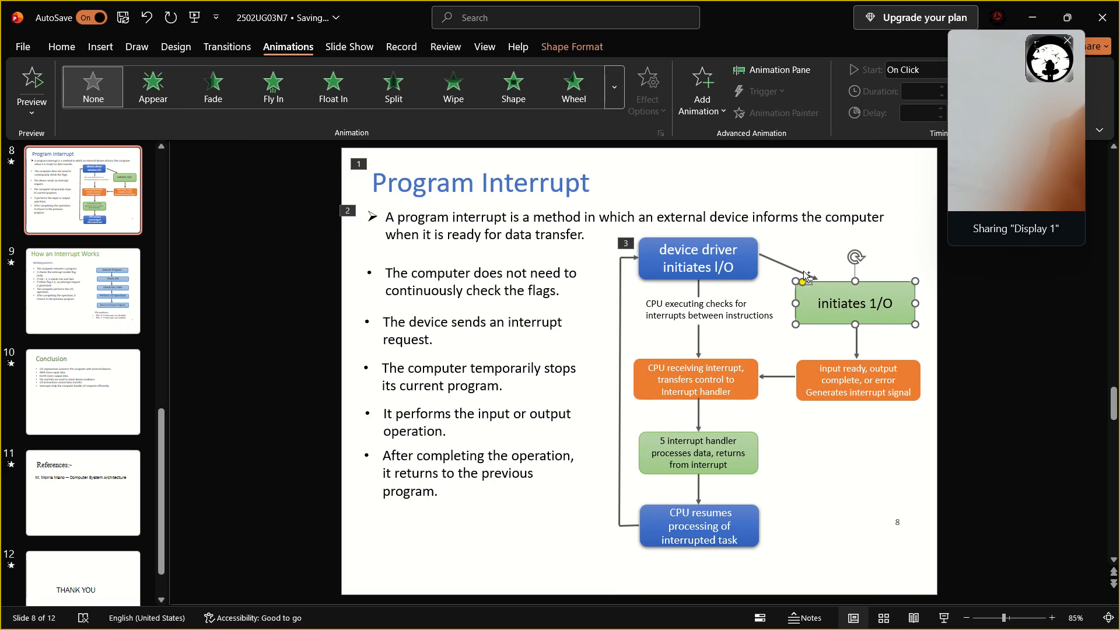
ctrl+click(803, 269)
ctrl+click(698, 295)
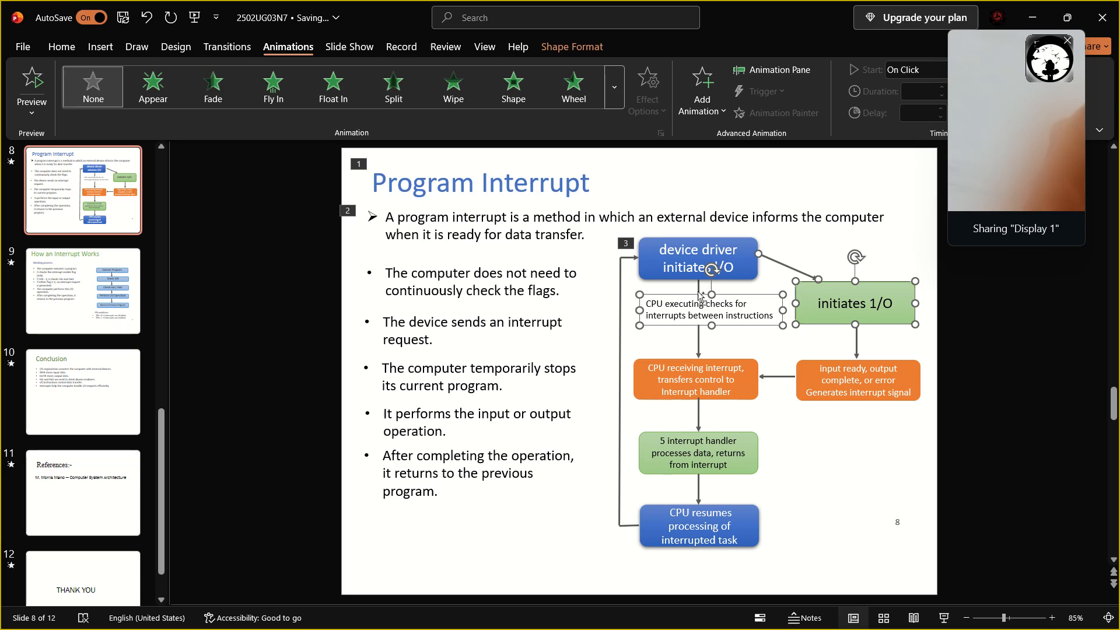
ctrl+click(698, 287)
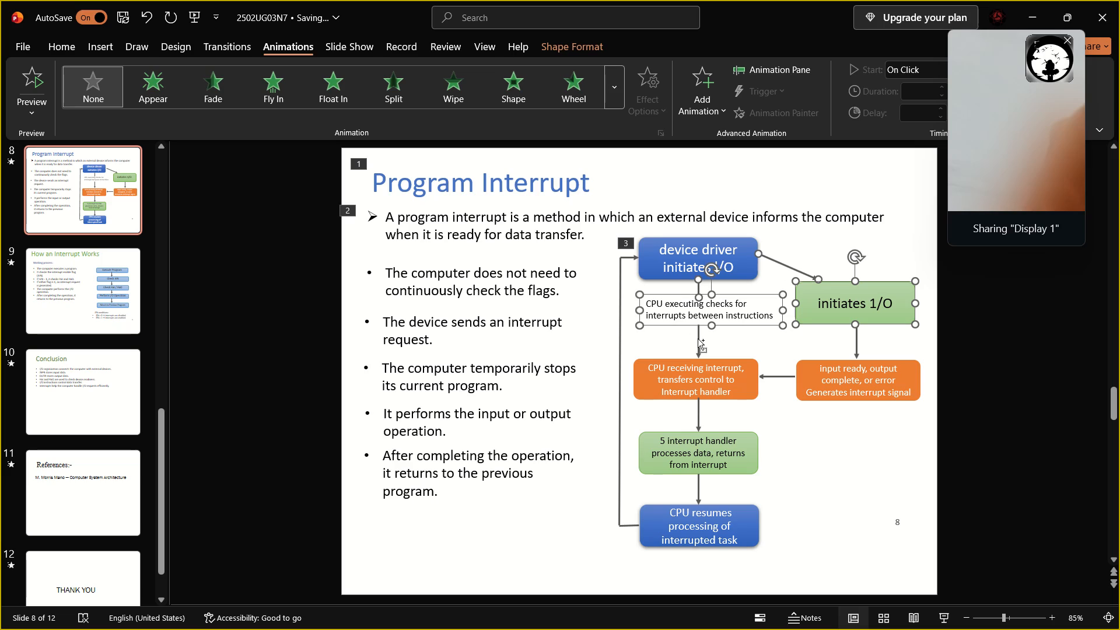
ctrl+click(698, 338)
ctrl+click(693, 366)
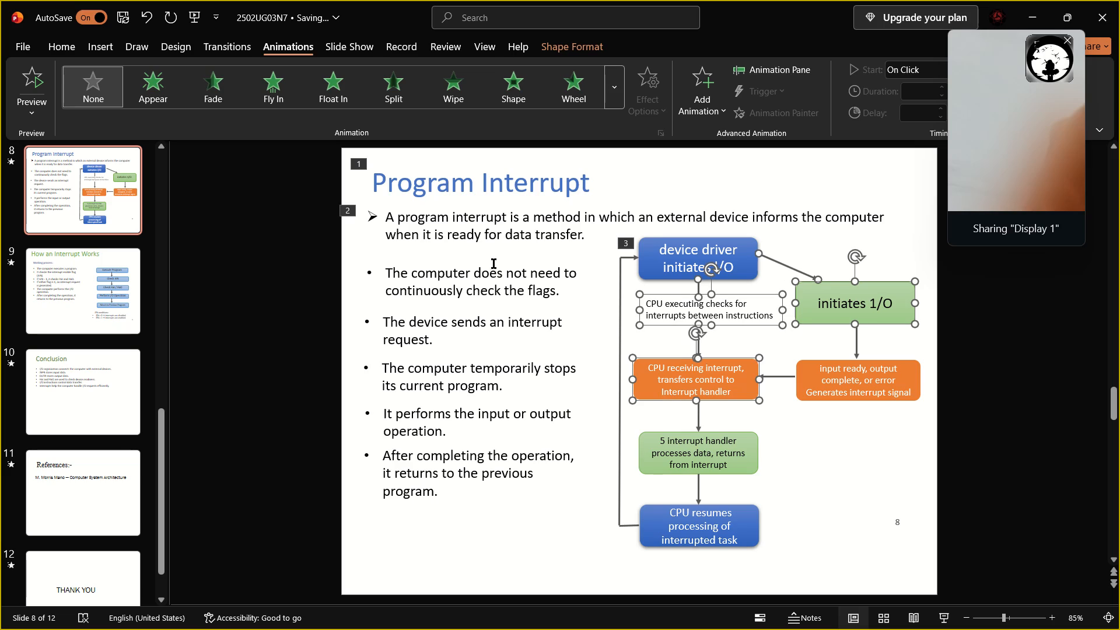
ctrl+click(491, 260)
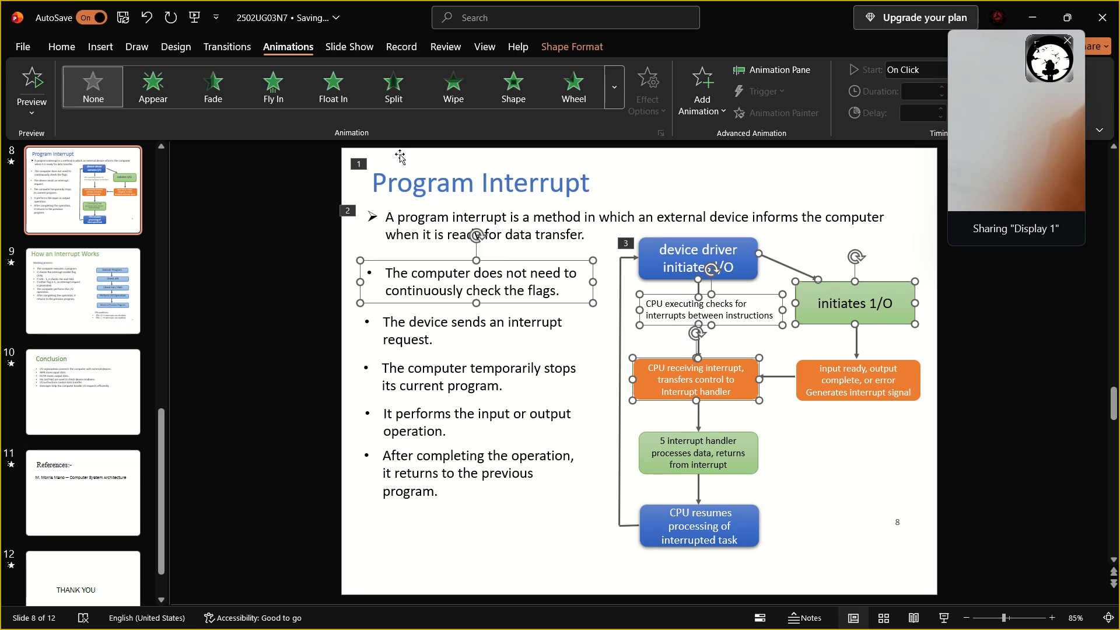
click(456, 92)
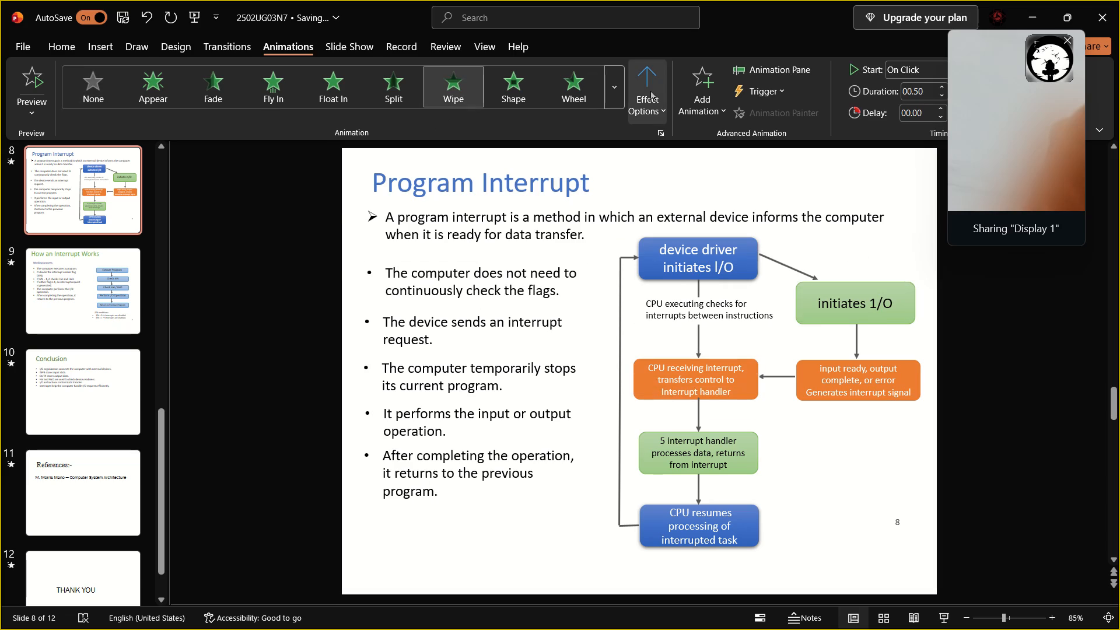
click(652, 91)
click(675, 198)
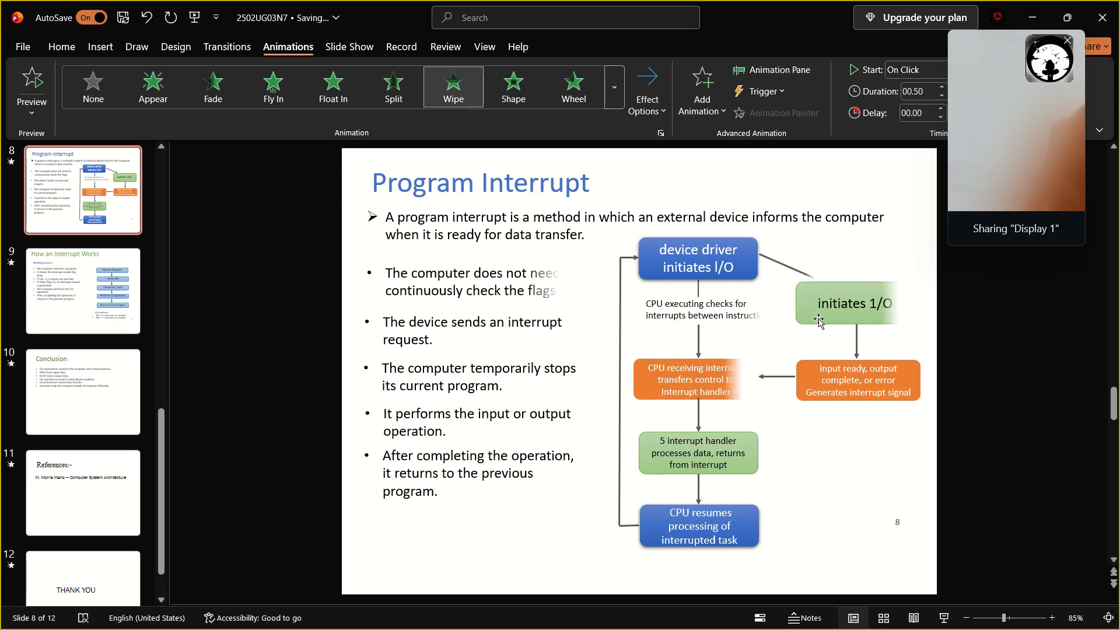
Apply a From Top Wipe to the arrow below "initiates 1/O", the "Input ready" box, and the "device sends an interrupt request" bullet.
ctrl+click(856, 337)
ctrl+click(849, 357)
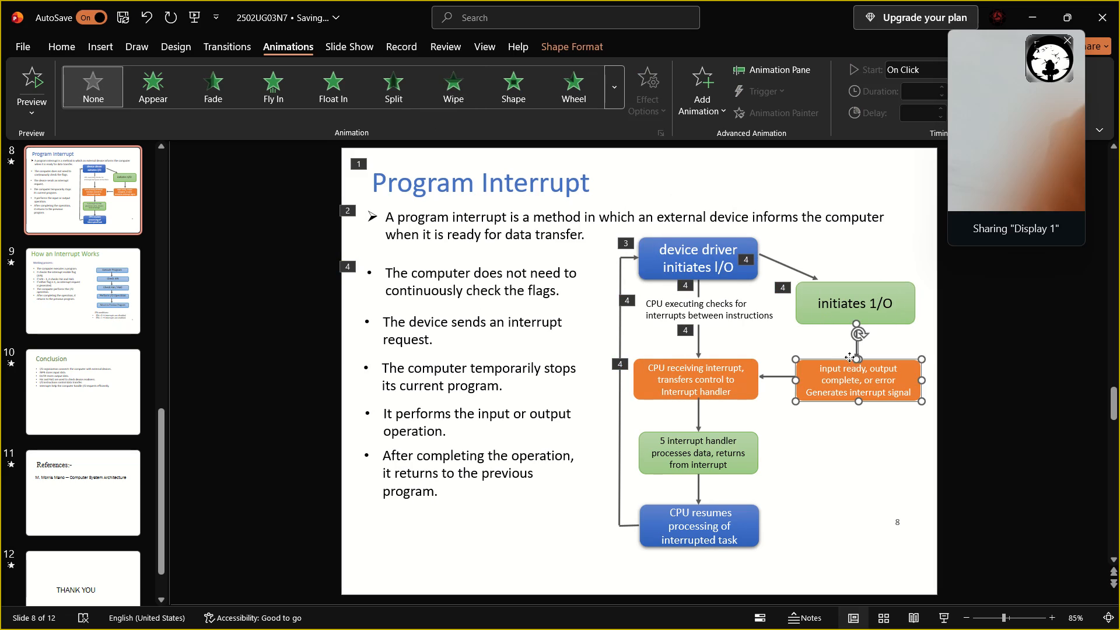
ctrl+click(492, 344)
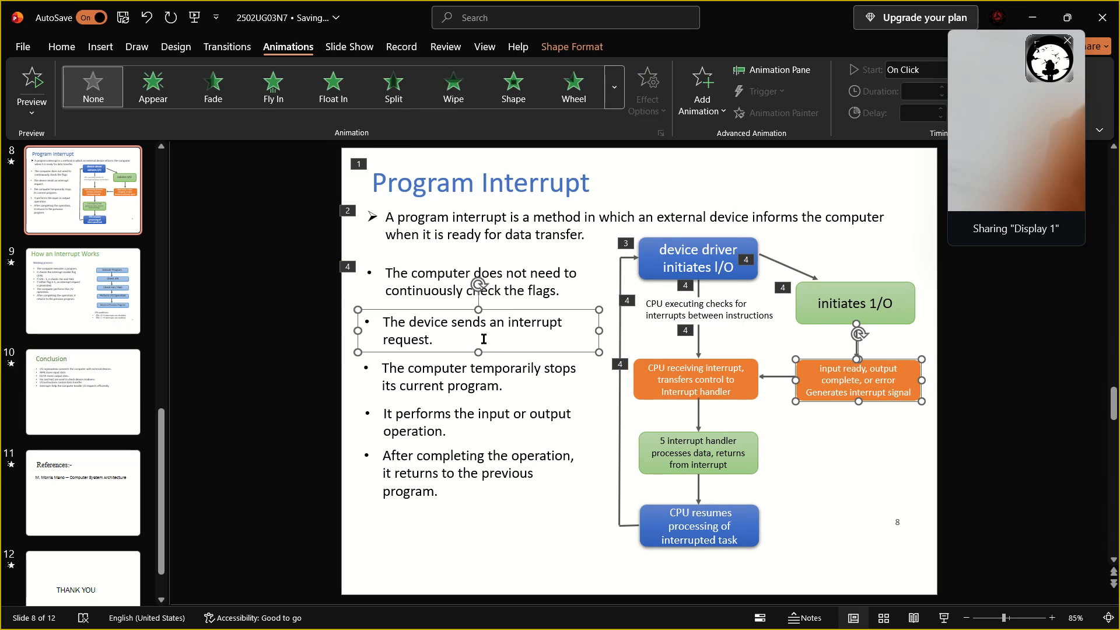
ctrl+click(476, 81)
click(647, 108)
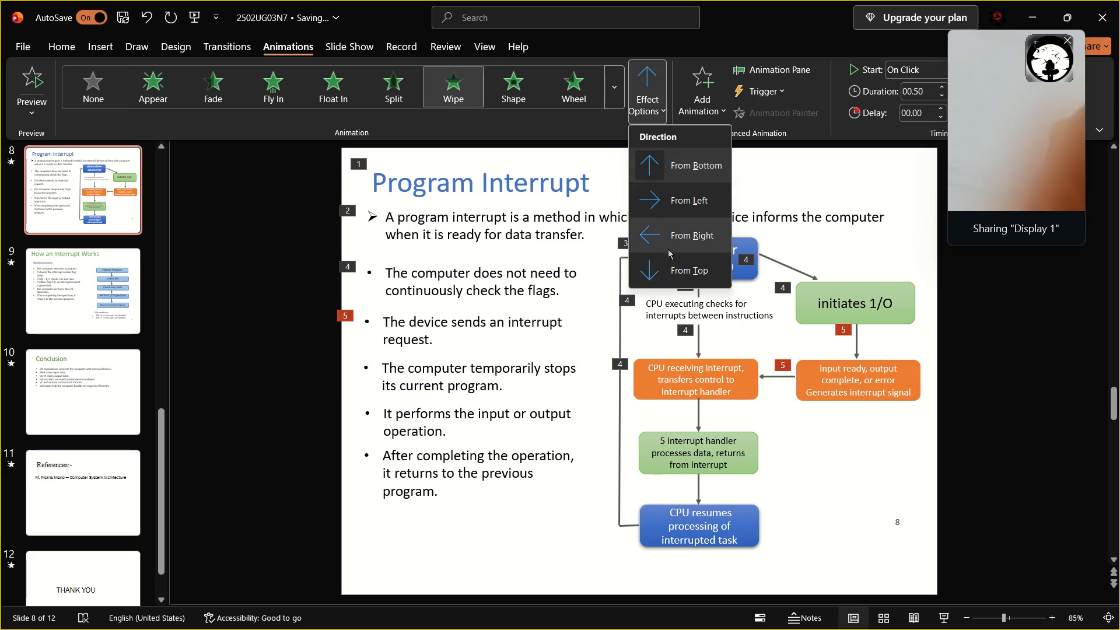
click(668, 261)
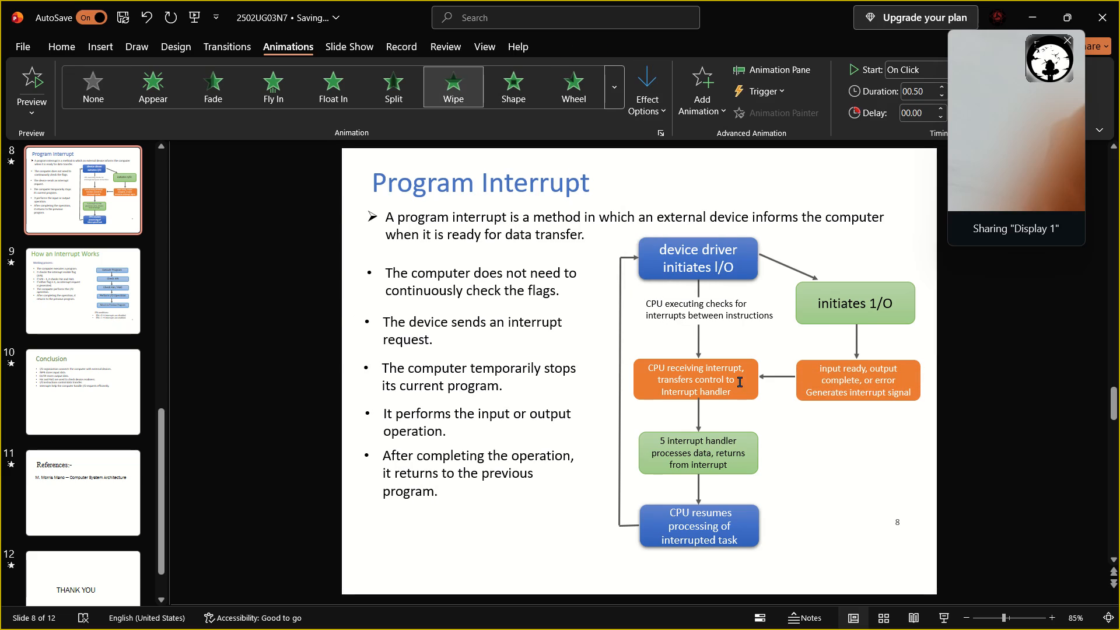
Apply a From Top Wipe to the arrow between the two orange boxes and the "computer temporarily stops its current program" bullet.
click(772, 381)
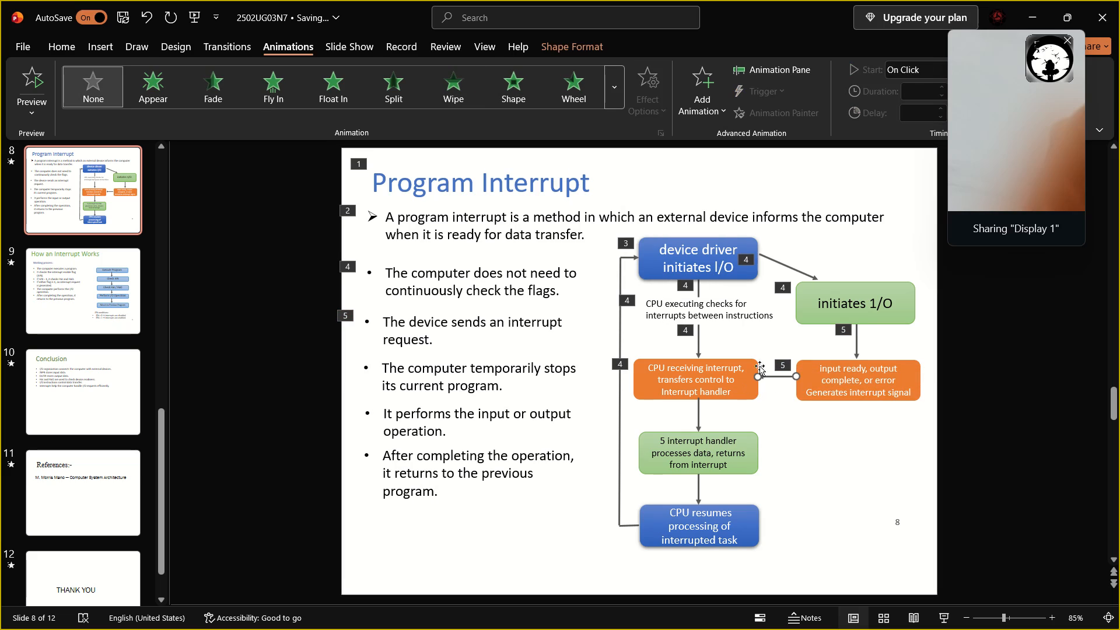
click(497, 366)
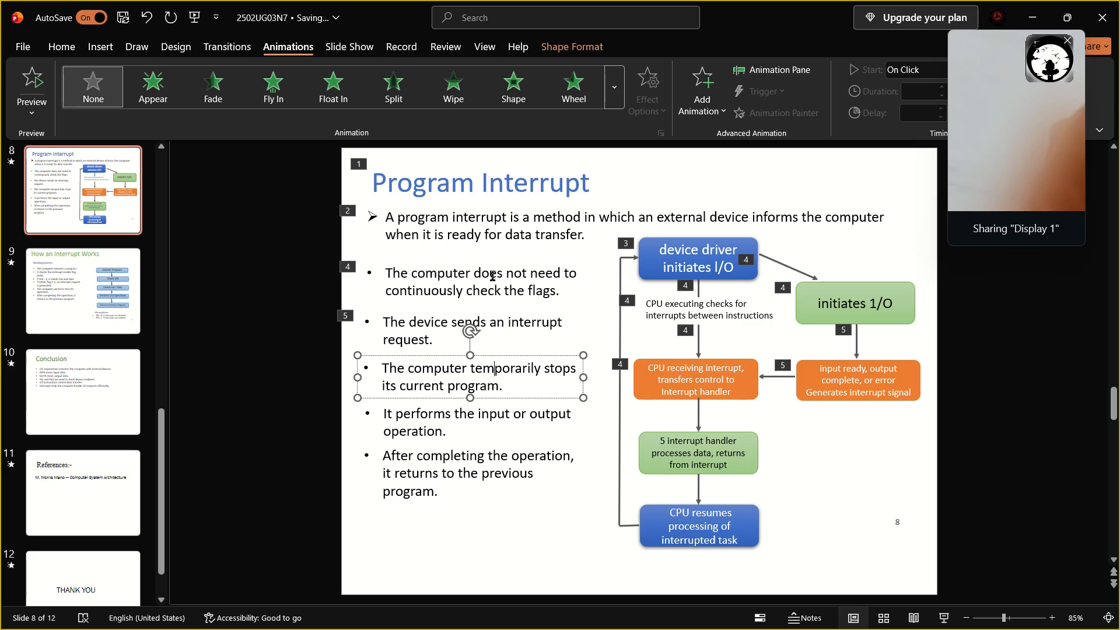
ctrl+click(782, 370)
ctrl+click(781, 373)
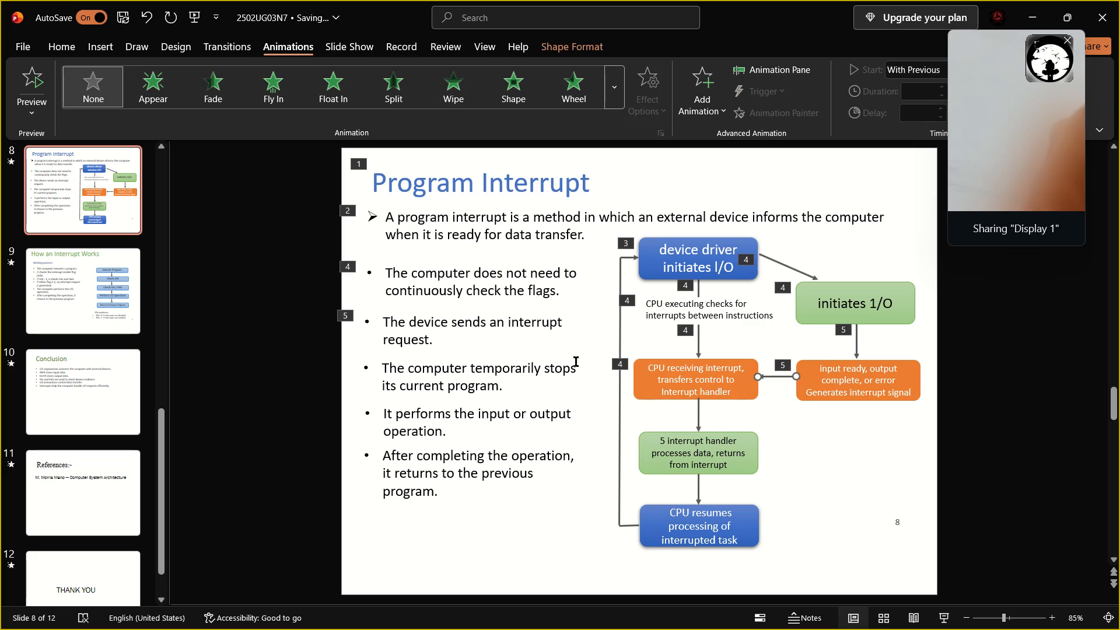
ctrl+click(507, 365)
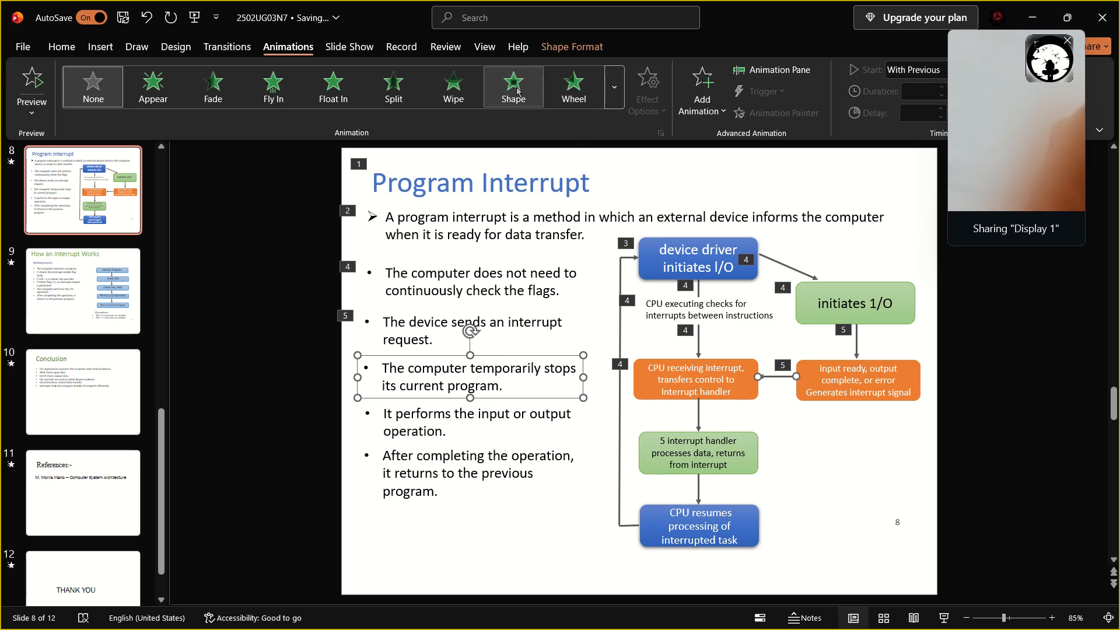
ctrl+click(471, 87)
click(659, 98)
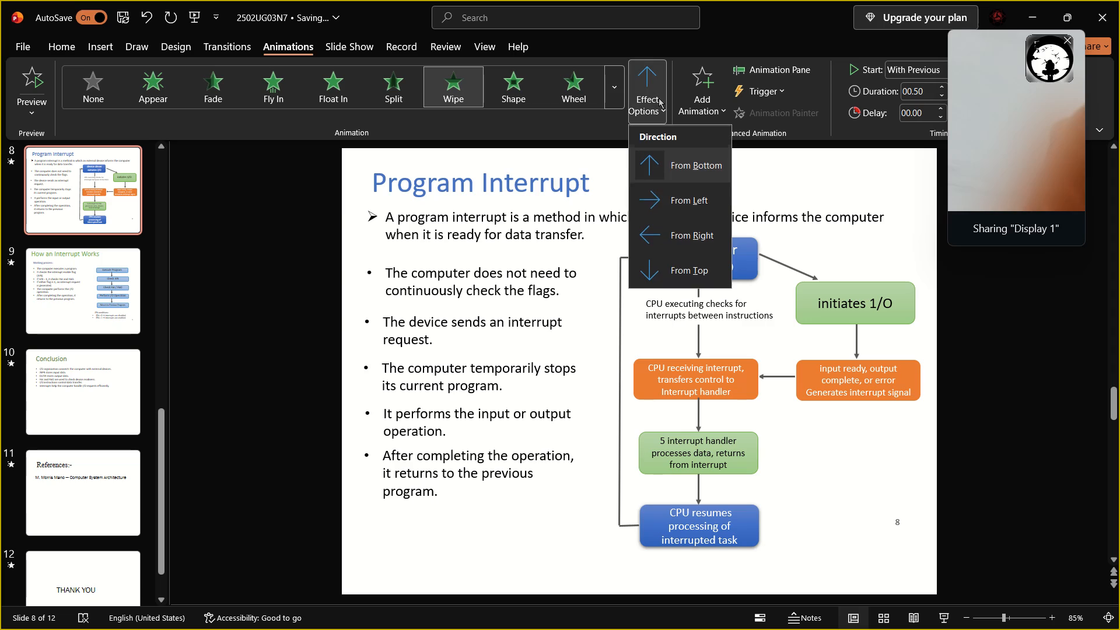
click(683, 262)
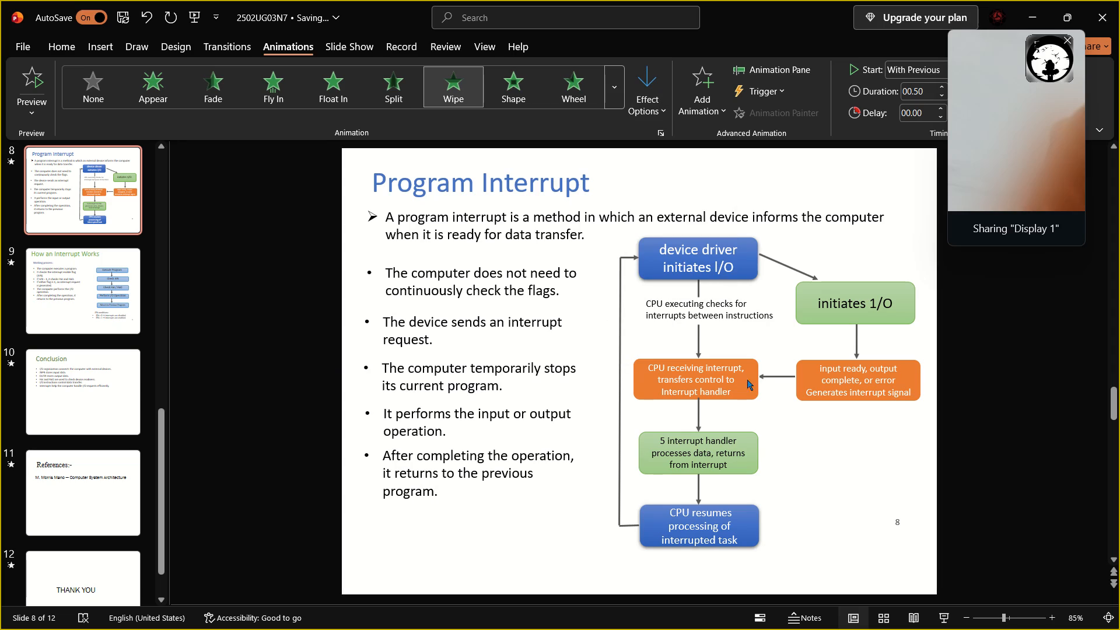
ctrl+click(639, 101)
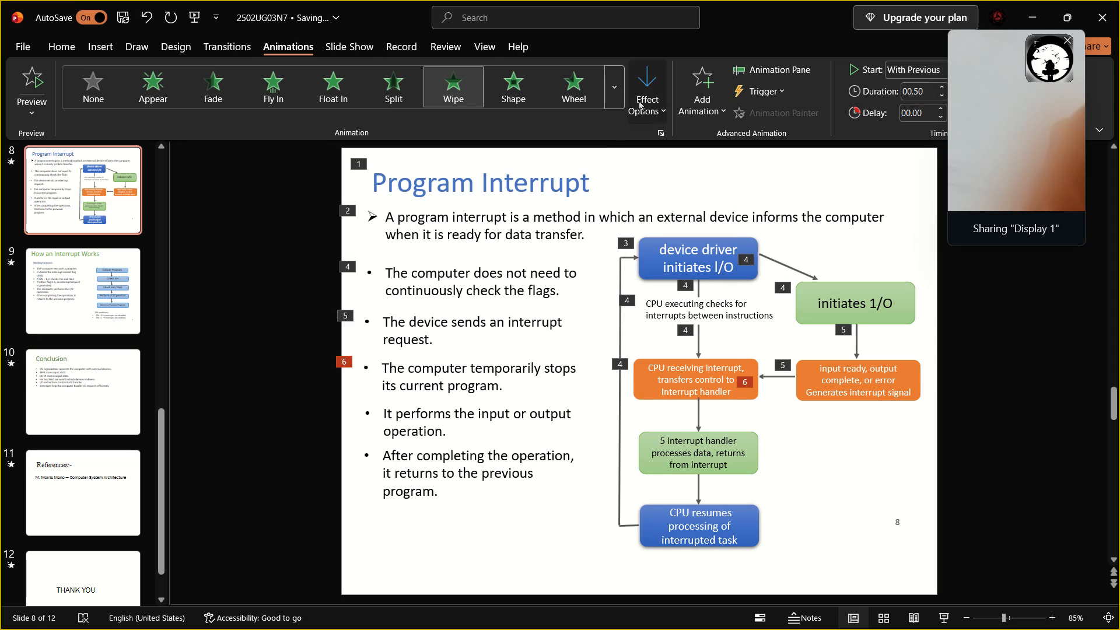
Apply a From Right Wipe to the arrow running from the "Input ready" box to the "CPU receiving interrupt" box.
click(496, 359)
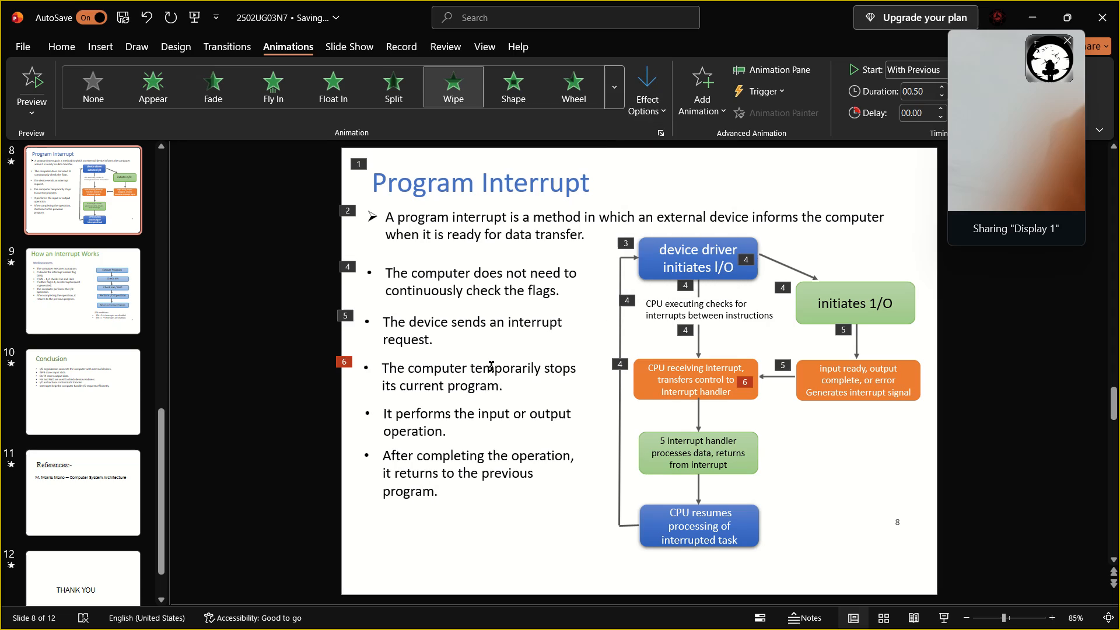
click(490, 367)
click(771, 377)
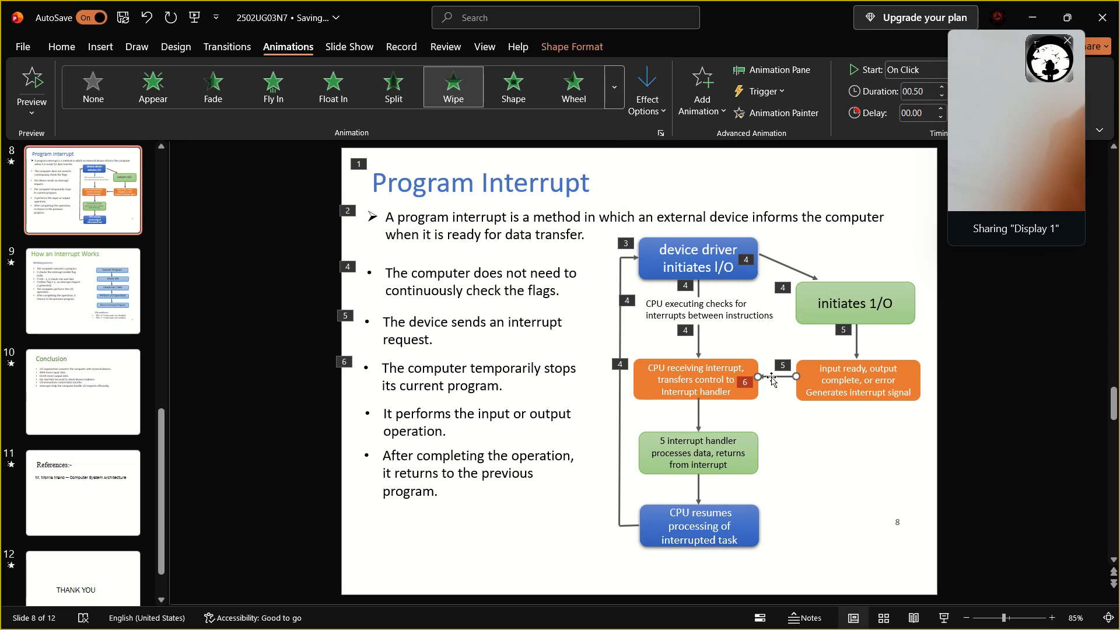
click(456, 92)
click(666, 121)
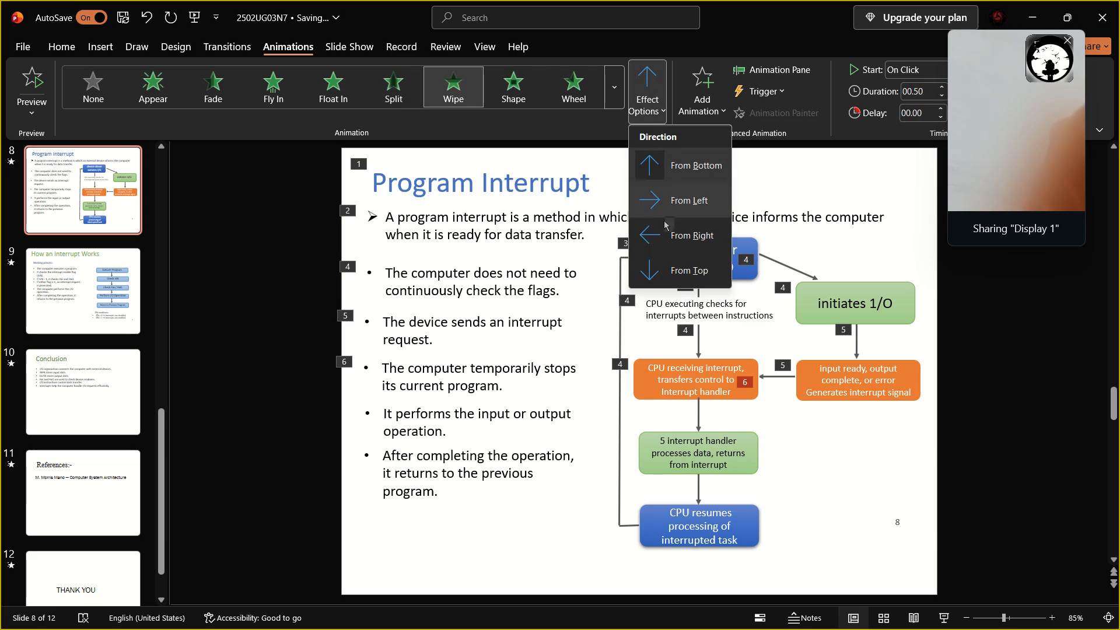
click(657, 239)
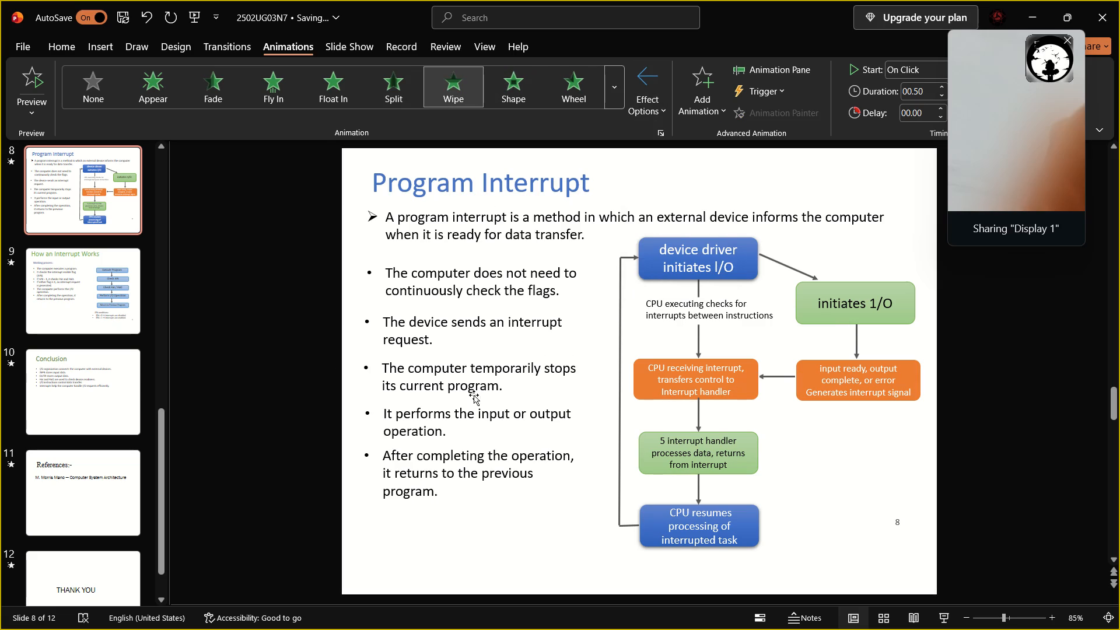
Apply a Float In animation to the "computer temporarily stops its current program" bullet.
click(470, 379)
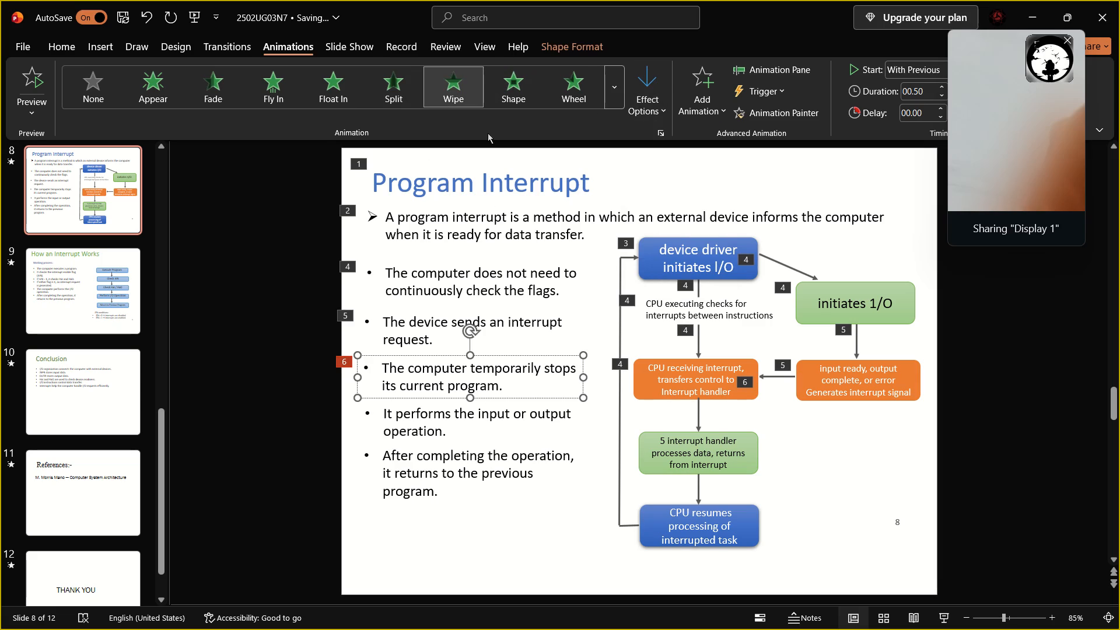
click(343, 87)
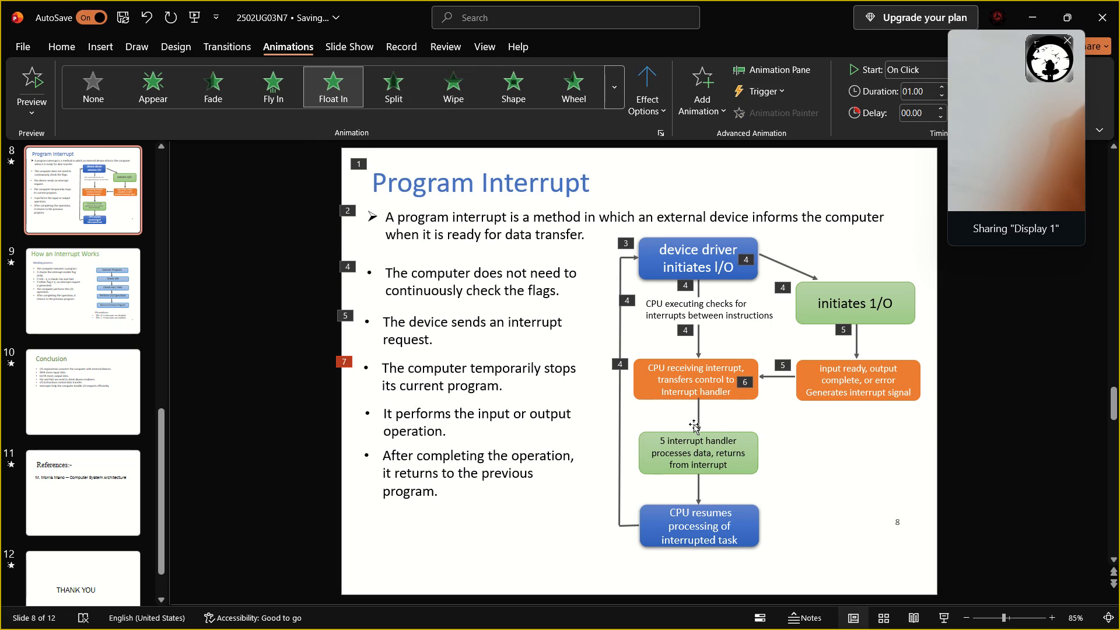
Apply a From Top Wipe to the arrow below "CPU receiving interrupt", the "5 interrupt handler" box, and the "performs the input or output operation" bullet.
click(698, 417)
ctrl+click(696, 446)
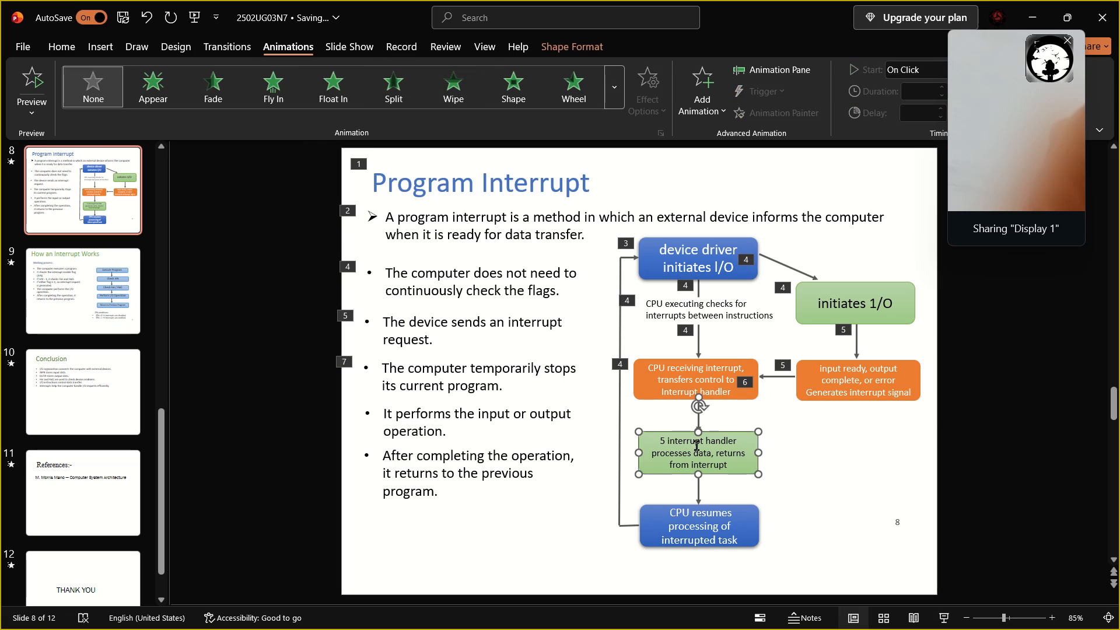
ctrl+click(519, 422)
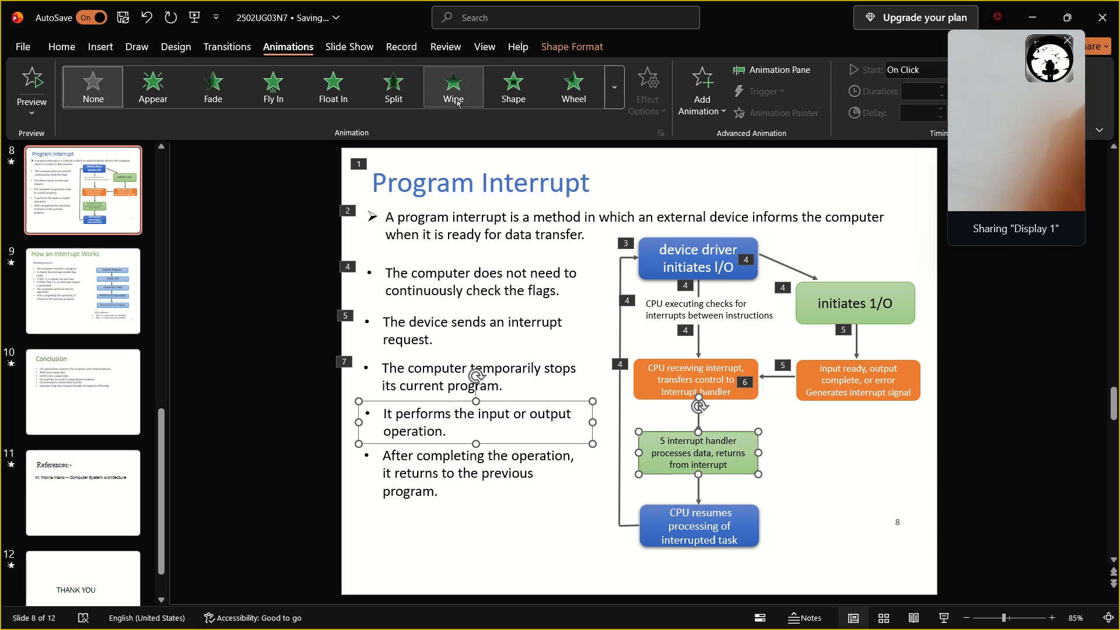
ctrl+click(456, 99)
click(654, 94)
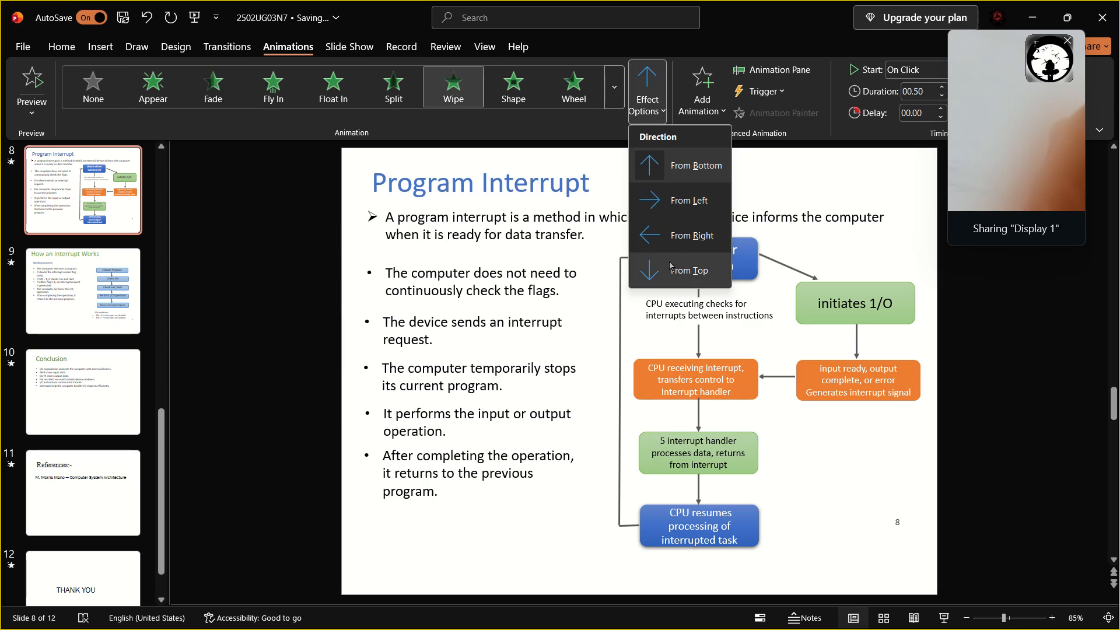
click(670, 261)
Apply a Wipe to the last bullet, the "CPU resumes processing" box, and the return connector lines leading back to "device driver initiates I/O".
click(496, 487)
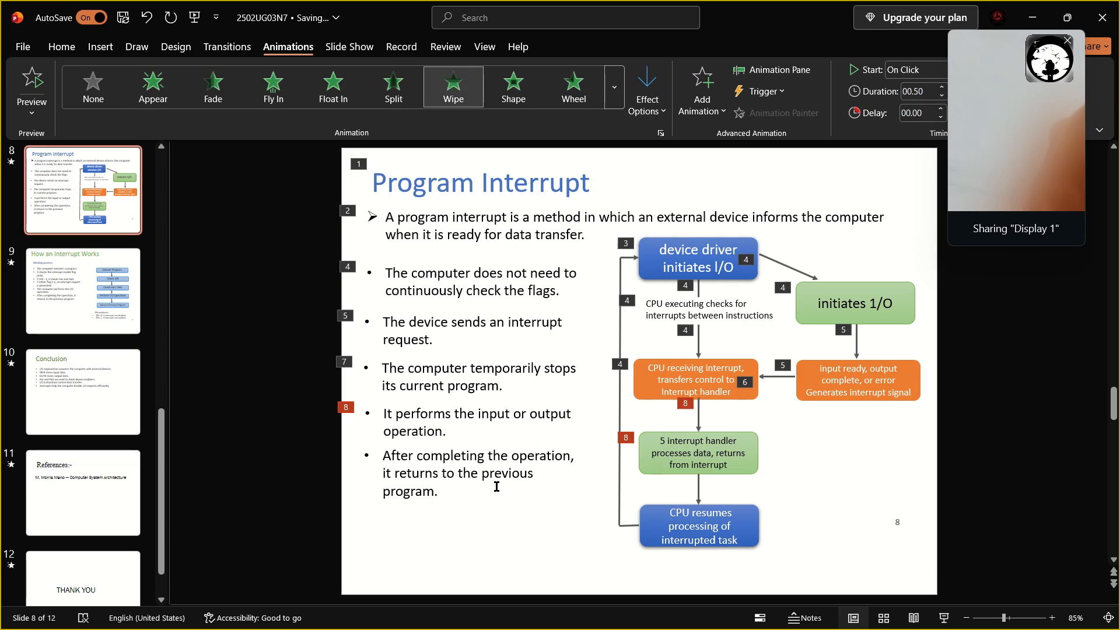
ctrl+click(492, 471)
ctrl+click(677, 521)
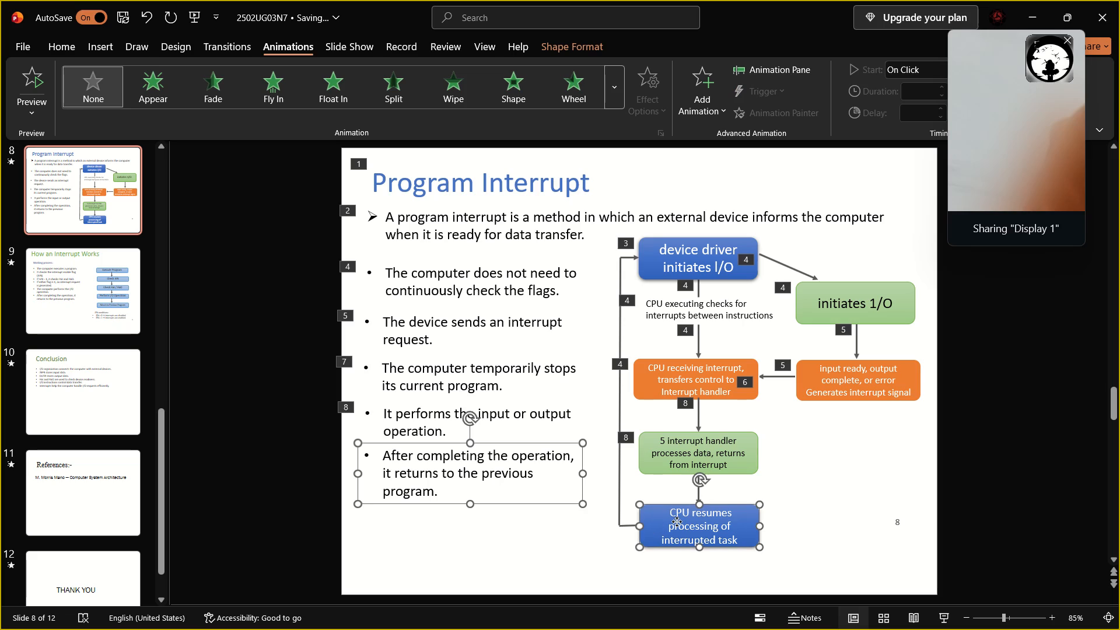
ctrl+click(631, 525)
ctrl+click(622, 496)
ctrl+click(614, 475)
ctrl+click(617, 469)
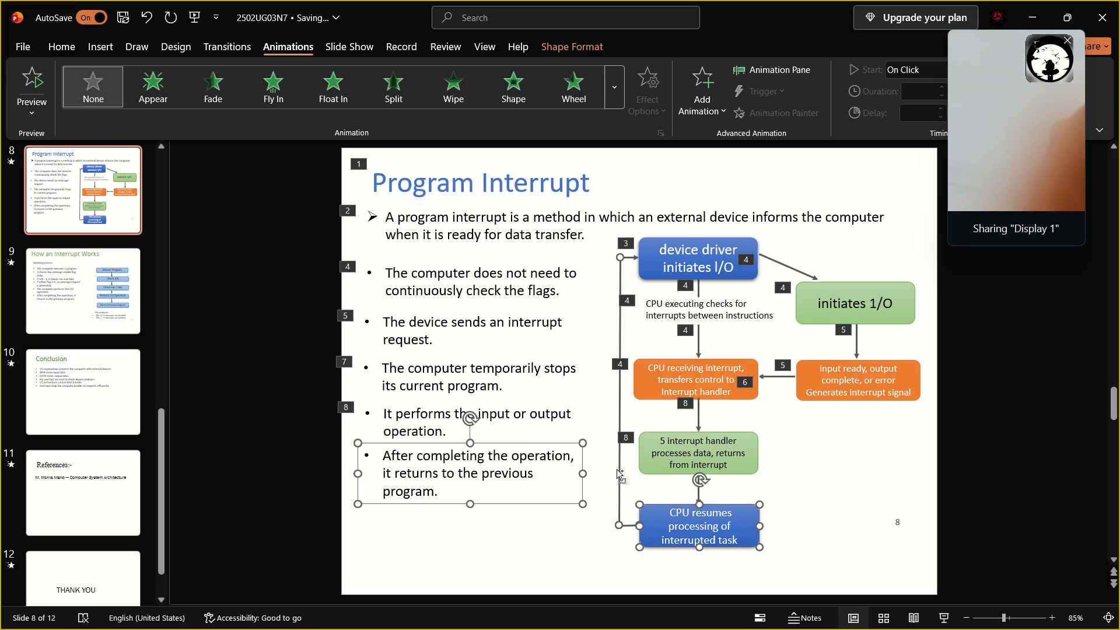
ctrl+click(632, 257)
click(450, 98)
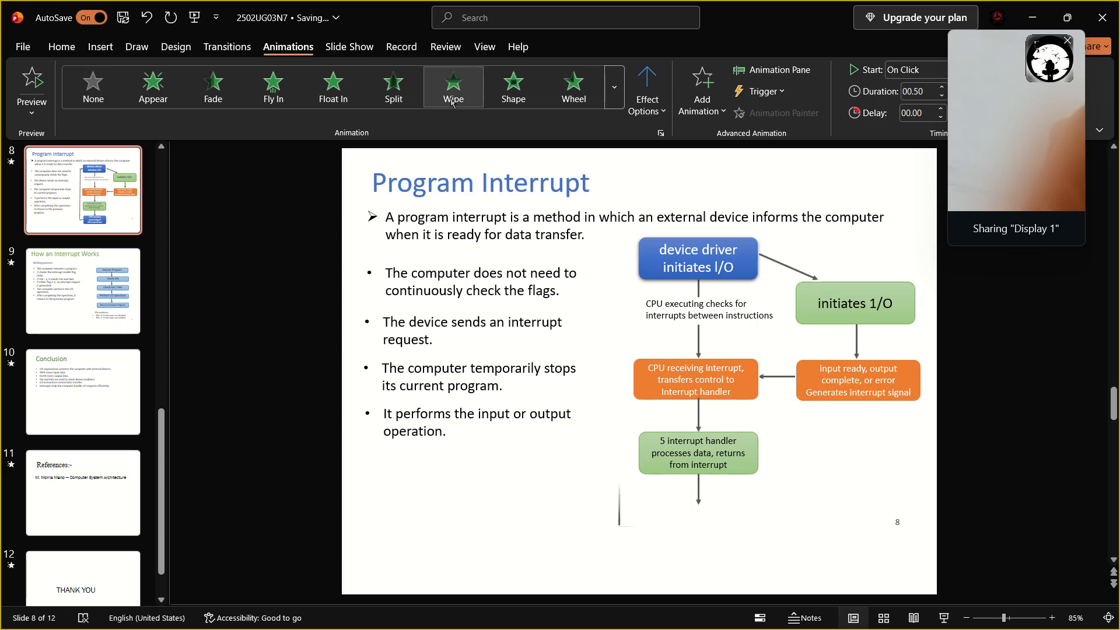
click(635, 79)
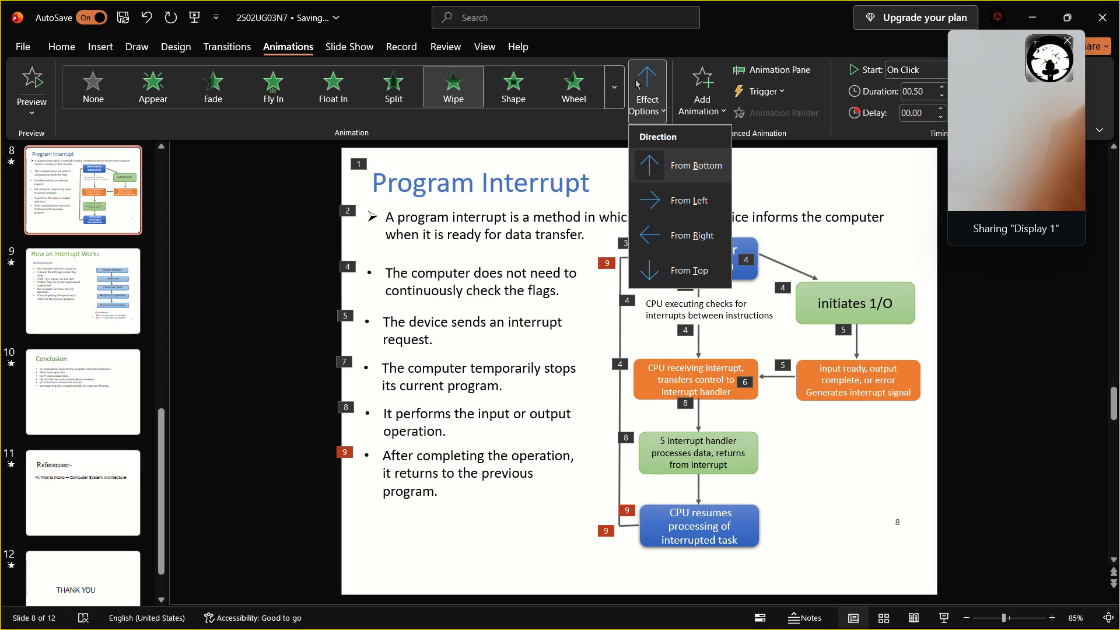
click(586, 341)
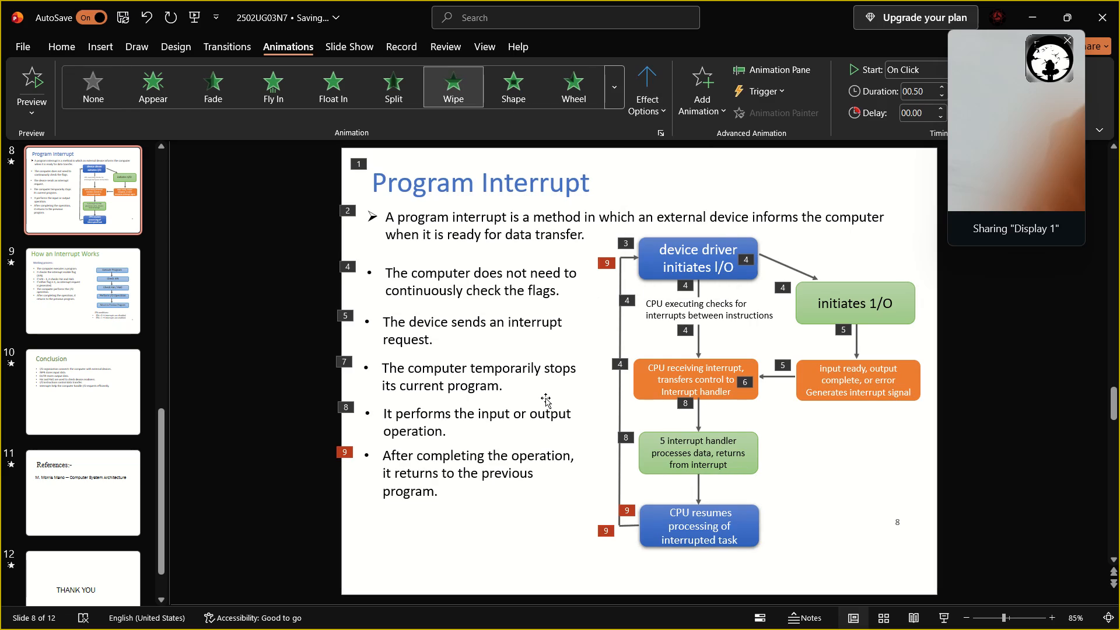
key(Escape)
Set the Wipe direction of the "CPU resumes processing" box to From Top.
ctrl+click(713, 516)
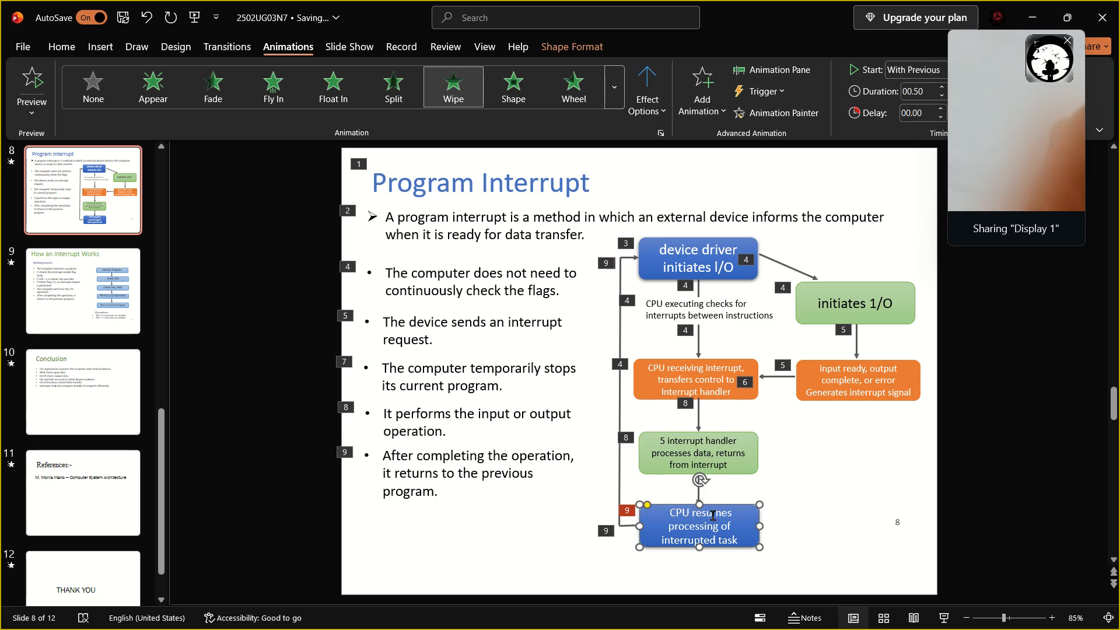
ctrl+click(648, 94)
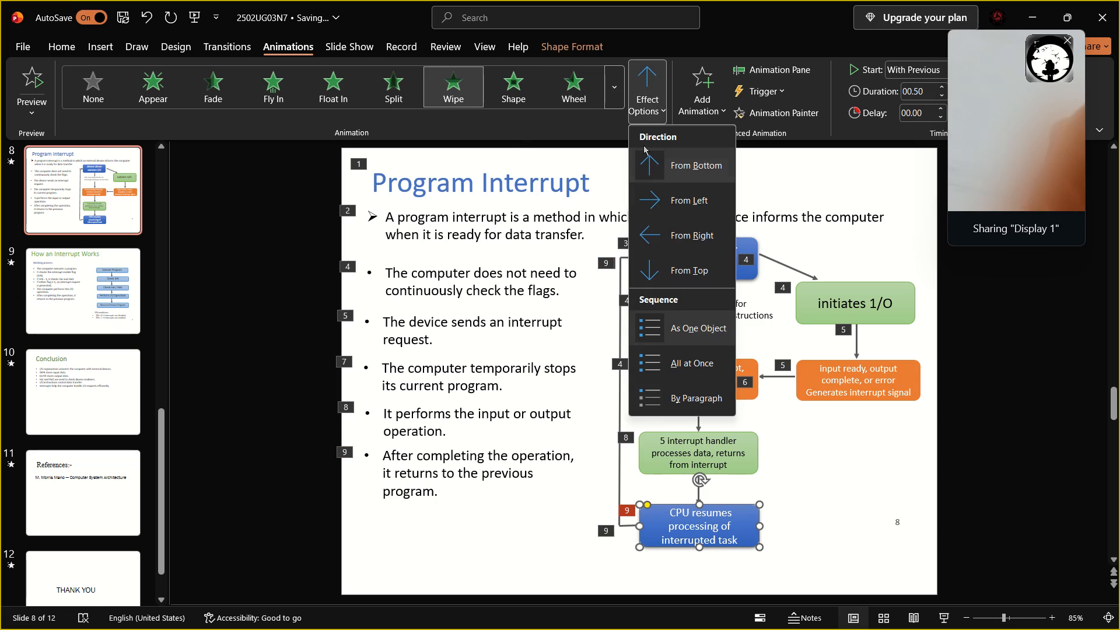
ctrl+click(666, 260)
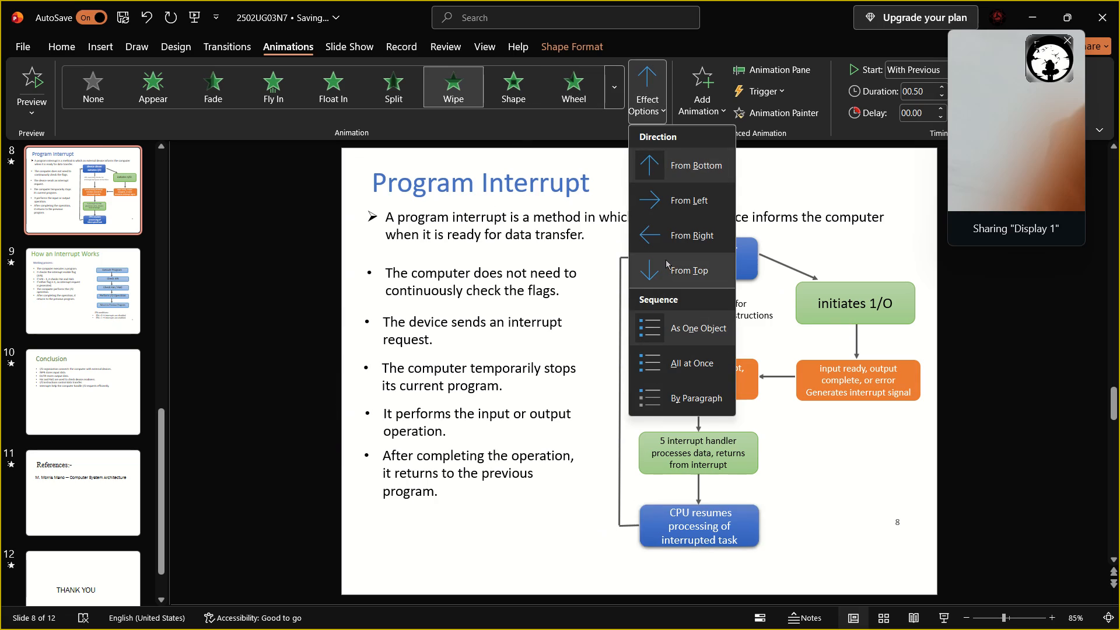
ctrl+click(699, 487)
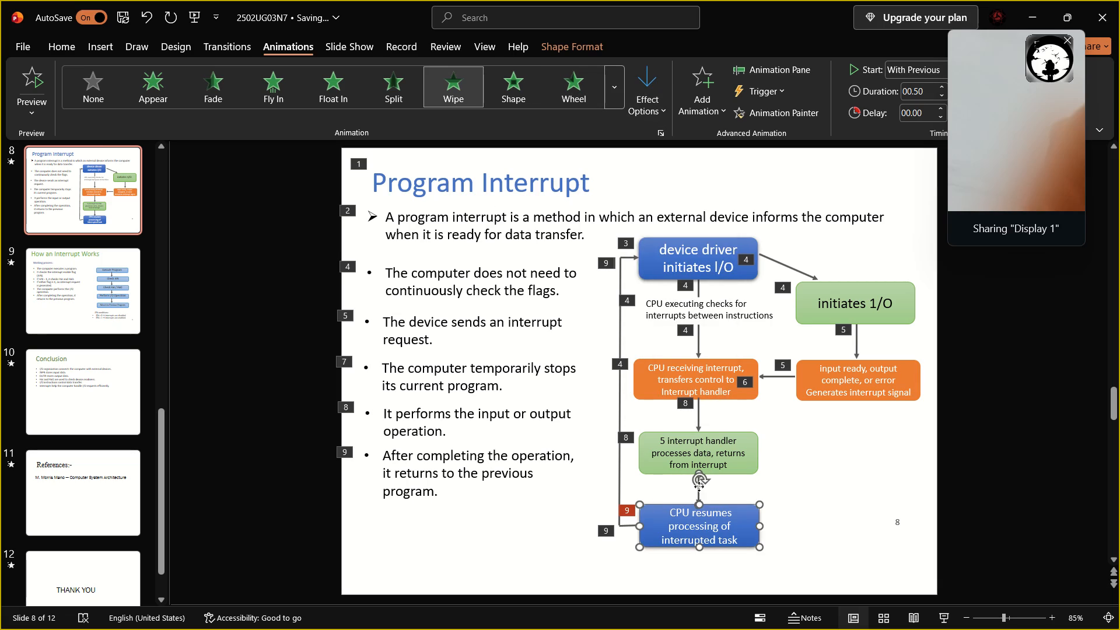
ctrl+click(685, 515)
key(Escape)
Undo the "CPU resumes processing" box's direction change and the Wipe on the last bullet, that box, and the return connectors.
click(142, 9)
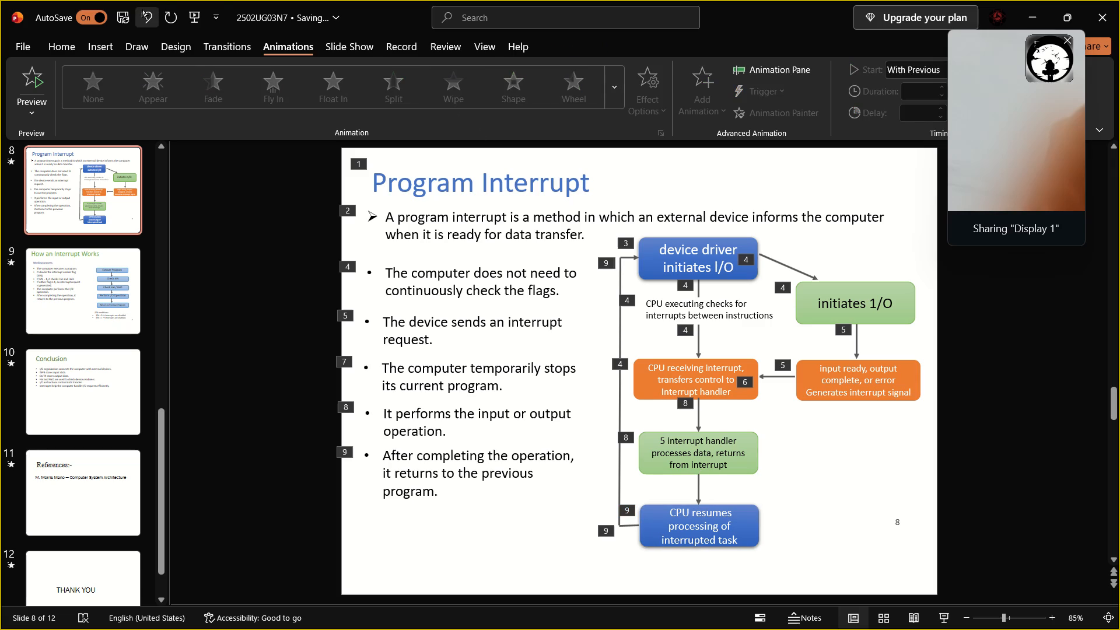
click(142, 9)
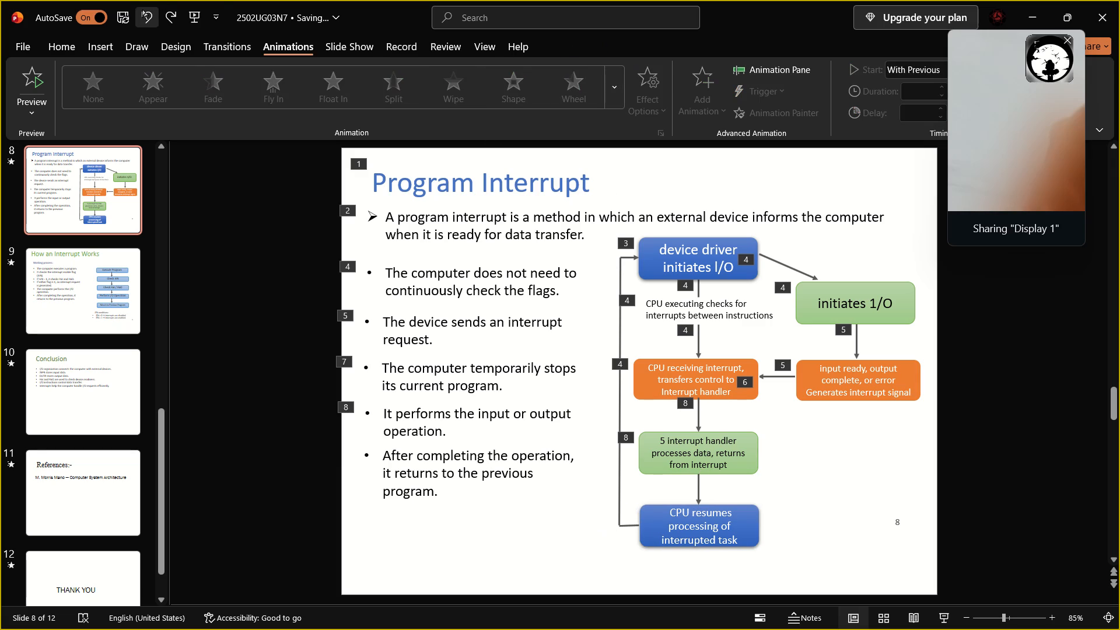
Apply a From Top Wipe to the "CPU resumes processing" box and the arrow leading down to it from the "5 interrupt handler" box.
ctrl+click(694, 495)
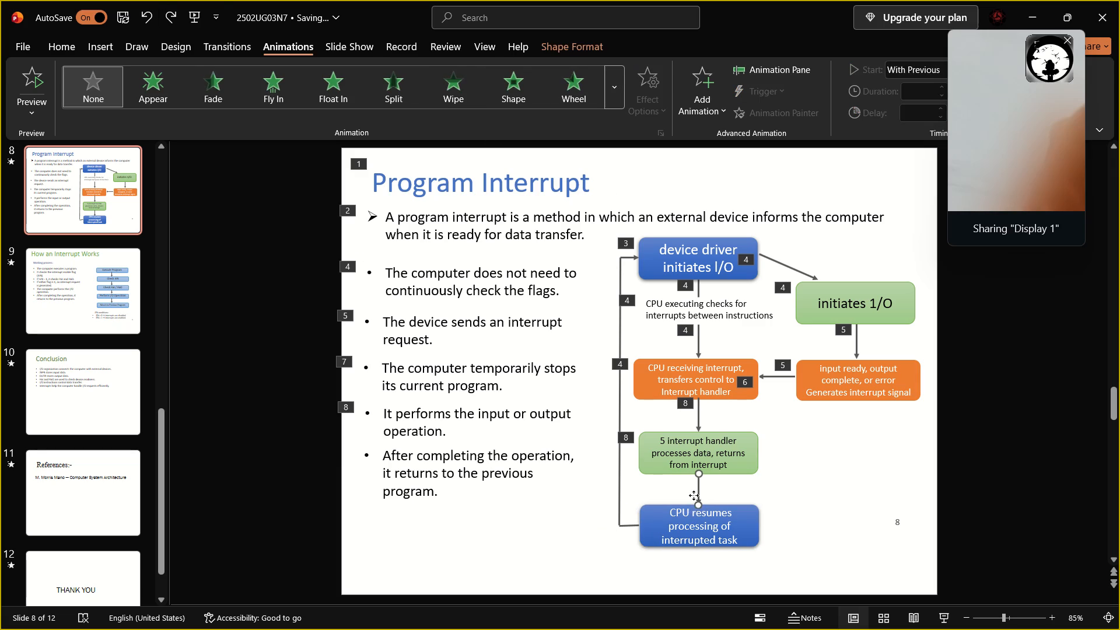
ctrl+click(678, 517)
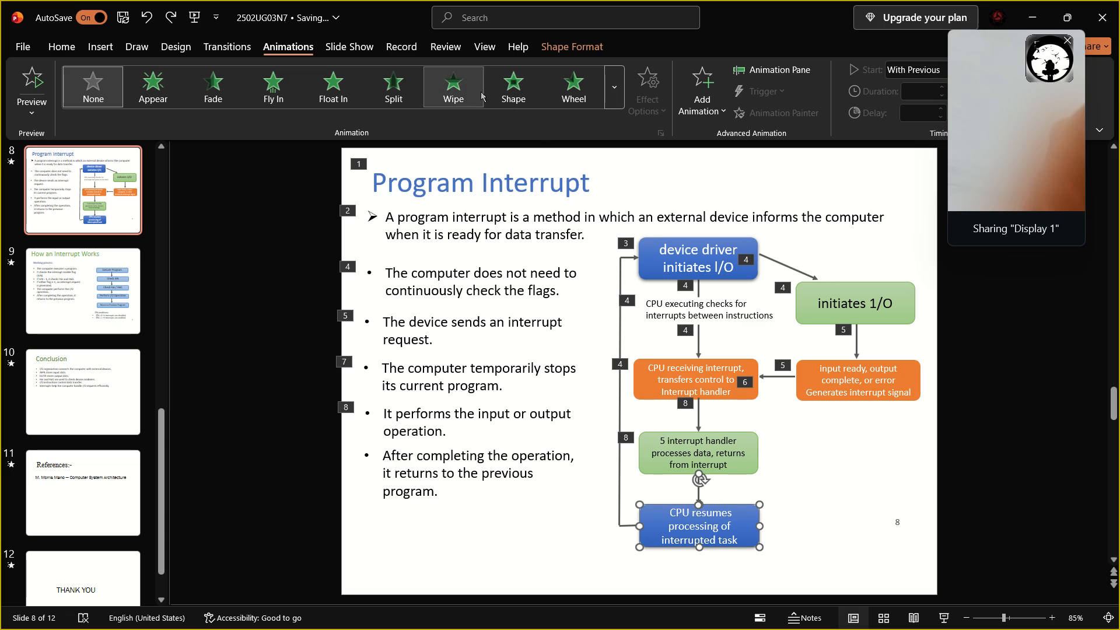
ctrl+click(468, 89)
click(656, 89)
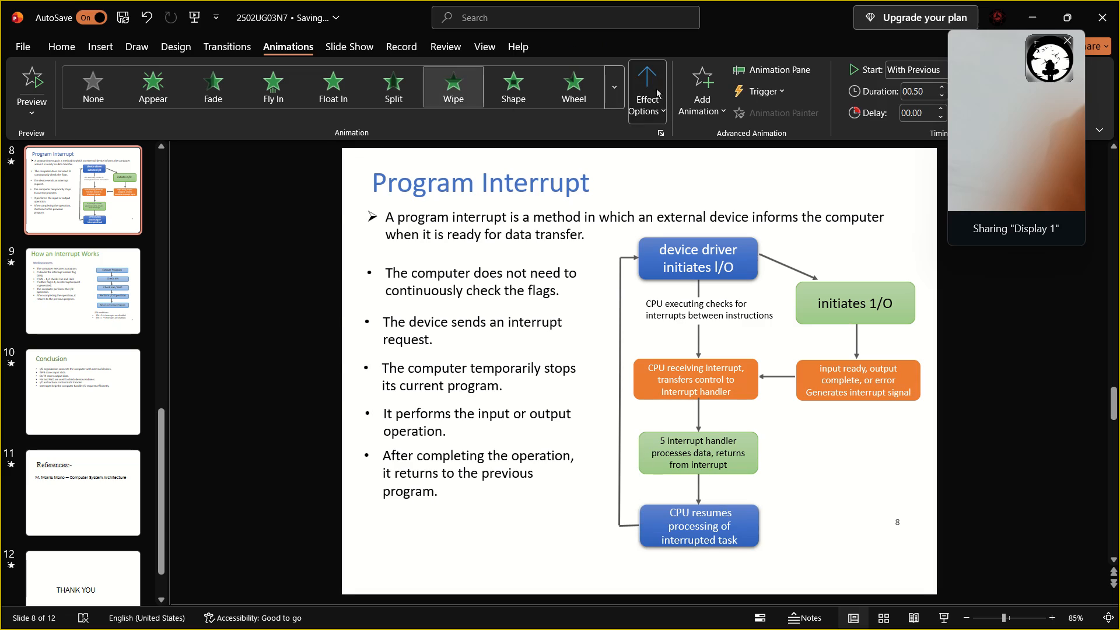
click(682, 268)
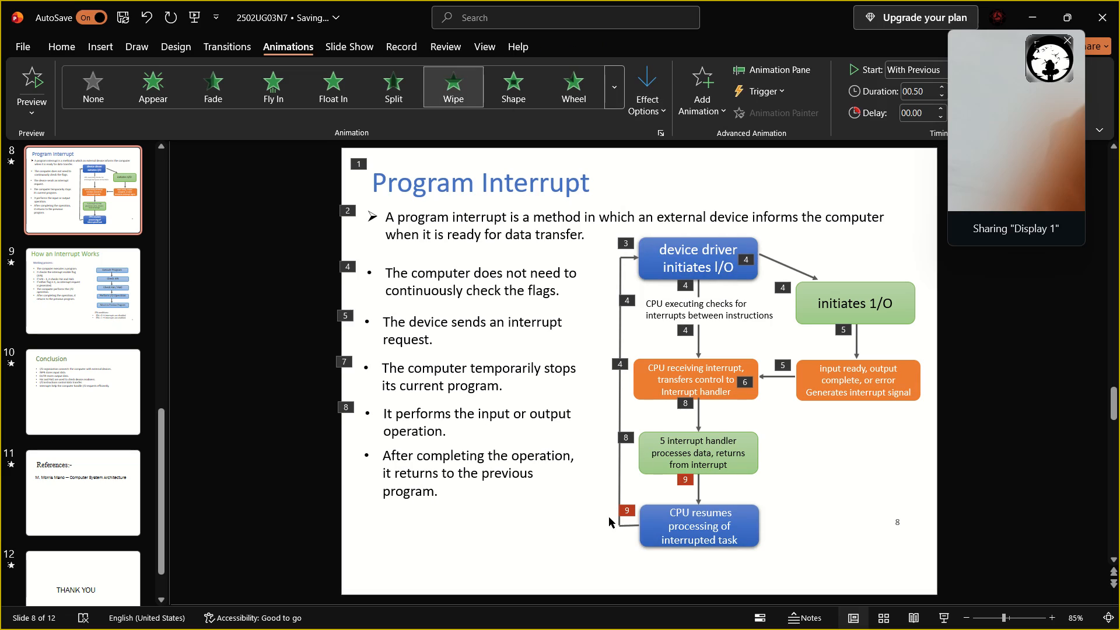
Apply a Float In animation to the last bullet, "After completing the operation, it returns to the previous program.".
ctrl+click(513, 459)
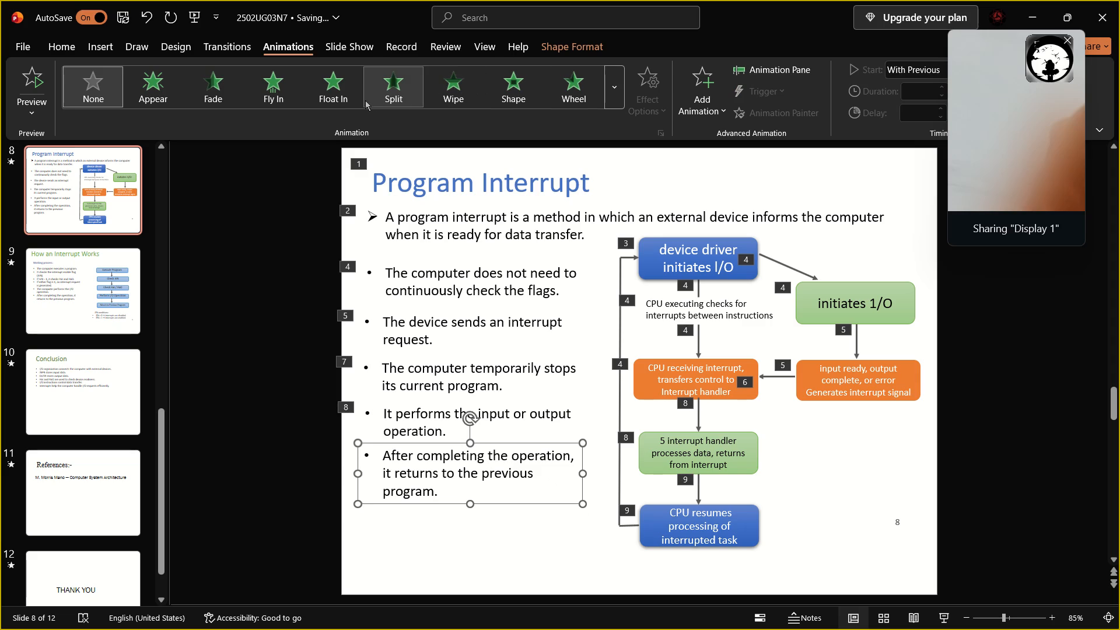
click(338, 92)
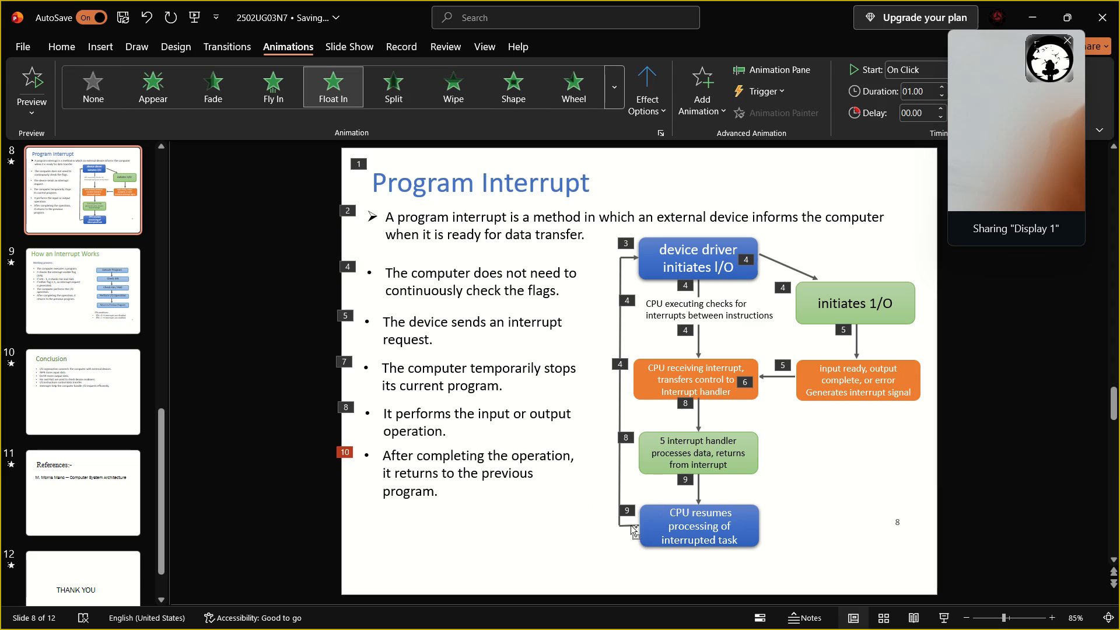
Apply Wipes along the return connector: bottom segment From Right, long vertical segment From Bottom, and top arrow into "device driver initiates I/O" From Left.
ctrl+click(631, 523)
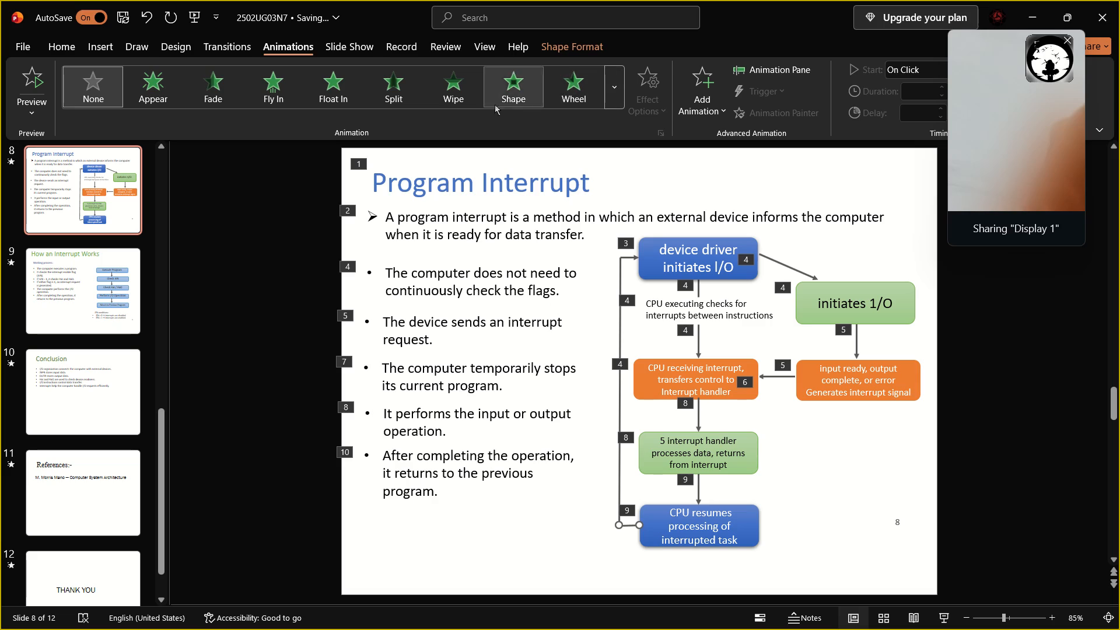
click(464, 97)
click(649, 106)
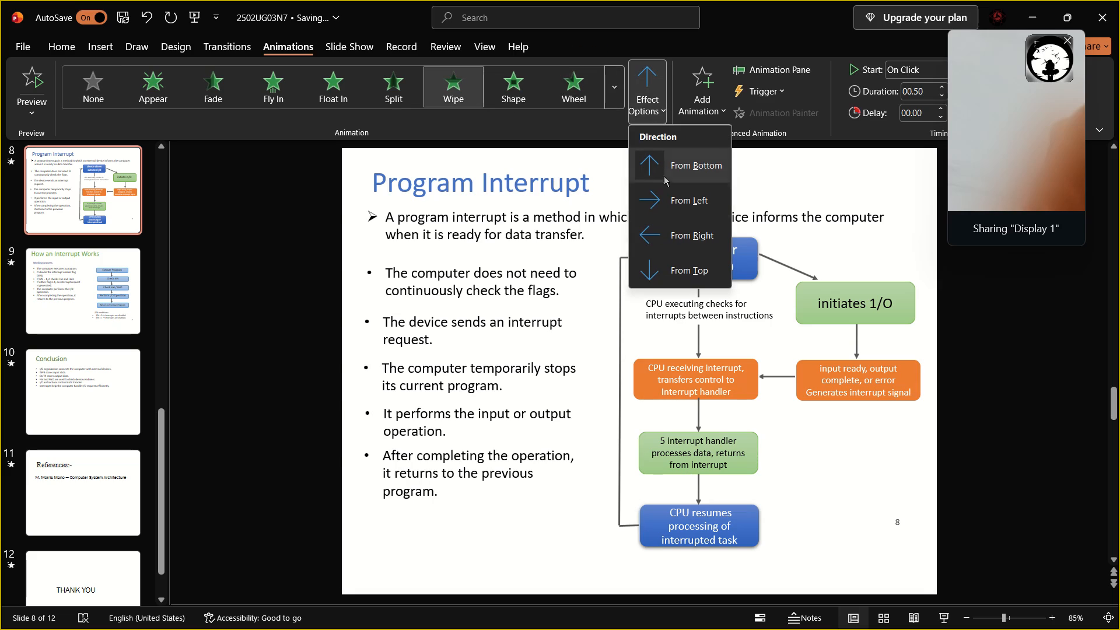
click(660, 231)
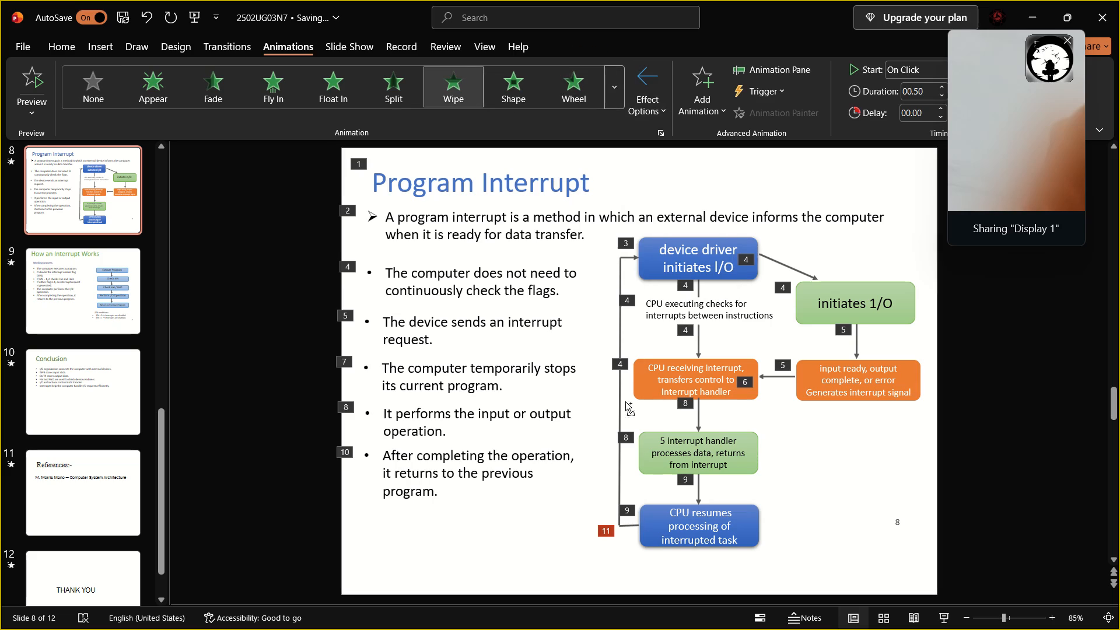
ctrl+click(618, 406)
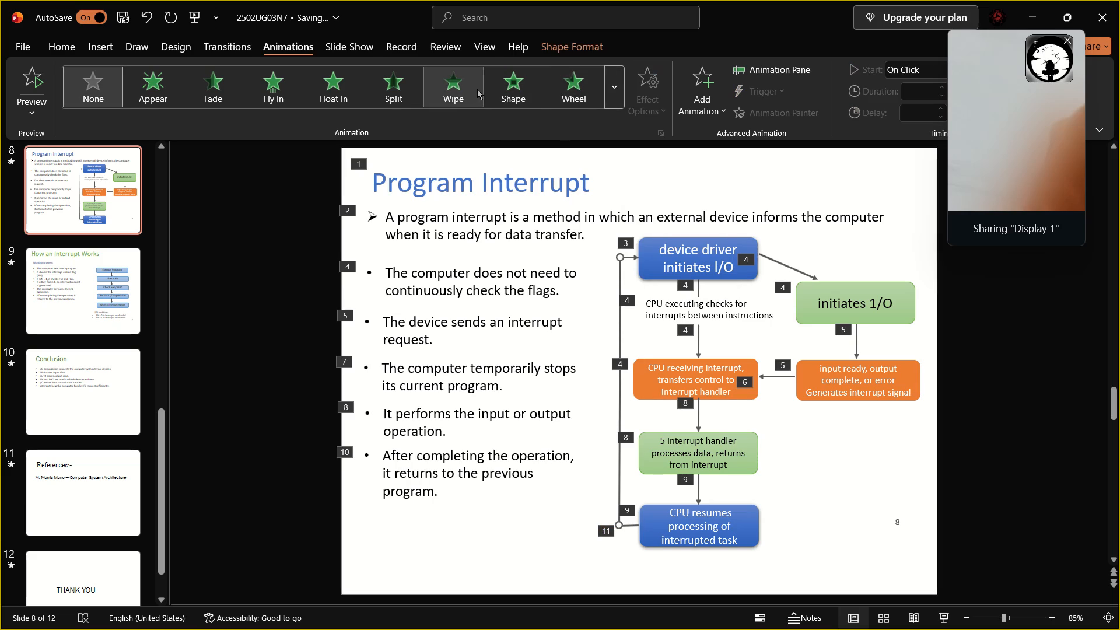
click(466, 89)
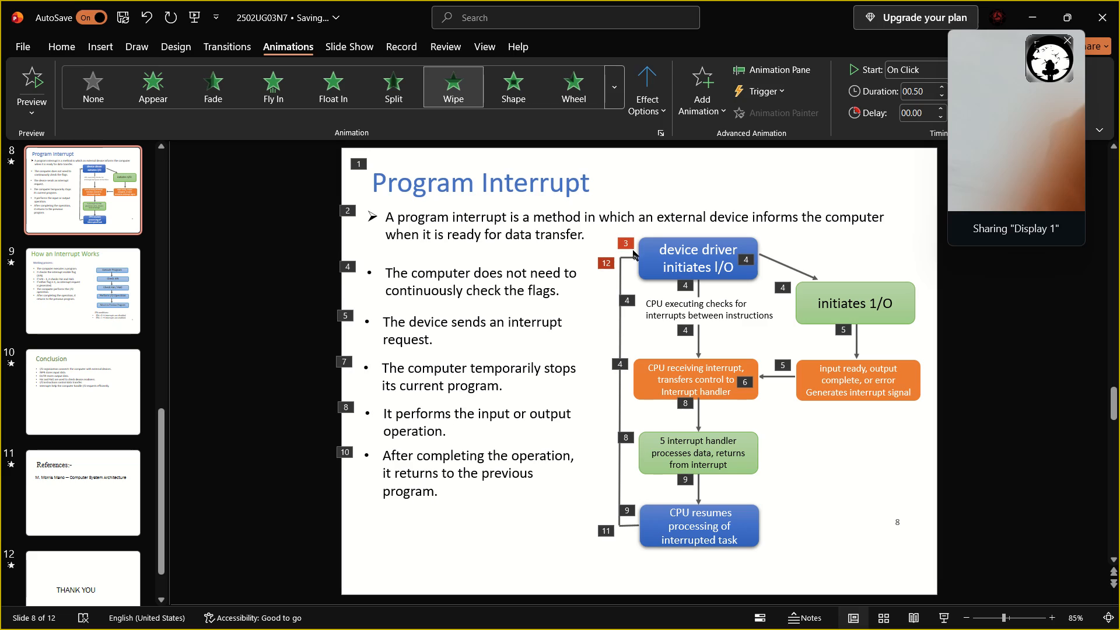
ctrl+click(629, 254)
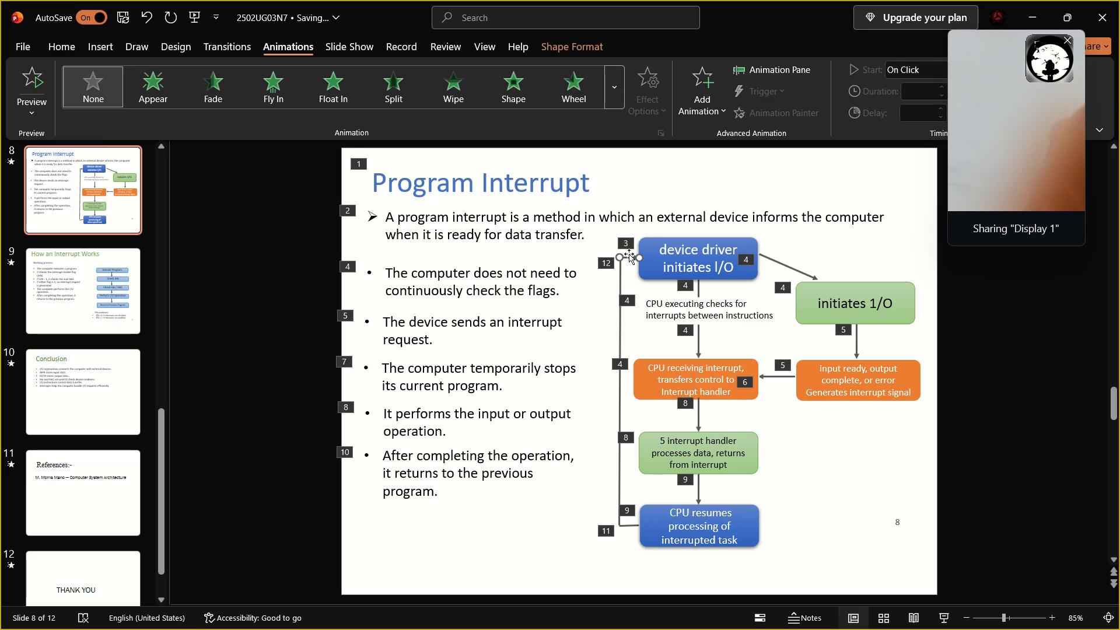
click(464, 78)
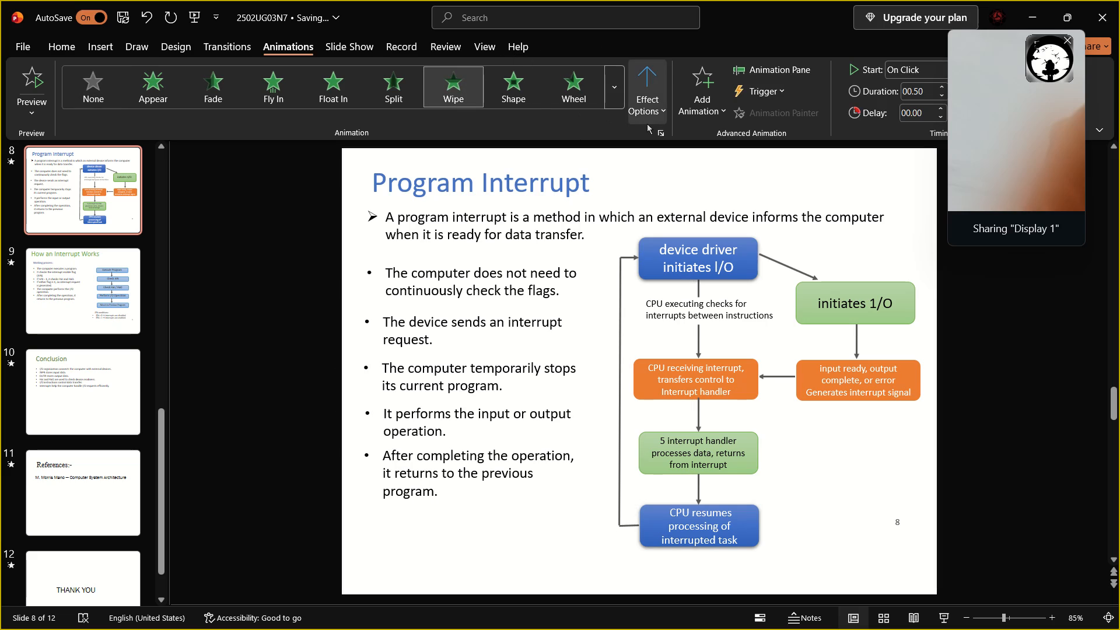
click(657, 123)
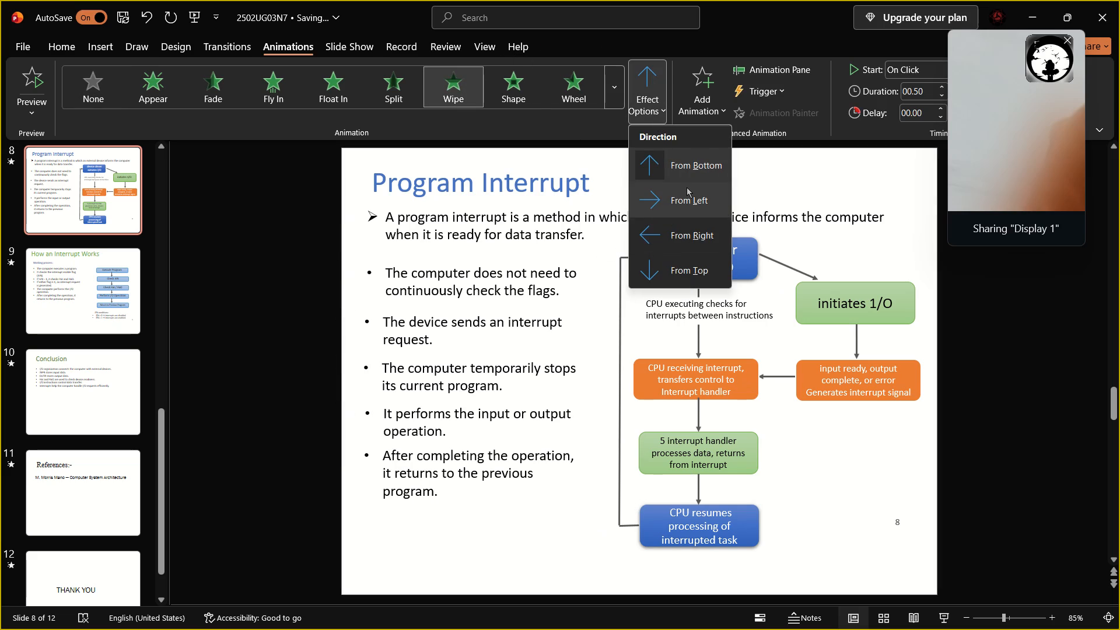
click(687, 187)
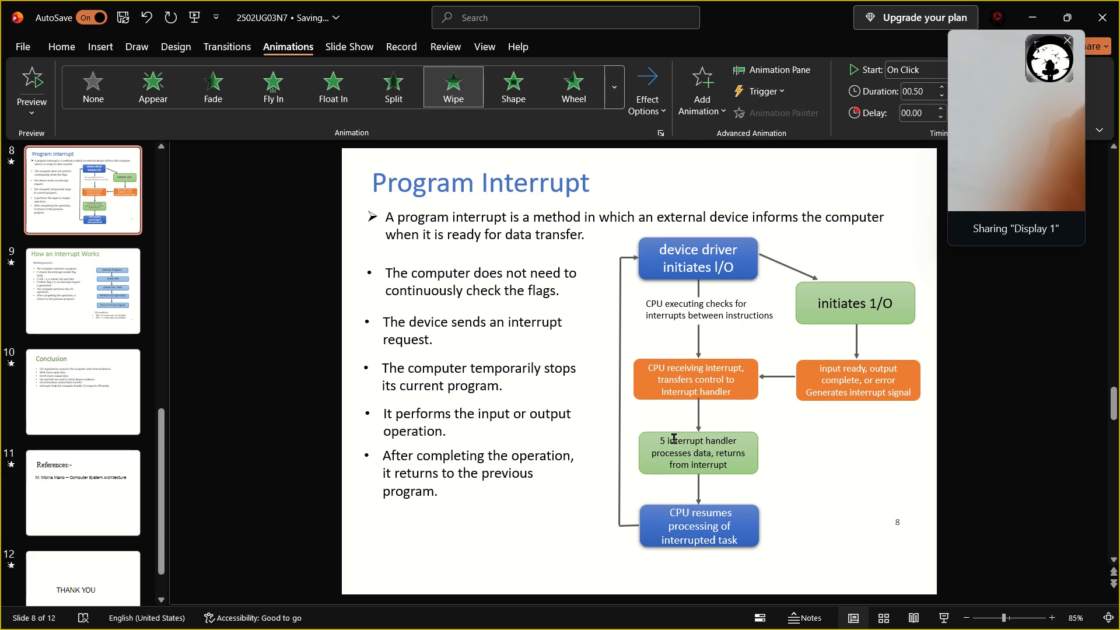
Play slide 8 as a slide show and check the order and direction of its bullet and flowchart animations.
click(943, 618)
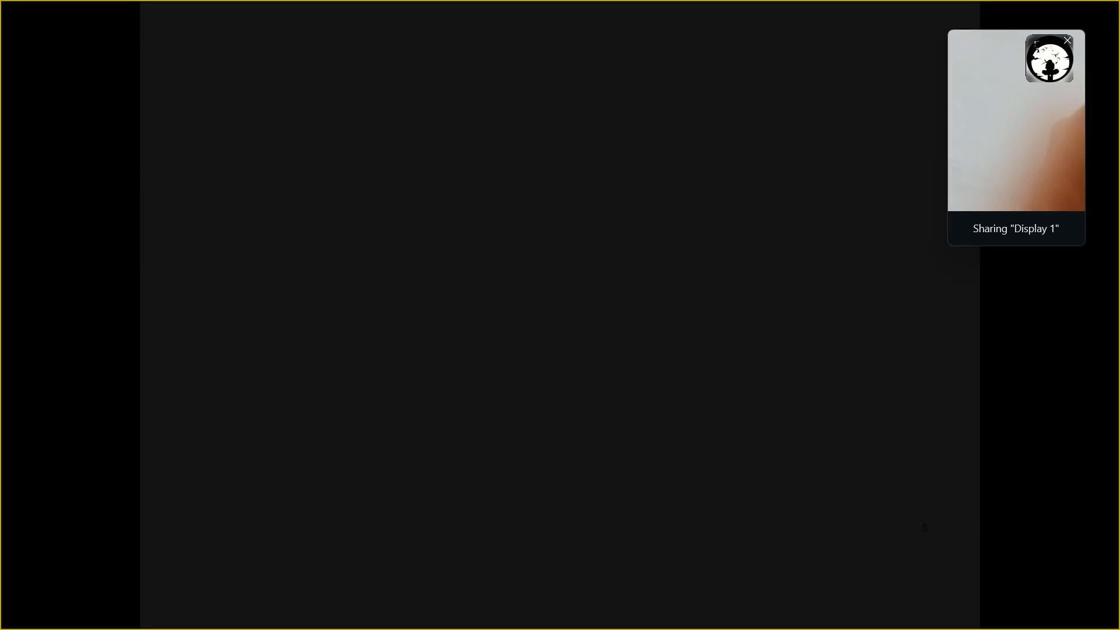
key(Right)
key(Right)
key(Right)
key(Right)
key(Right)
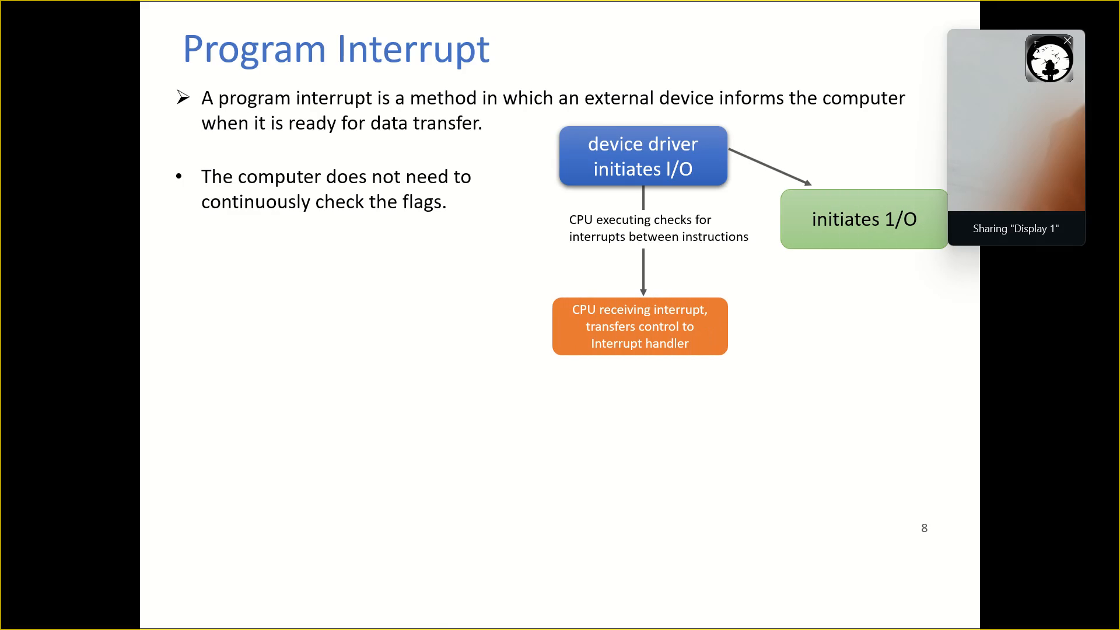
key(Left)
key(Right)
key(Left)
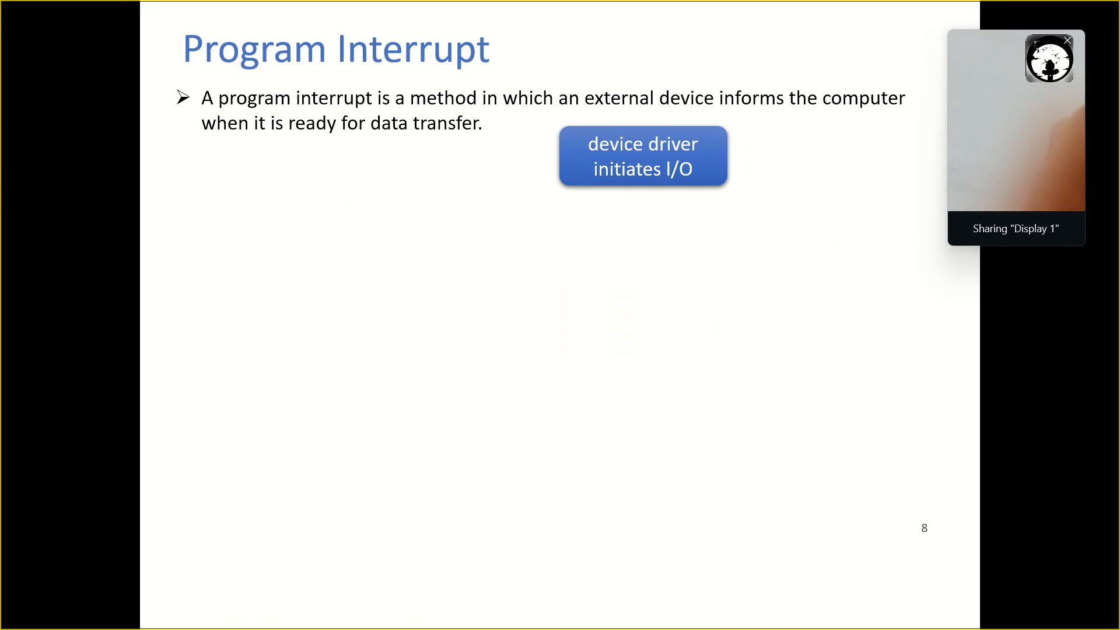
key(Right)
key(Right)
key(Right)
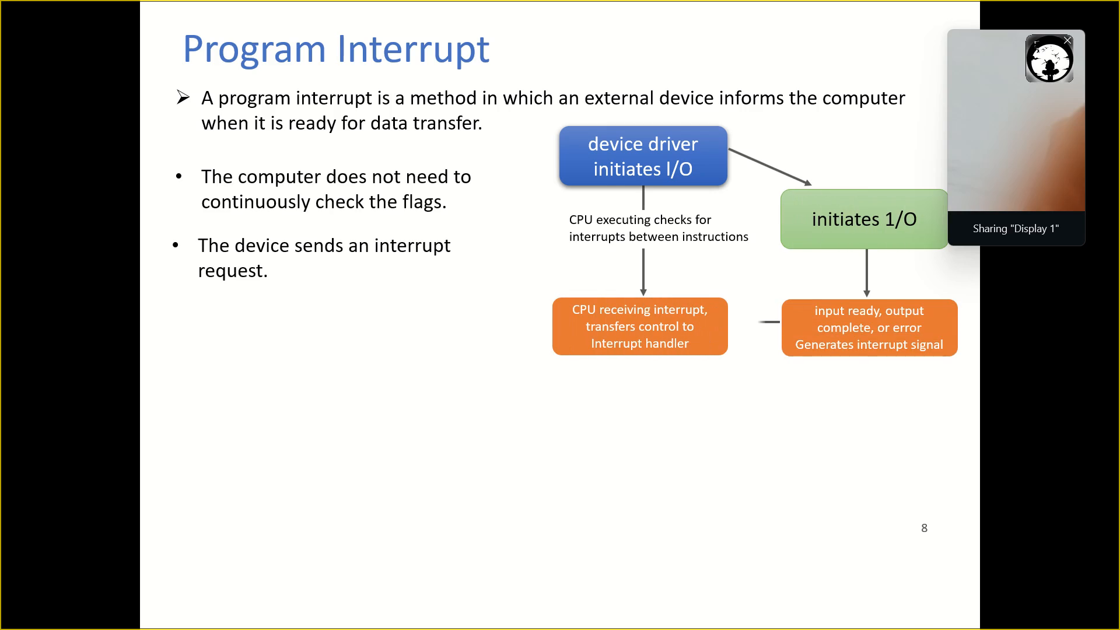
key(Right)
key(Right)
key(Right)
key(Right)
key(Right)
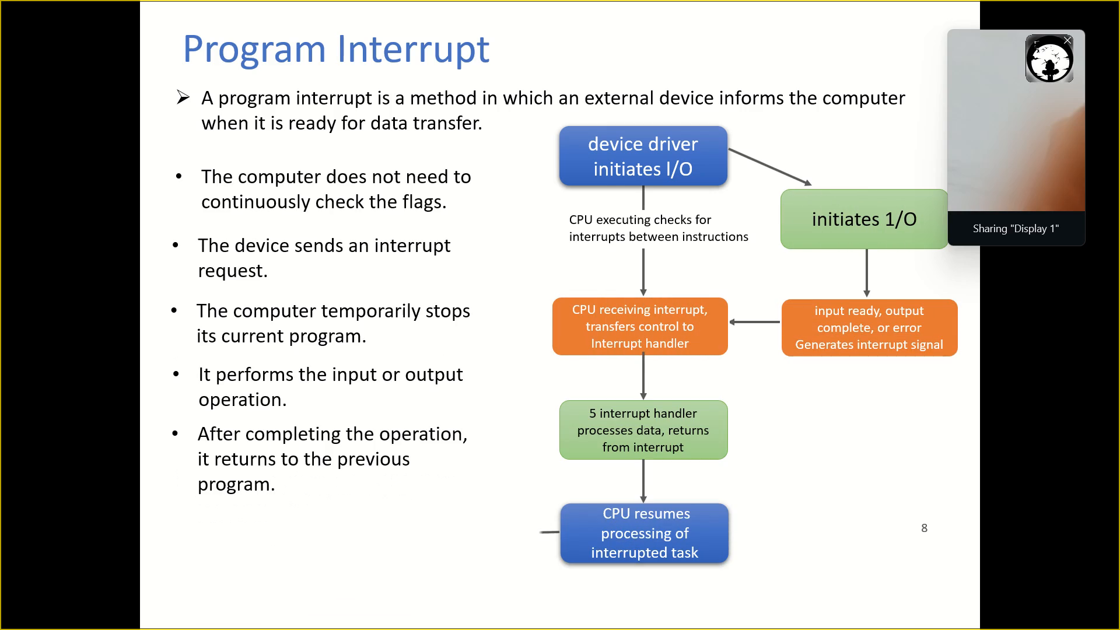
key(Right)
key(Right)
key(Right)
key(Escape)
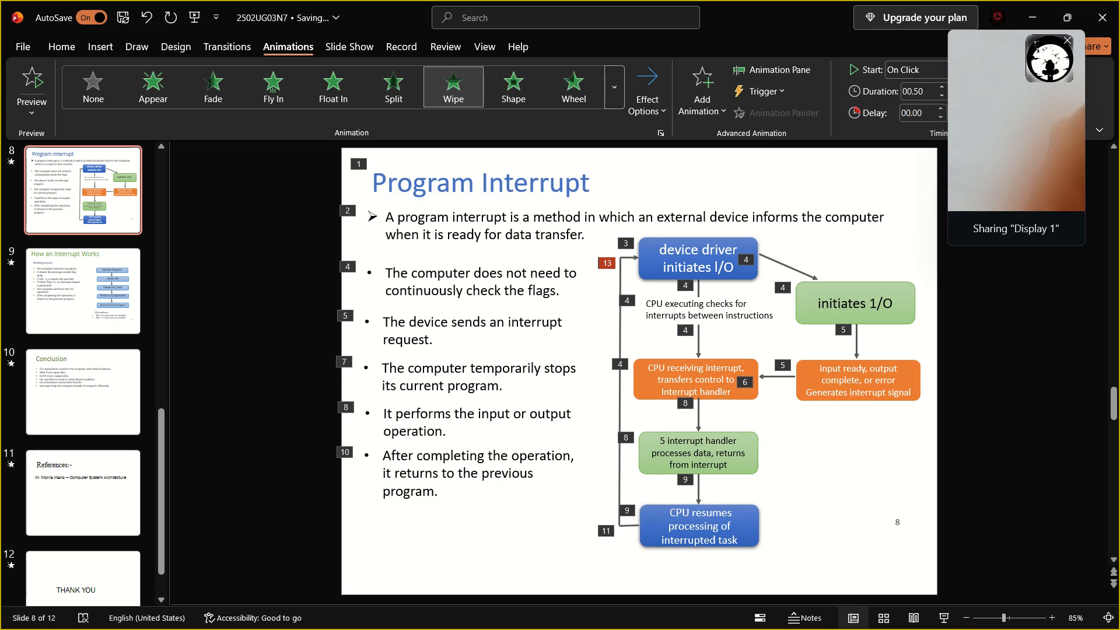
Reapply Wipe with direction From Top to the first bullet, both "CPU executing checks" arrows and text, the diagonal arrow, and the "initiates I/O" and "CPU receiving interrupt" boxes.
ctrl+click(788, 265)
ctrl+click(814, 291)
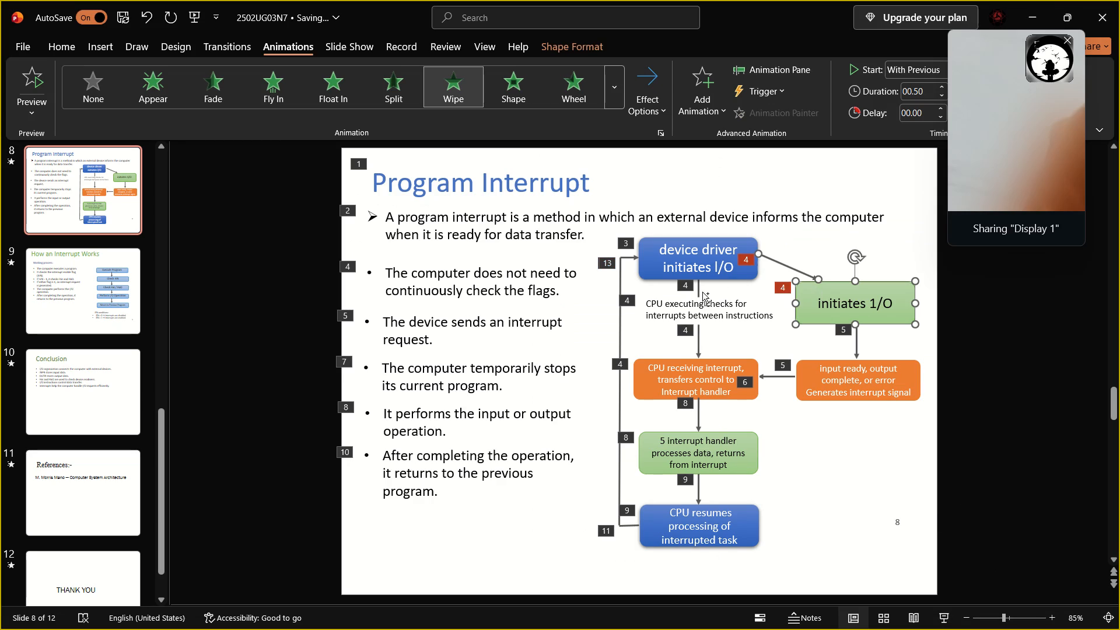
ctrl+click(702, 292)
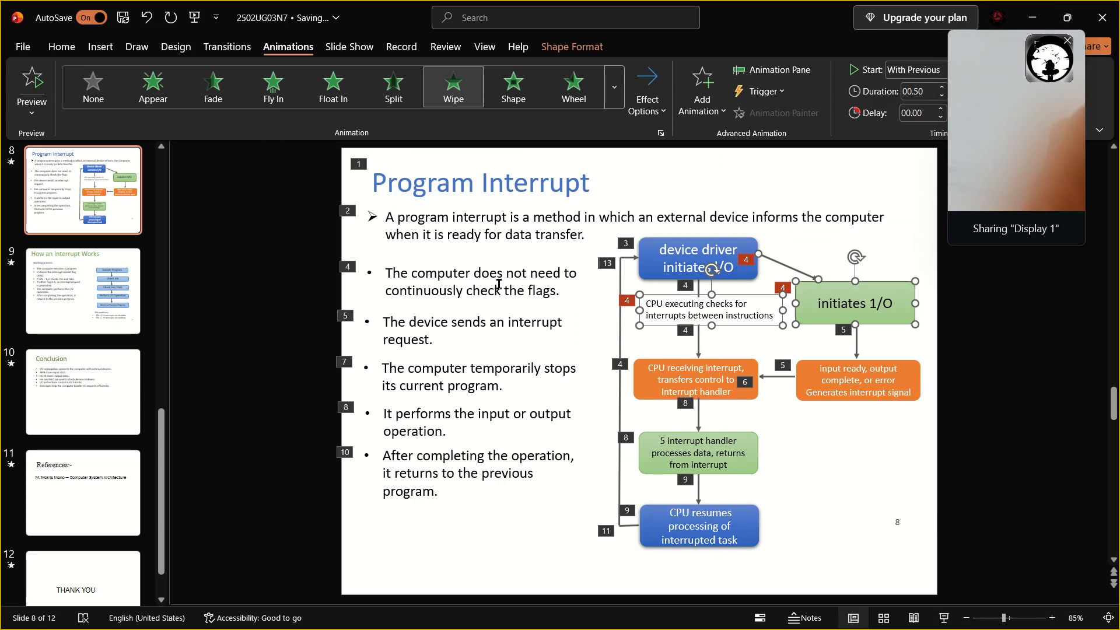
ctrl+click(499, 283)
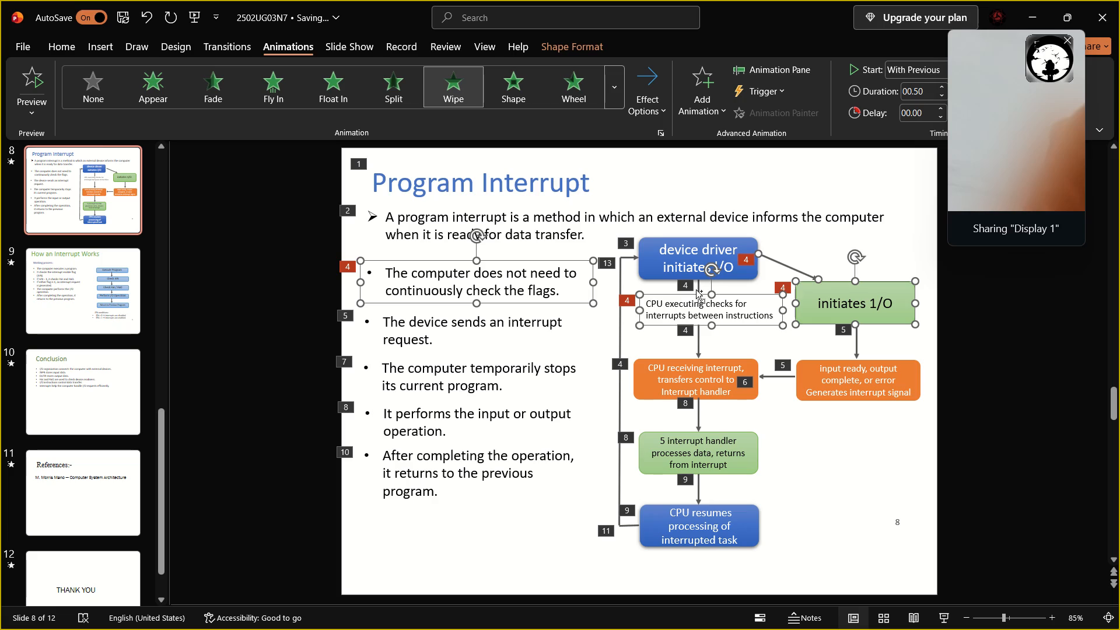
ctrl+click(696, 289)
ctrl+click(702, 290)
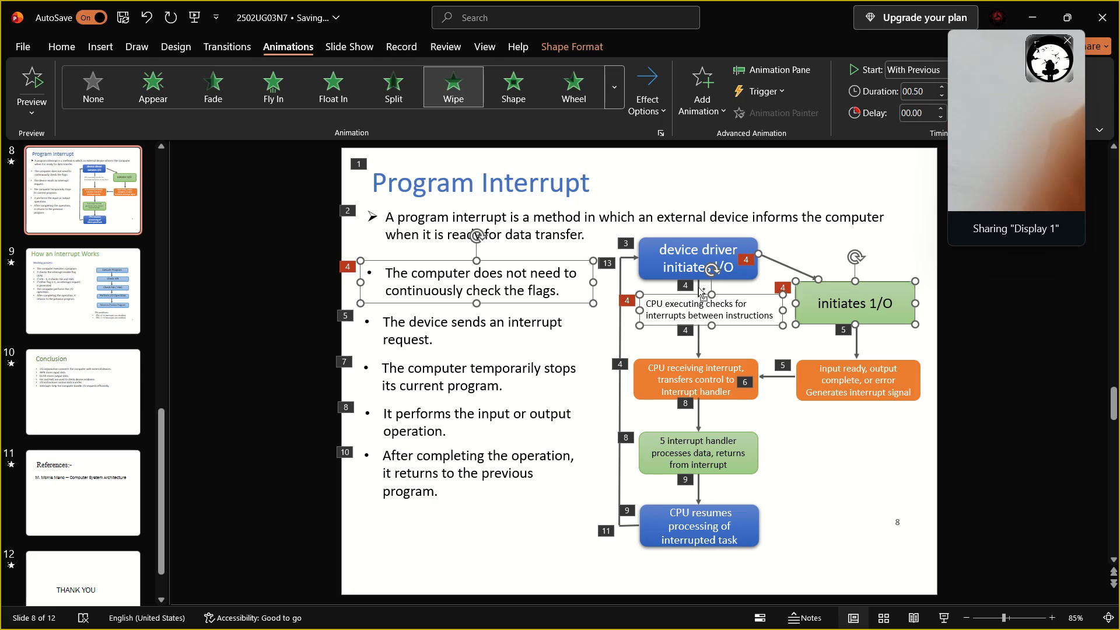
ctrl+click(698, 287)
ctrl+click(696, 341)
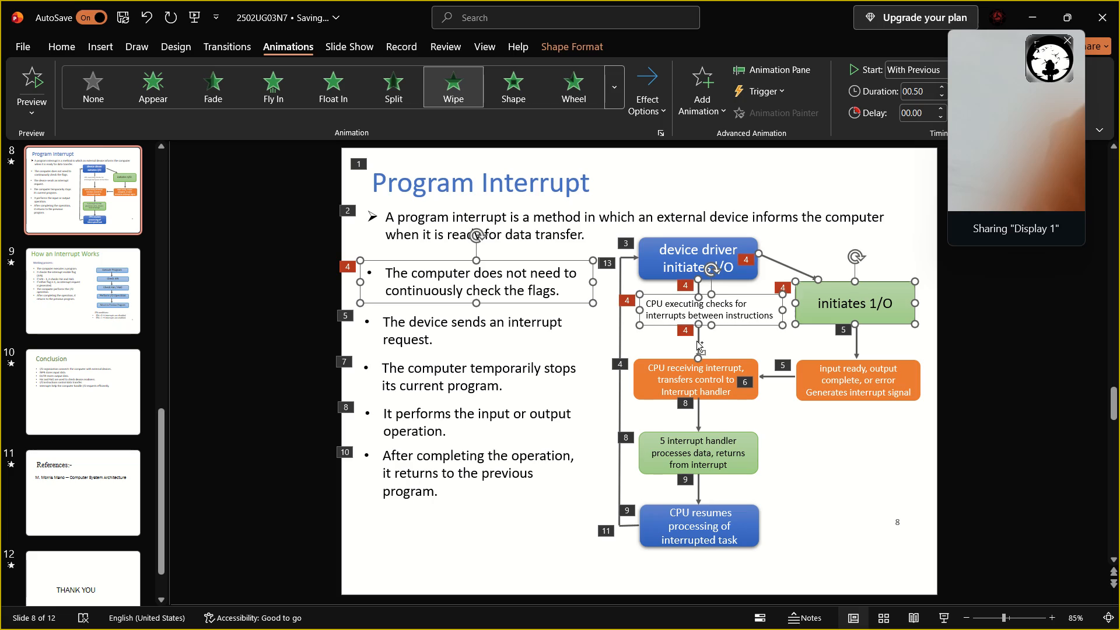
ctrl+click(689, 374)
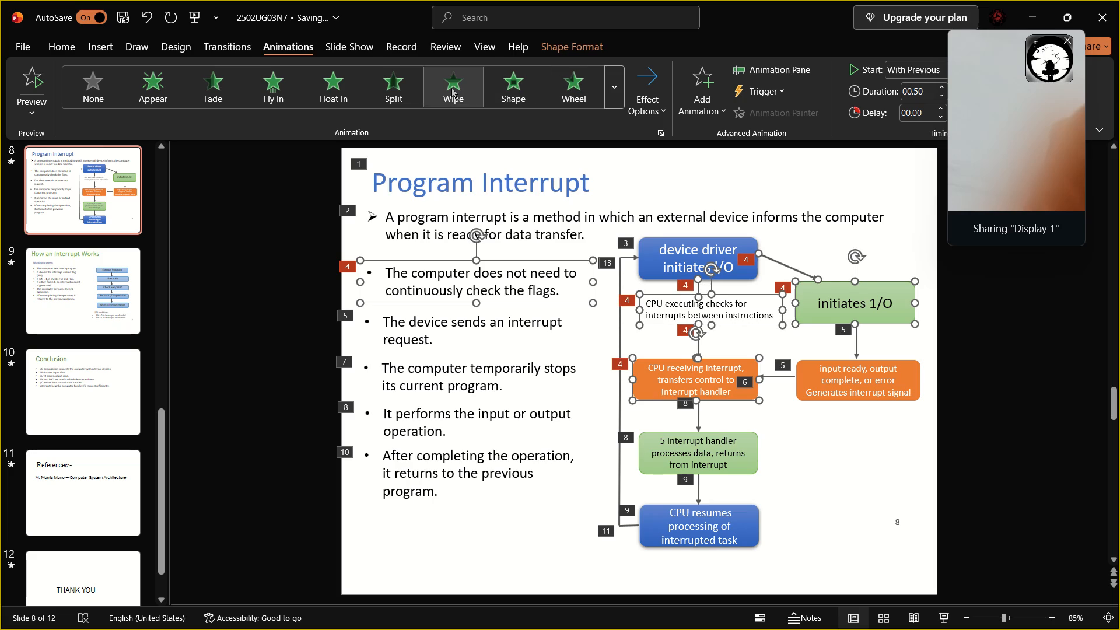
ctrl+click(451, 87)
click(644, 110)
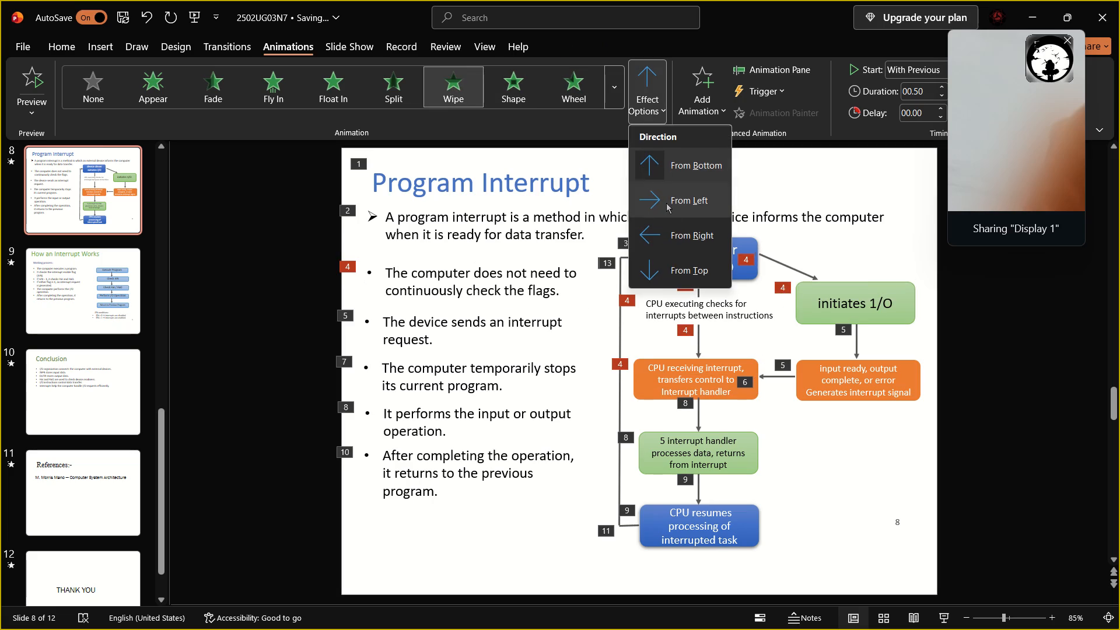
click(668, 275)
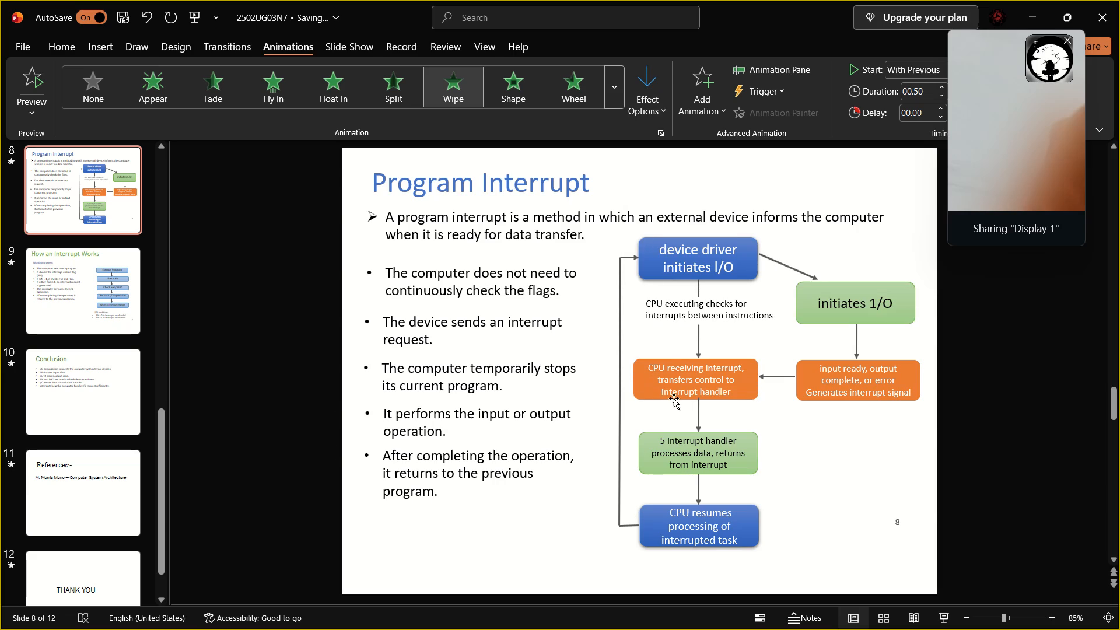
Replay slide 8 as a slide show to check the full animation sequence, advancing through to slide 9.
click(940, 615)
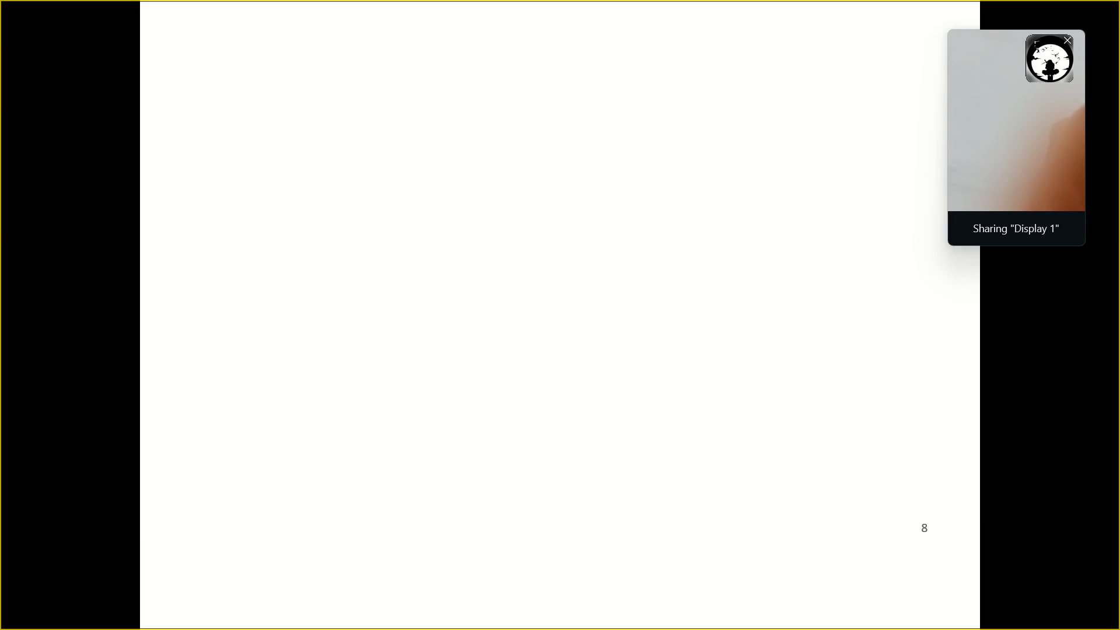
key(Right)
key(Right)
key(Right)
key(Right)
key(Right)
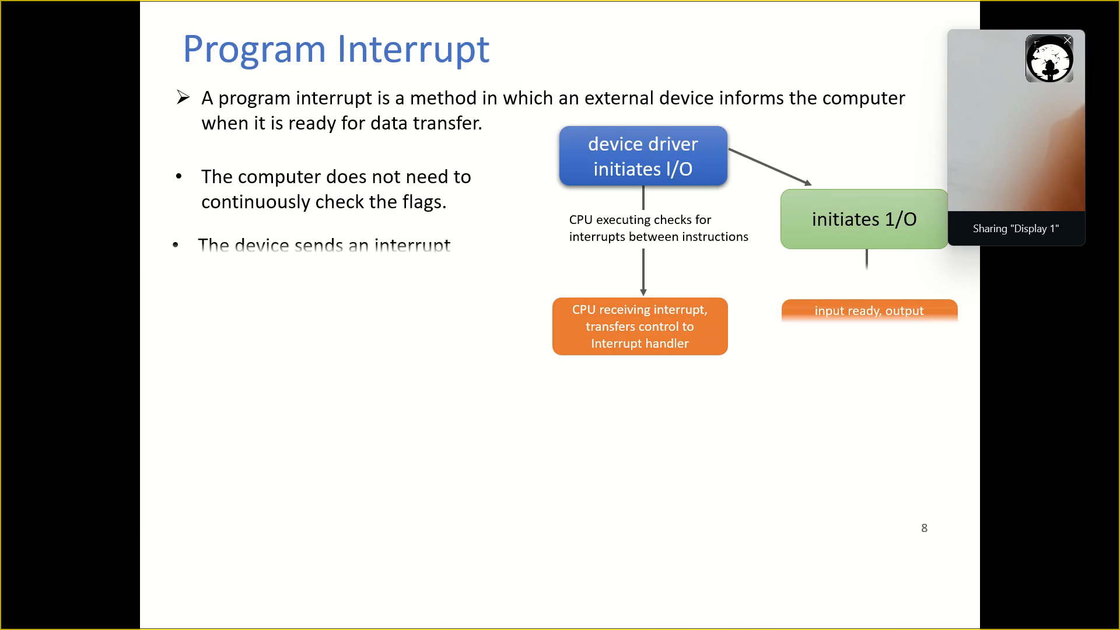
key(Right)
key(Right)
key(Right)
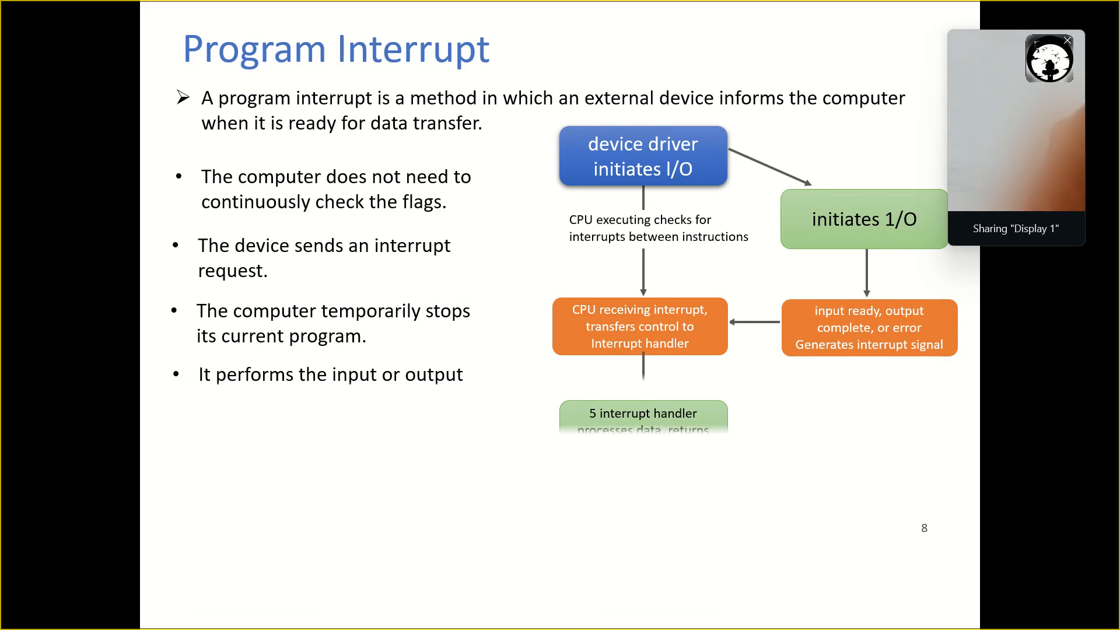
key(Right)
key(Right)
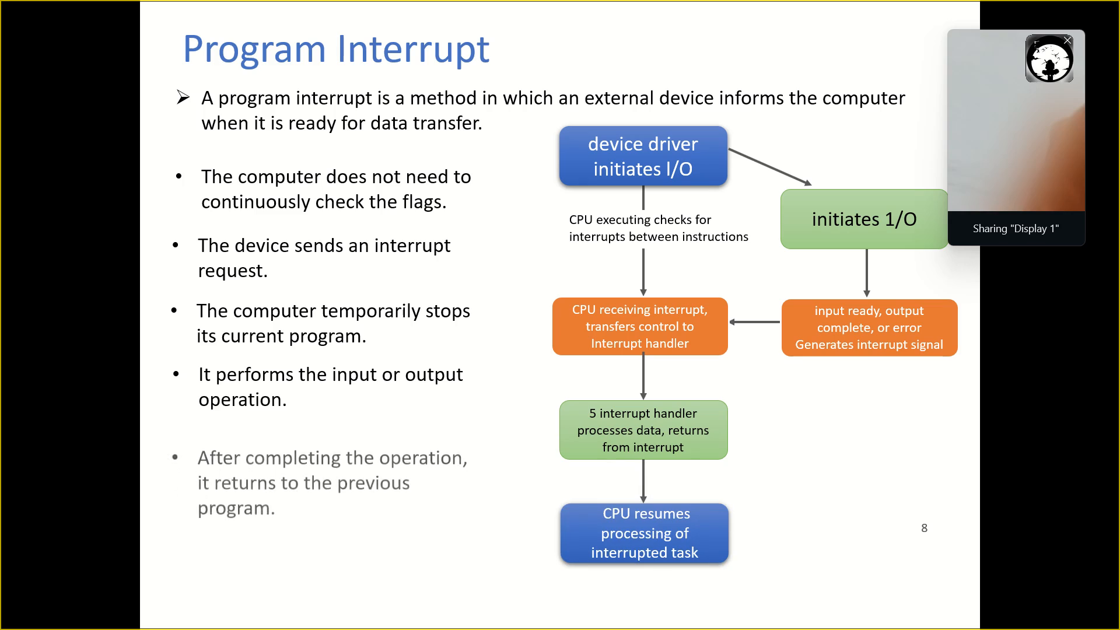
key(Right)
key(Right)
key(Right)
key(Right)
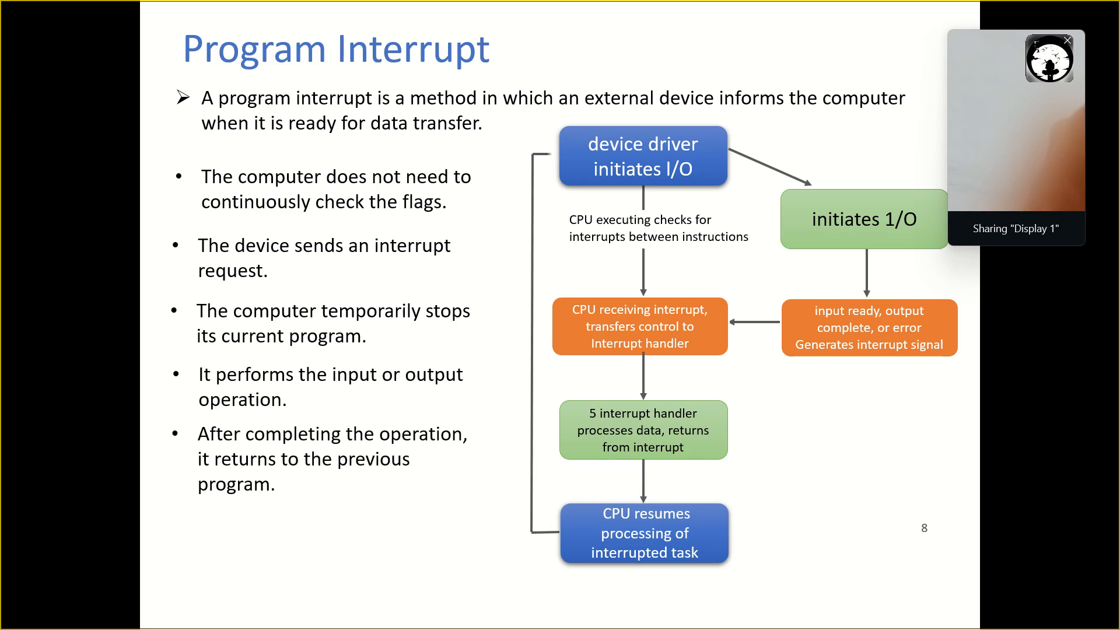
key(Right)
key(Right)
key(Right)
key(Right)
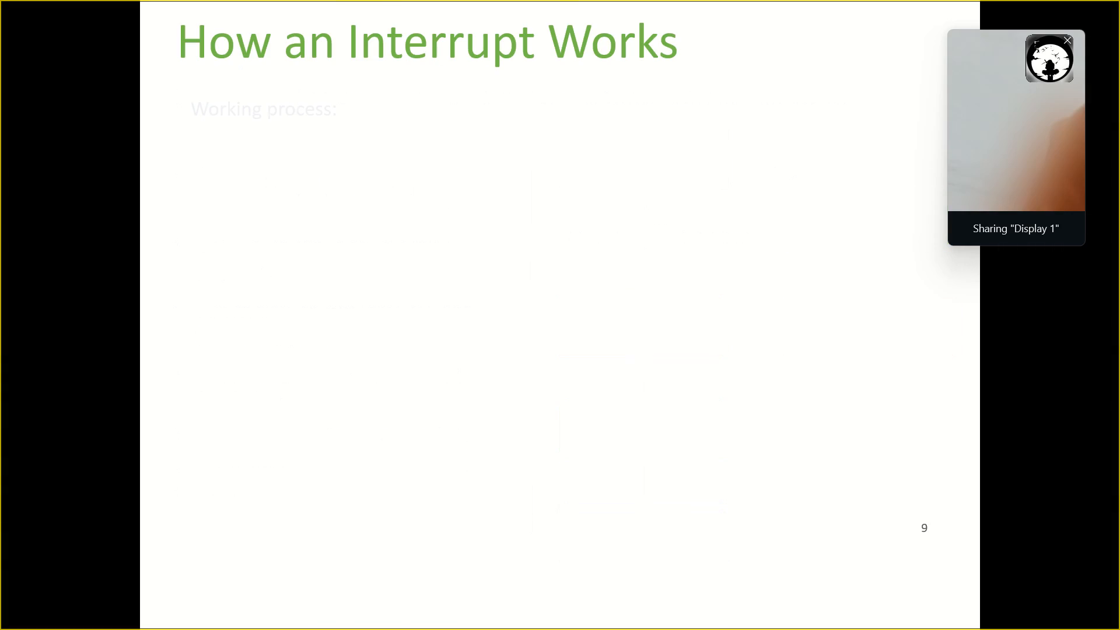
Play slide 9, How an Interrupt Works, and check the order of its bullet, flowchart and IEN conditions animations.
key(Right)
key(Right)
key(Right)
key(Right)
key(Right)
key(Right)
key(Right)
key(Right)
key(Right)
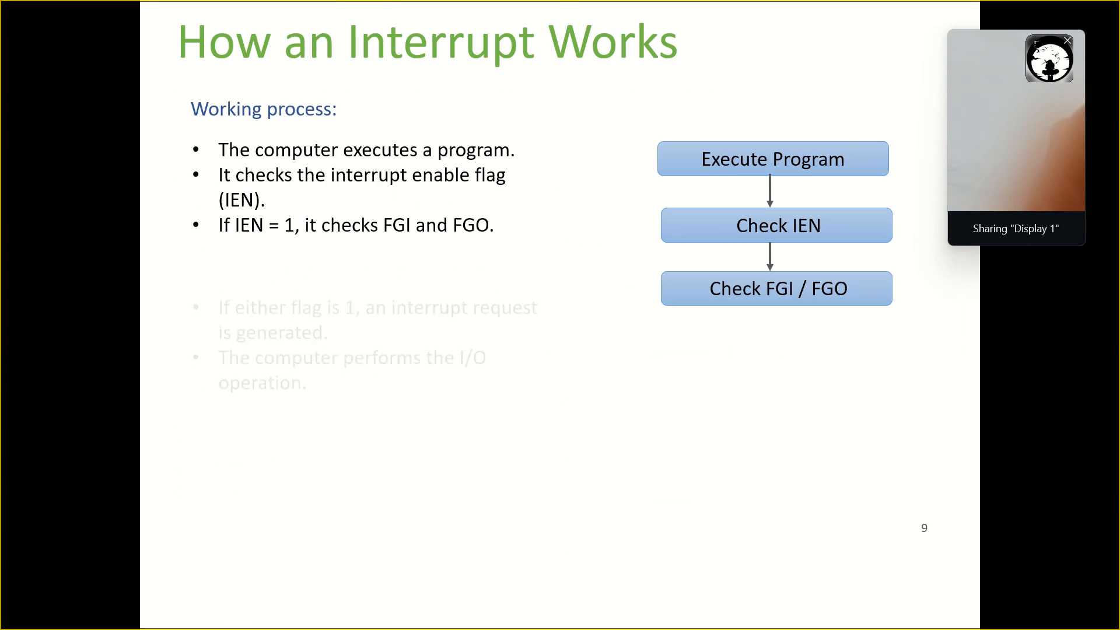
key(Right)
key(Right)
key(Right)
key(Right)
key(Right)
key(Right)
key(Right)
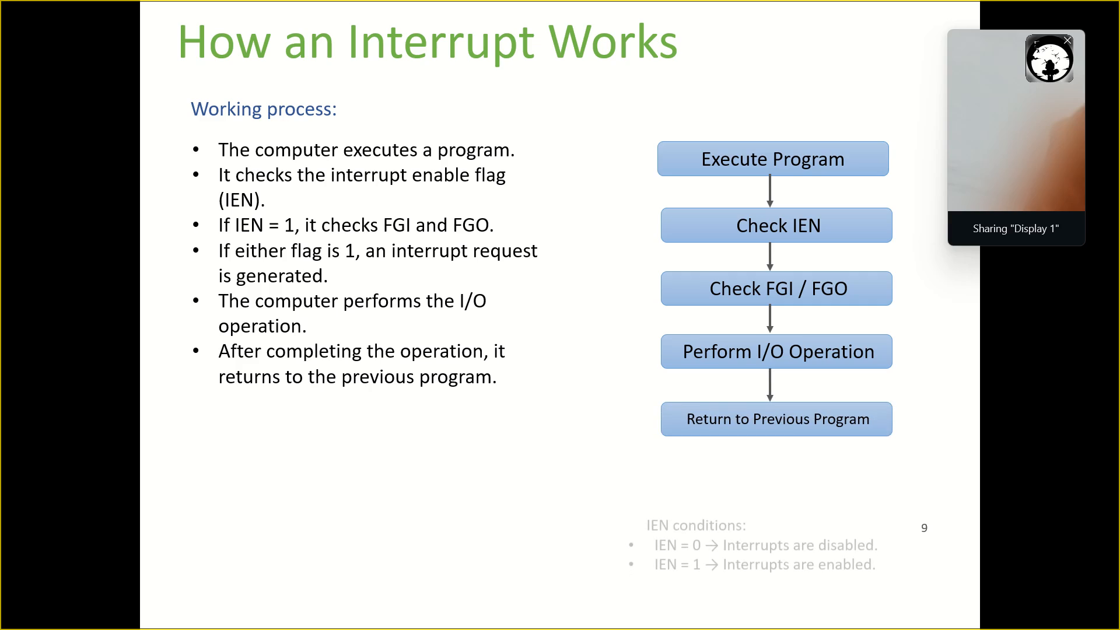
key(Right)
Play the Conclusion, References and Thank You slides to check their animations, and exit the slide show.
key(Right)
key(Right)
key(Right)
key(Right)
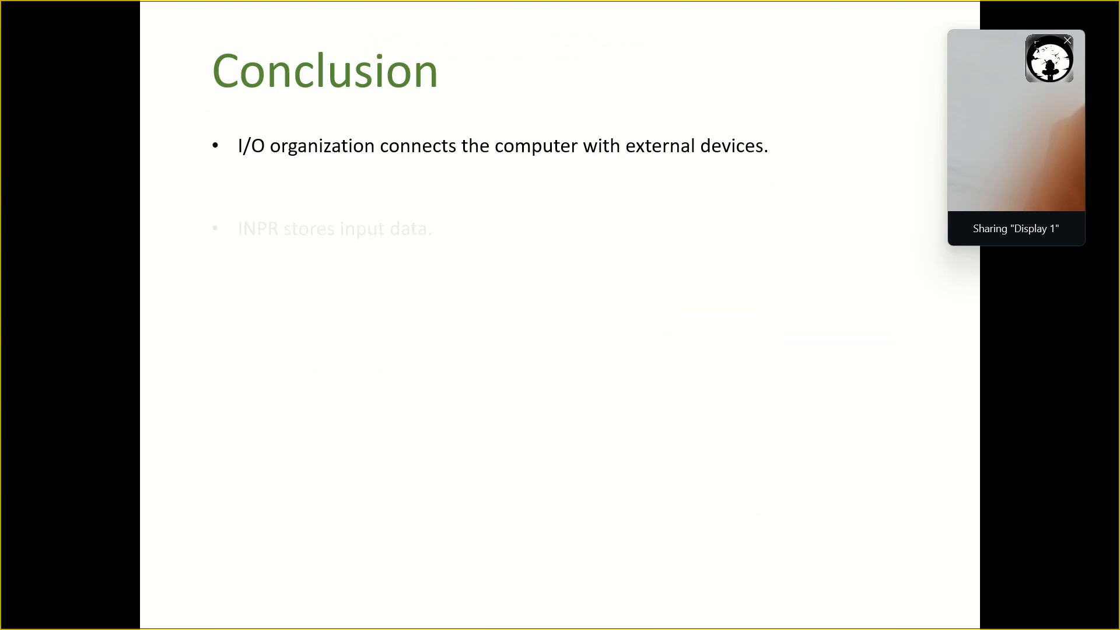
key(Right)
key(Right)
key(Right)
key(Right)
key(Right)
key(Right)
key(Right)
key(Right)
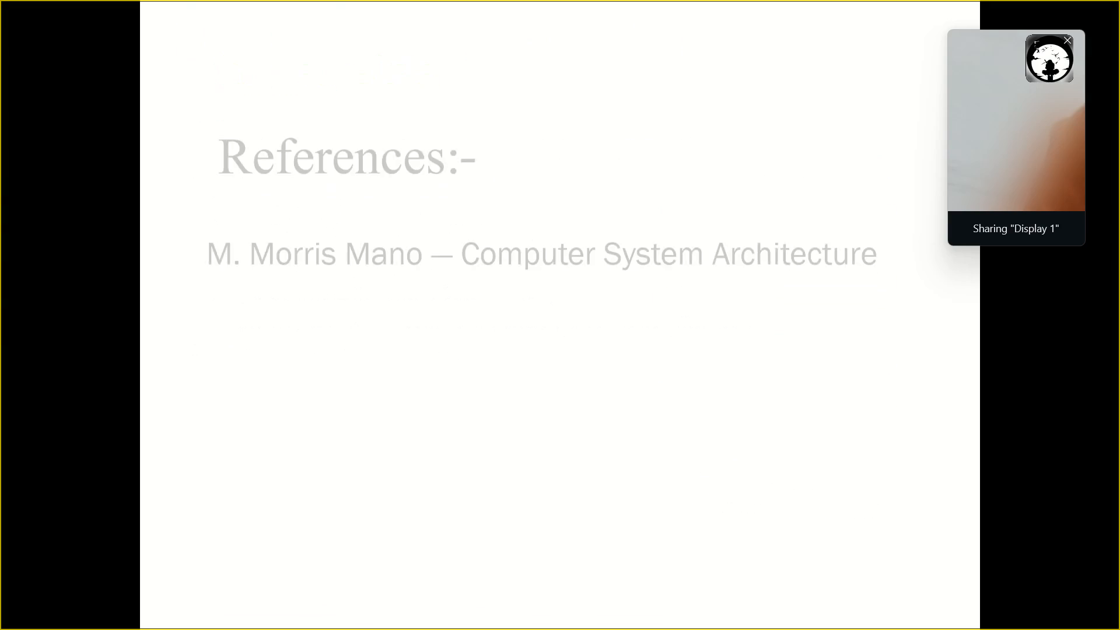
key(Right)
key(Right)
key(Right)
key(Right)
key(Right)
key(Right)
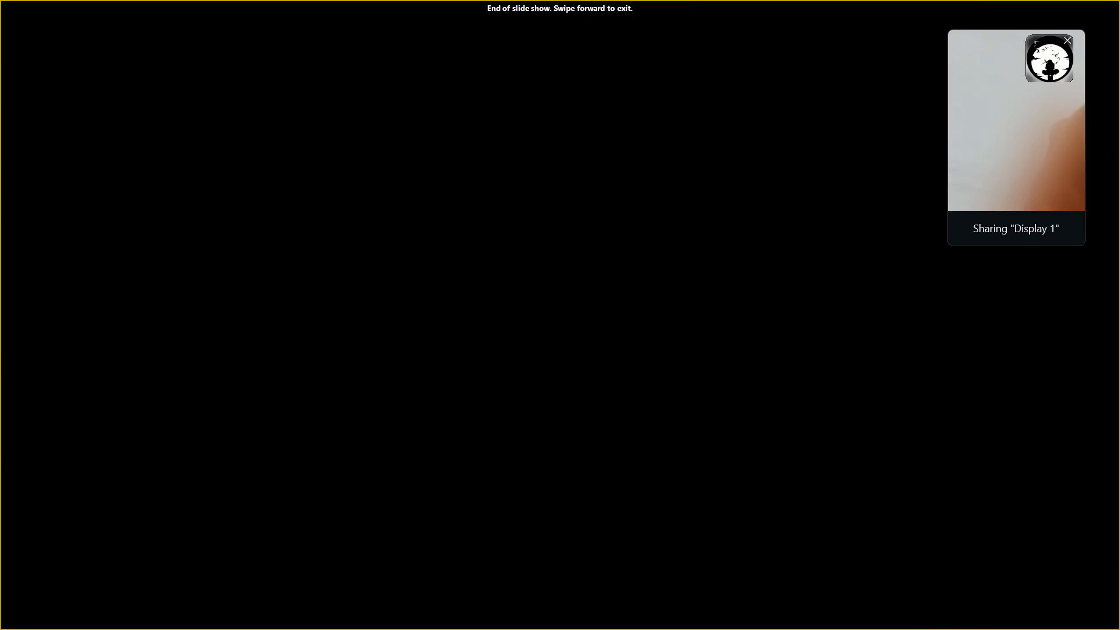
key(Right)
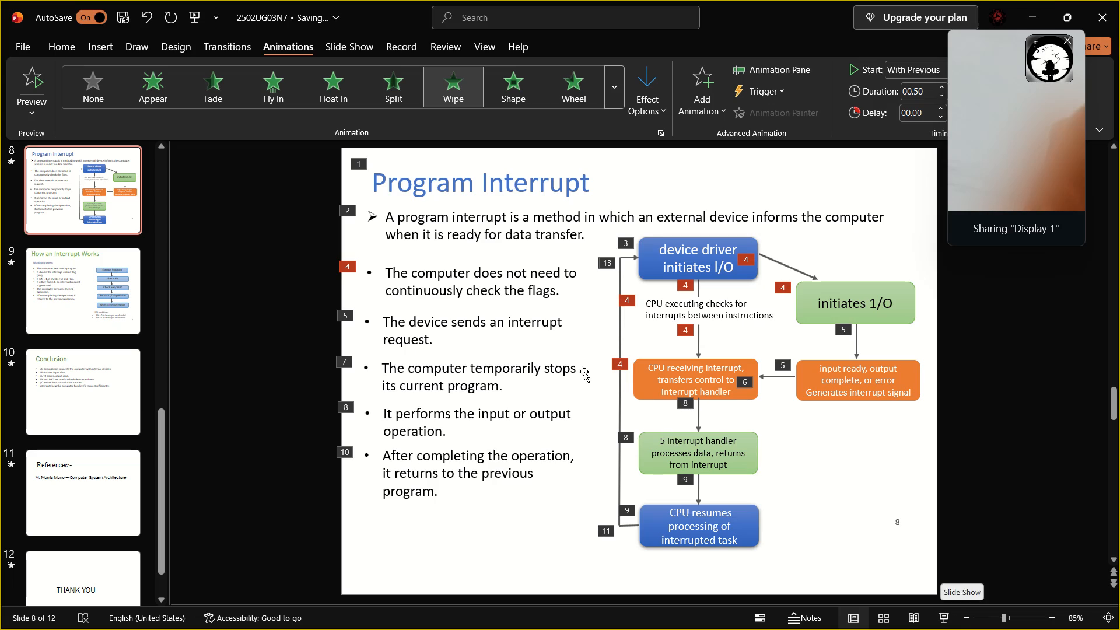
Start the slide show from the first slide and check slides 1 to 4, through the Introduction bullets.
click(197, 13)
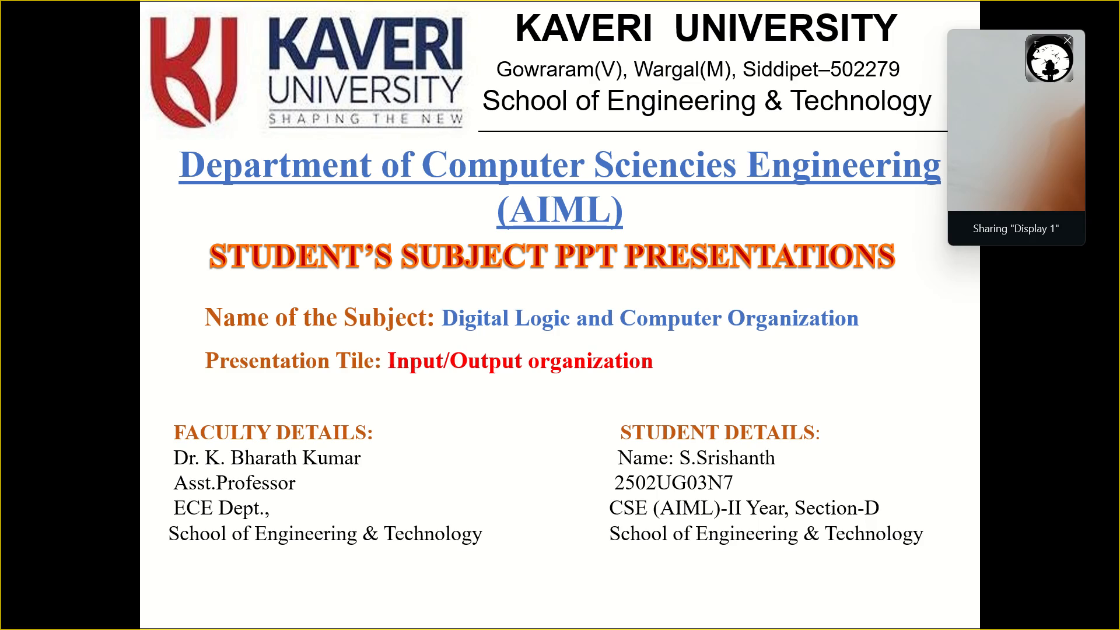
key(Right)
key(Right)
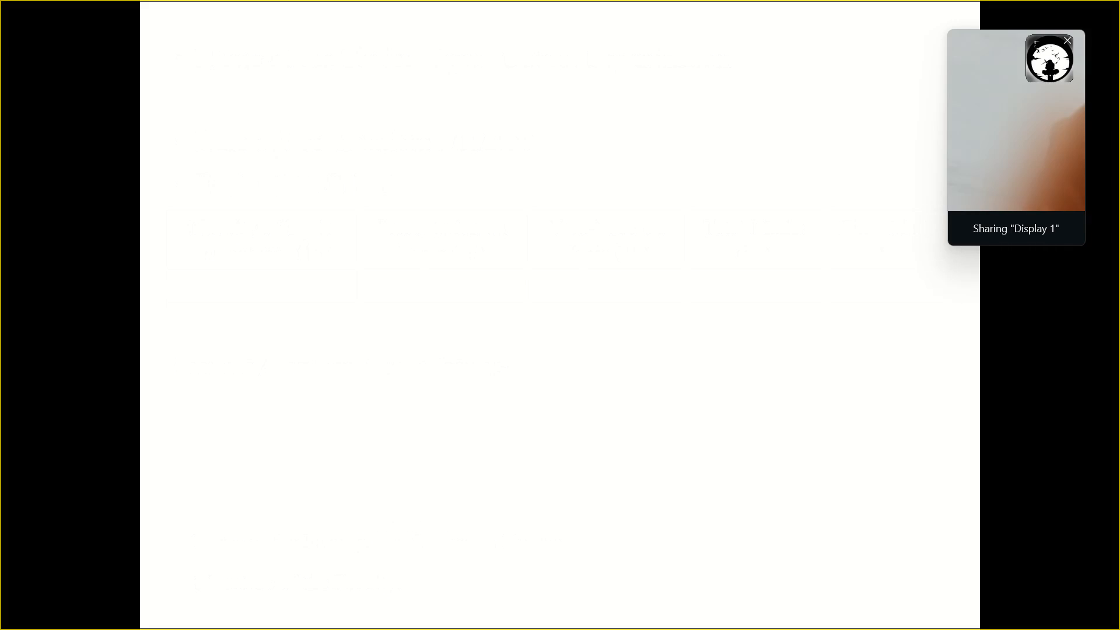
key(Right)
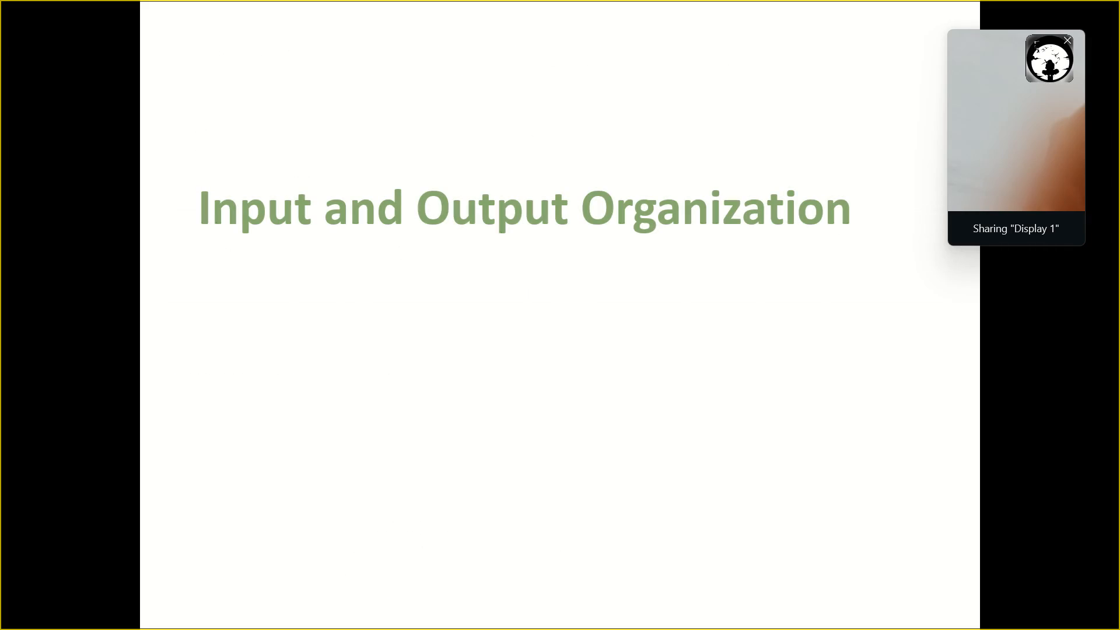
key(Right)
key(Right)
key(Right)
key(Right)
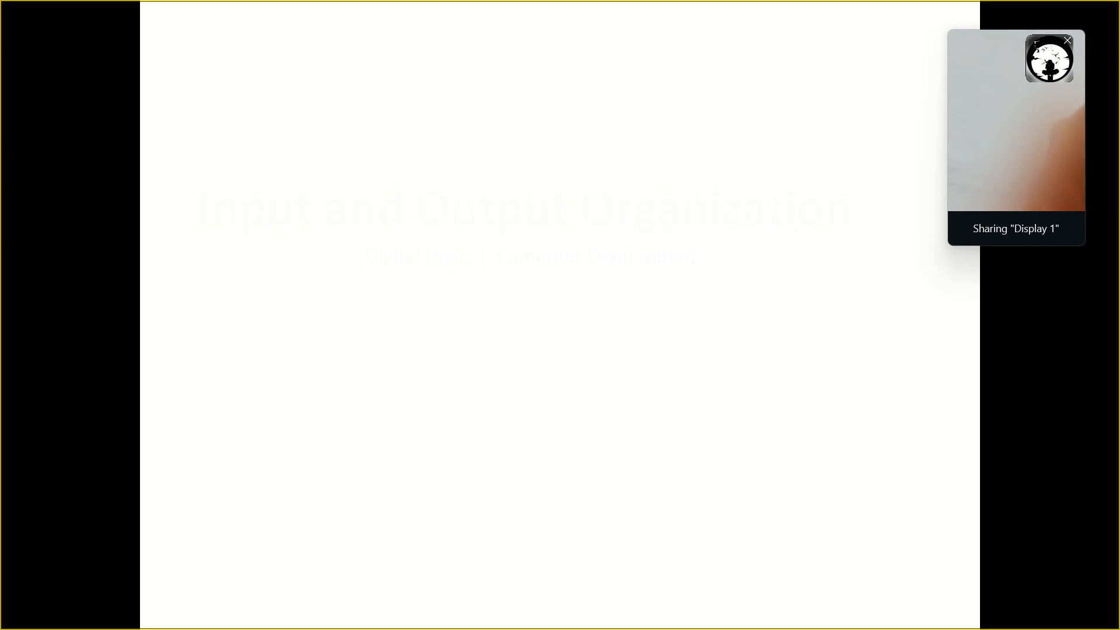
key(Right)
key(Right)
key(Right)
key(Right)
key(Right)
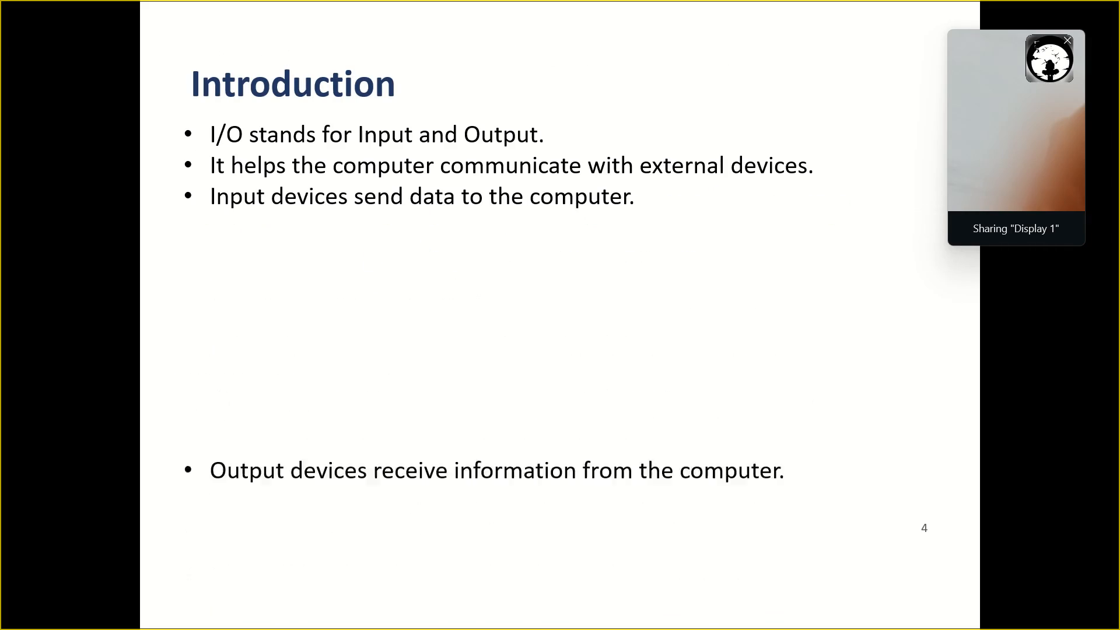
key(Right)
key(Right)
key(Right)
key(Right)
Check slide 5's Input Register and Input Flag bullets and its Keyboard to Accumulator diagram animations in the slide show.
key(Right)
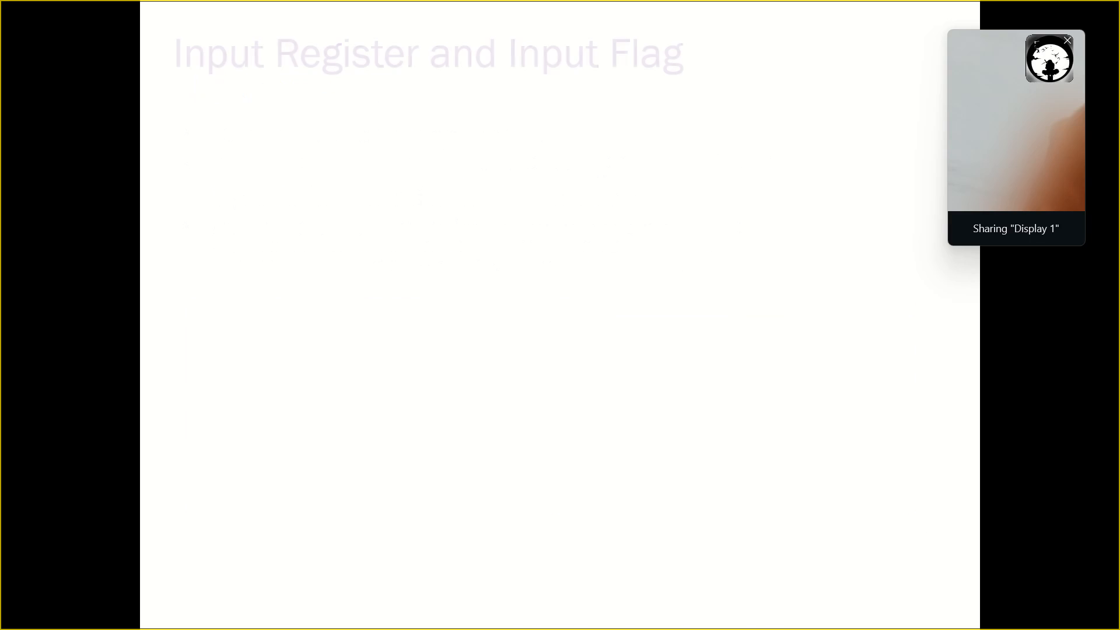
key(Right)
key(Right)
key(Right)
key(Right)
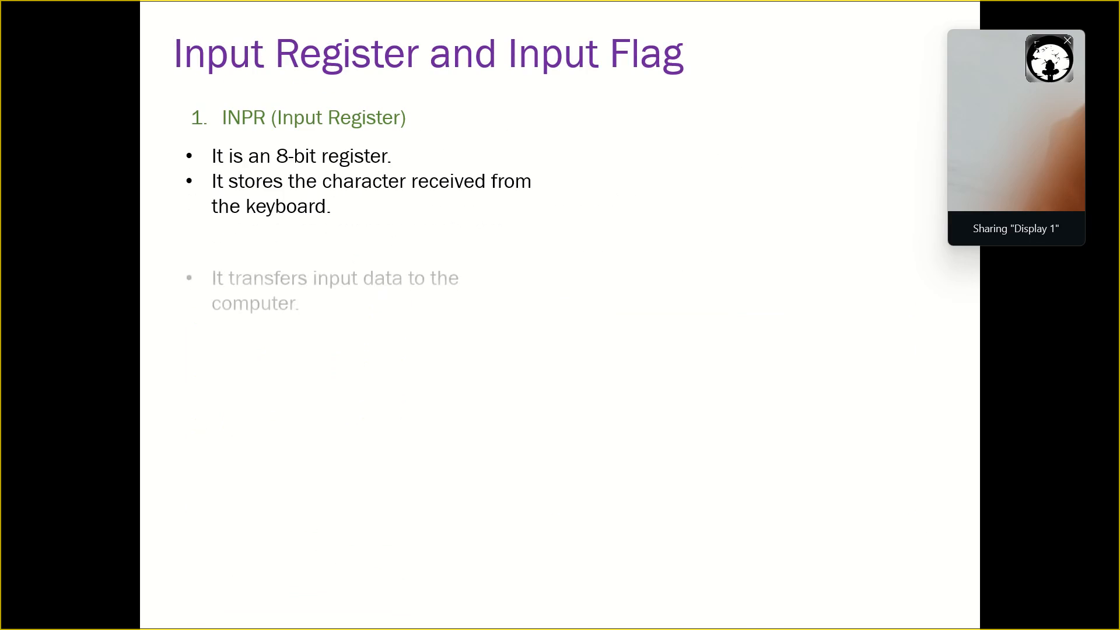
key(Right)
key(Right)
key(Right)
key(Right)
key(Right)
key(Right)
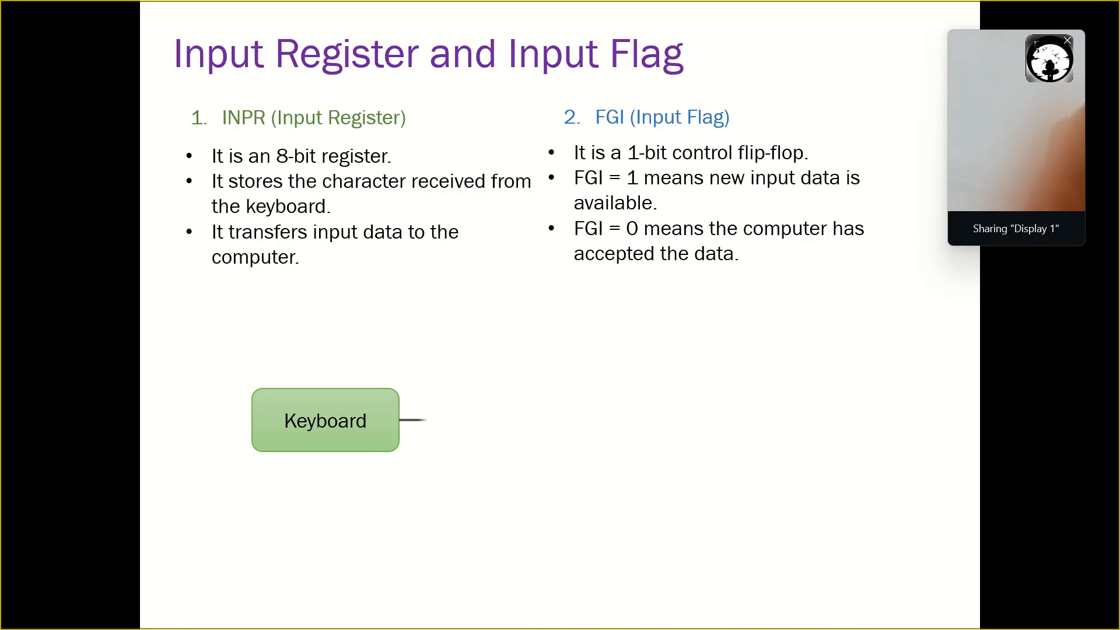
key(Right)
key(Right)
key(Right)
key(Right)
Check slide 6's Output Register and Output Flag bullets and its Accumulator to Printer diagram animations in the slide show.
key(Right)
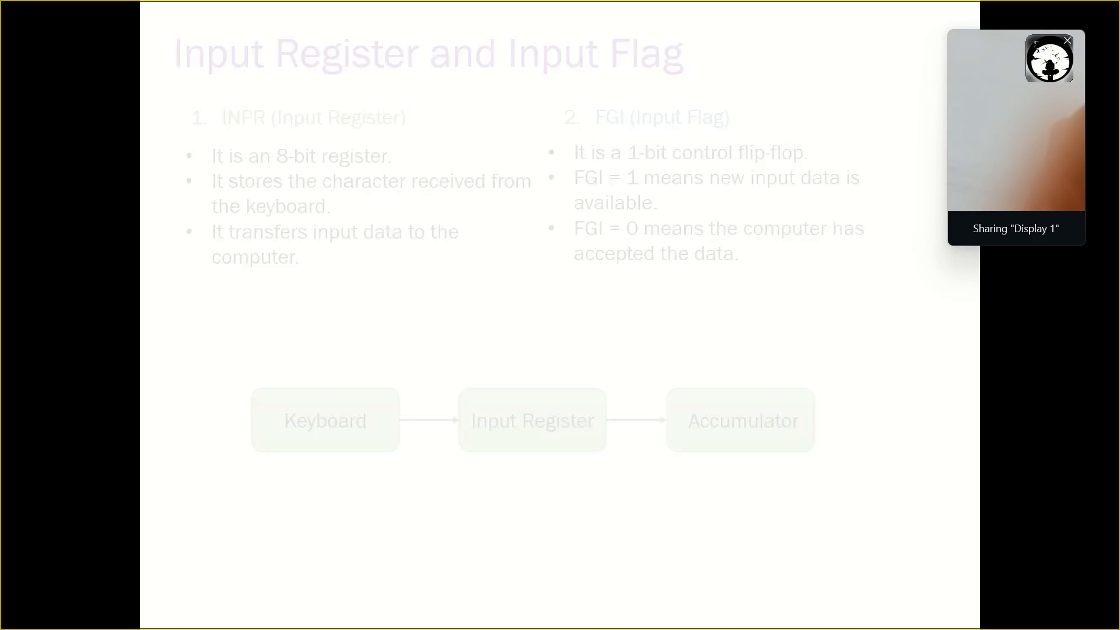
key(Right)
key(Right)
key(Right)
key(Right)
key(Right)
key(Right)
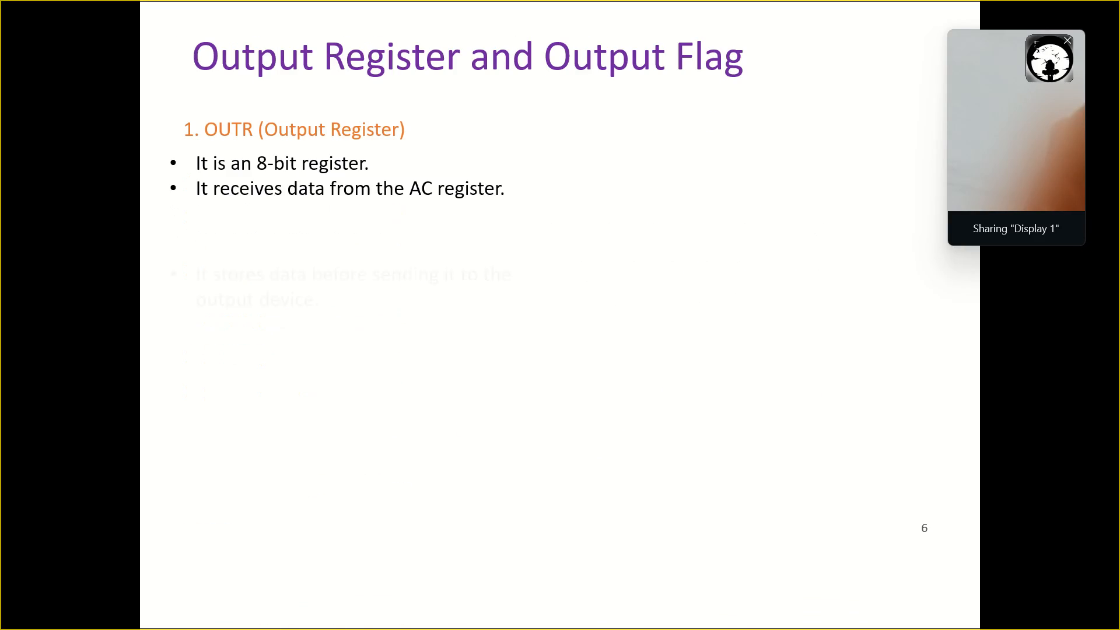
key(Right)
key(Right)
key(Right)
key(Right)
key(Right)
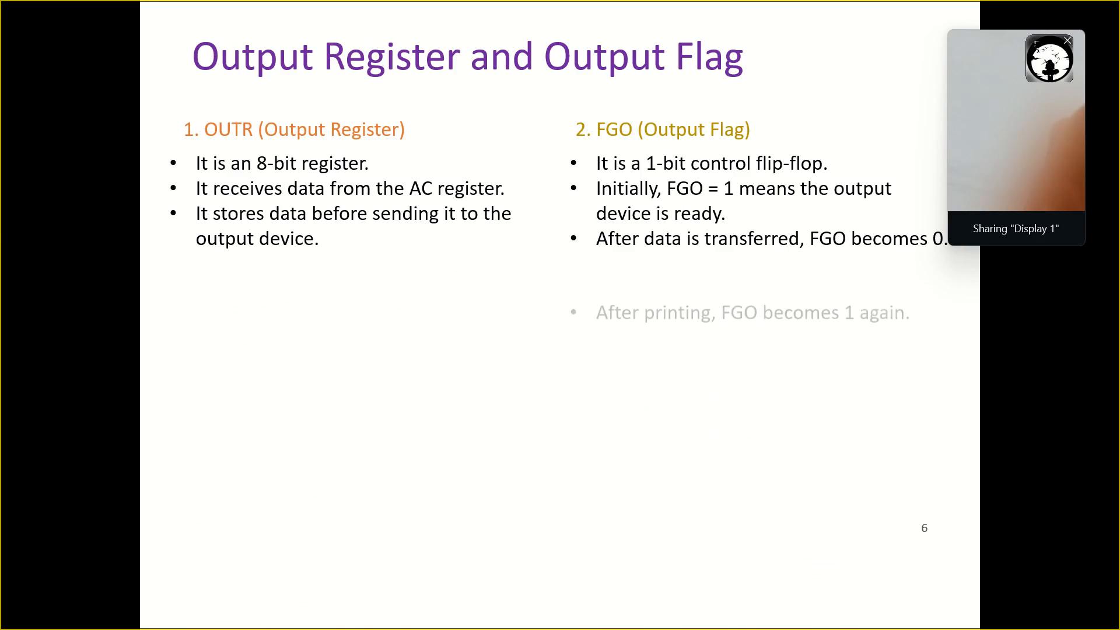
key(Right)
key(Right)
key(Right)
key(Right)
key(Right)
key(Right)
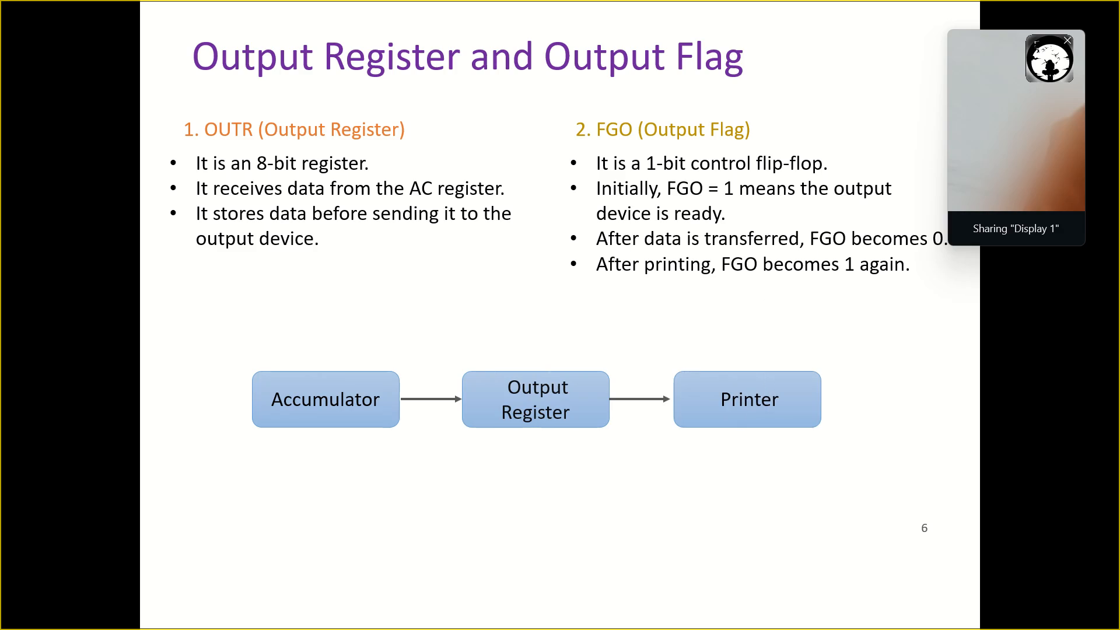
Check the Input–Output Instructions table animation and the full Program Interrupt bullet and flowchart sequence on slides 7 and 8.
key(Right)
key(Right)
key(Right)
key(Right)
key(Right)
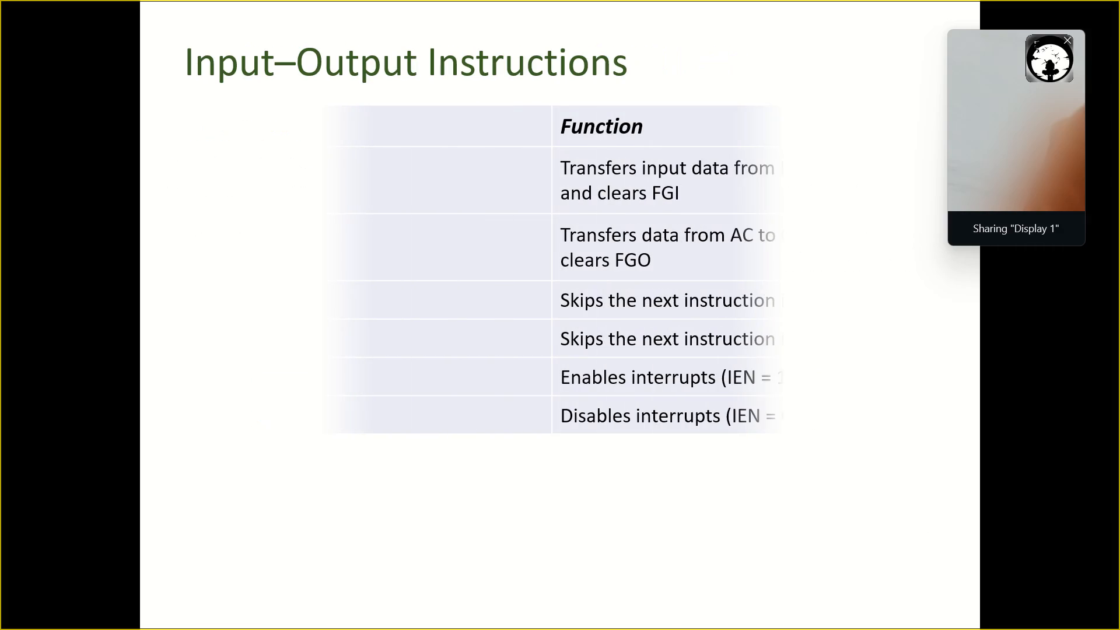
key(Right)
key(Right)
key(Right)
key(Right)
key(Right)
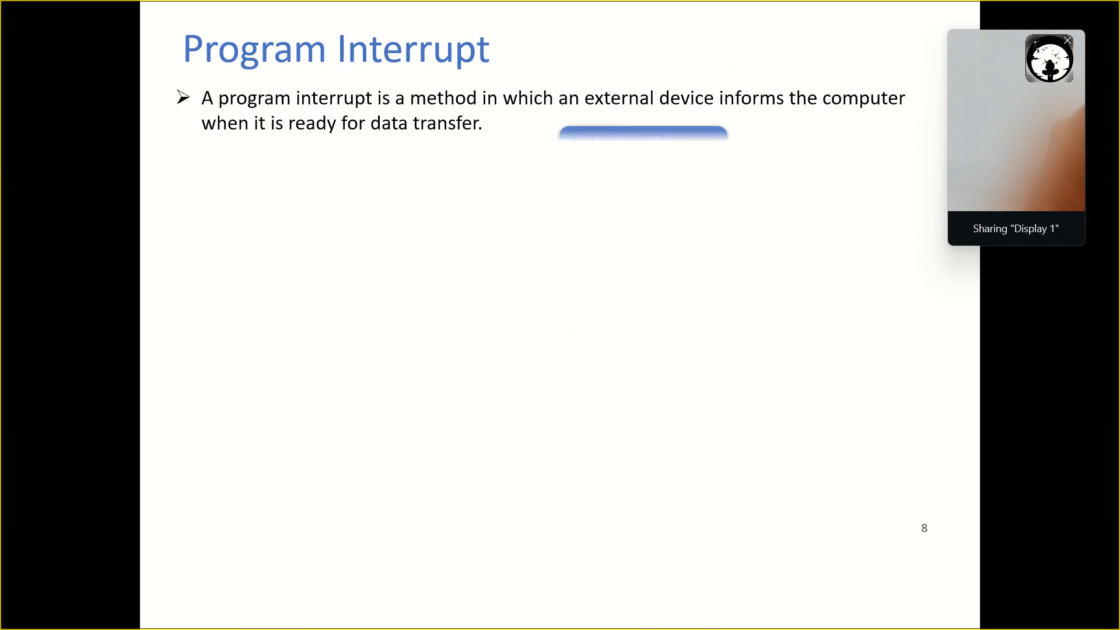
key(Right)
key(Right)
key(Right)
key(Right)
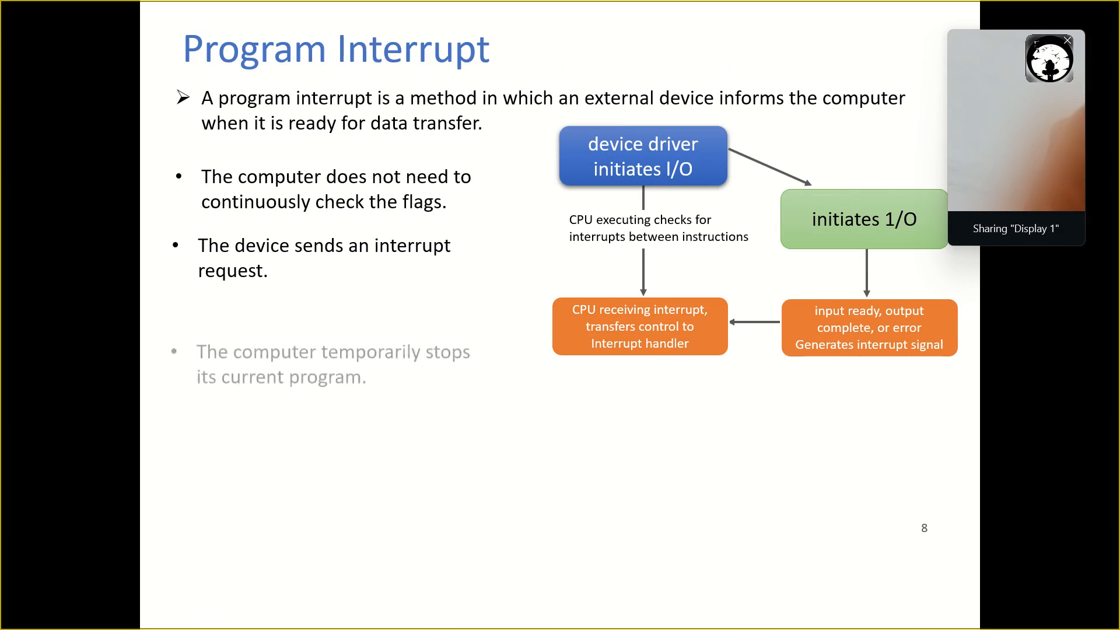
key(Right)
key(Right)
key(Right)
key(Right)
key(Right)
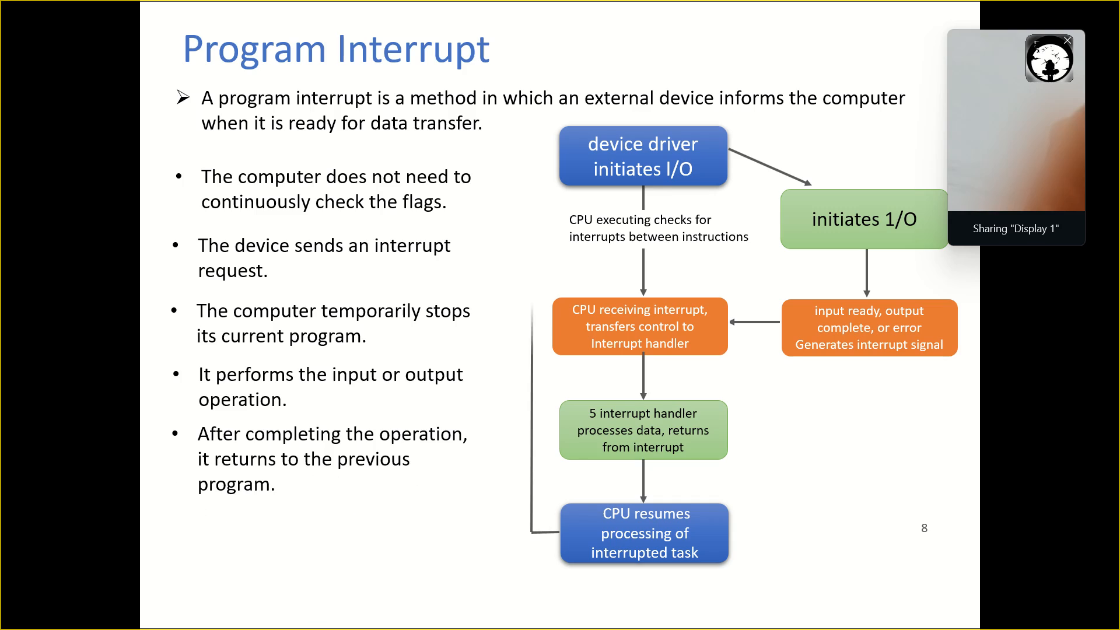
key(Right)
key(Right)
key(Right)
Check slide 9's working-process bullets, flowchart and IEN conditions animations in the full slide show run.
key(Right)
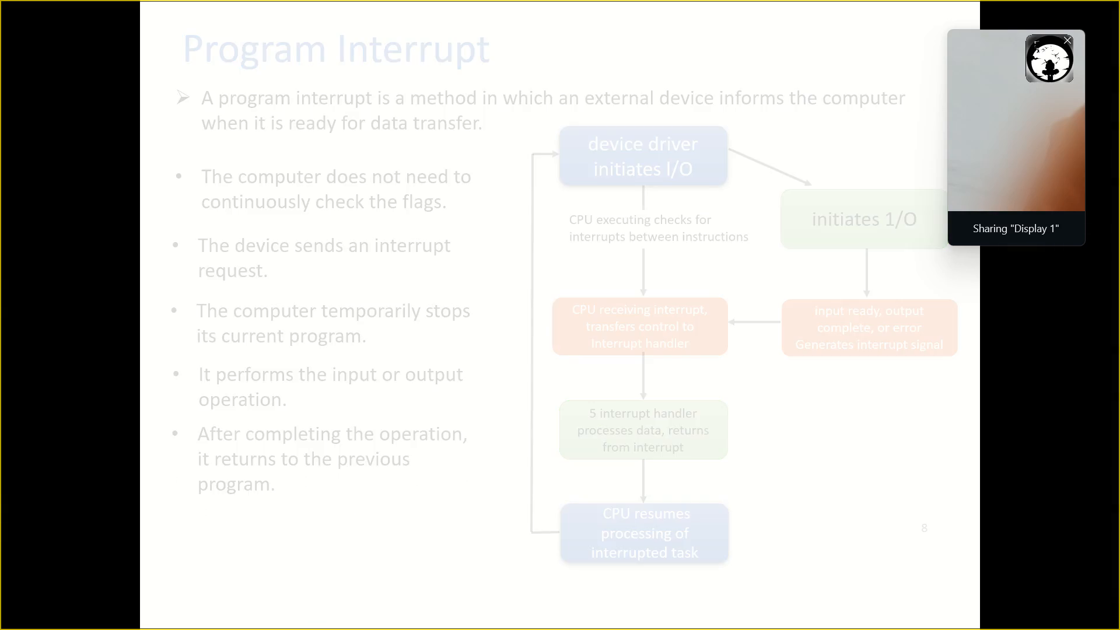
key(Right)
key(Right)
key(Right)
key(Right)
key(Right)
key(Right)
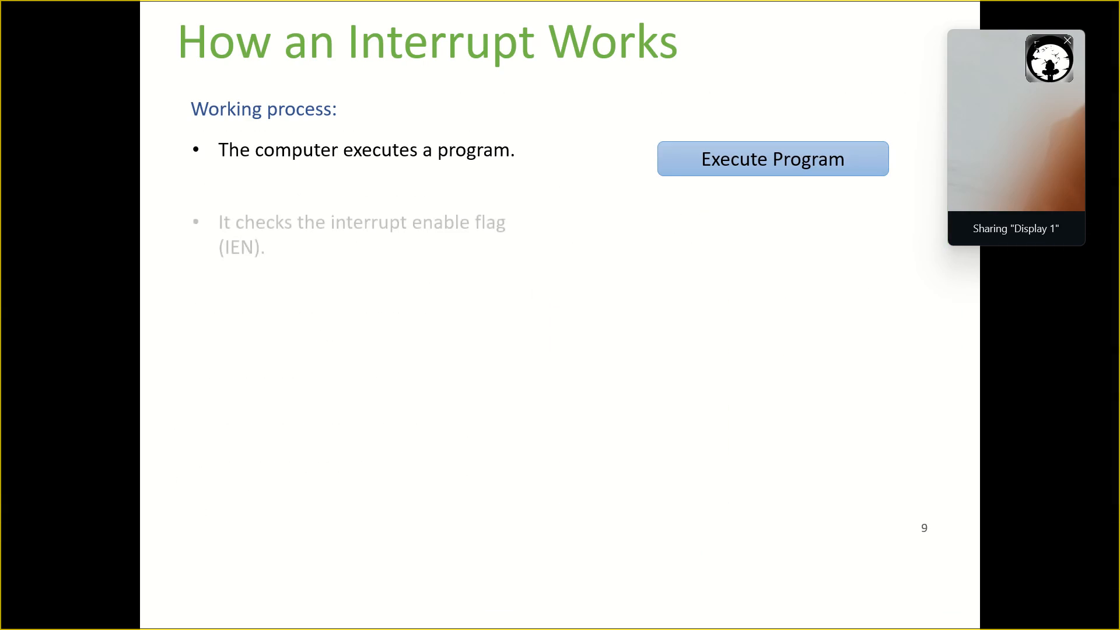
key(Right)
key(Right)
key(Right)
key(Right)
key(Right)
key(Right)
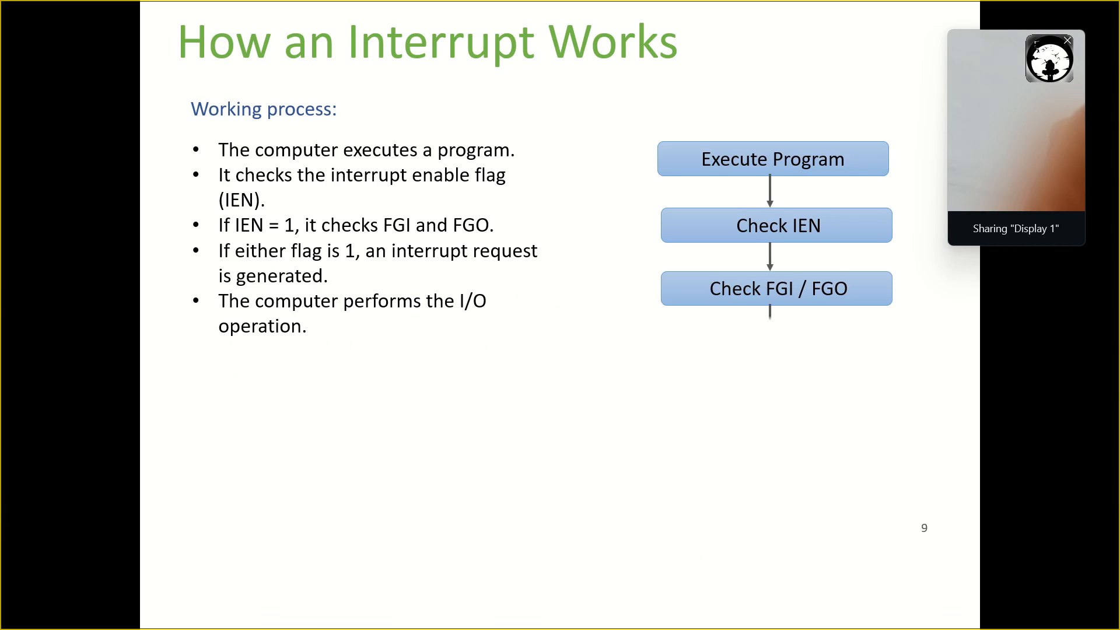
key(Right)
key(Right)
key(Right)
key(Right)
key(Right)
key(Right)
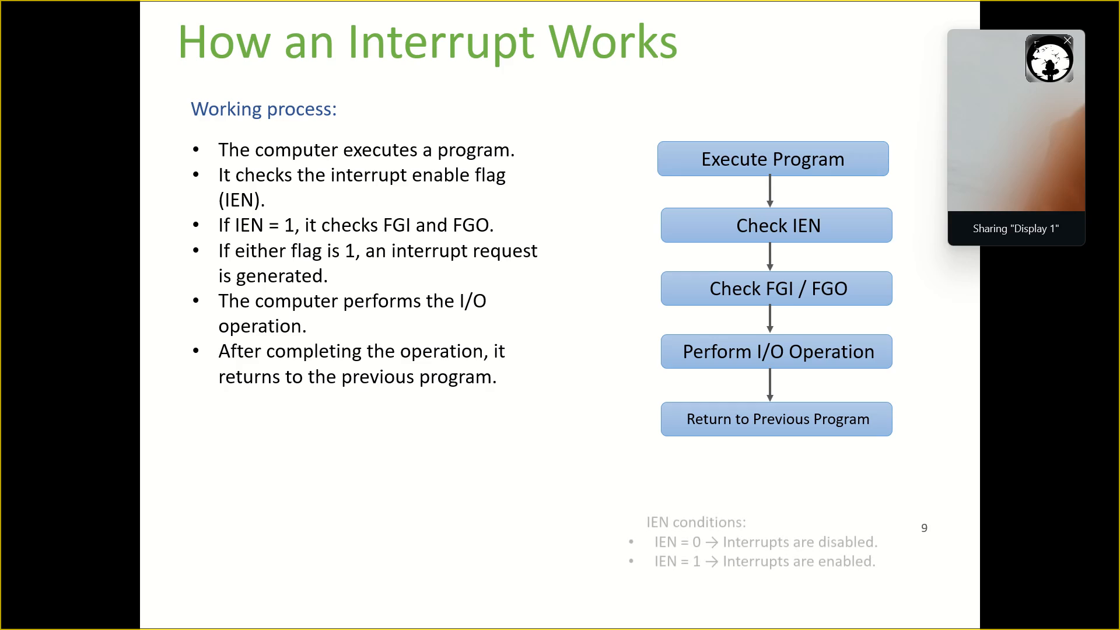
key(Right)
Check the Conclusion, References and Thank You slides in the full run and exit the slide show.
key(Right)
key(Right)
key(Right)
key(Right)
key(Right)
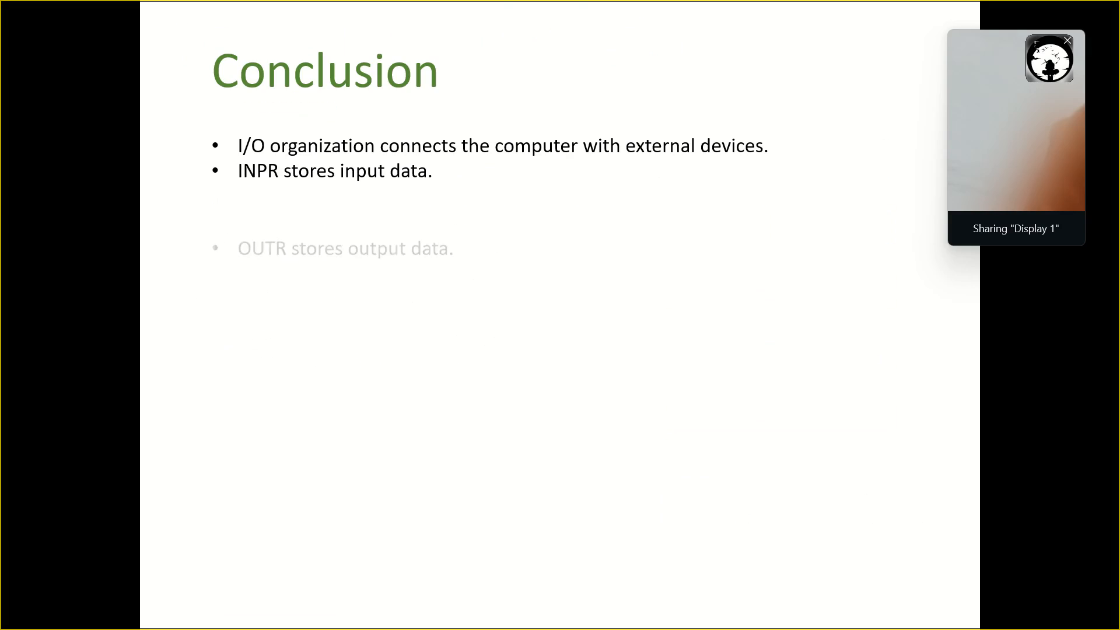
key(Right)
key(Right)
key(Right)
key(Right)
key(Right)
key(Right)
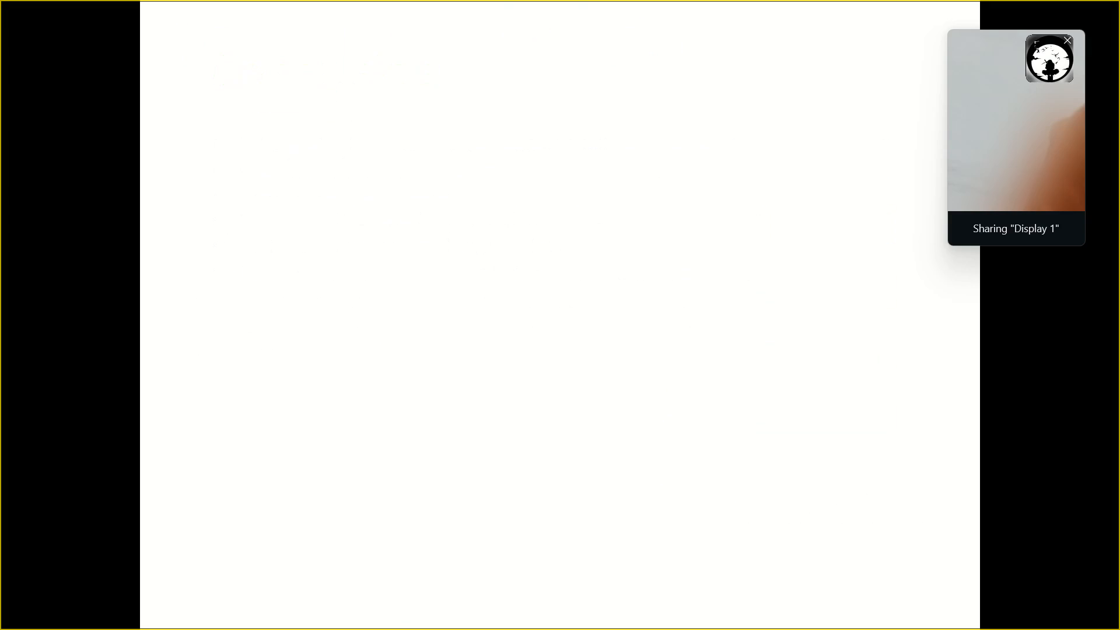
key(Right)
key(Right)
key(Right)
key(Right)
key(Right)
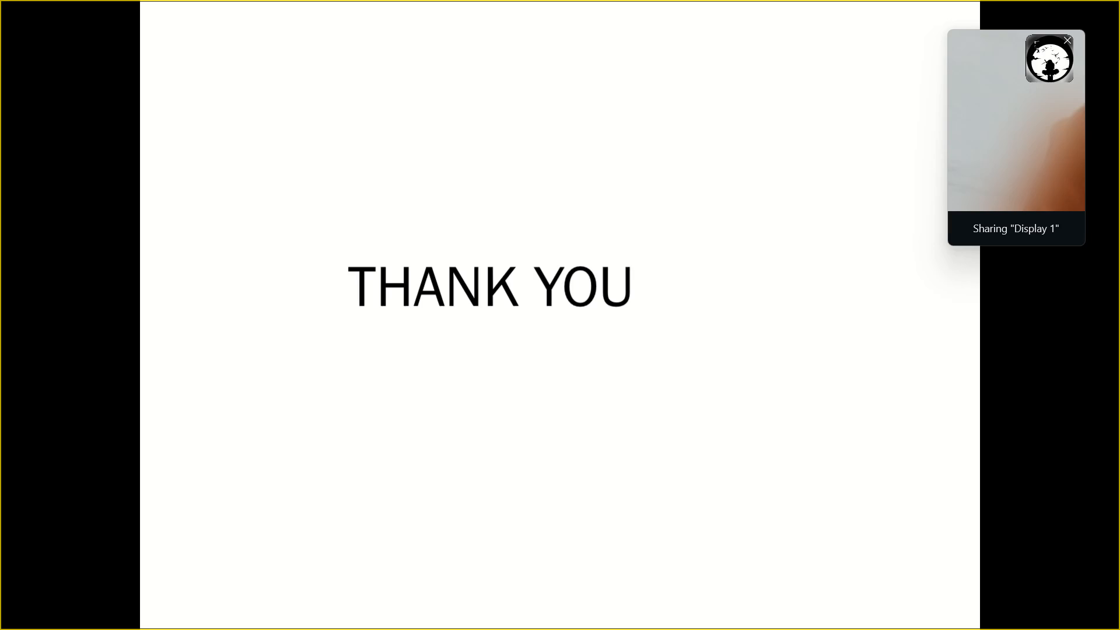
key(Right)
key(Right)
key(Right)
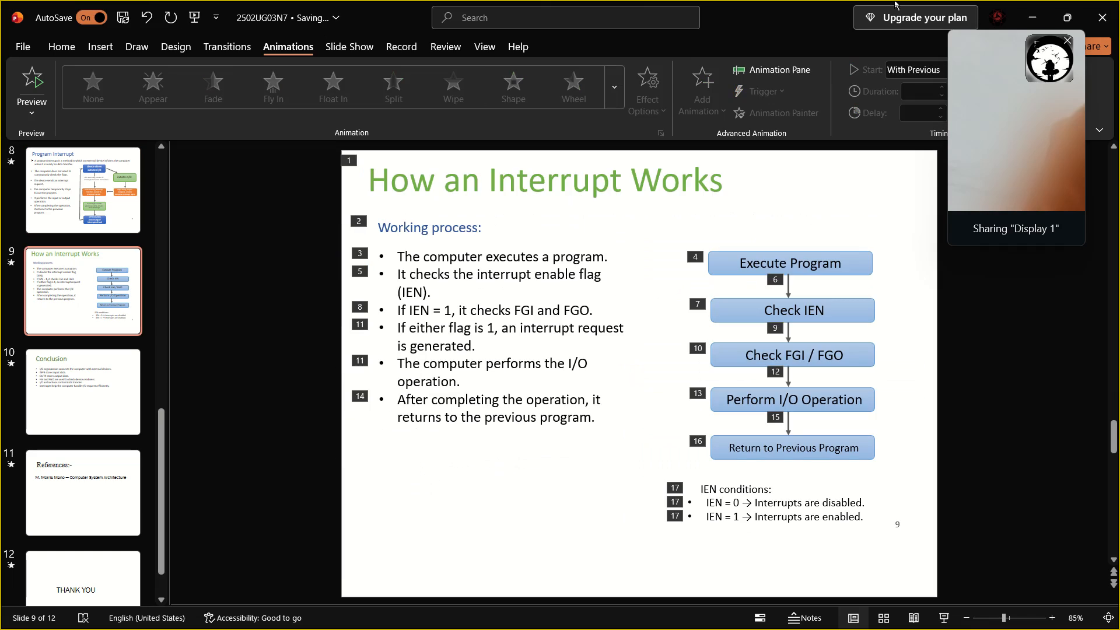